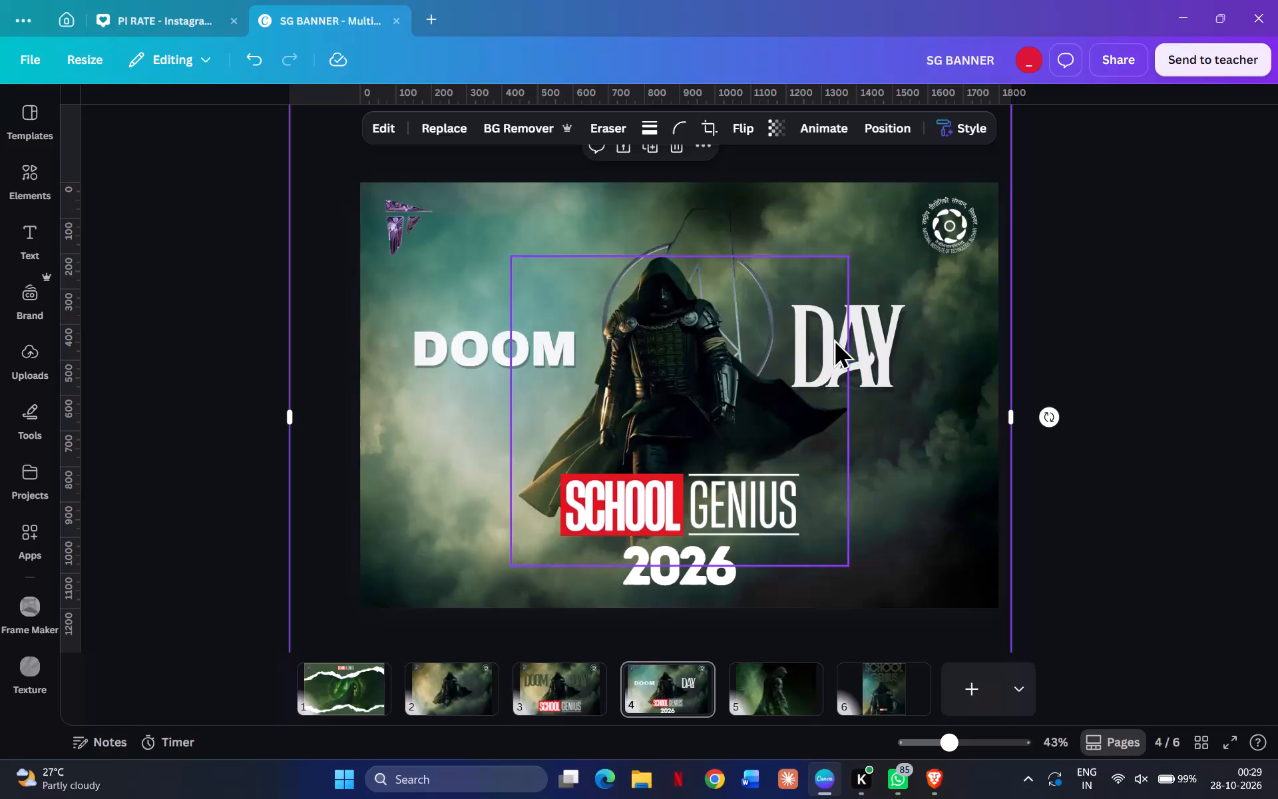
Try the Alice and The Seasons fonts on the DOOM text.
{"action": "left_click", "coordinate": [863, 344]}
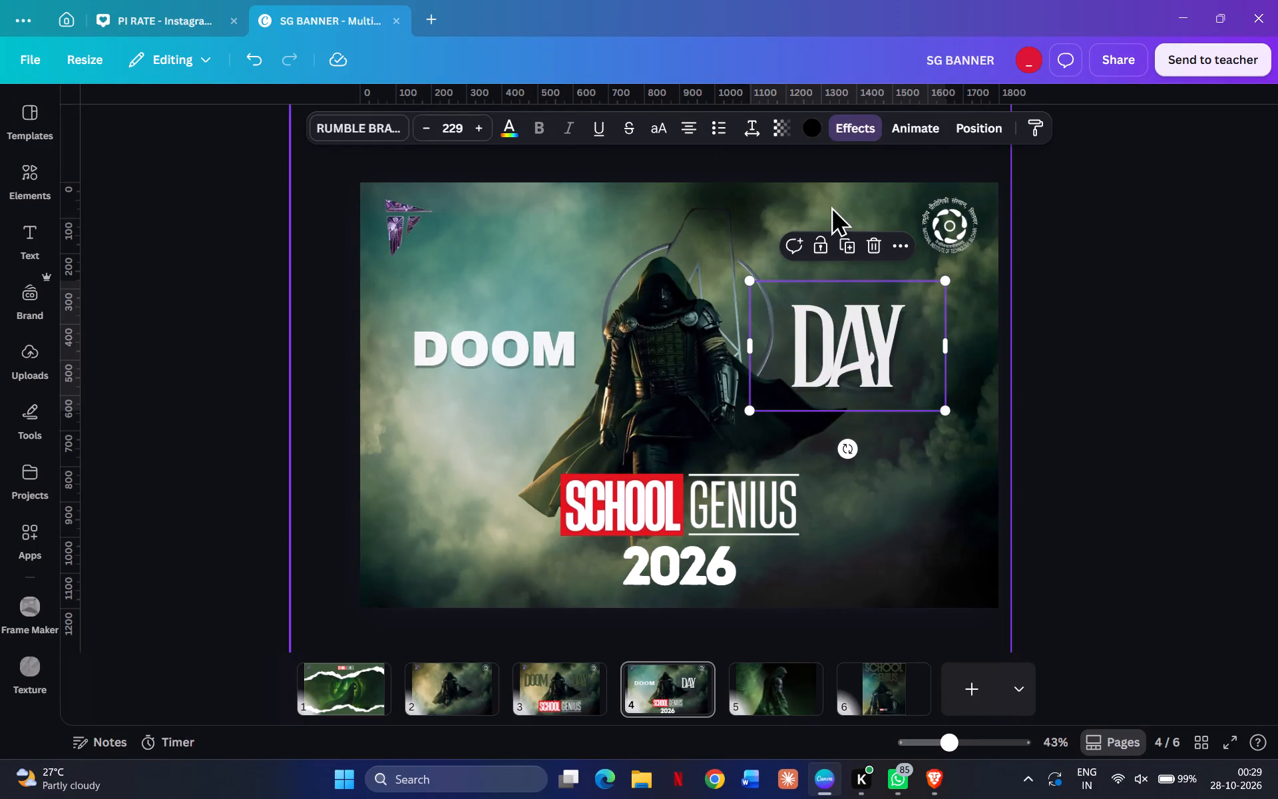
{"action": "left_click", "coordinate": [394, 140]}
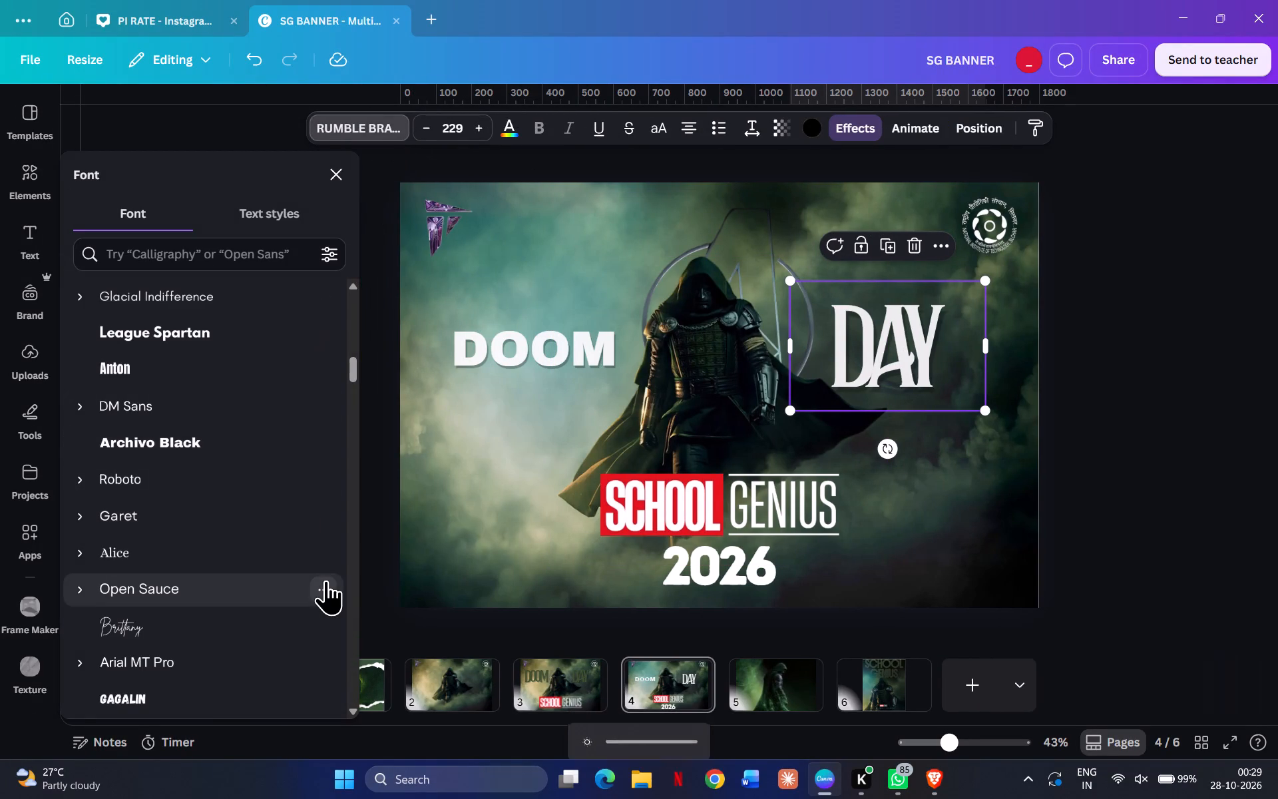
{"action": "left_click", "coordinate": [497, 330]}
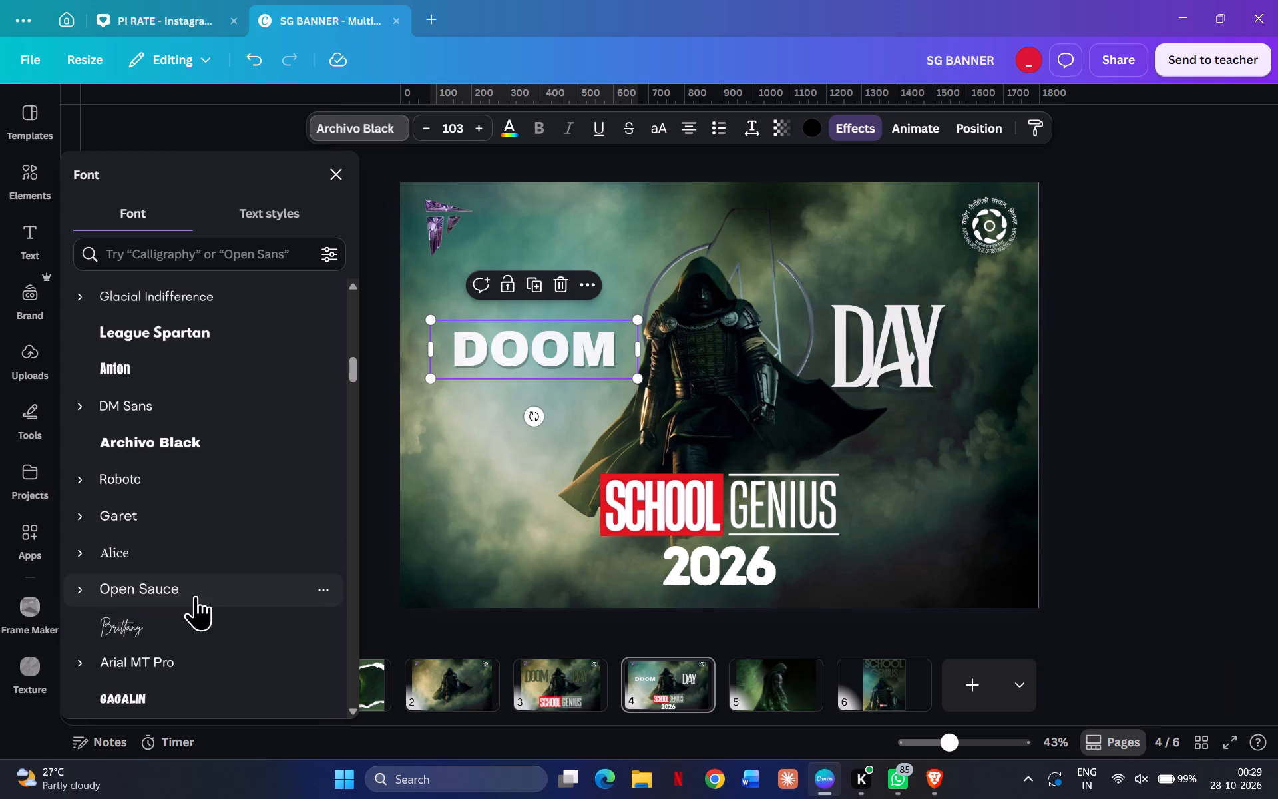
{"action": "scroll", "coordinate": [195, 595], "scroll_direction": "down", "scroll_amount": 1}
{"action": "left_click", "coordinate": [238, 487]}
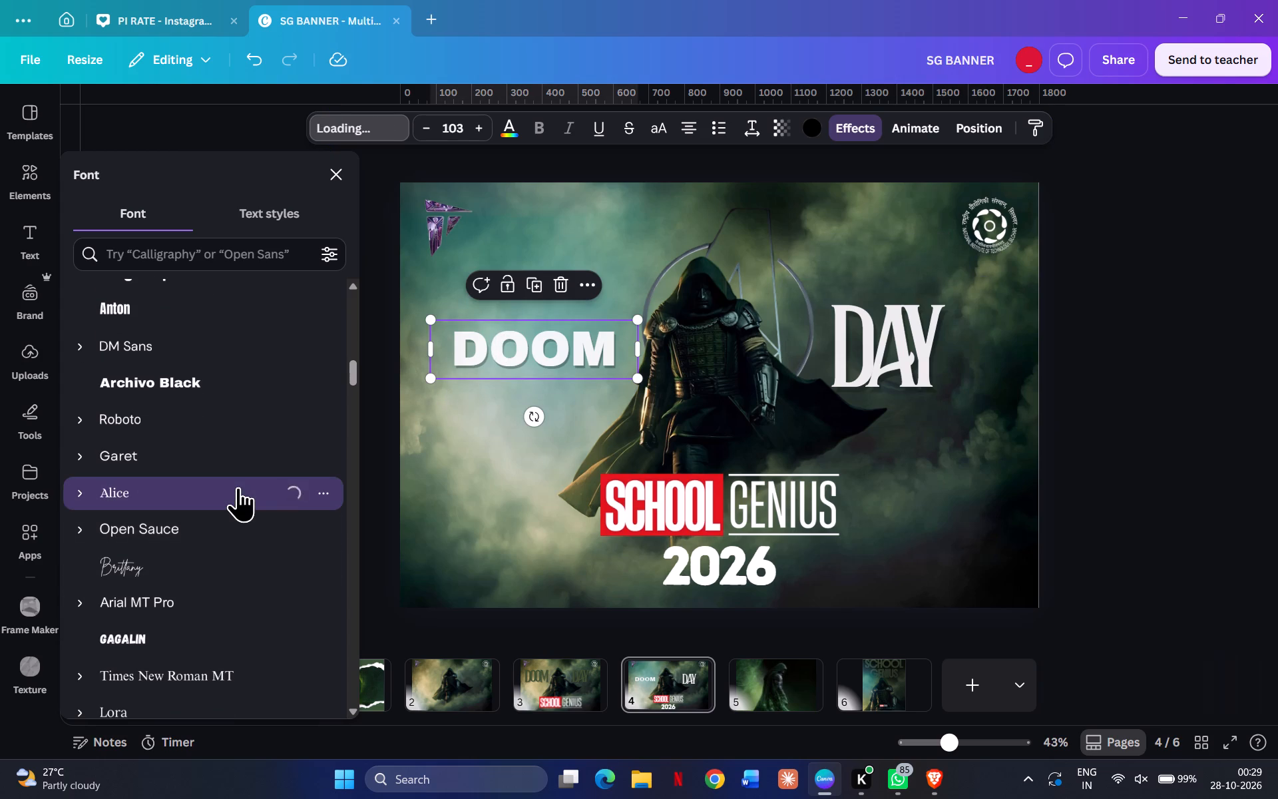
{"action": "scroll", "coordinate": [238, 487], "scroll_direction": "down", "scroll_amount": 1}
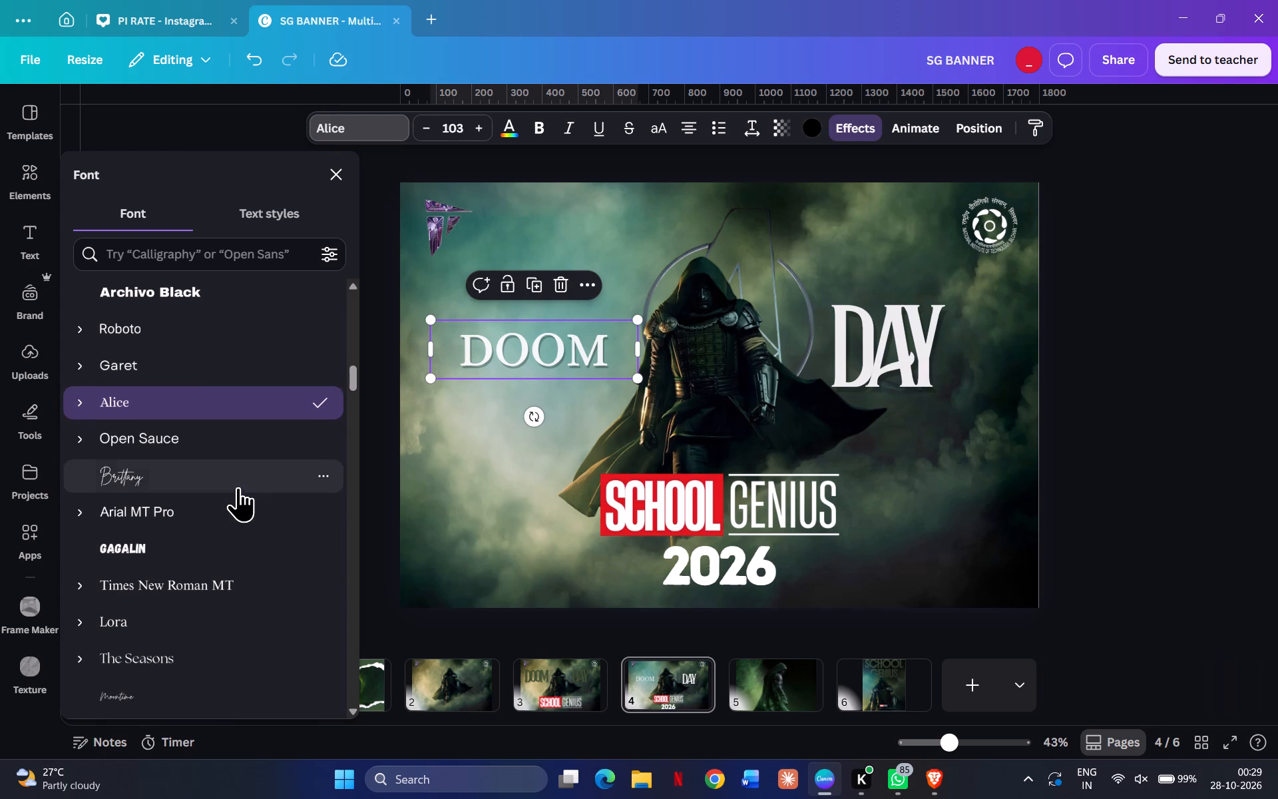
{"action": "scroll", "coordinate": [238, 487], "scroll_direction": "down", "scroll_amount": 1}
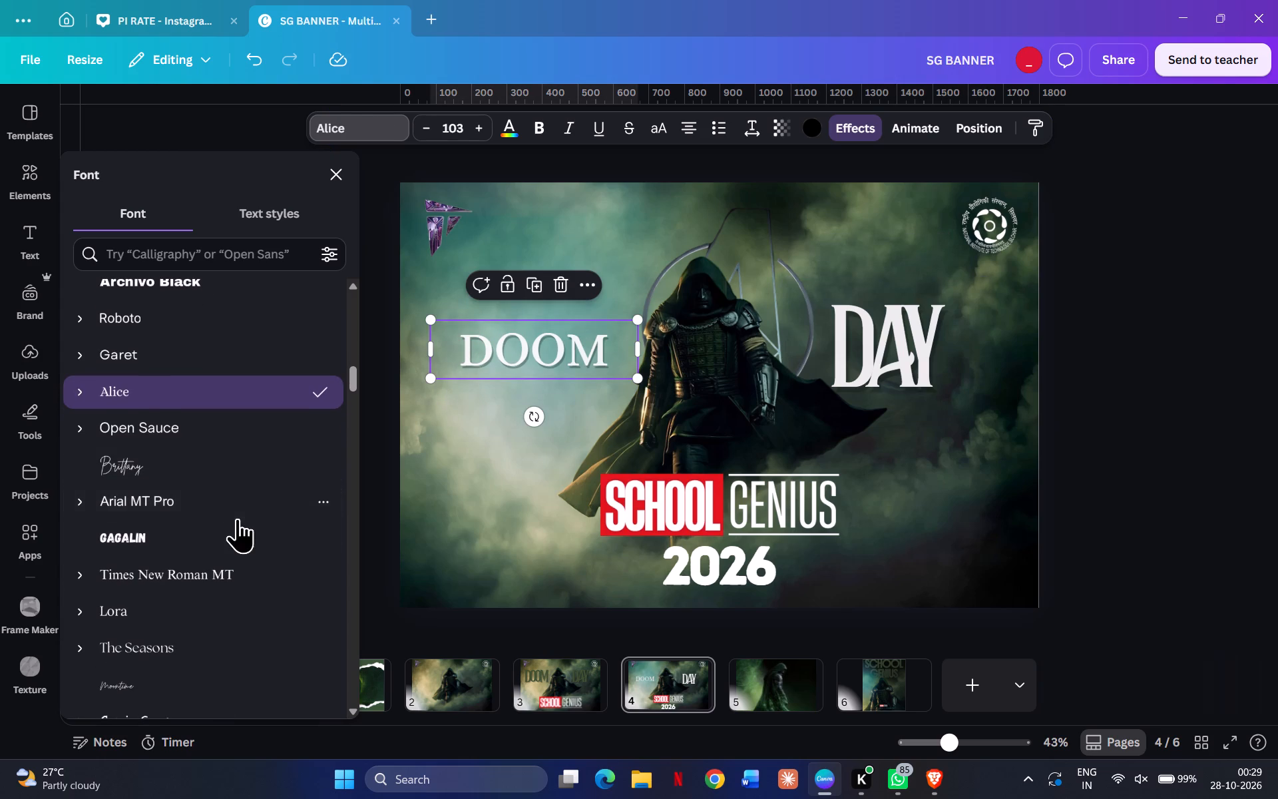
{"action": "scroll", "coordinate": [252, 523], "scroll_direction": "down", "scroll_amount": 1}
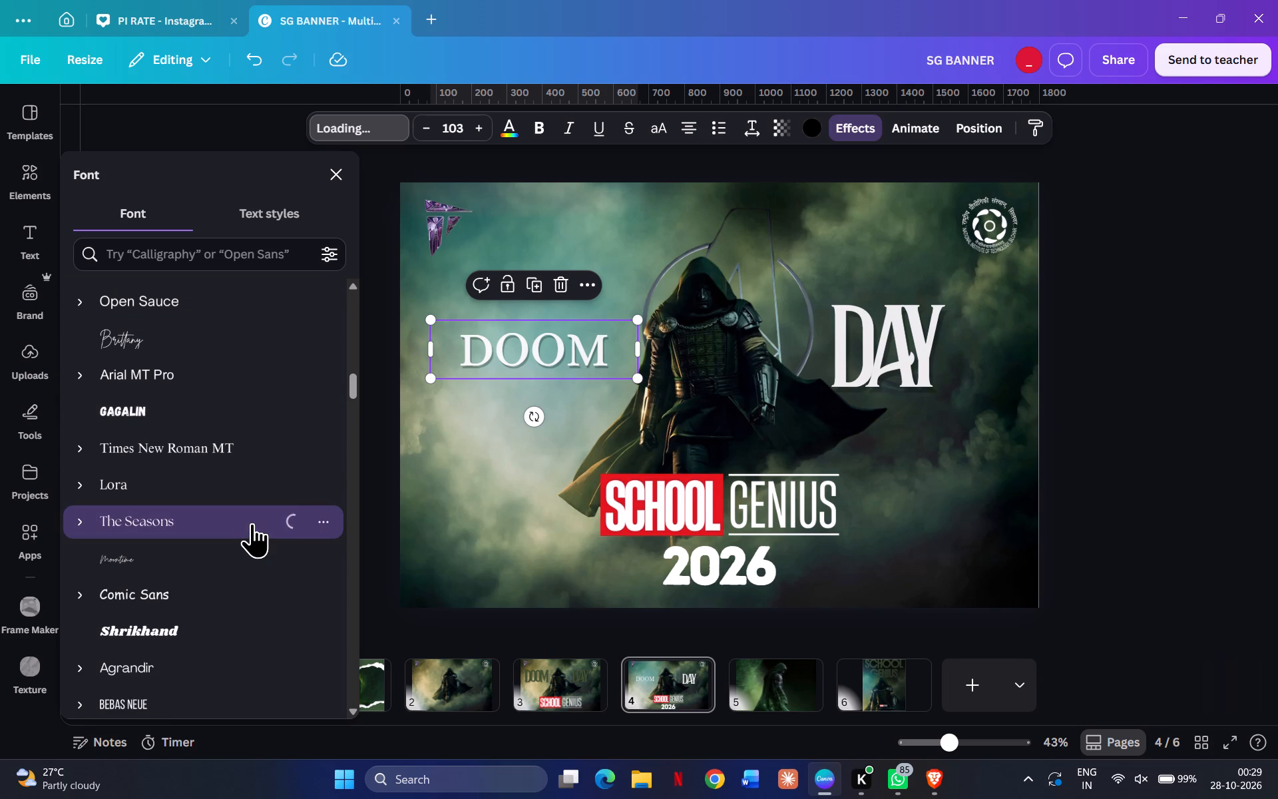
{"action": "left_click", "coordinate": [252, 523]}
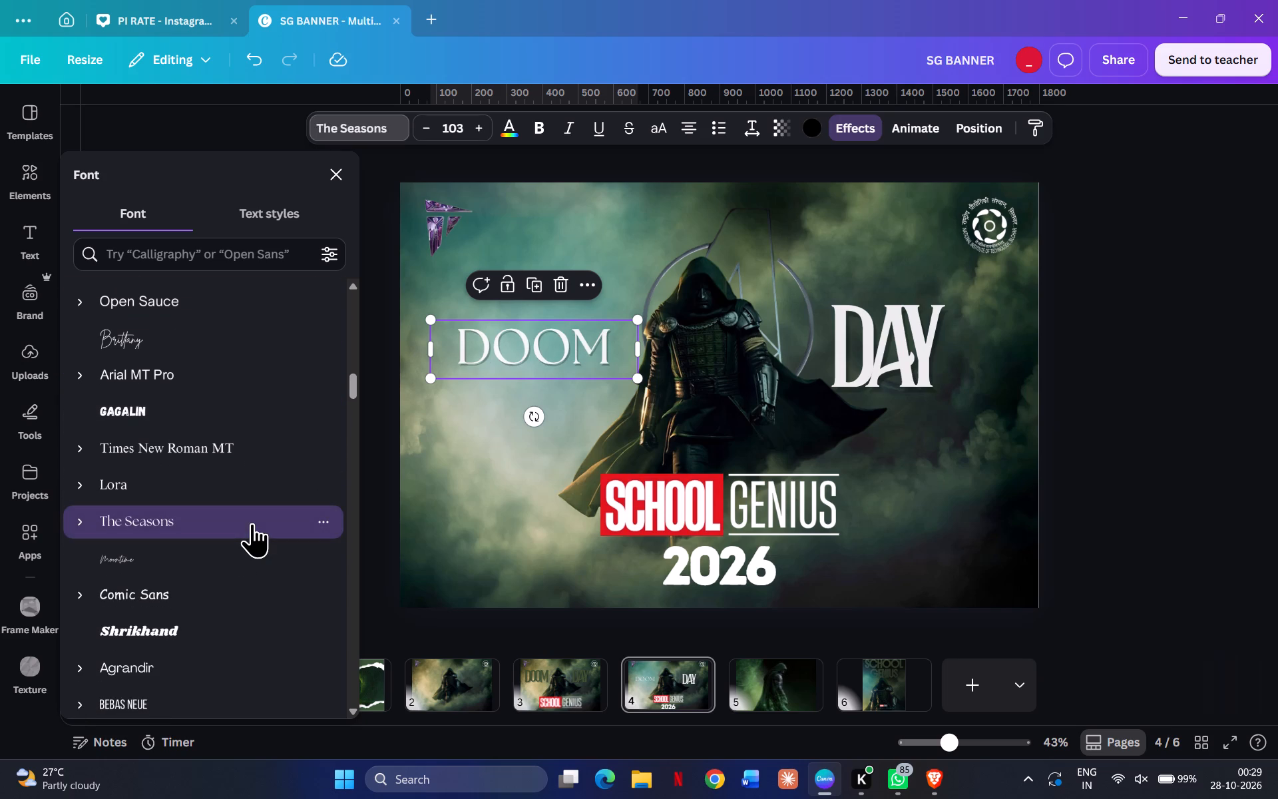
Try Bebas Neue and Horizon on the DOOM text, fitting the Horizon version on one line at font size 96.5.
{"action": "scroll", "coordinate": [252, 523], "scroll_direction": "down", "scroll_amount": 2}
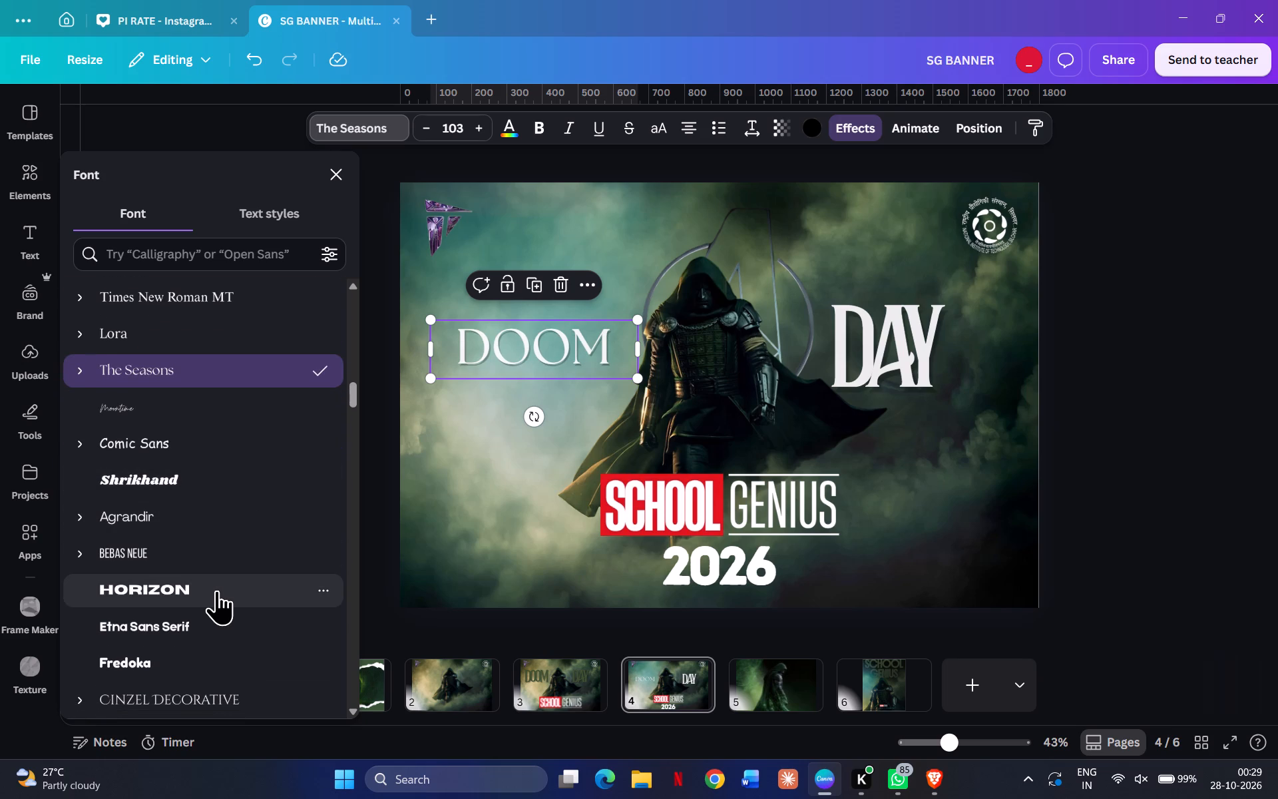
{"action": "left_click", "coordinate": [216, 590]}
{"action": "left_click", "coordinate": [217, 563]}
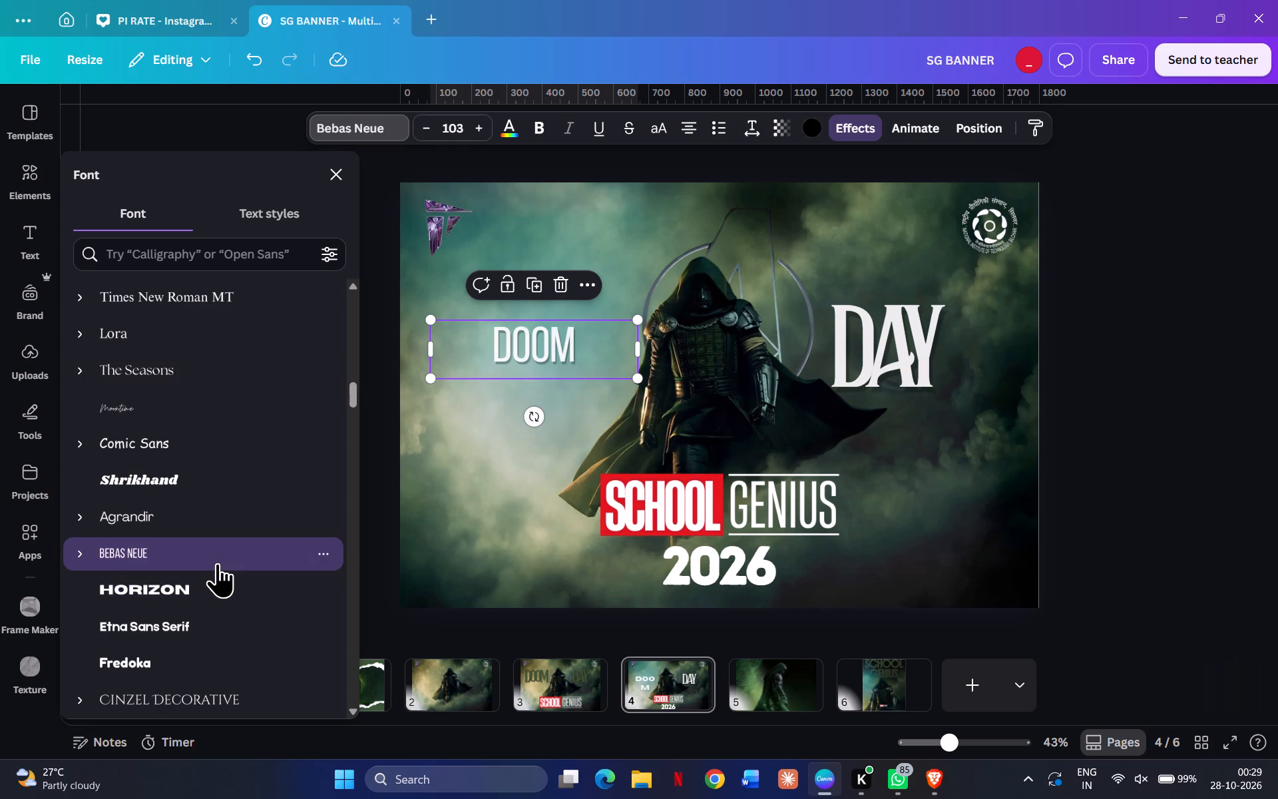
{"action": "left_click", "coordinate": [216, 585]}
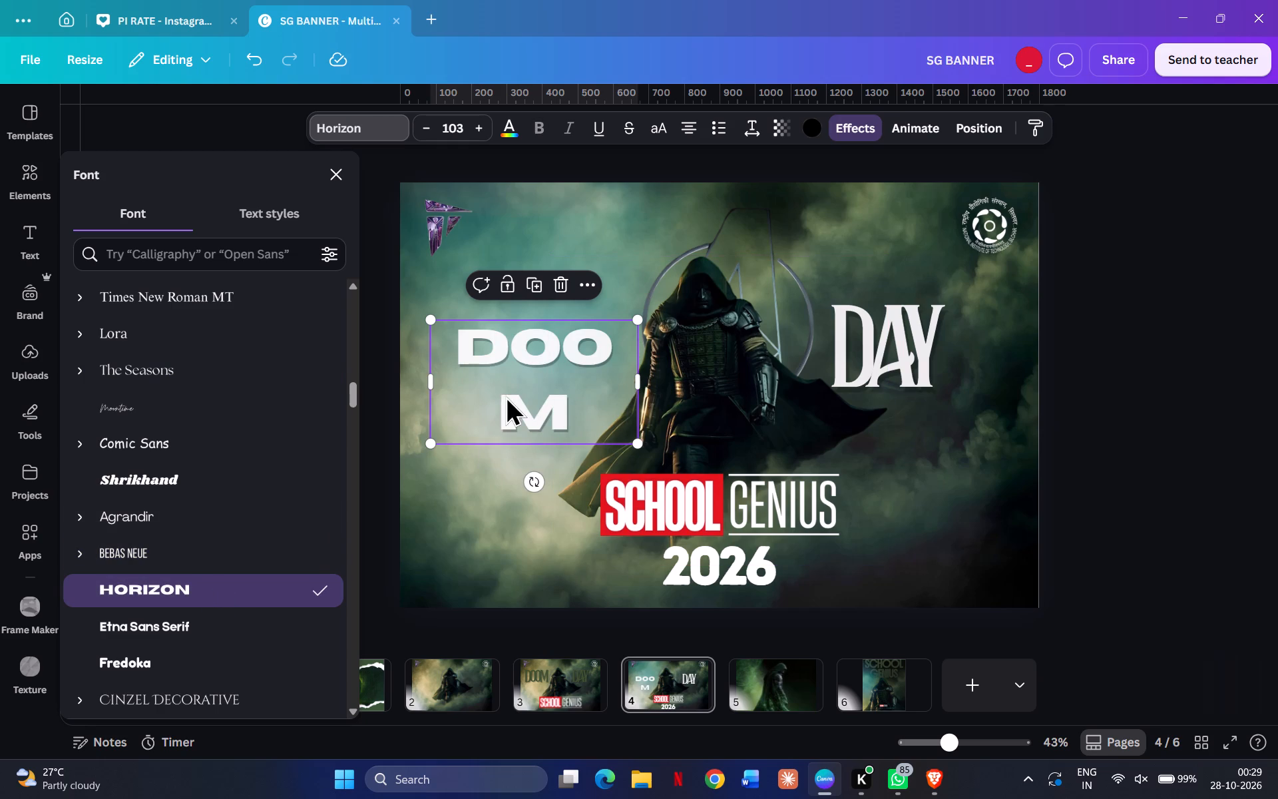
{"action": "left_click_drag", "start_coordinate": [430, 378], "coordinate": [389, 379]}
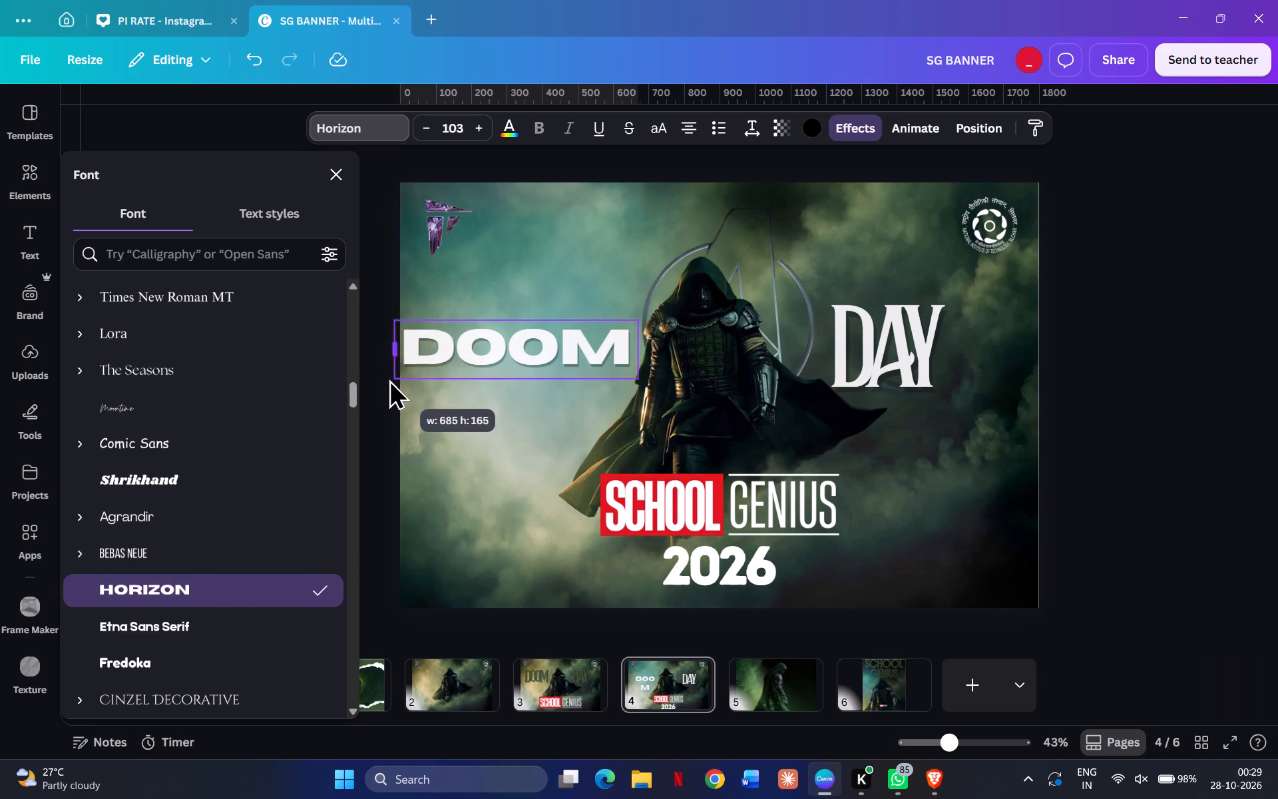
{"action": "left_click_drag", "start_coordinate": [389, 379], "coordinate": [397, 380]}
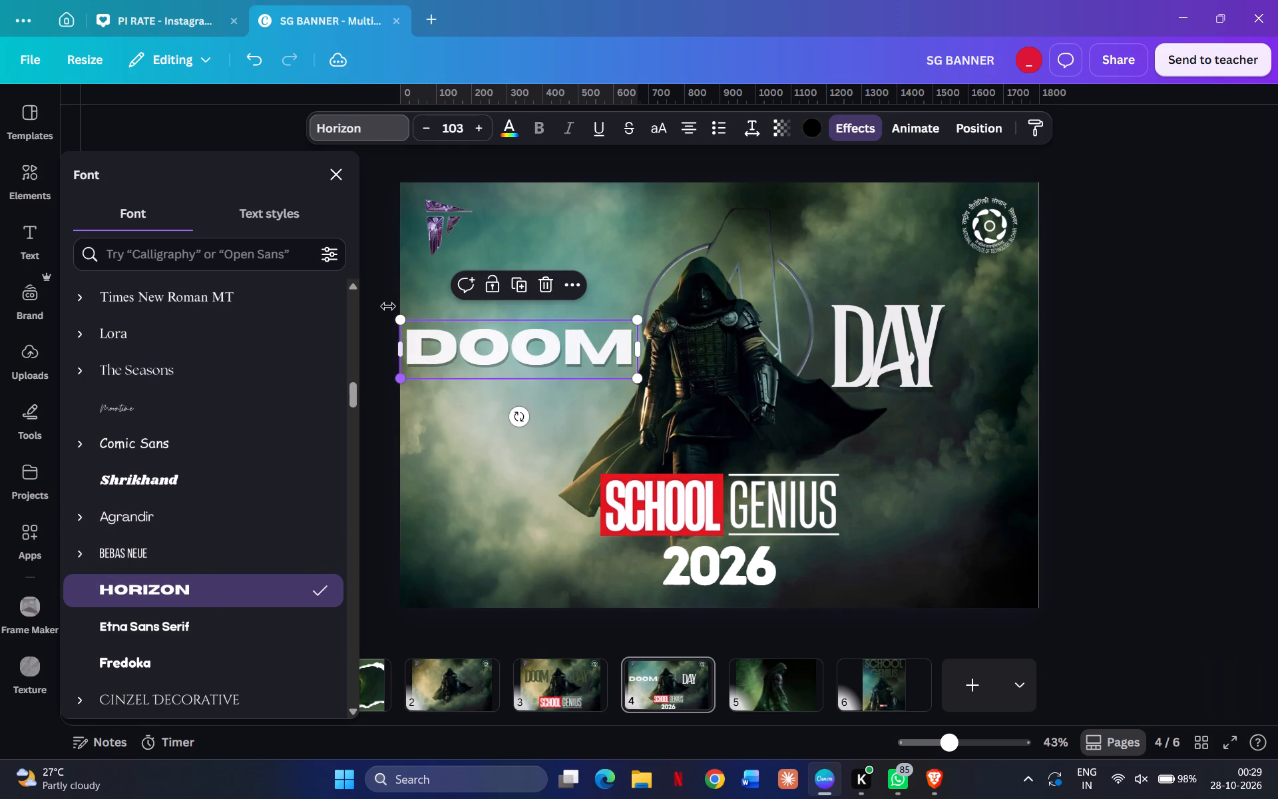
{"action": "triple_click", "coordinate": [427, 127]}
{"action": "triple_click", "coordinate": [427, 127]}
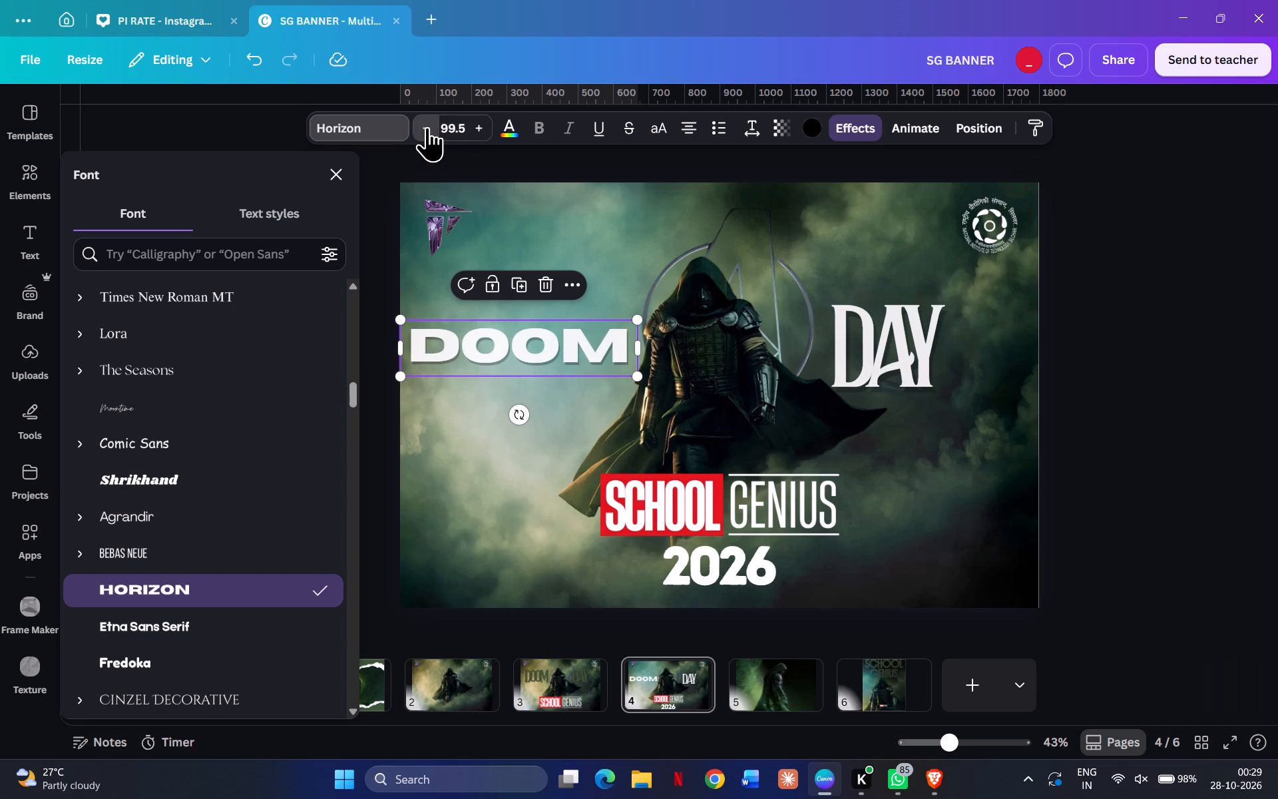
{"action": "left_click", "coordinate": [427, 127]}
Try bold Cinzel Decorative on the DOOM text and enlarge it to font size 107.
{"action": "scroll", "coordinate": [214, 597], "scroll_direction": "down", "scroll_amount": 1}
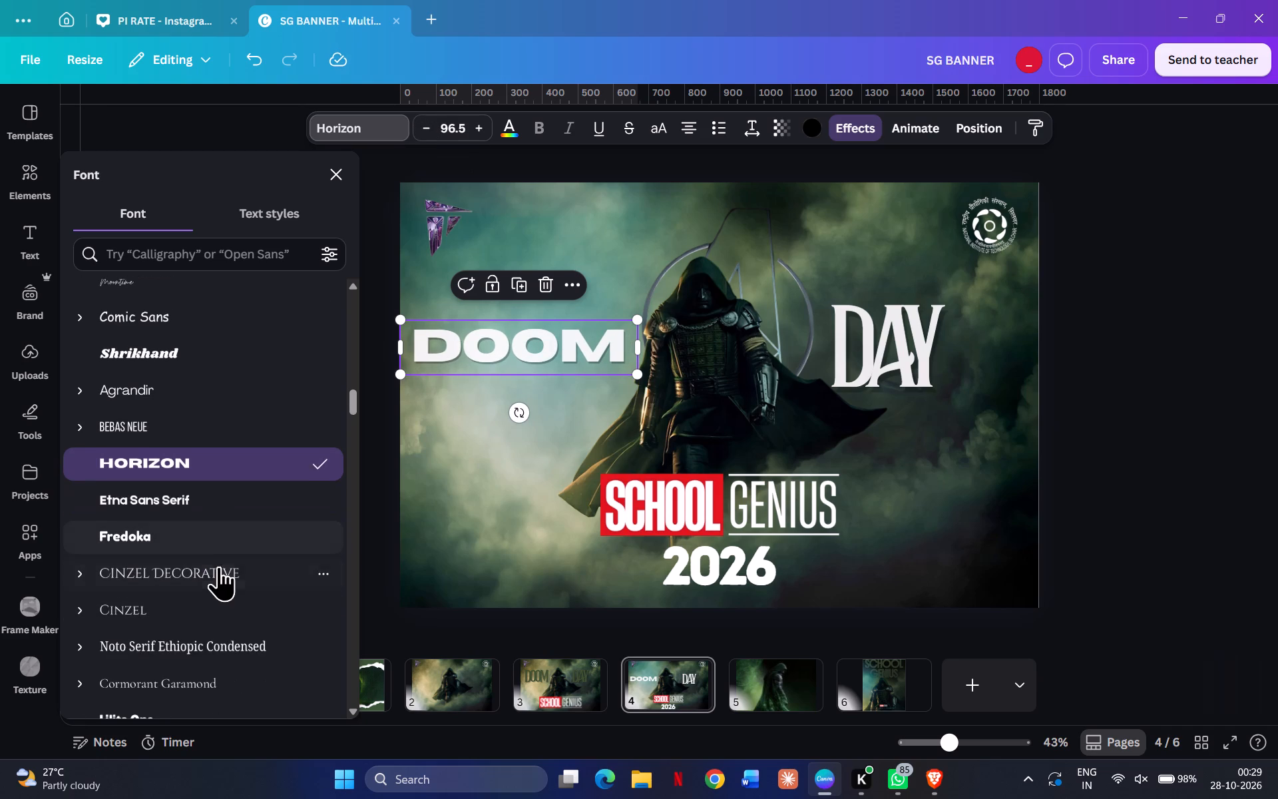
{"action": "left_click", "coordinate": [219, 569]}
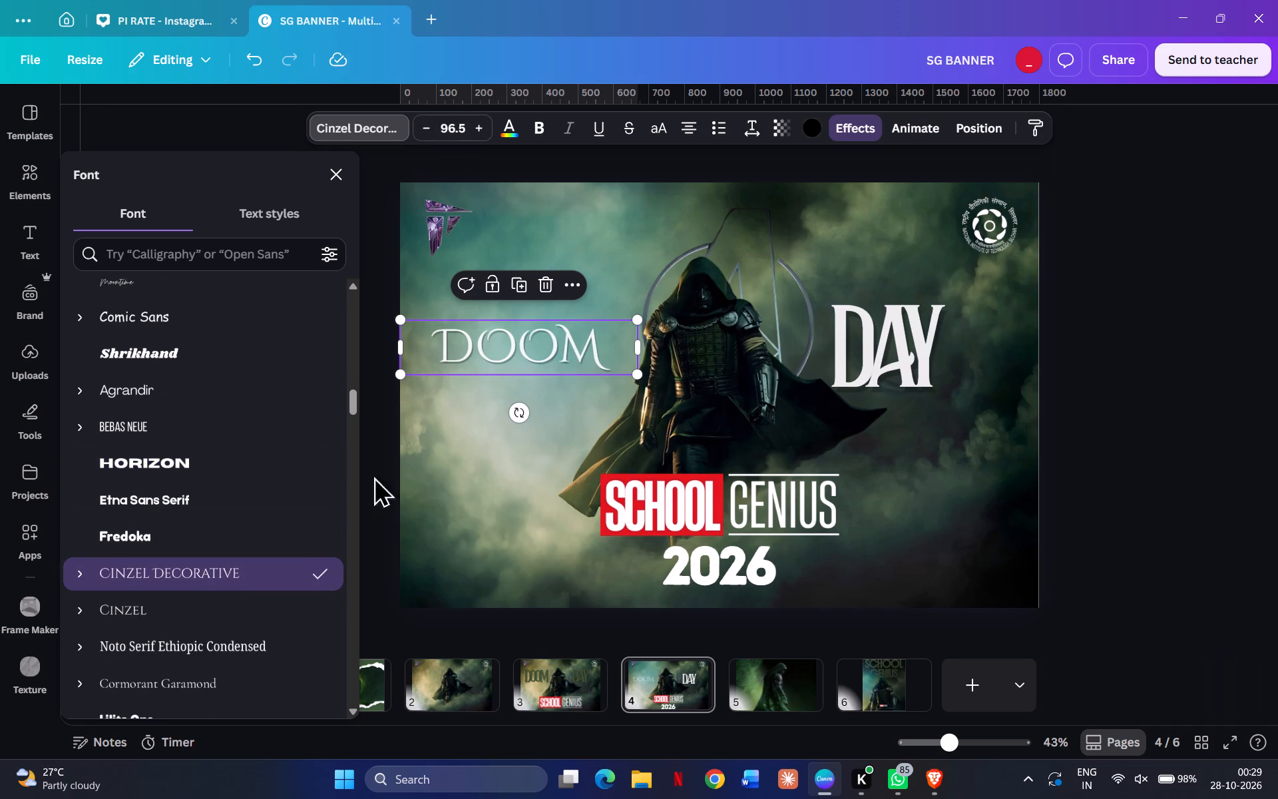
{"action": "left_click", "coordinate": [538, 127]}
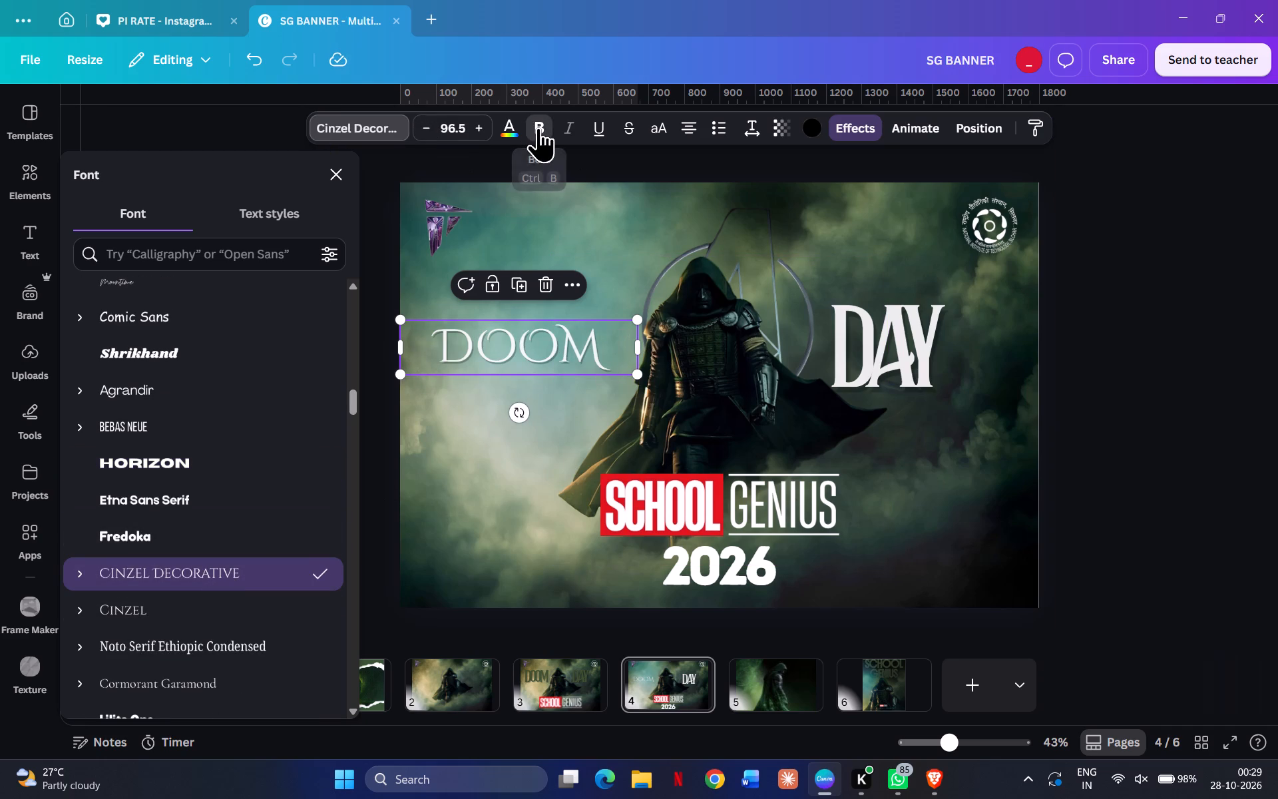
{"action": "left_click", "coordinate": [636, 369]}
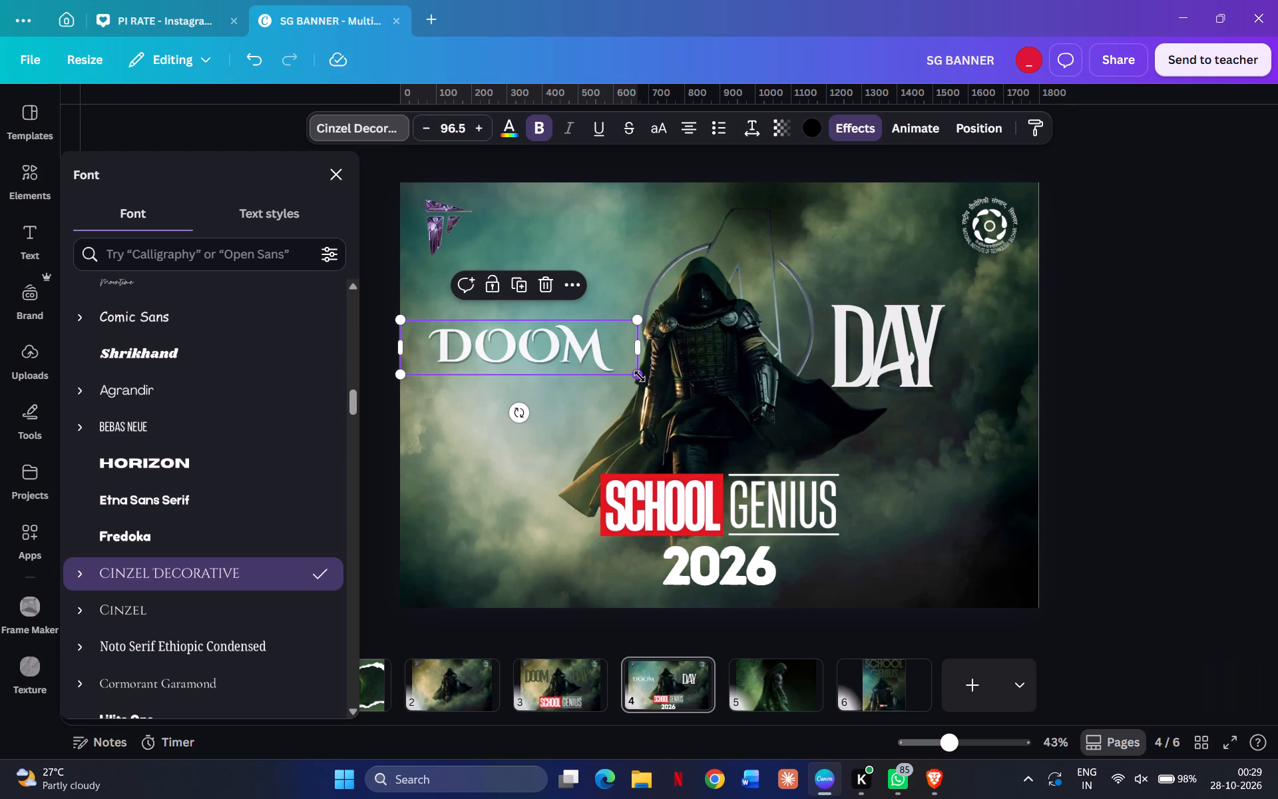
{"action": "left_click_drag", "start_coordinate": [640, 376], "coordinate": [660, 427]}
Set the DOOM text's font to Lilita One and narrow its text box to fit the word.
{"action": "scroll", "coordinate": [190, 680], "scroll_direction": "down", "scroll_amount": 2}
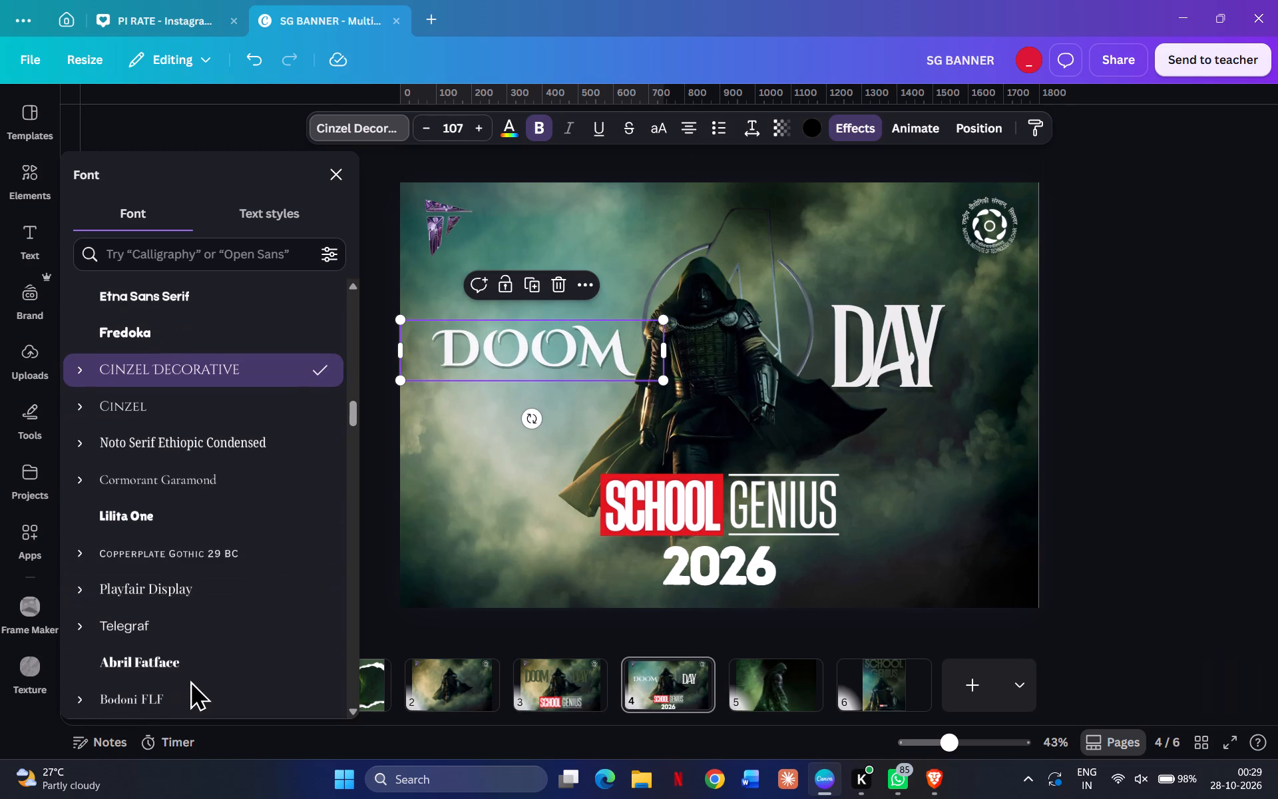
{"action": "left_click", "coordinate": [182, 519]}
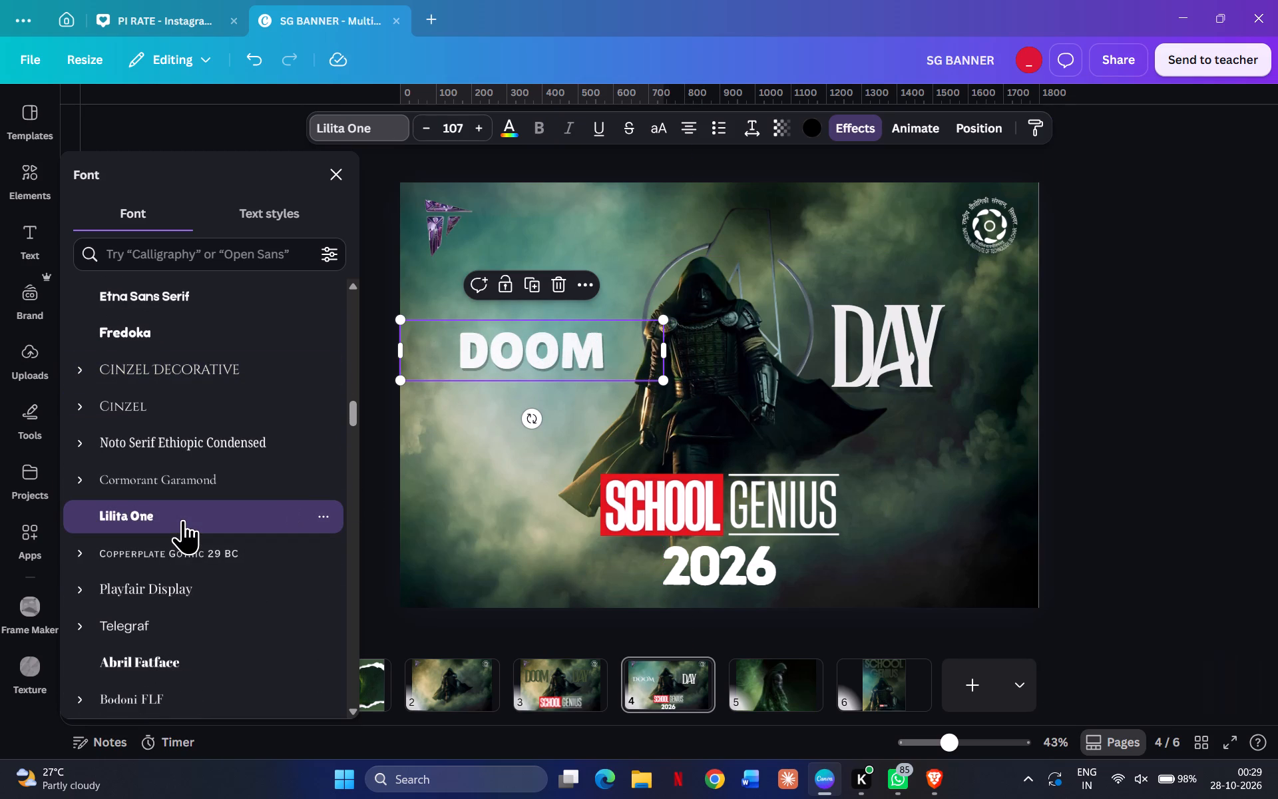
{"action": "scroll", "coordinate": [182, 519], "scroll_direction": "down", "scroll_amount": 1}
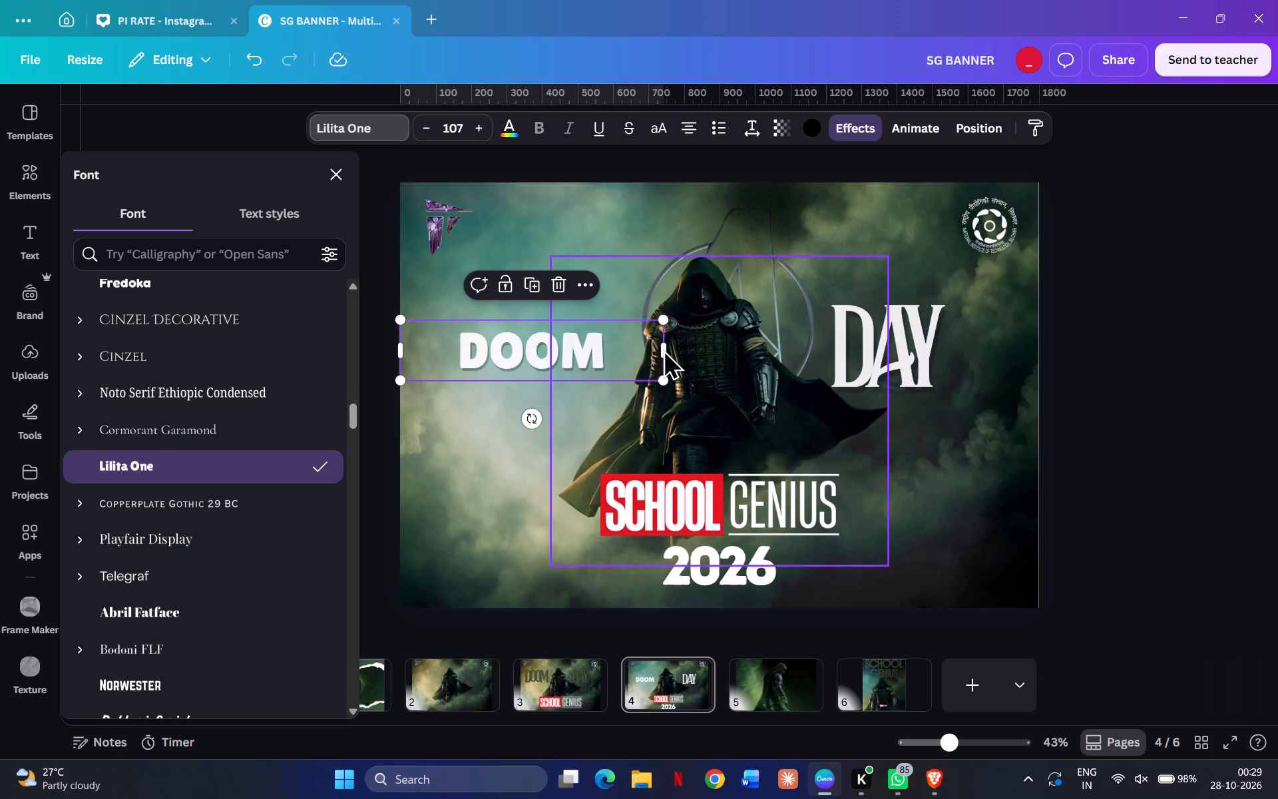
{"action": "left_click_drag", "start_coordinate": [666, 351], "coordinate": [590, 358]}
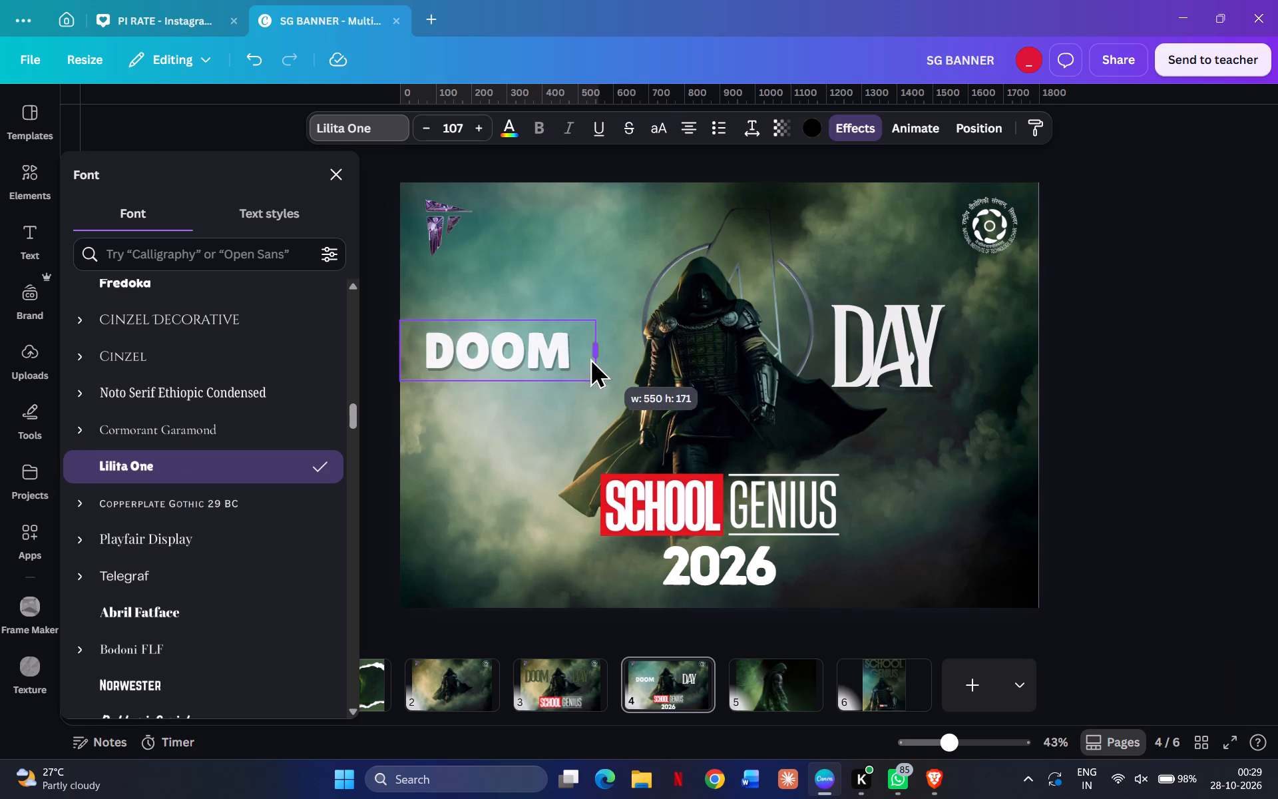
{"action": "left_click_drag", "start_coordinate": [590, 358], "coordinate": [559, 361]}
Enlarge the DOOM text to font size 167 and place it left of the hooded figure, with the M meeting the figure's shoulder.
{"action": "left_click_drag", "start_coordinate": [513, 351], "coordinate": [624, 391]}
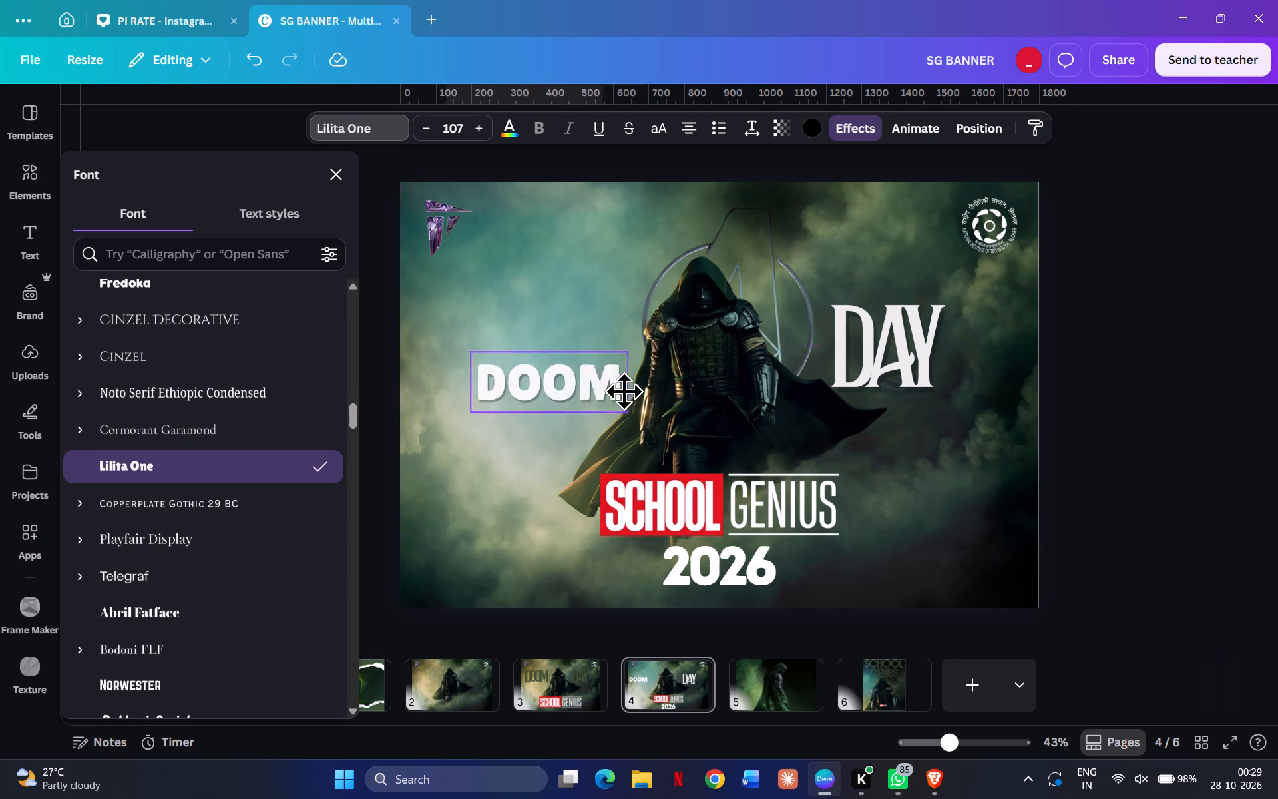
{"action": "left_click_drag", "start_coordinate": [624, 391], "coordinate": [557, 364]}
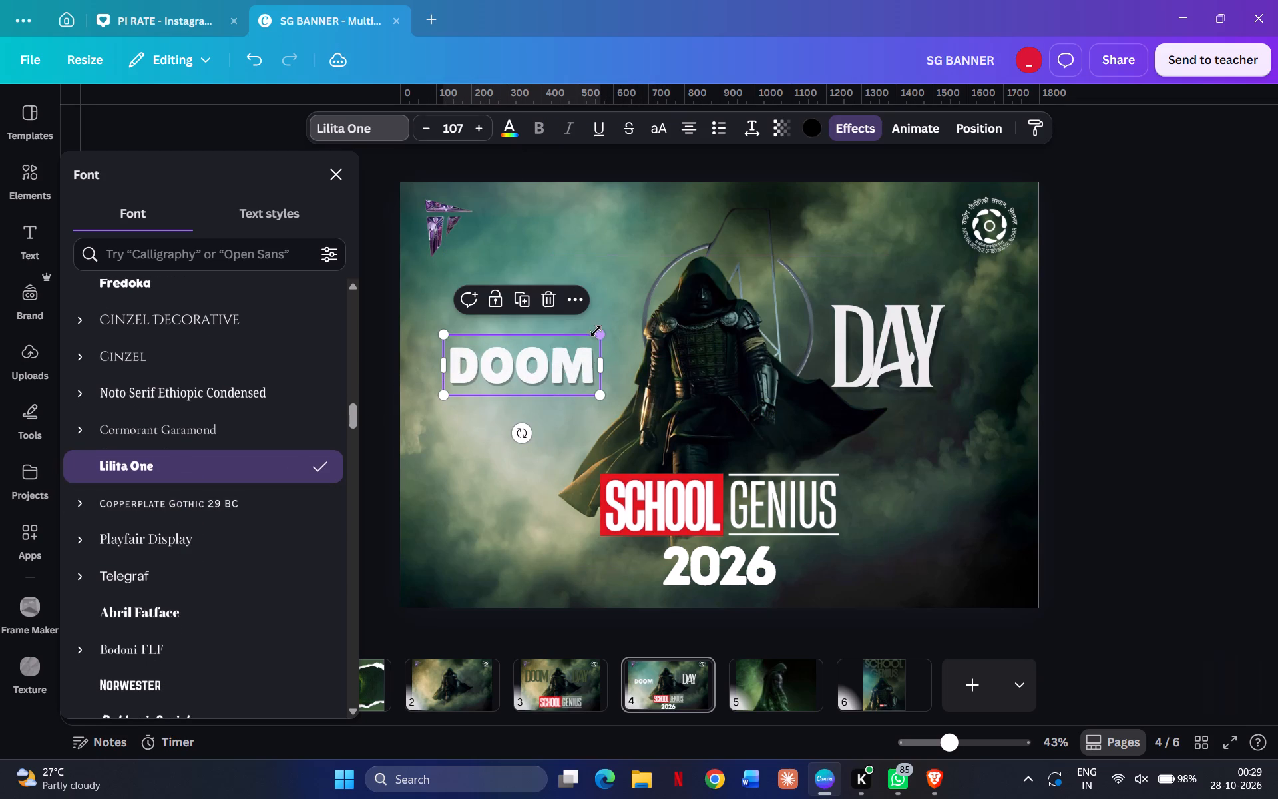
{"action": "left_click_drag", "start_coordinate": [600, 334], "coordinate": [749, 216]}
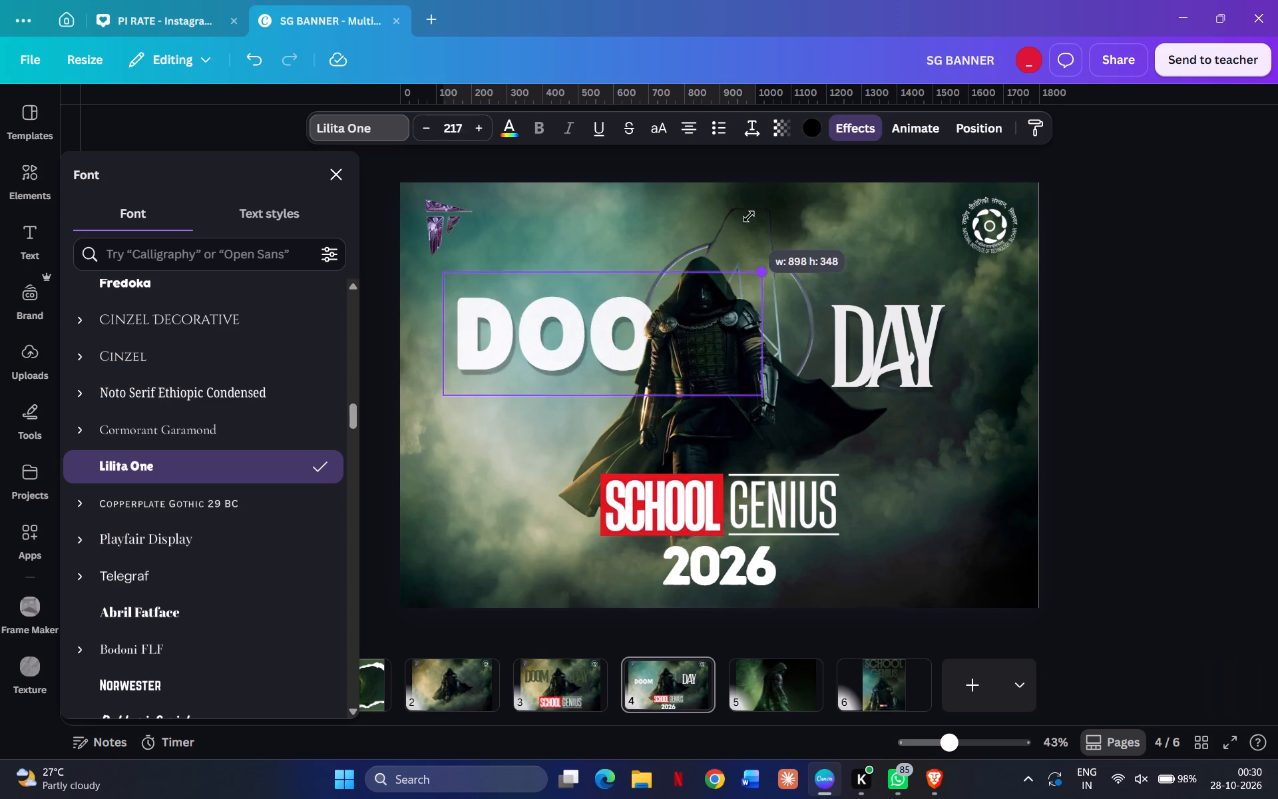
{"action": "left_click_drag", "start_coordinate": [749, 216], "coordinate": [721, 256]}
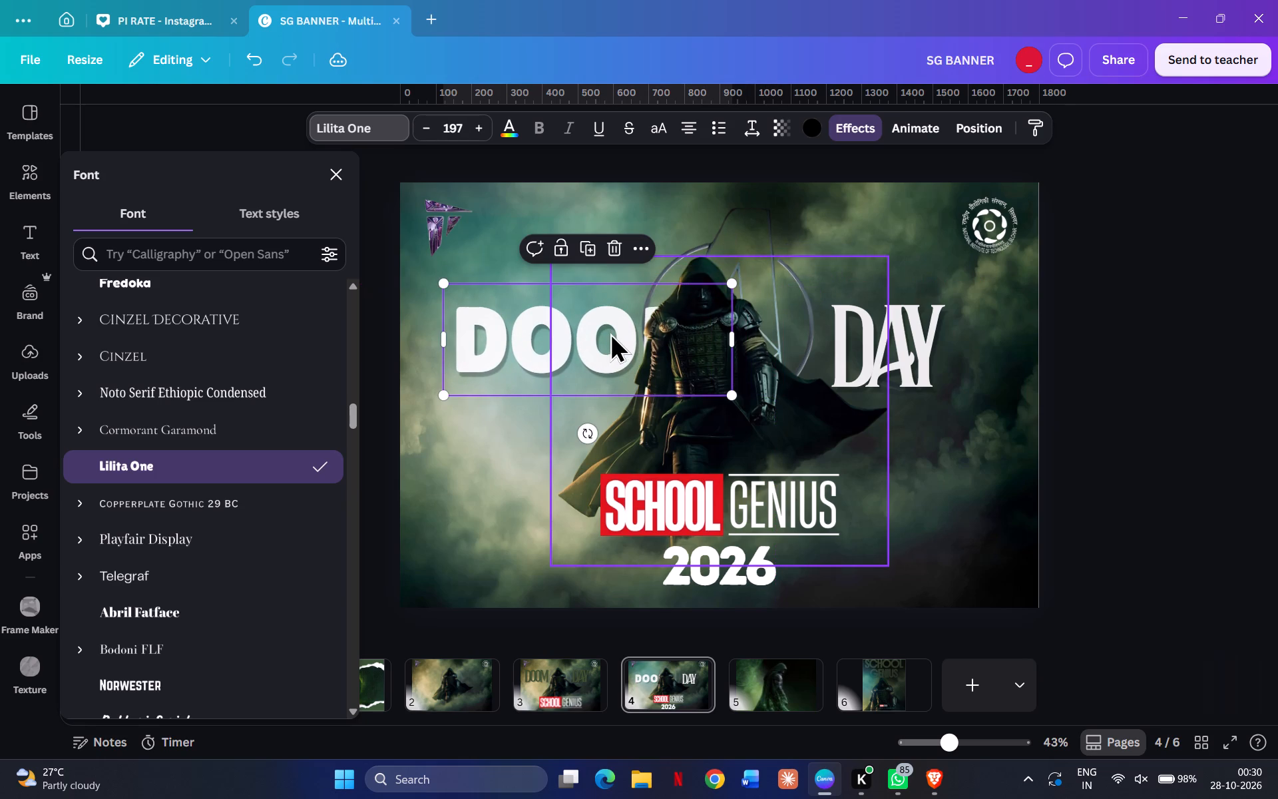
{"action": "left_click_drag", "start_coordinate": [521, 339], "coordinate": [475, 315]}
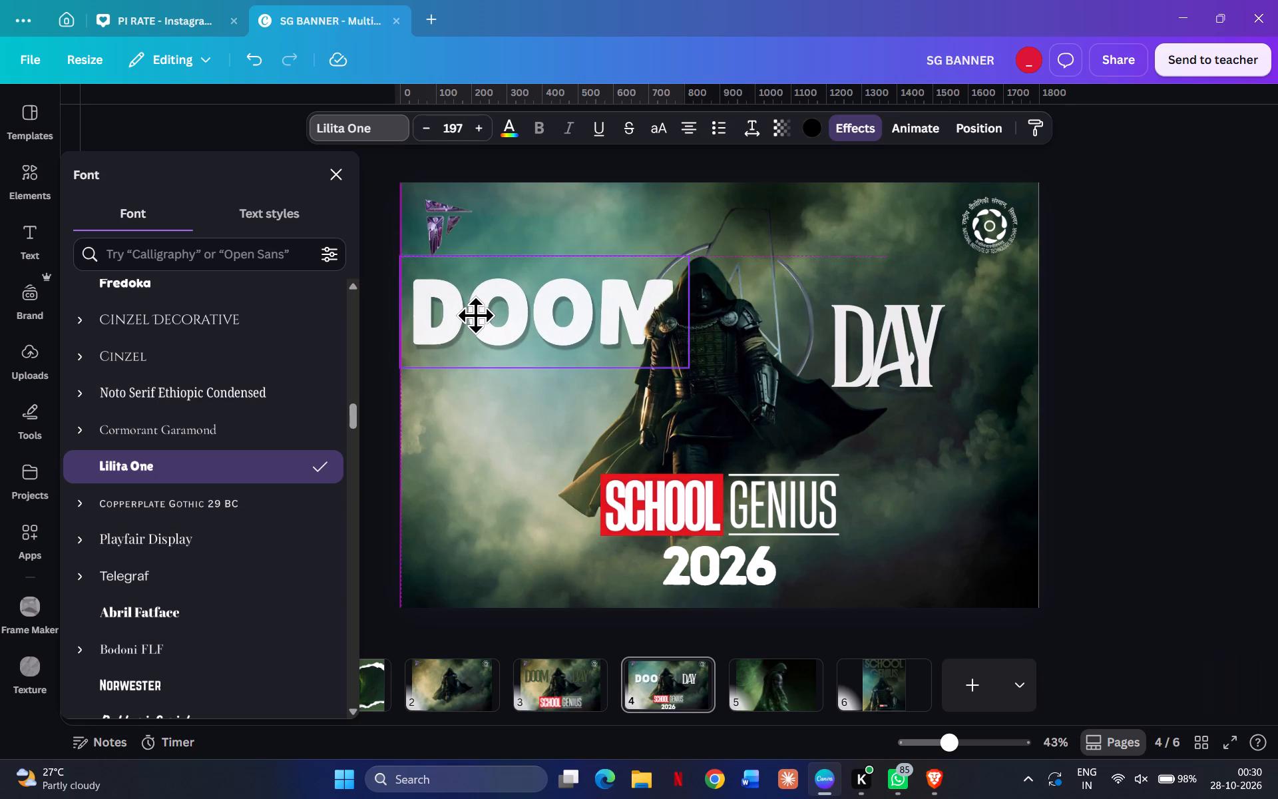
{"action": "left_click_drag", "start_coordinate": [475, 315], "coordinate": [475, 315]}
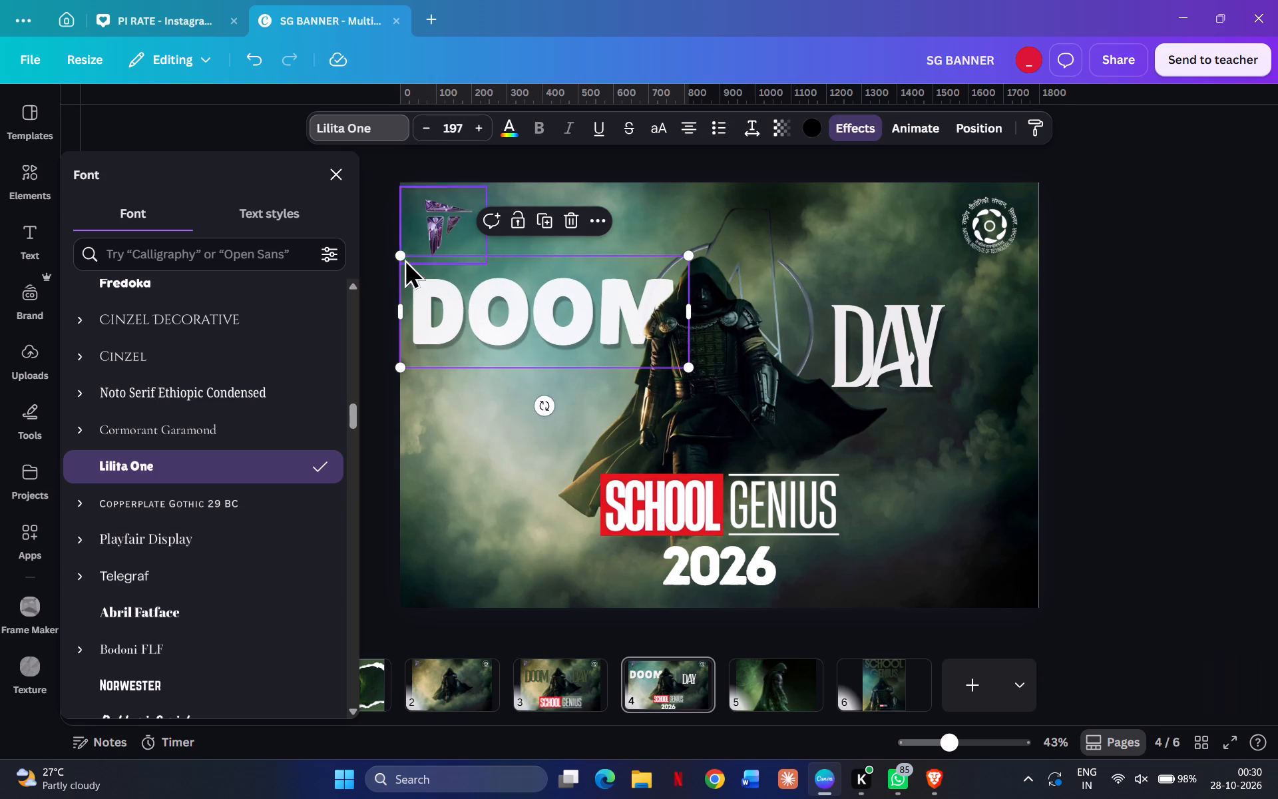
{"action": "left_click_drag", "start_coordinate": [402, 256], "coordinate": [447, 274]}
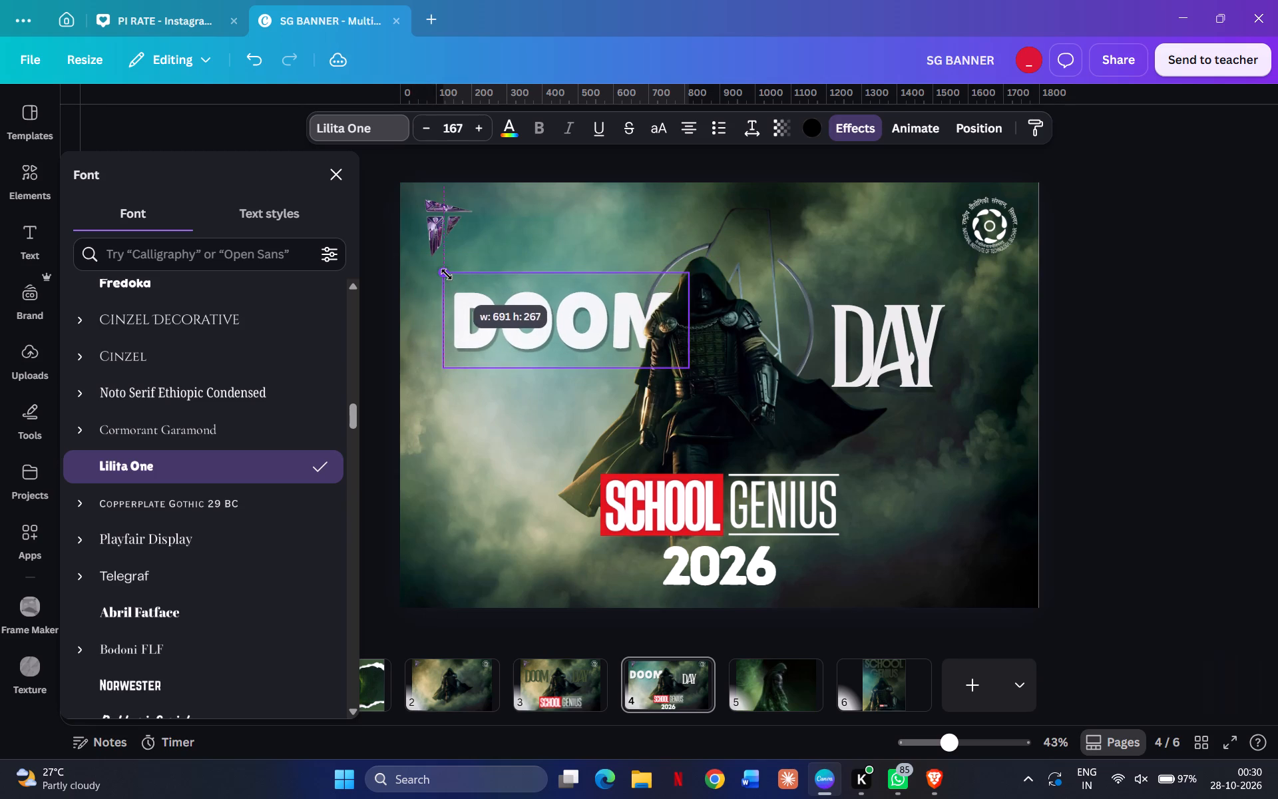
{"action": "left_click_drag", "start_coordinate": [447, 274], "coordinate": [445, 274]}
{"action": "left_click_drag", "start_coordinate": [501, 304], "coordinate": [490, 296]}
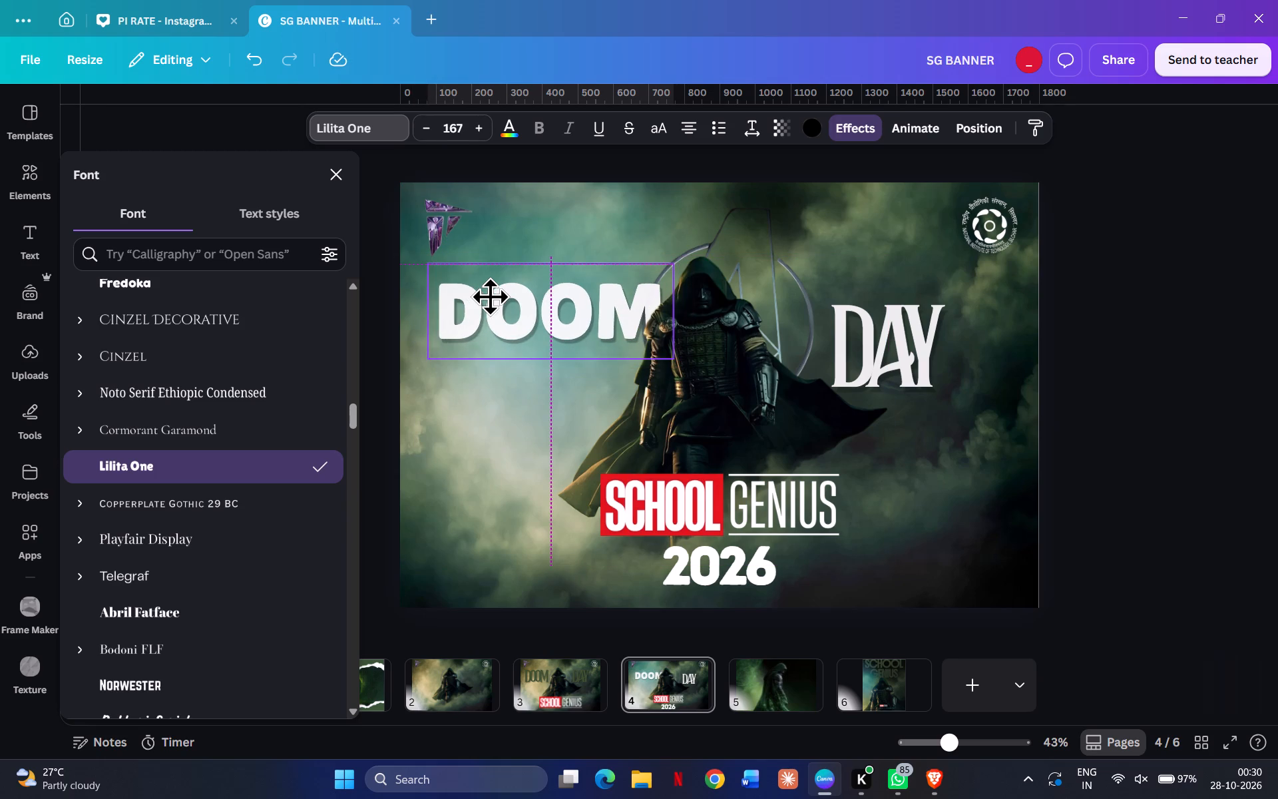
{"action": "left_click_drag", "start_coordinate": [490, 296], "coordinate": [490, 302]}
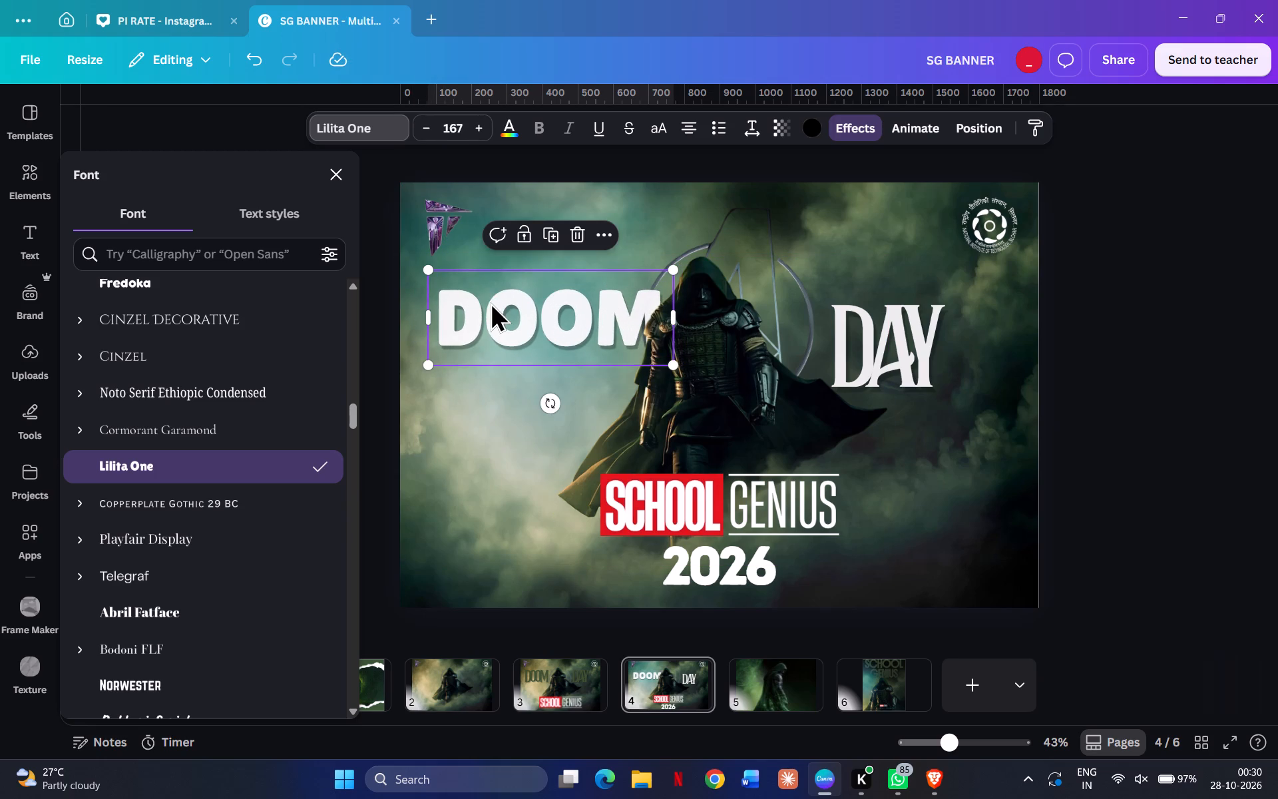
Move the DAY text slightly inward and down so it sits closer to the hooded figure's right side.
{"action": "left_click_drag", "start_coordinate": [930, 368], "coordinate": [897, 411]}
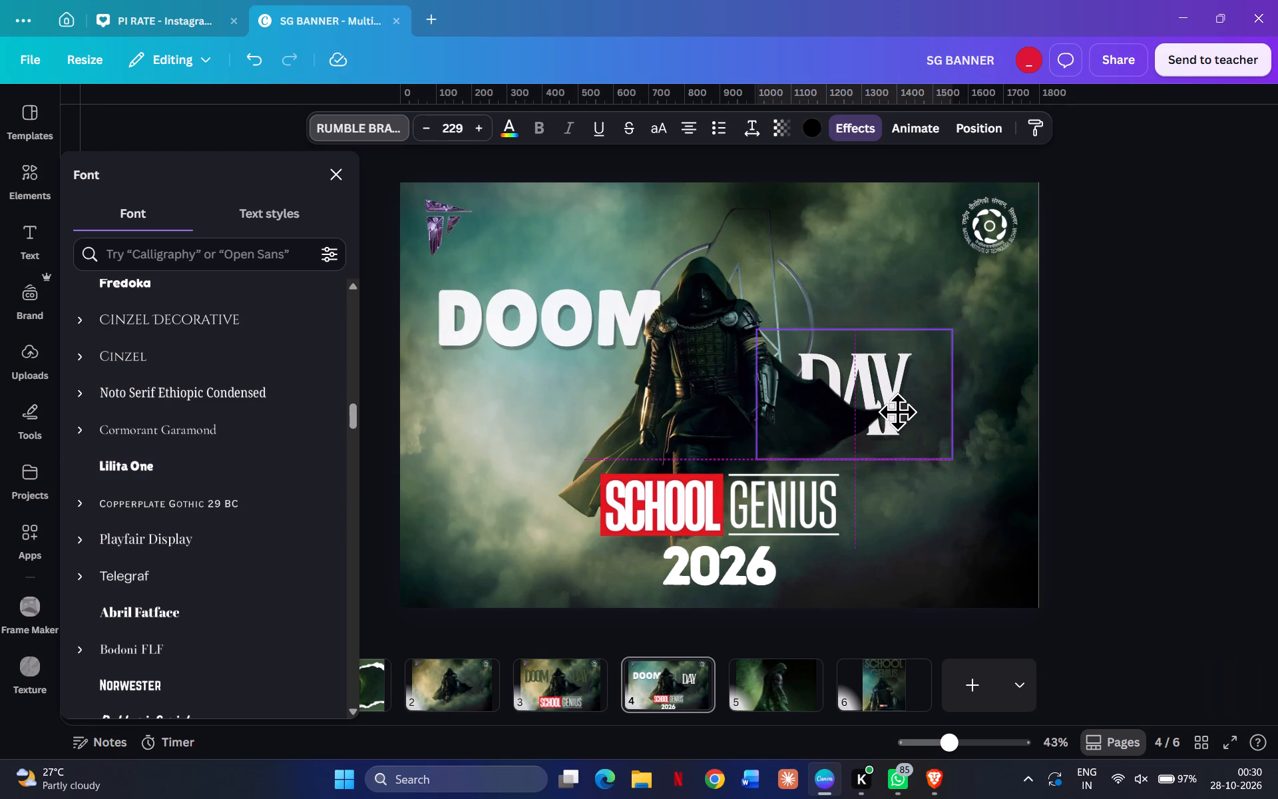
{"action": "left_click_drag", "start_coordinate": [897, 411], "coordinate": [915, 396]}
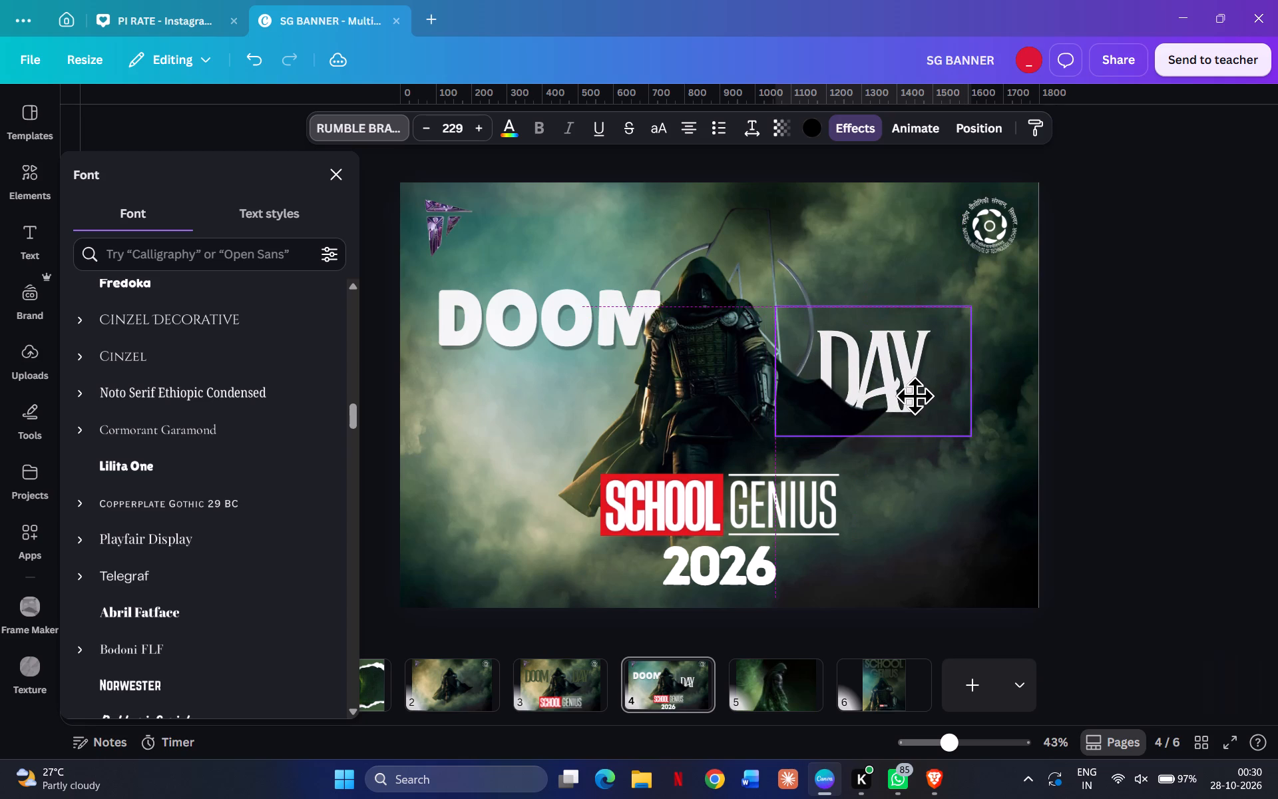
{"action": "left_click_drag", "start_coordinate": [915, 396], "coordinate": [887, 376]}
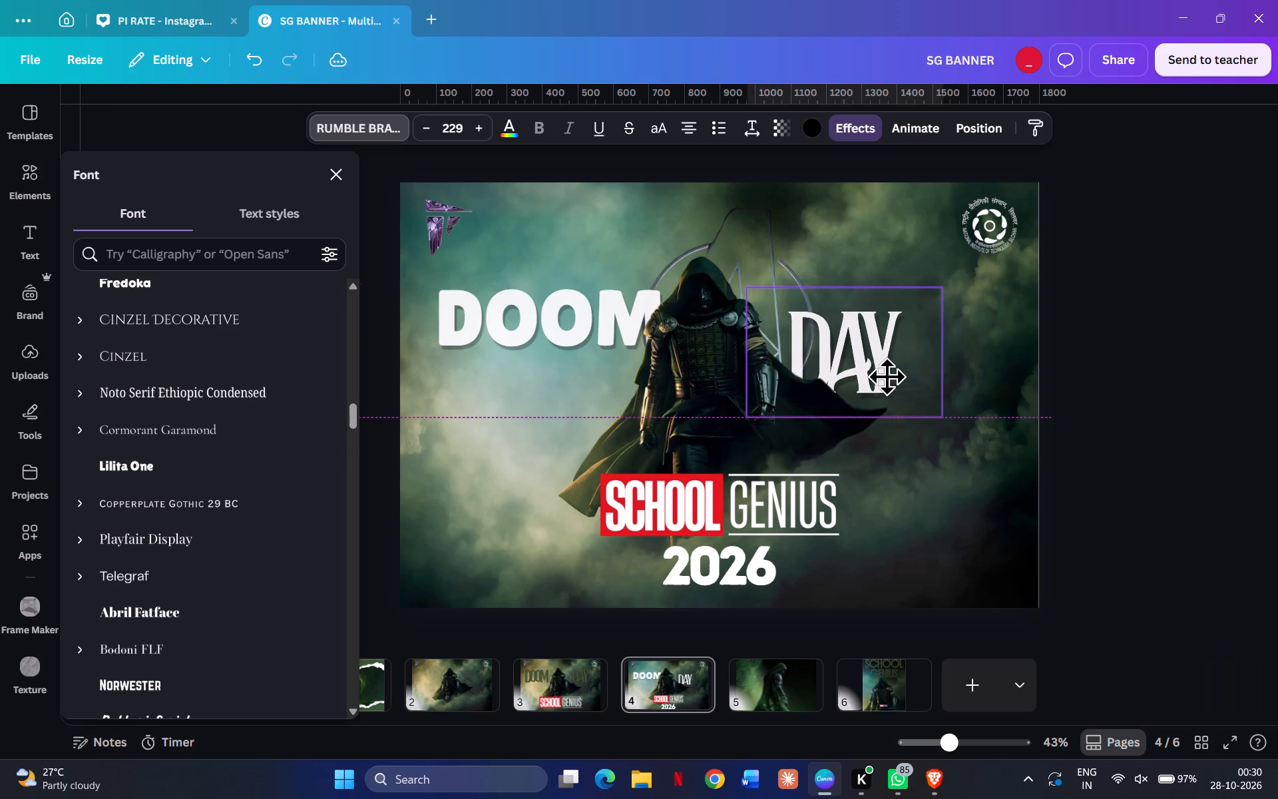
{"action": "left_click_drag", "start_coordinate": [887, 376], "coordinate": [891, 372]}
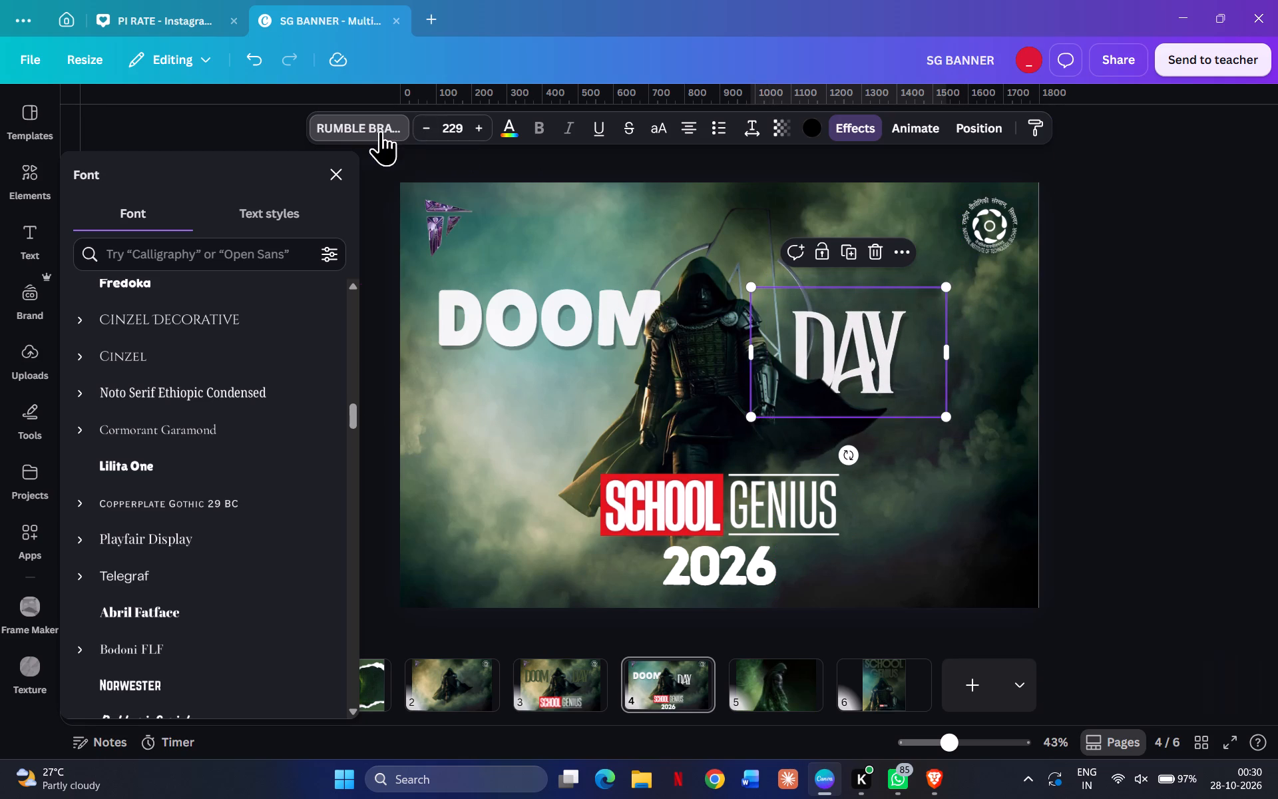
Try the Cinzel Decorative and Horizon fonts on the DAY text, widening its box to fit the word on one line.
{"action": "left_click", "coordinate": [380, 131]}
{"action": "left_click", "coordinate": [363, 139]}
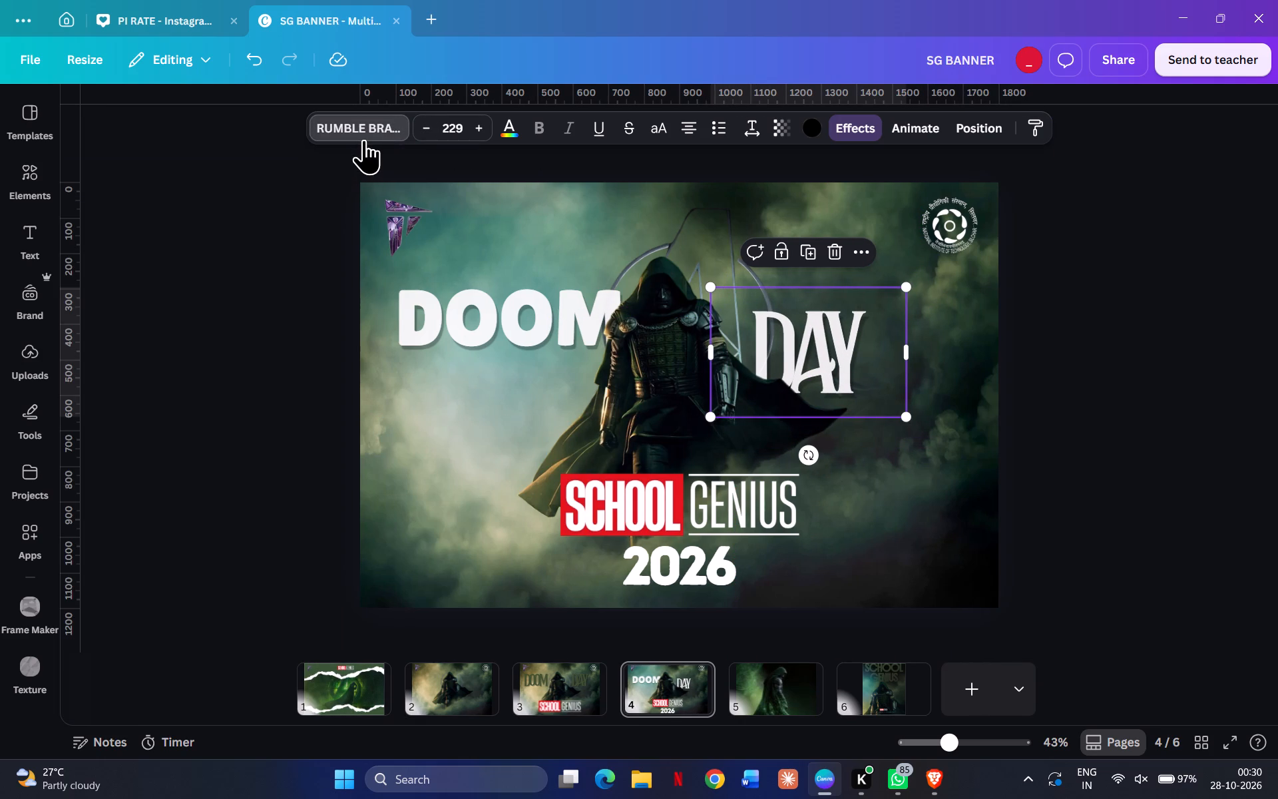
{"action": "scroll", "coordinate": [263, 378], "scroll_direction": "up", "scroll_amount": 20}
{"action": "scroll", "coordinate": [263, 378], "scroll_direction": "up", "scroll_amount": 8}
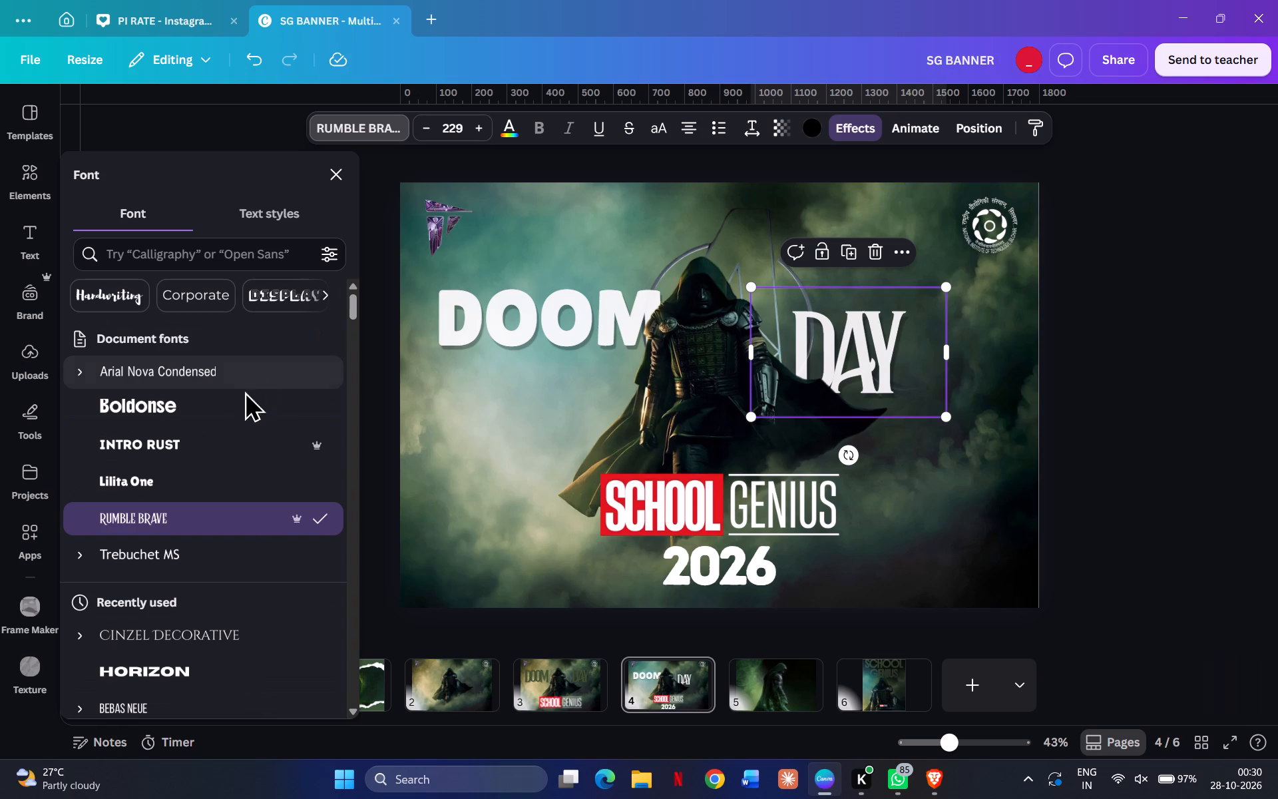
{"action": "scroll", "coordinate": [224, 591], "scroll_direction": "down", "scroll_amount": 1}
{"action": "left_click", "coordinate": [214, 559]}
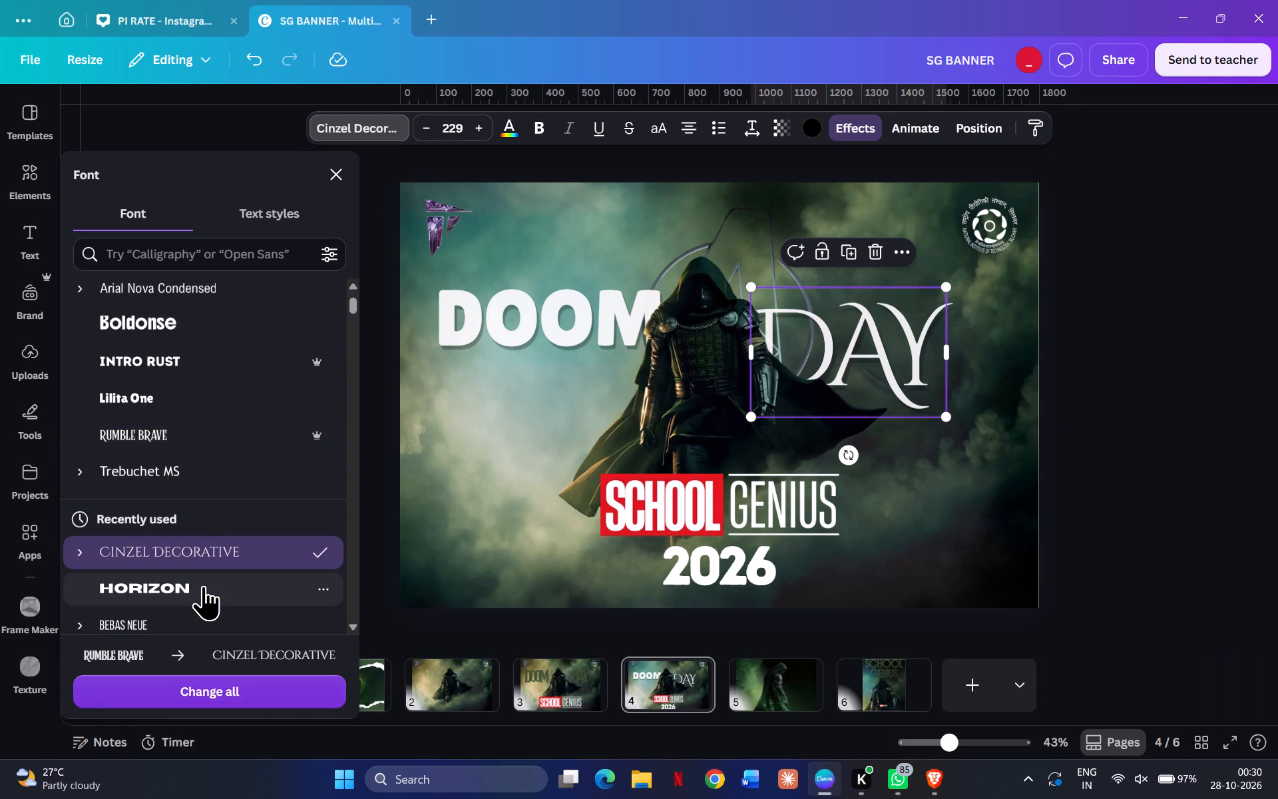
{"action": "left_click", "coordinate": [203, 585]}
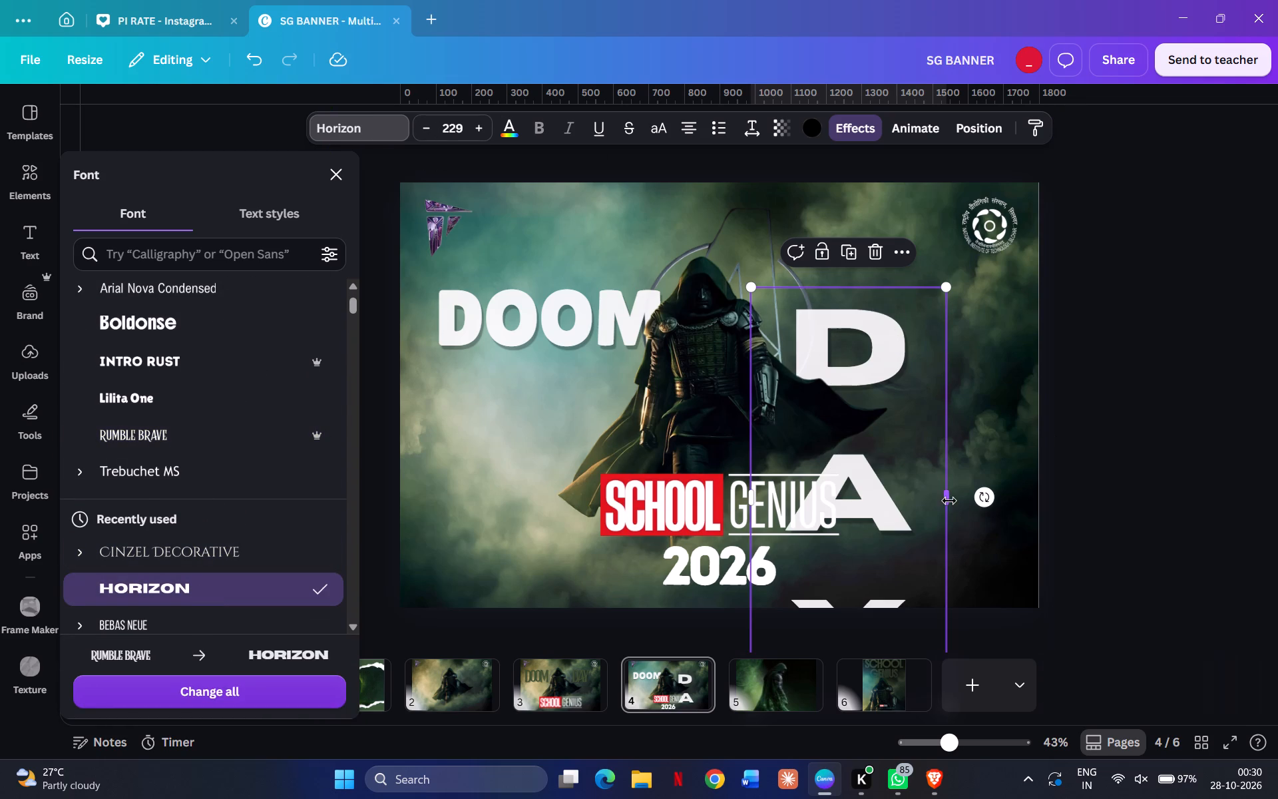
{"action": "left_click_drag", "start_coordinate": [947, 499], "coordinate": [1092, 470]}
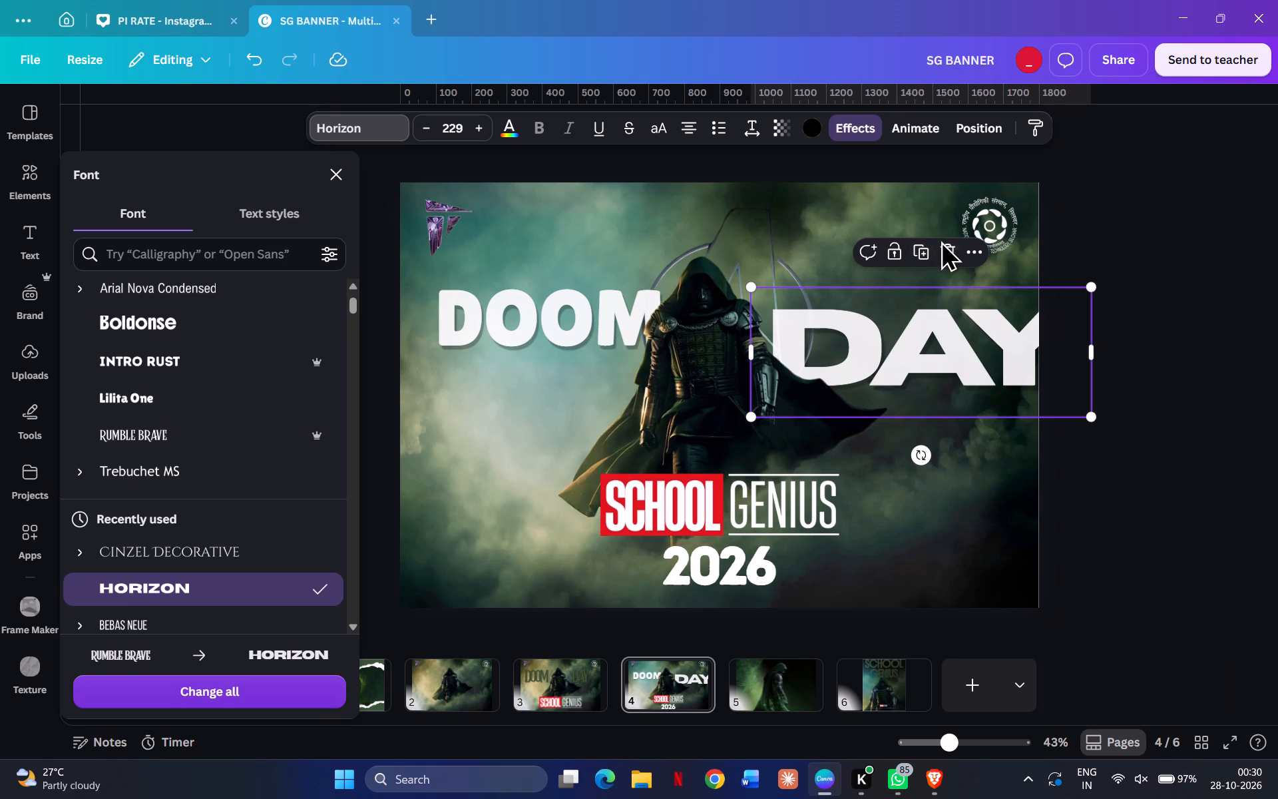
Replace the DAY text with a duplicate of the DOOM text, placed on the hooded figure's other side and reworded to DAY.
{"action": "left_click", "coordinate": [945, 250]}
{"action": "left_click", "coordinate": [457, 344]}
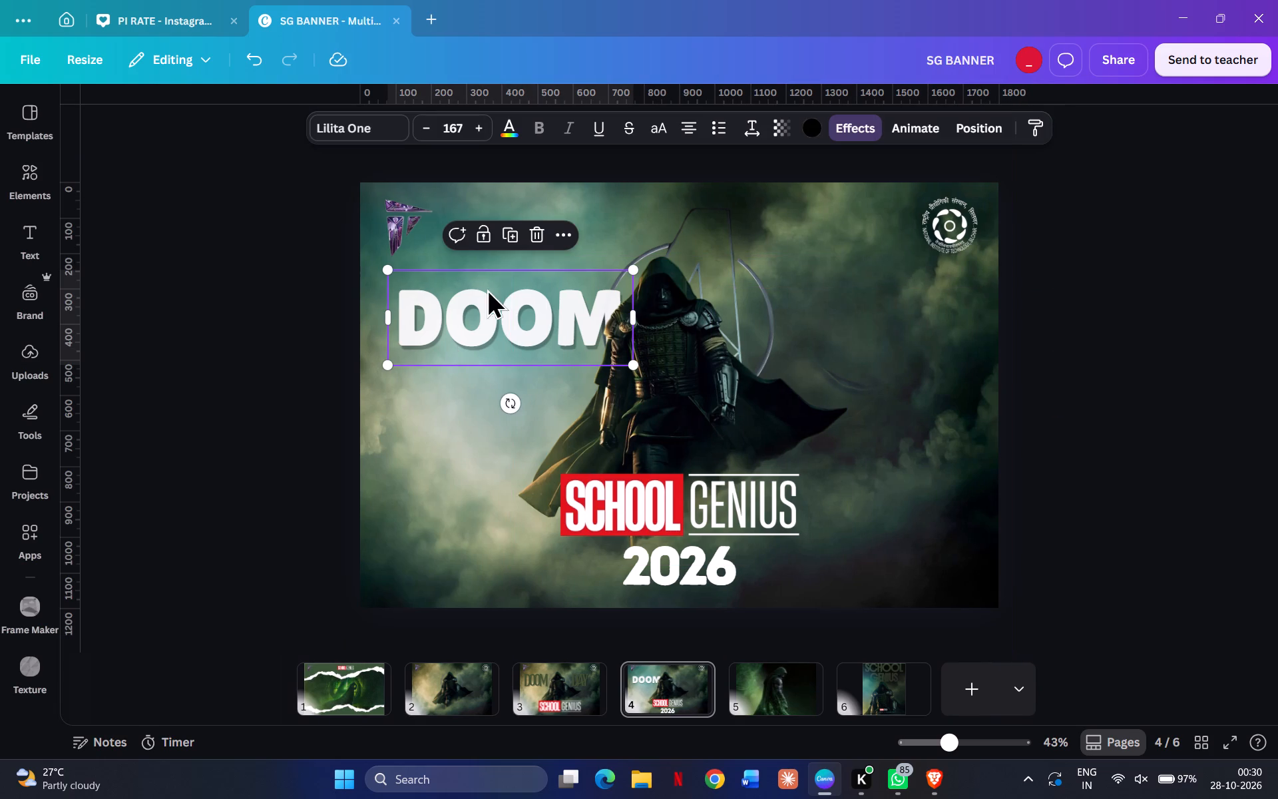
{"action": "left_click", "coordinate": [518, 222]}
{"action": "left_click", "coordinate": [515, 228]}
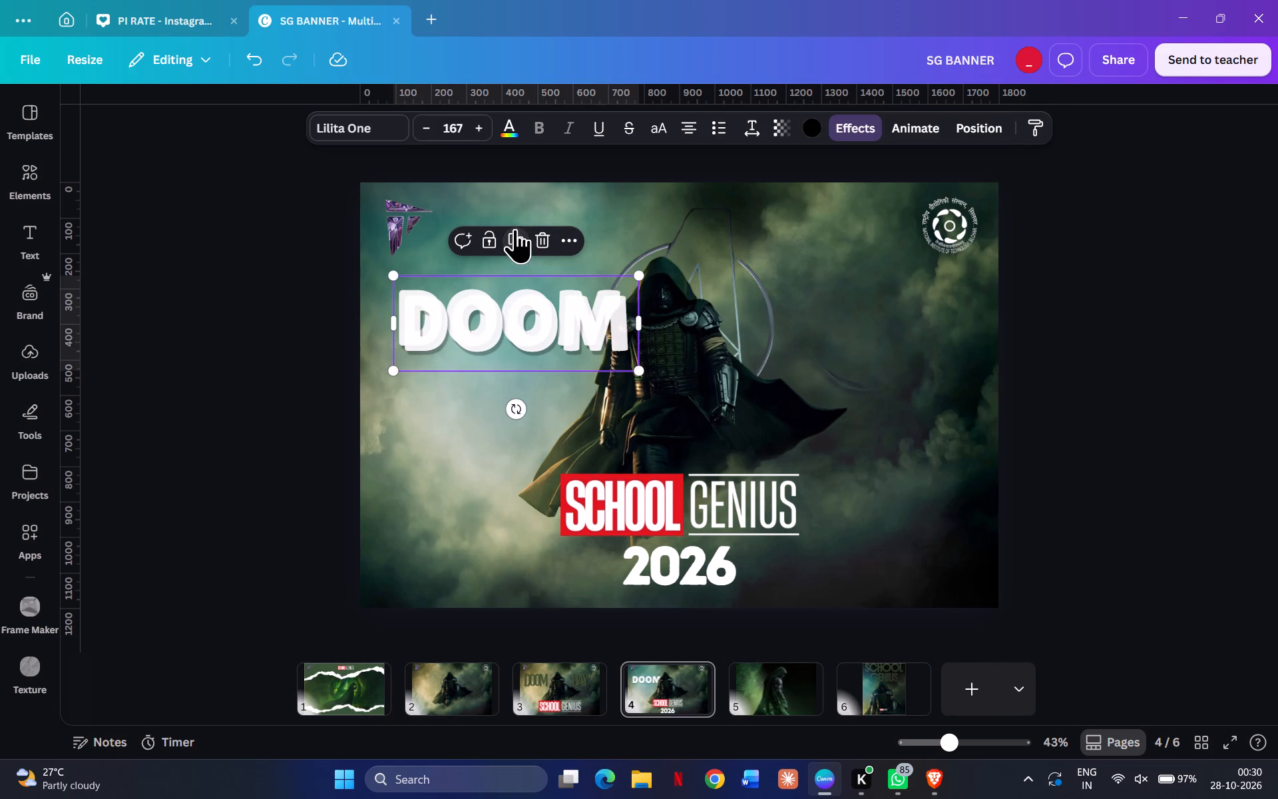
{"action": "left_click_drag", "start_coordinate": [515, 338], "coordinate": [855, 352]}
{"action": "double_click", "coordinate": [855, 352]}
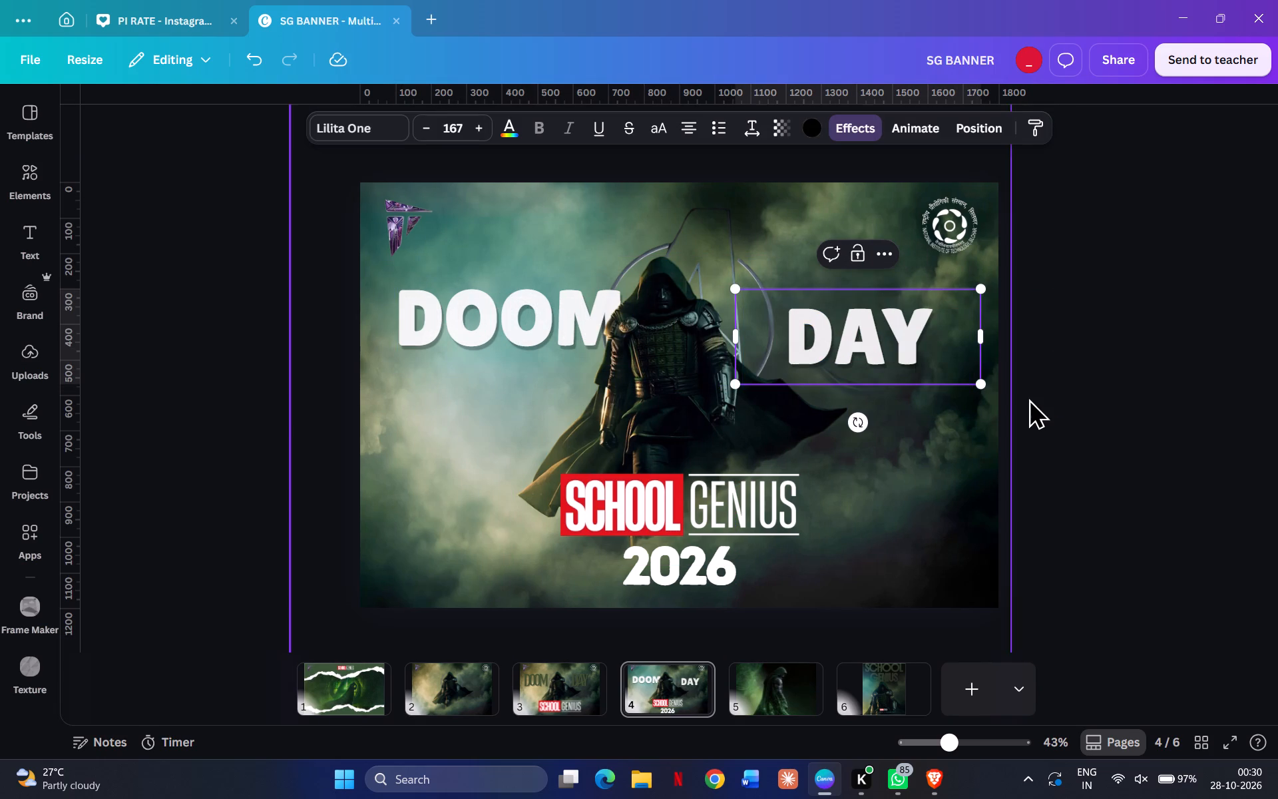
{"action": "left_click", "coordinate": [1028, 398]}
Move the new DAY text inward and down so it sits close to the hooded figure's arm, lower than DOOM.
{"action": "left_click_drag", "start_coordinate": [901, 314], "coordinate": [855, 328]}
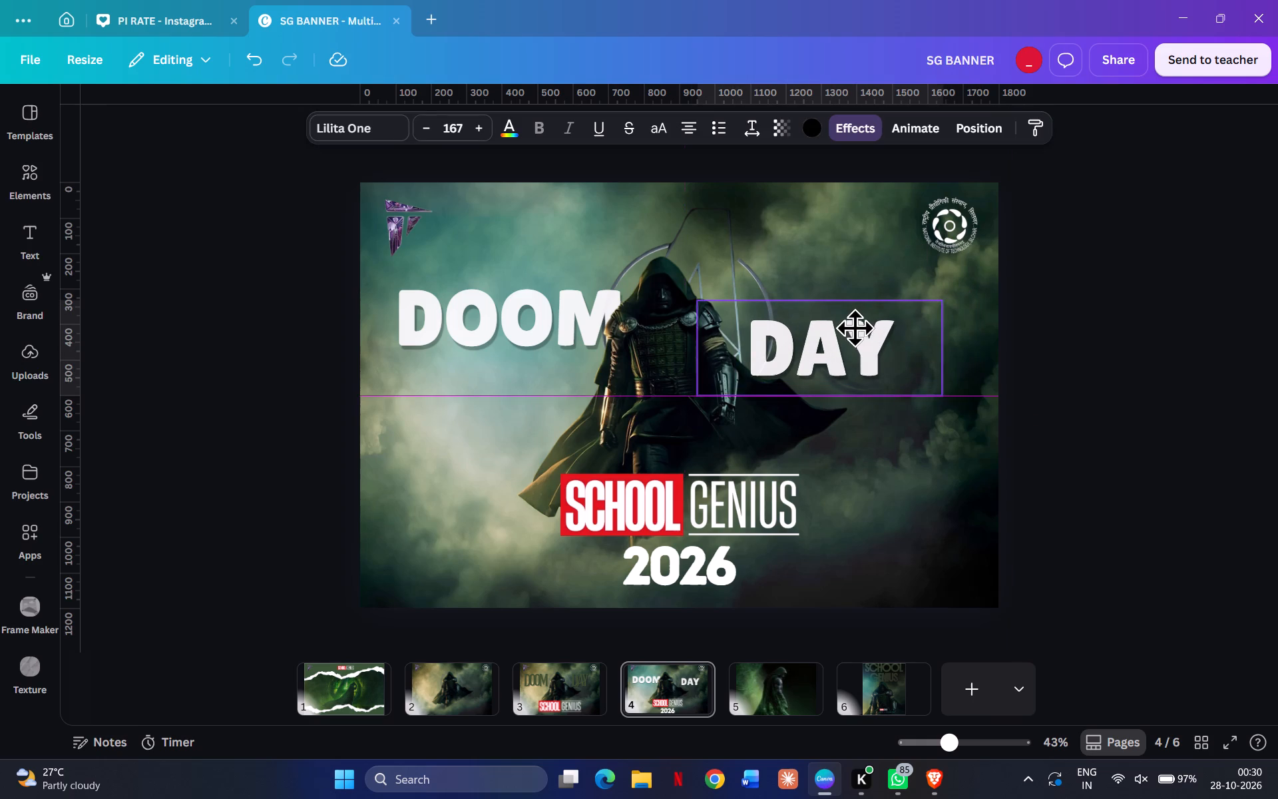
{"action": "left_click_drag", "start_coordinate": [855, 328], "coordinate": [879, 348]}
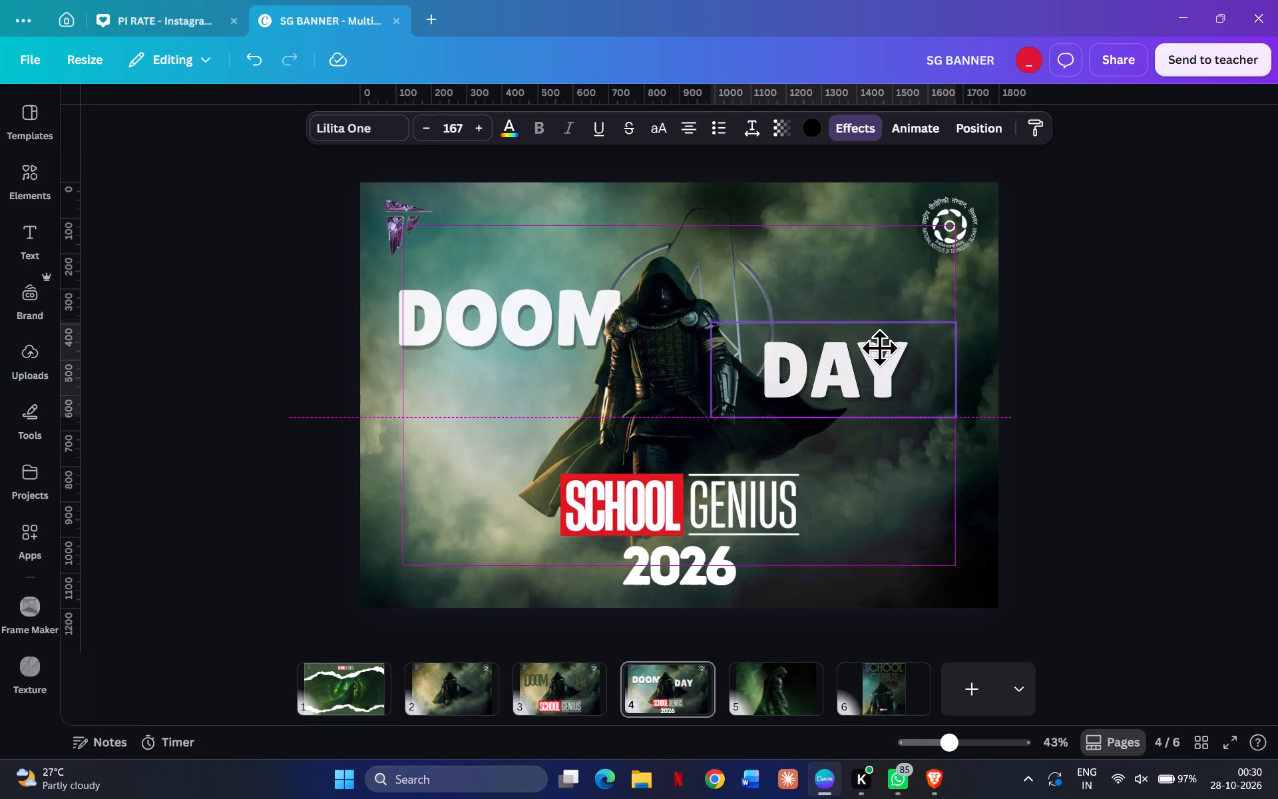
{"action": "left_click_drag", "start_coordinate": [879, 348], "coordinate": [875, 350]}
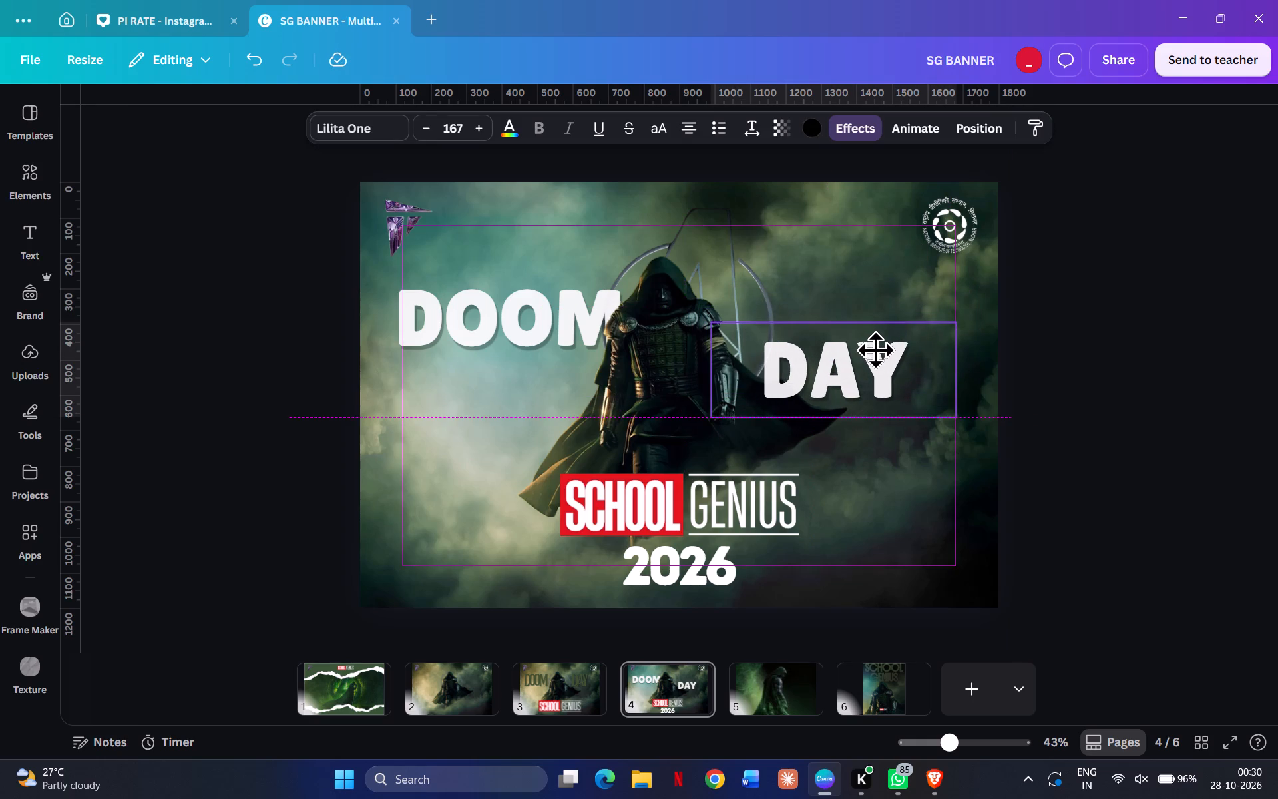
{"action": "left_click_drag", "start_coordinate": [875, 350], "coordinate": [871, 348]}
Reorder the DAY text layer so it lies directly beneath the hooded figure and above the DOOM layer.
{"action": "left_click", "coordinate": [968, 130]}
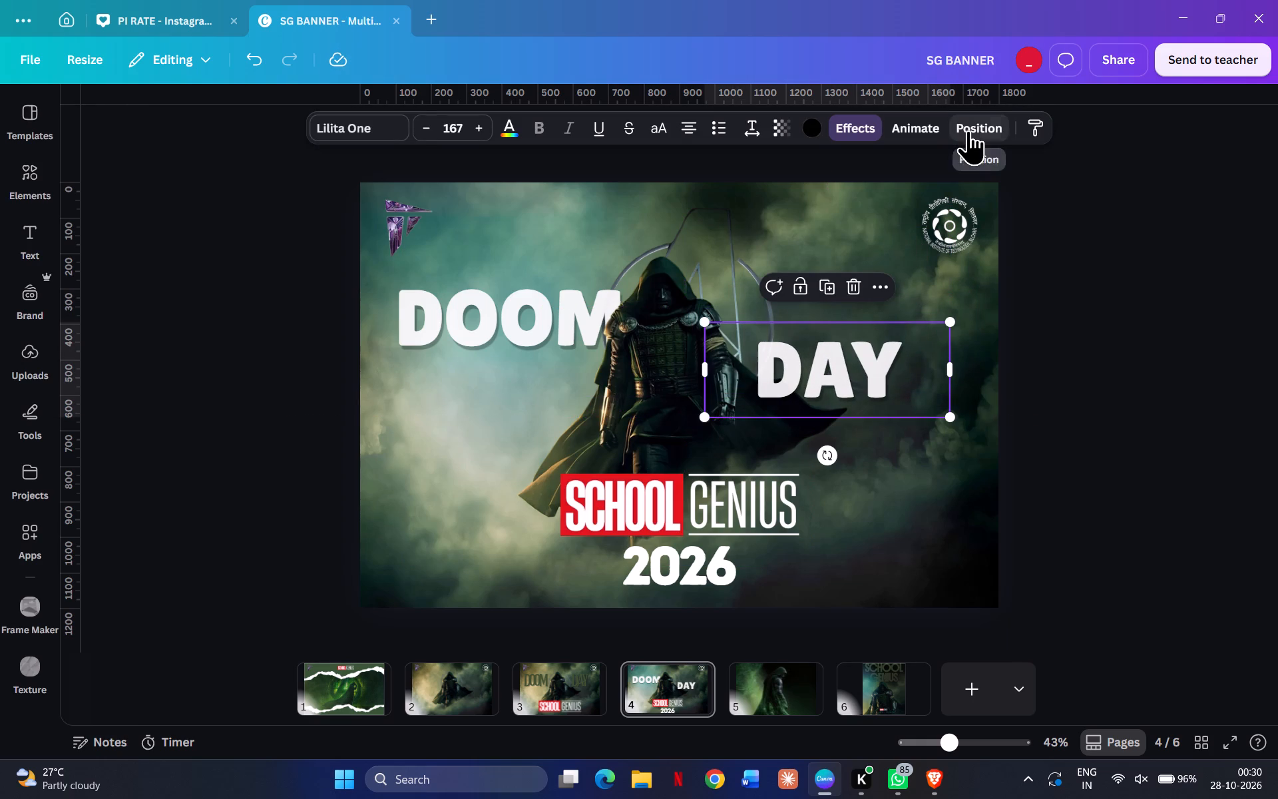
{"action": "left_click_drag", "start_coordinate": [89, 315], "coordinate": [92, 621]}
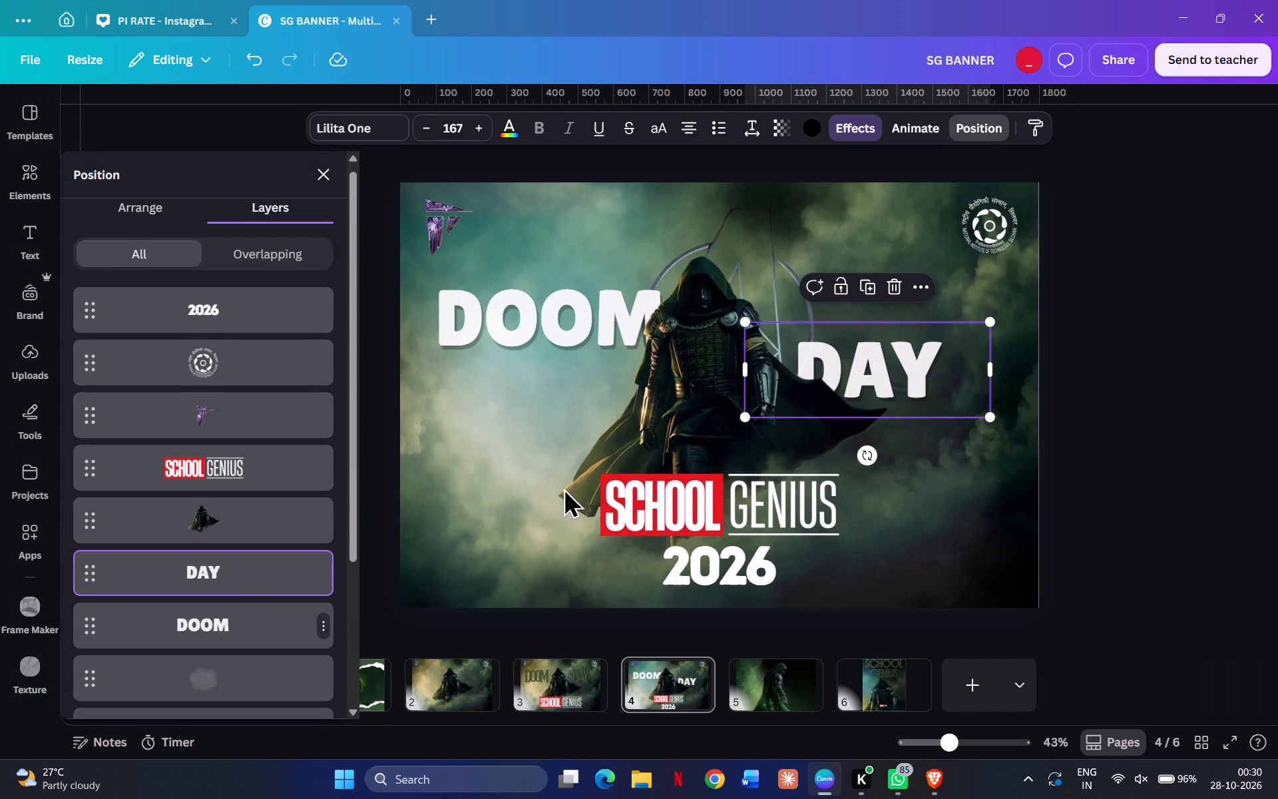
{"action": "double_click", "coordinate": [1150, 378]}
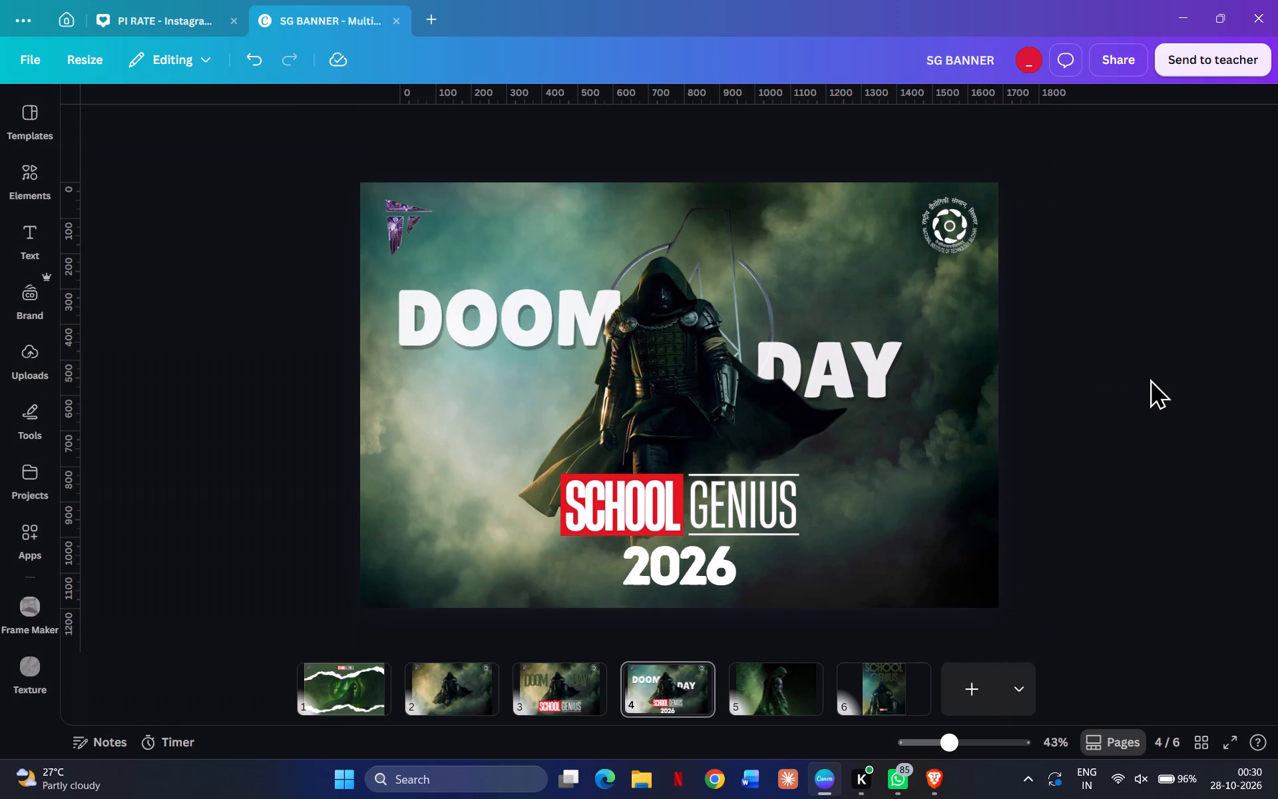
Enlarge the DAY text to font size 175 and shift it slightly outward from the hooded figure.
{"action": "left_click", "coordinate": [896, 356]}
{"action": "left_click_drag", "start_coordinate": [957, 326], "coordinate": [972, 321]}
{"action": "double_click", "coordinate": [1061, 362]}
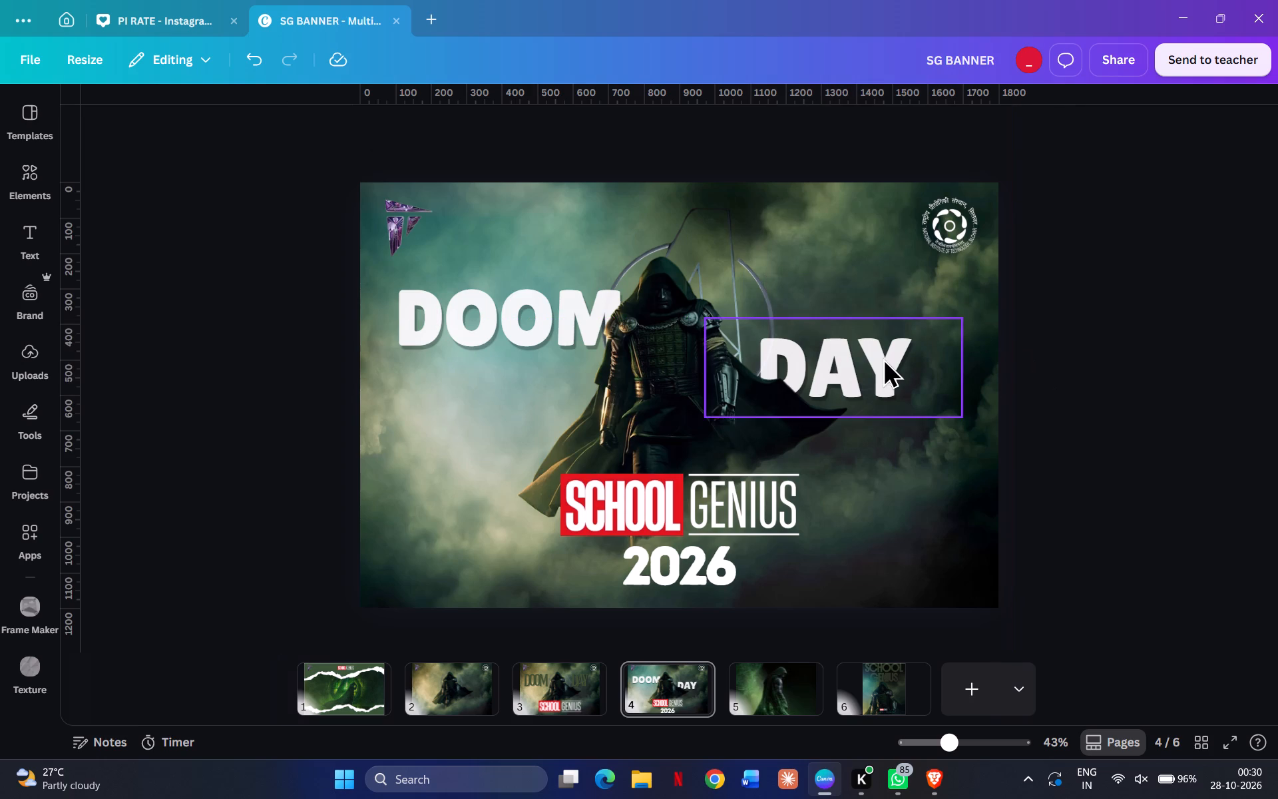
{"action": "left_click_drag", "start_coordinate": [879, 356], "coordinate": [903, 355]}
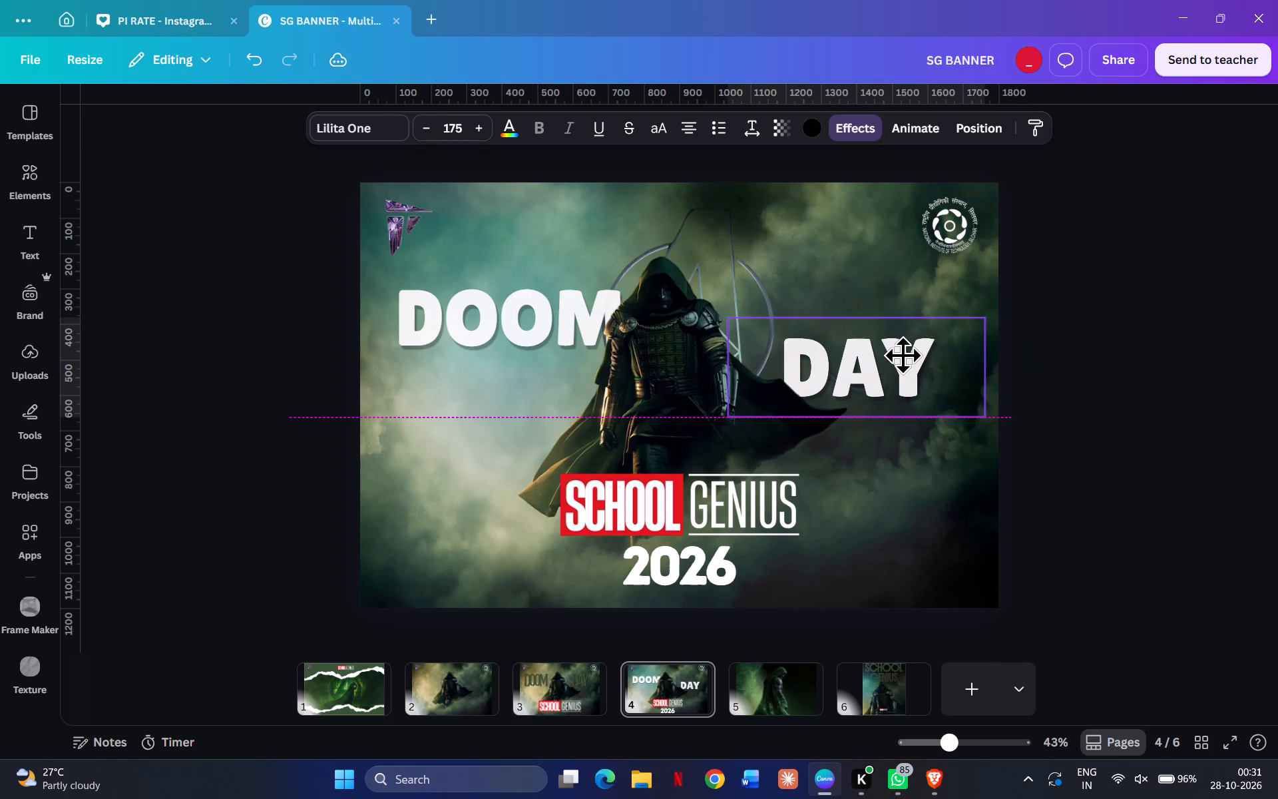
{"action": "left_click_drag", "start_coordinate": [903, 355], "coordinate": [903, 355]}
{"action": "double_click", "coordinate": [1148, 408]}
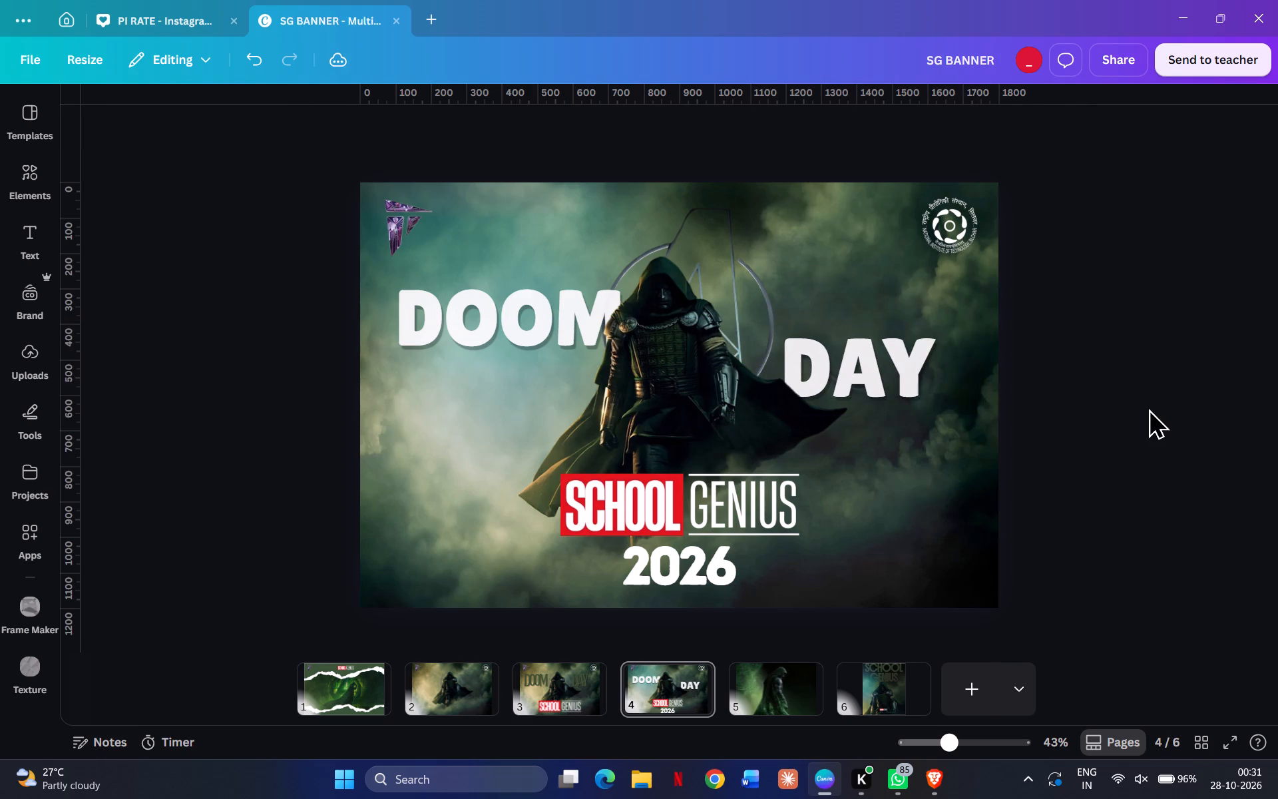
Reposition the DAY text slightly higher and closer to the hooded figure, with the D tucked behind the cape.
{"action": "left_click_drag", "start_coordinate": [865, 354], "coordinate": [855, 352]}
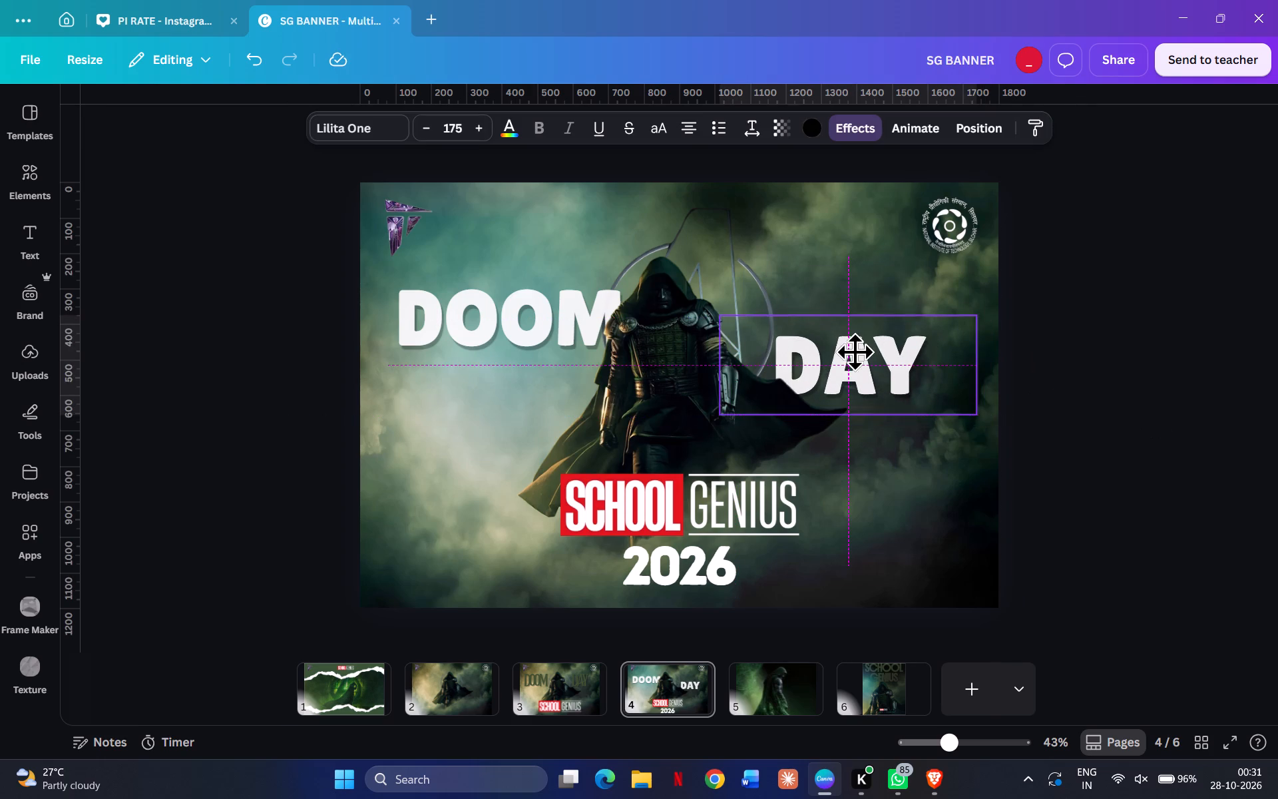
{"action": "left_click_drag", "start_coordinate": [855, 352], "coordinate": [851, 348]}
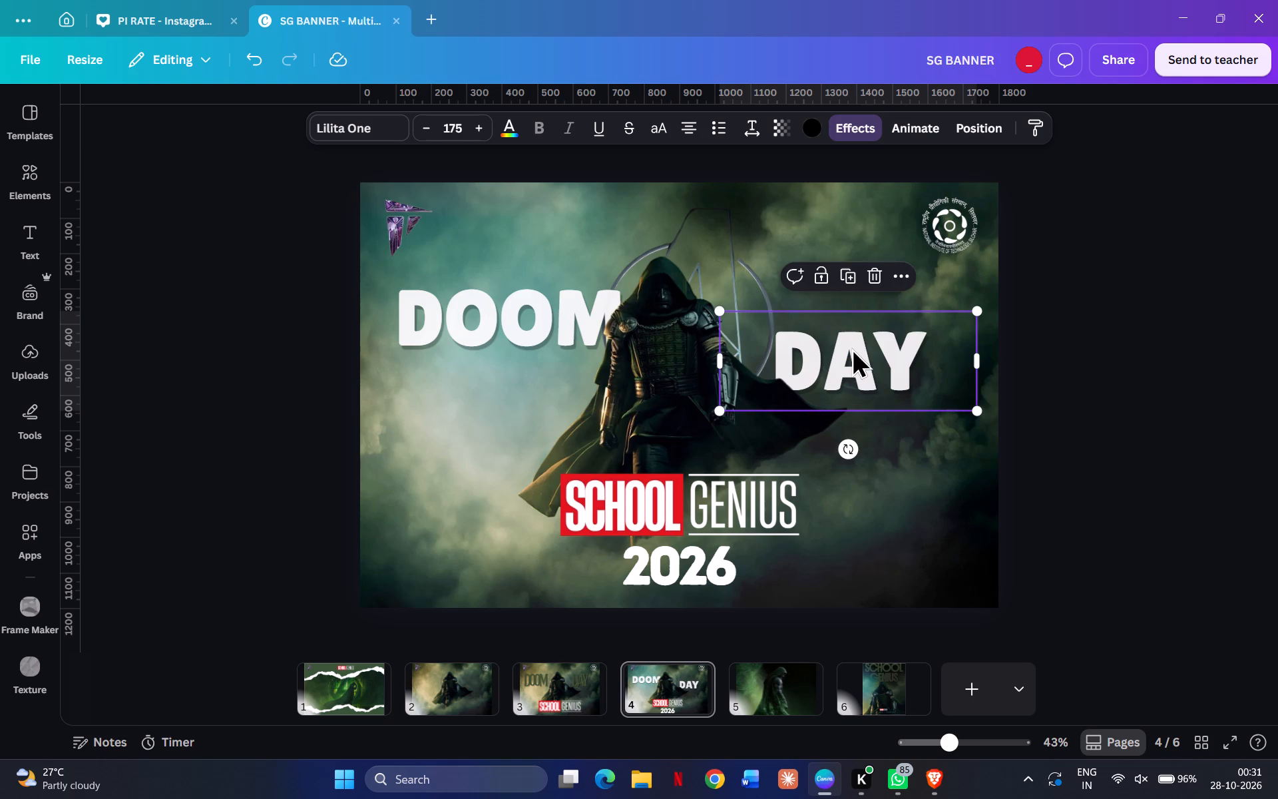
{"action": "left_click", "coordinate": [1153, 409]}
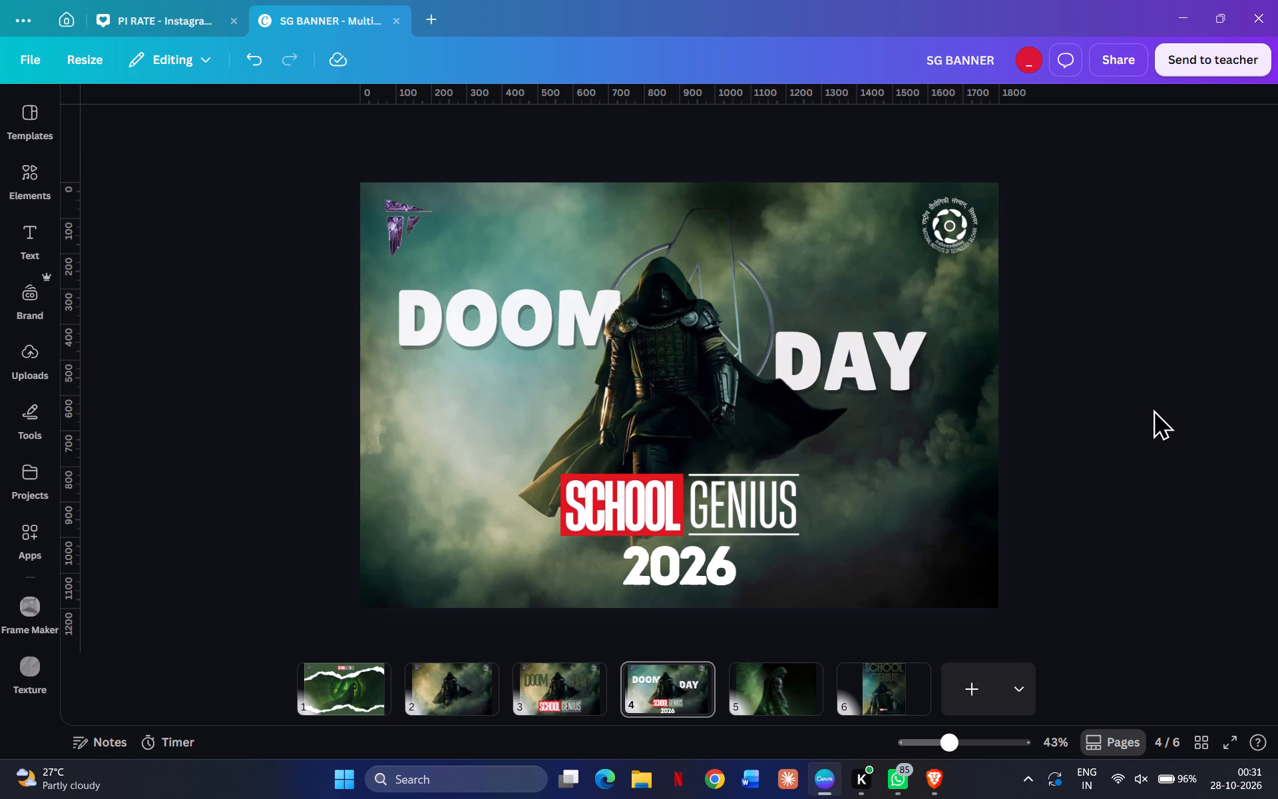
{"action": "left_click_drag", "start_coordinate": [895, 370], "coordinate": [877, 366]}
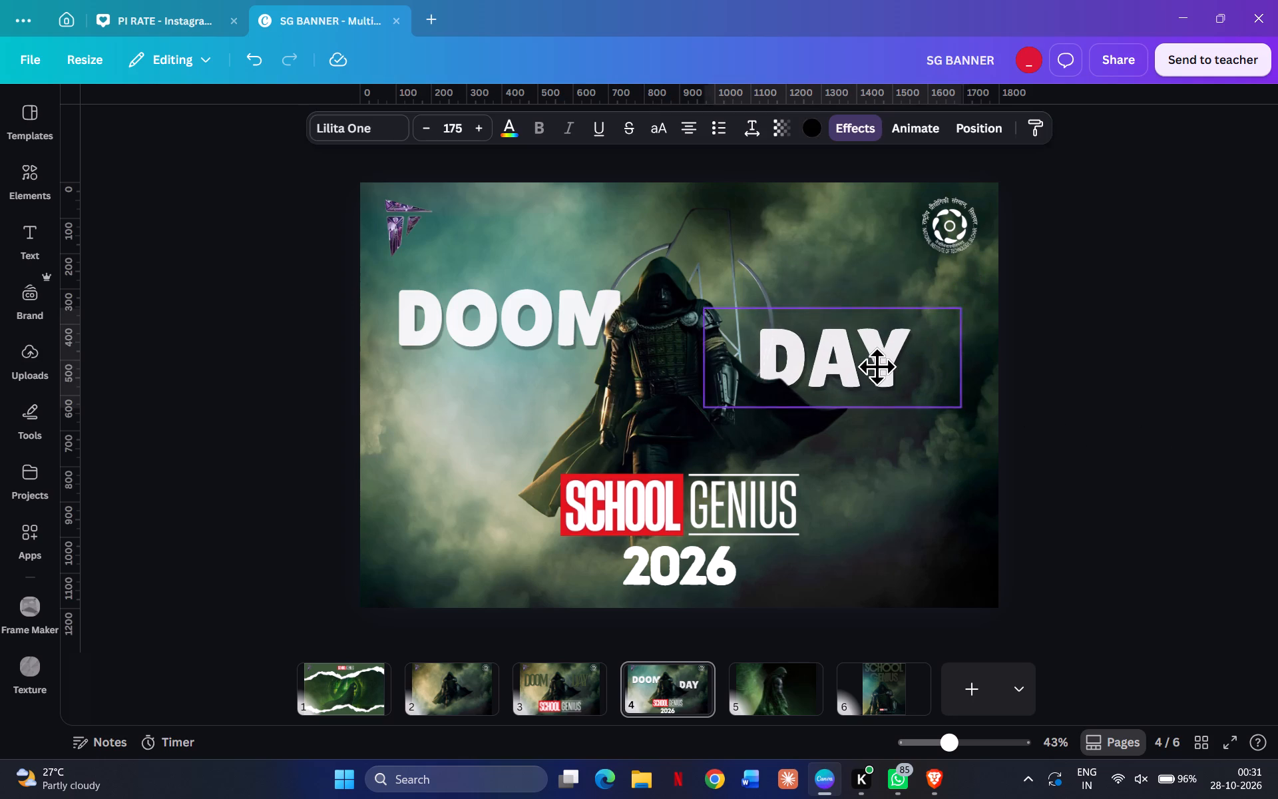
{"action": "left_click_drag", "start_coordinate": [877, 366], "coordinate": [867, 350]}
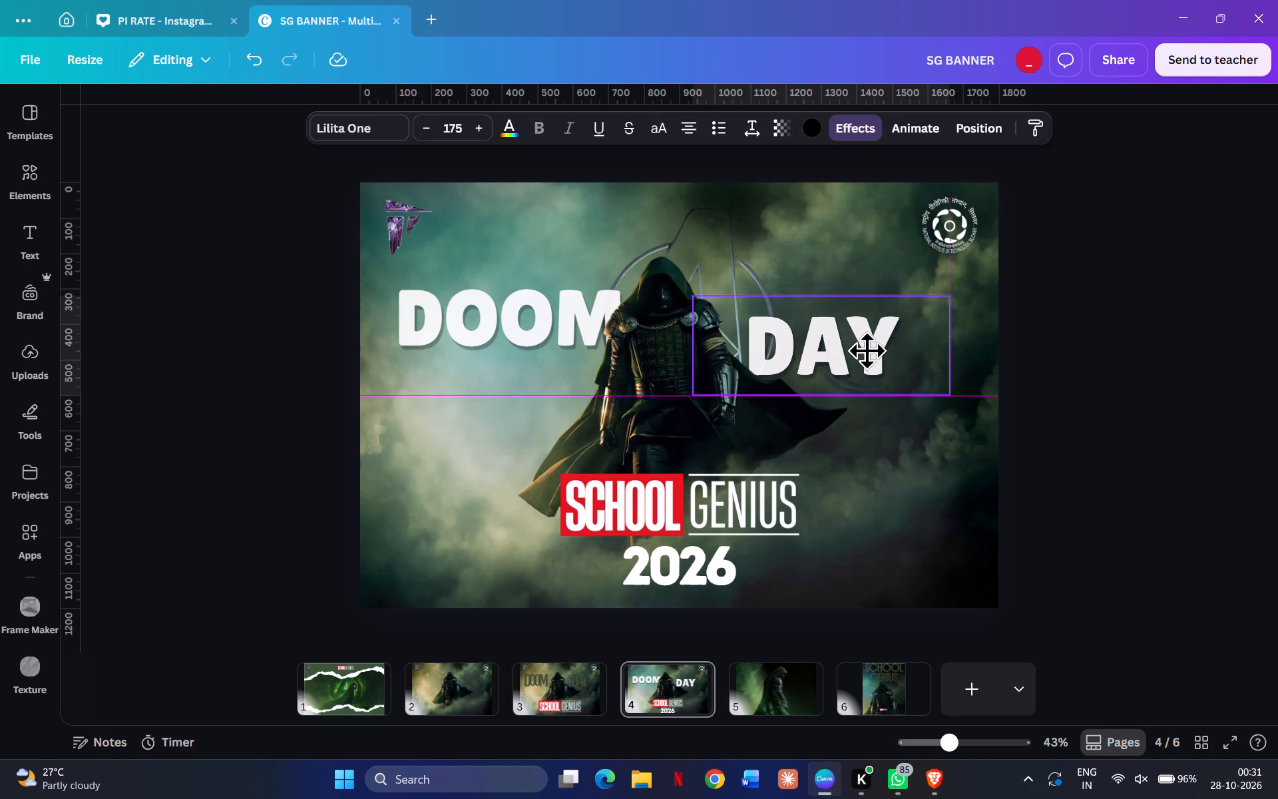
{"action": "left_click_drag", "start_coordinate": [867, 350], "coordinate": [937, 371]}
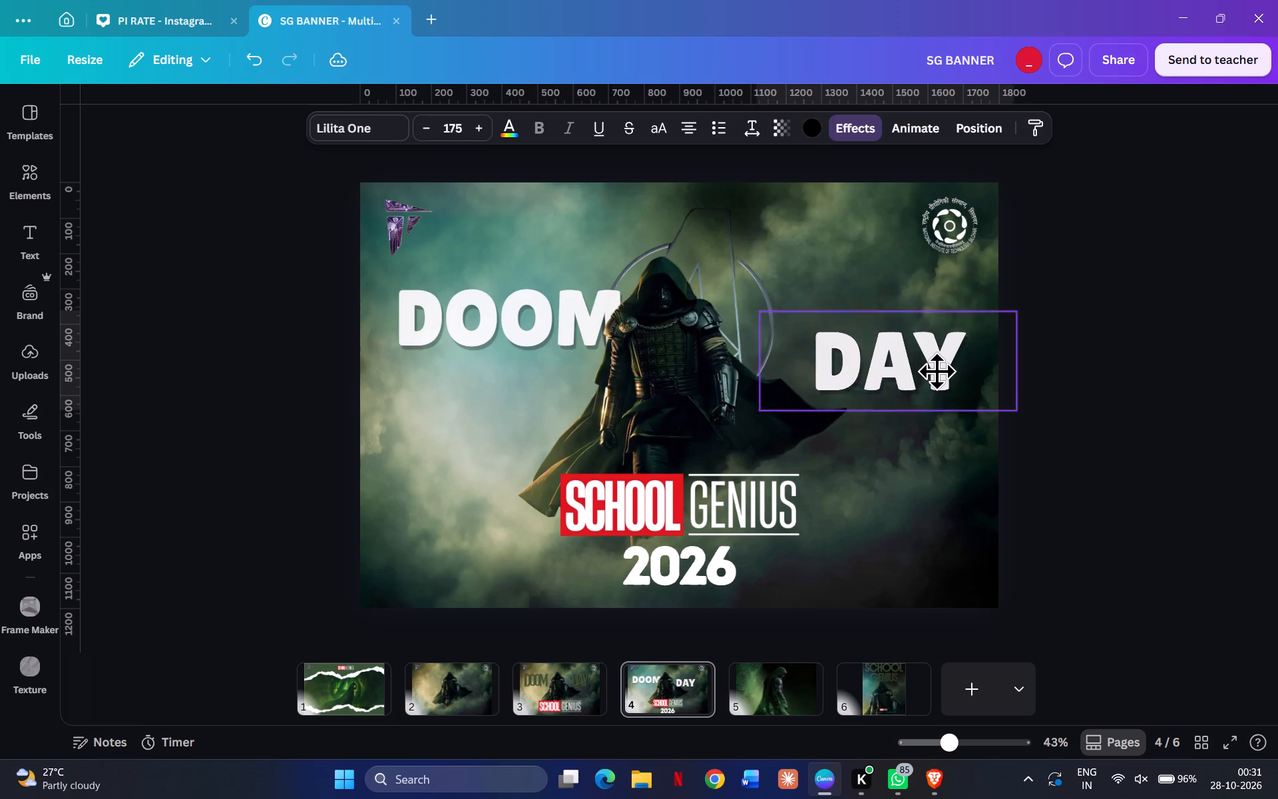
{"action": "left_click_drag", "start_coordinate": [937, 371], "coordinate": [925, 375]}
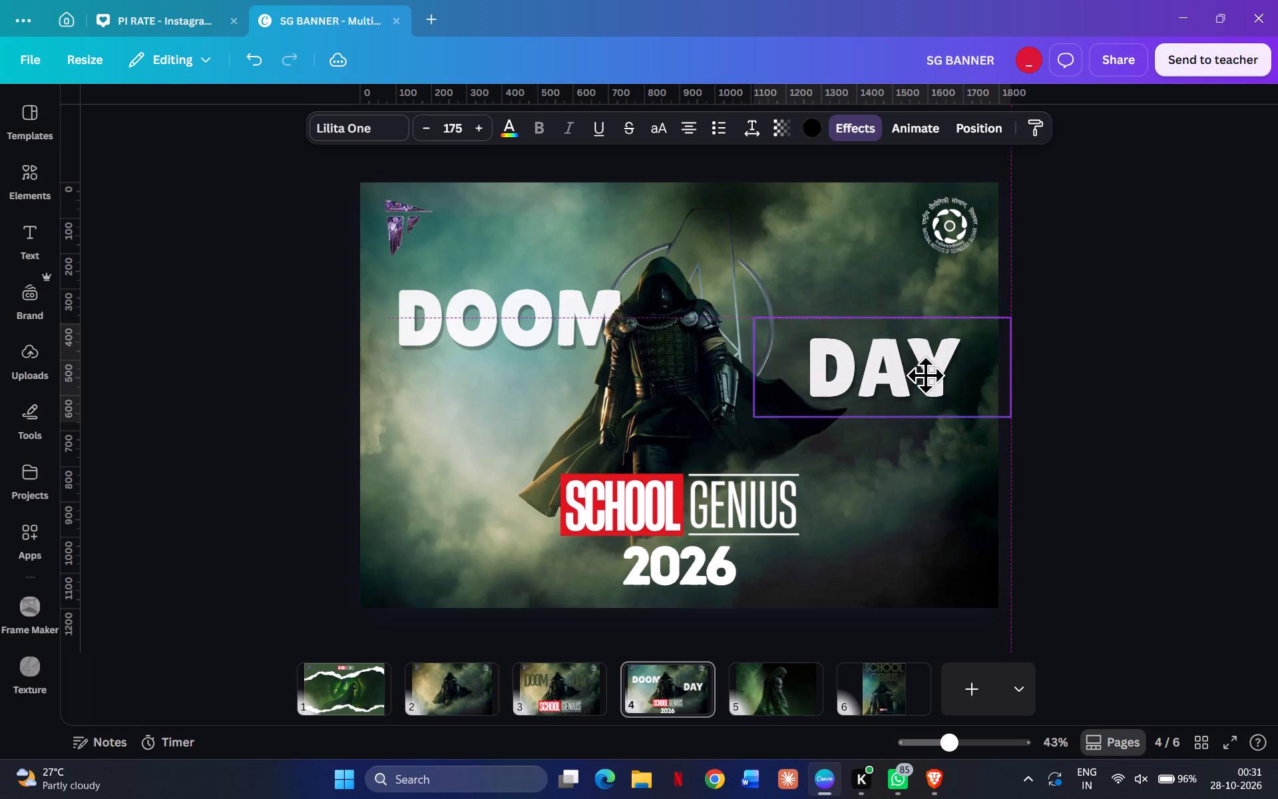
{"action": "left_click_drag", "start_coordinate": [925, 375], "coordinate": [876, 361]}
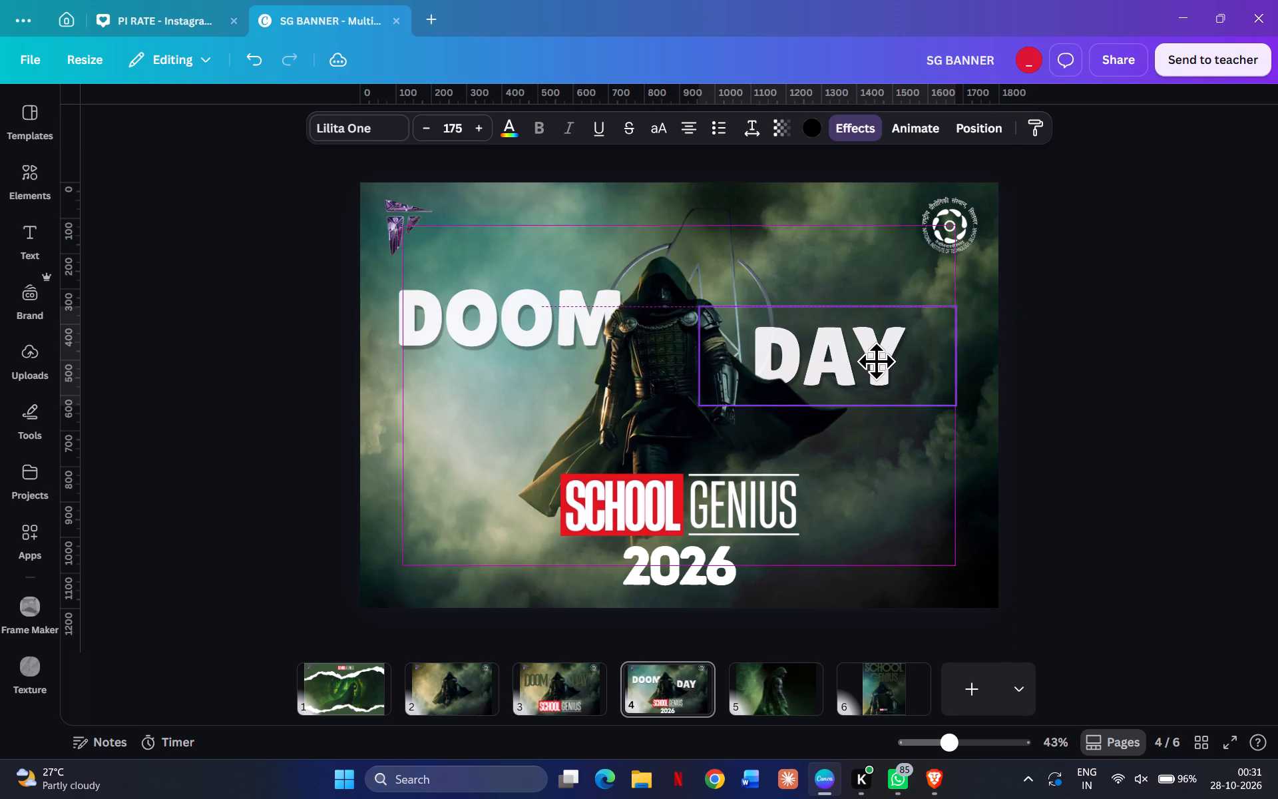
{"action": "left_click_drag", "start_coordinate": [876, 361], "coordinate": [872, 360]}
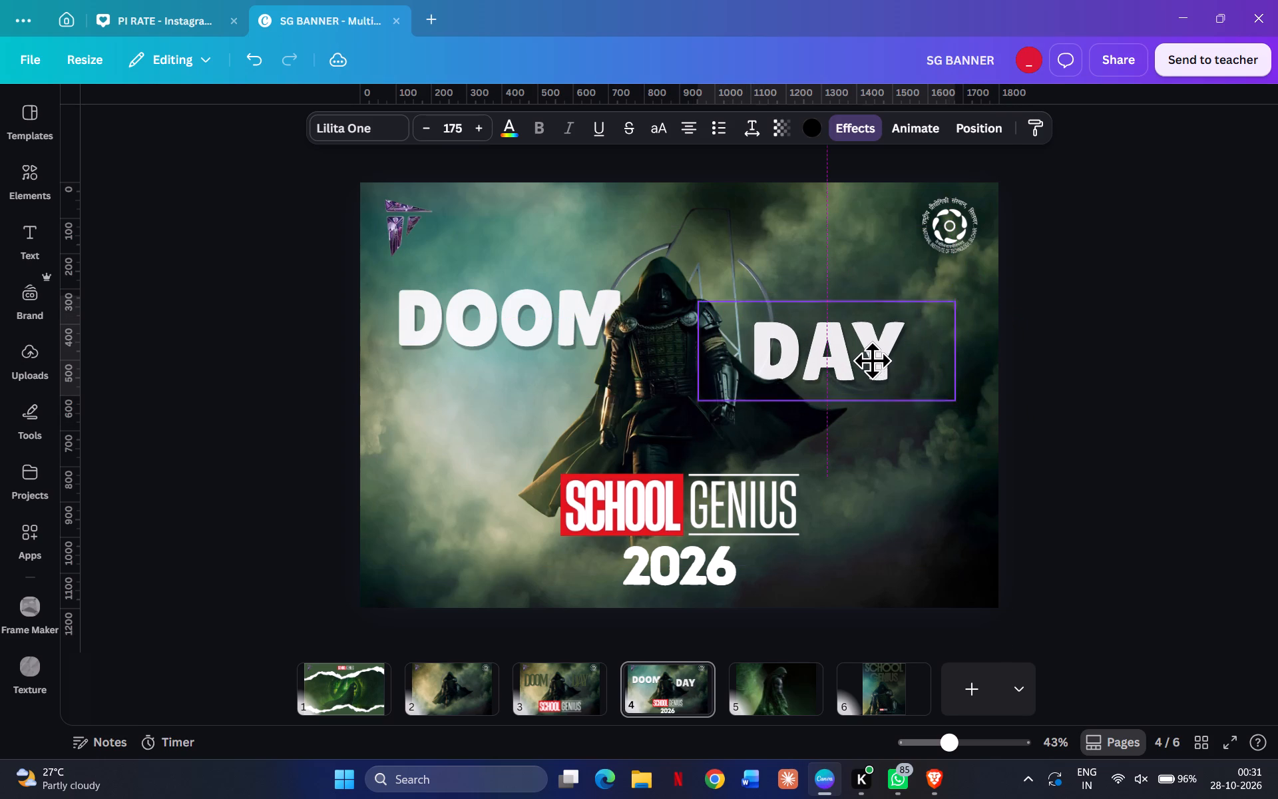
{"action": "left_click_drag", "start_coordinate": [872, 360], "coordinate": [872, 361]}
{"action": "double_click", "coordinate": [1157, 417]}
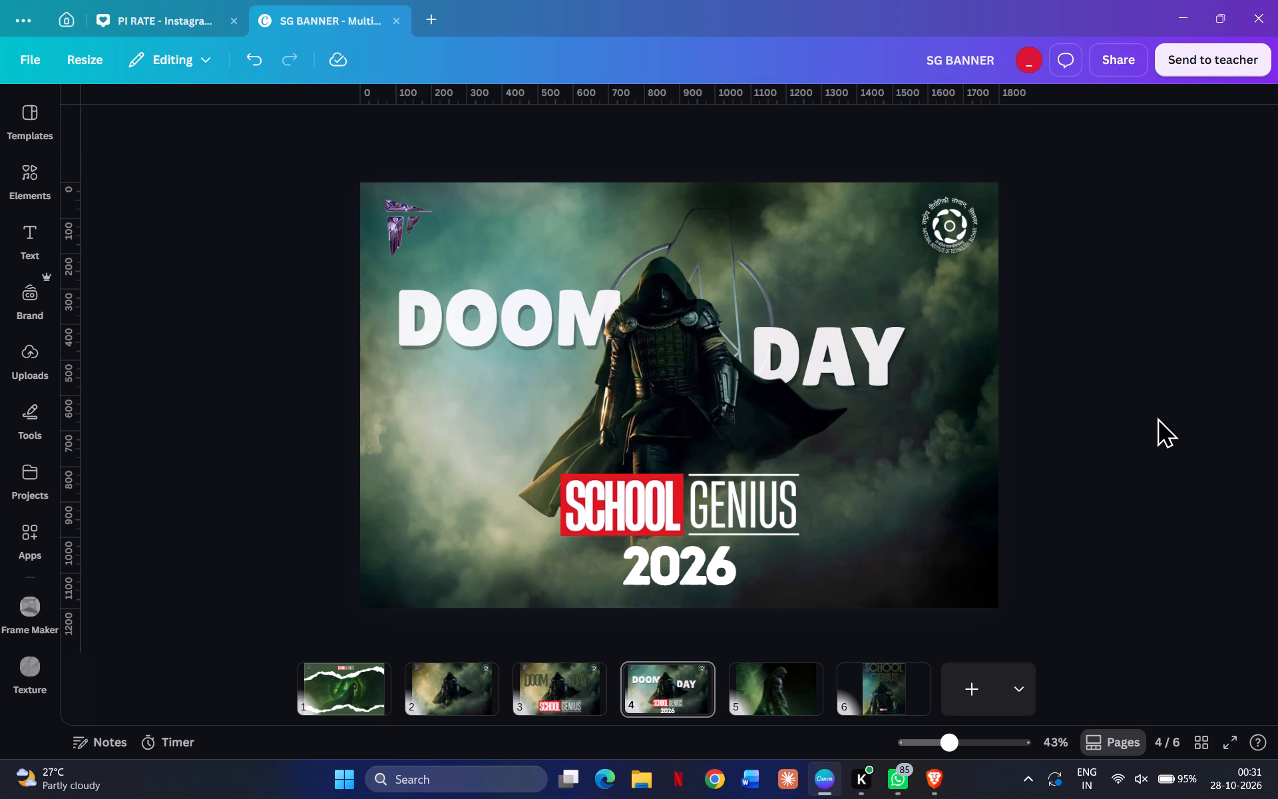
Enlarge the DAY text to font size 205 and nudge it down so the cape overlaps the bottom of the D.
{"action": "left_click", "coordinate": [867, 354]}
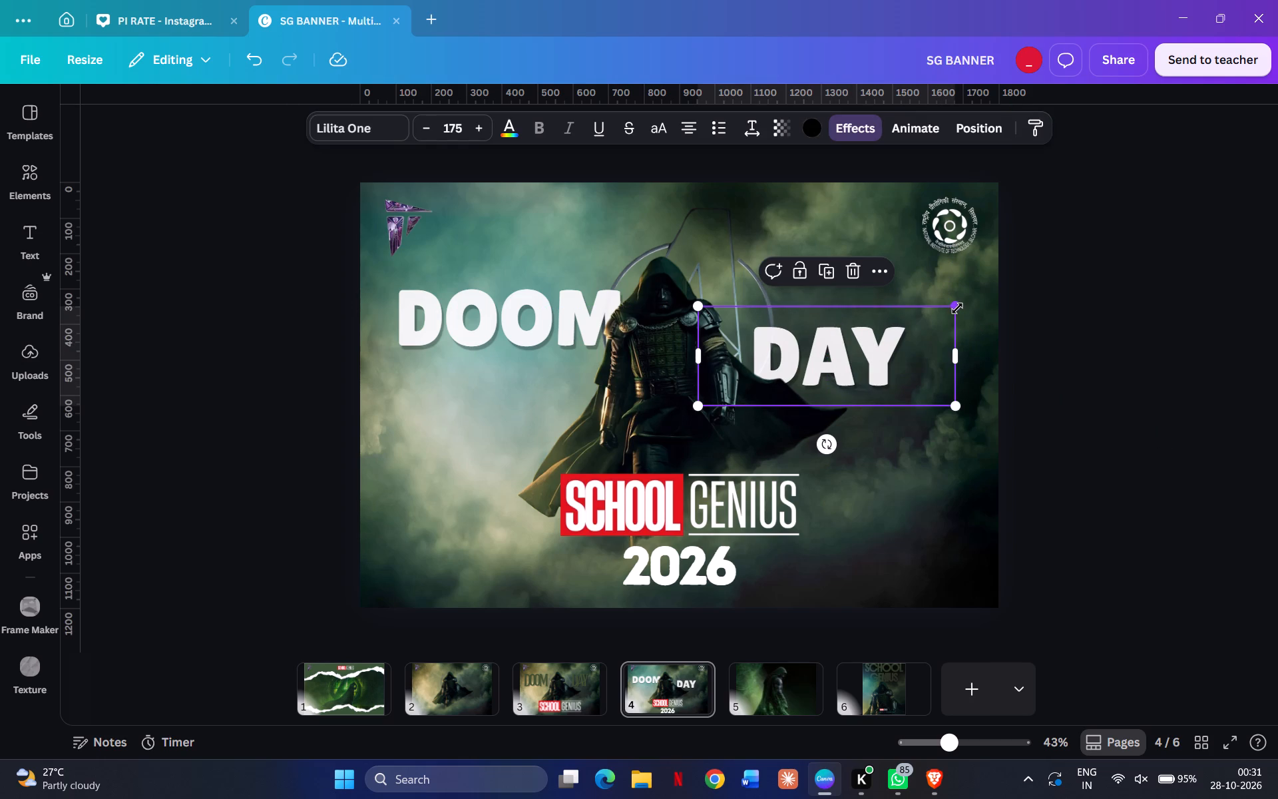
{"action": "left_click_drag", "start_coordinate": [957, 308], "coordinate": [1006, 317]}
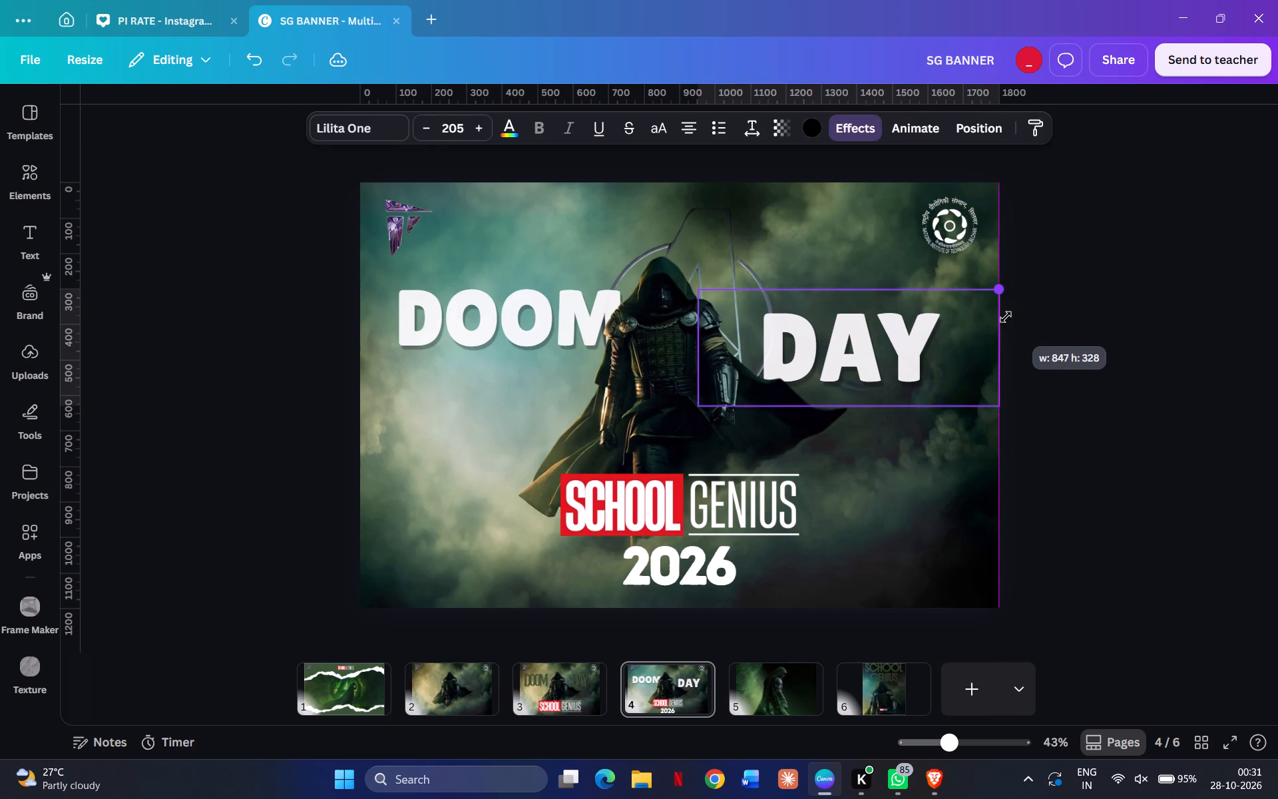
{"action": "left_click_drag", "start_coordinate": [1006, 317], "coordinate": [1006, 316]}
{"action": "left_click_drag", "start_coordinate": [907, 324], "coordinate": [903, 335]}
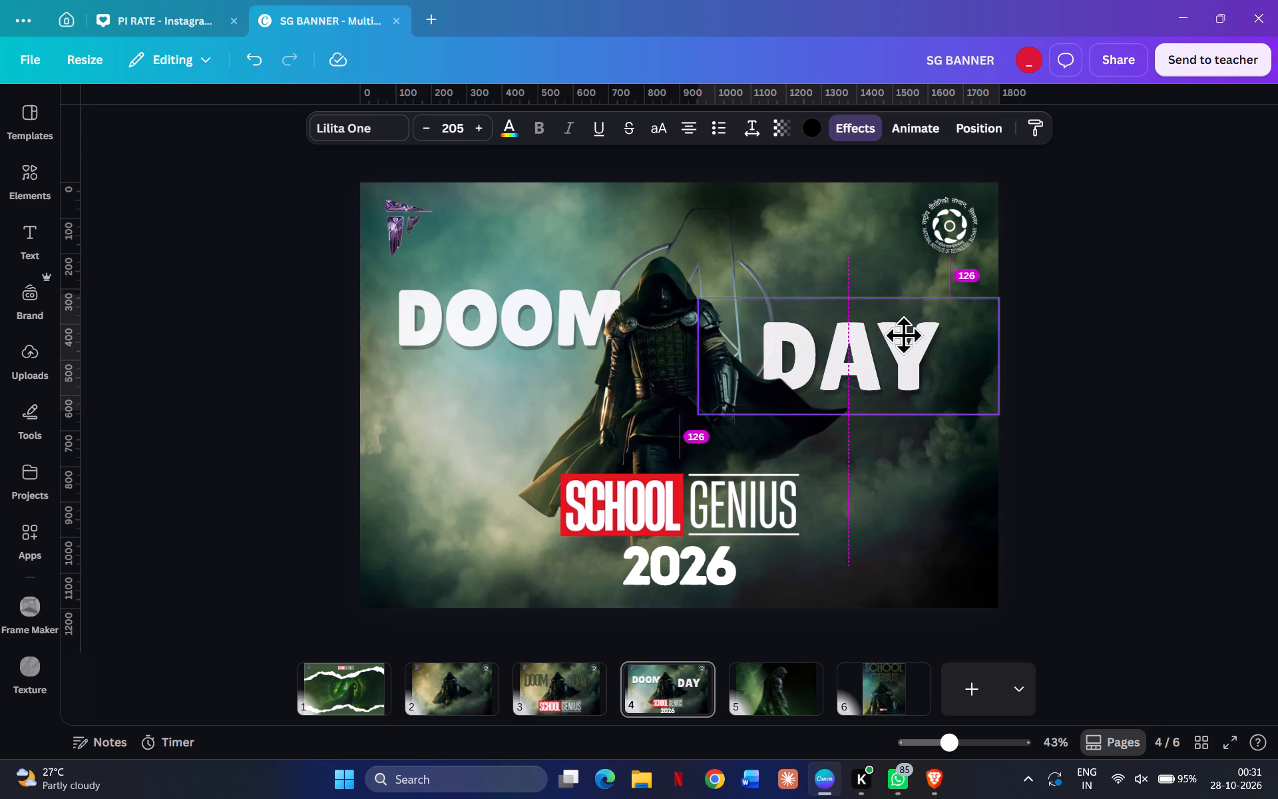
{"action": "left_click_drag", "start_coordinate": [903, 335], "coordinate": [903, 336]}
{"action": "double_click", "coordinate": [1086, 421]}
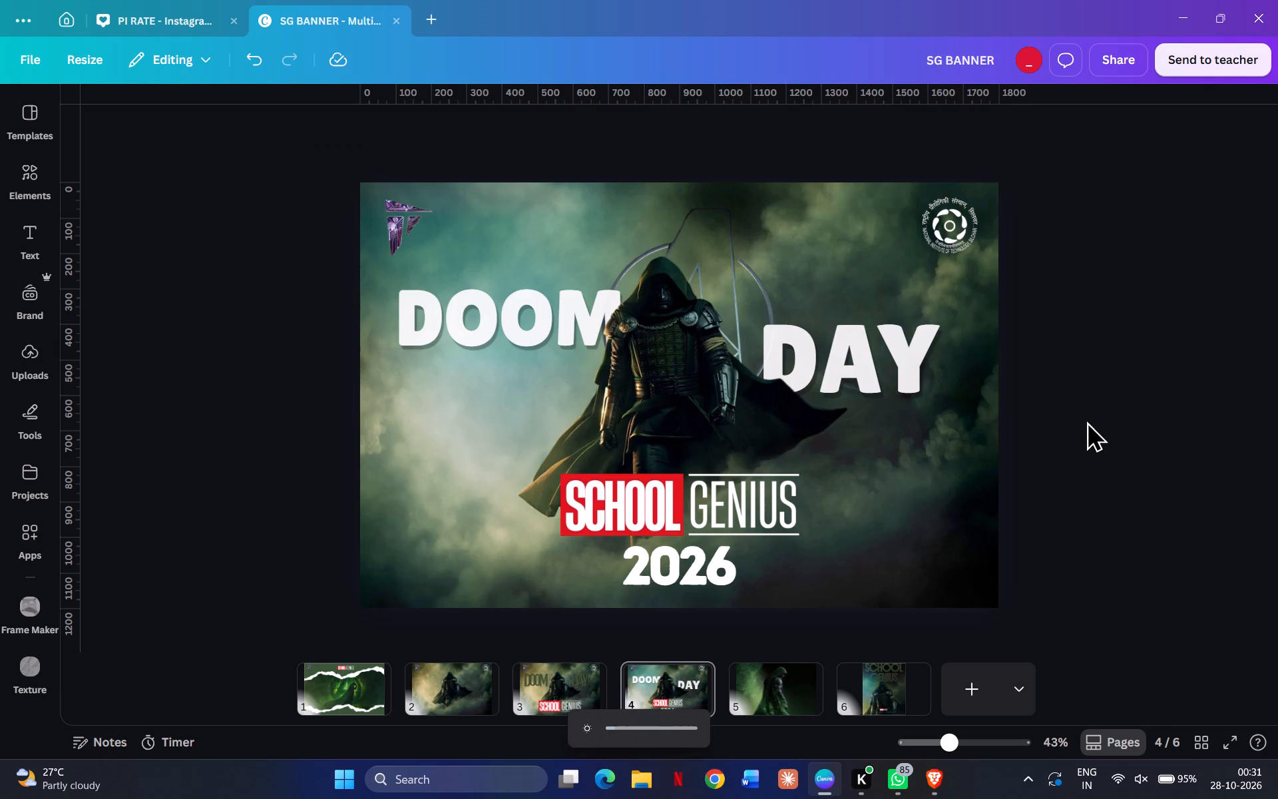
Preview page 4 in full screen to check the title layout, and return to editing.
{"action": "left_click", "coordinate": [1234, 732]}
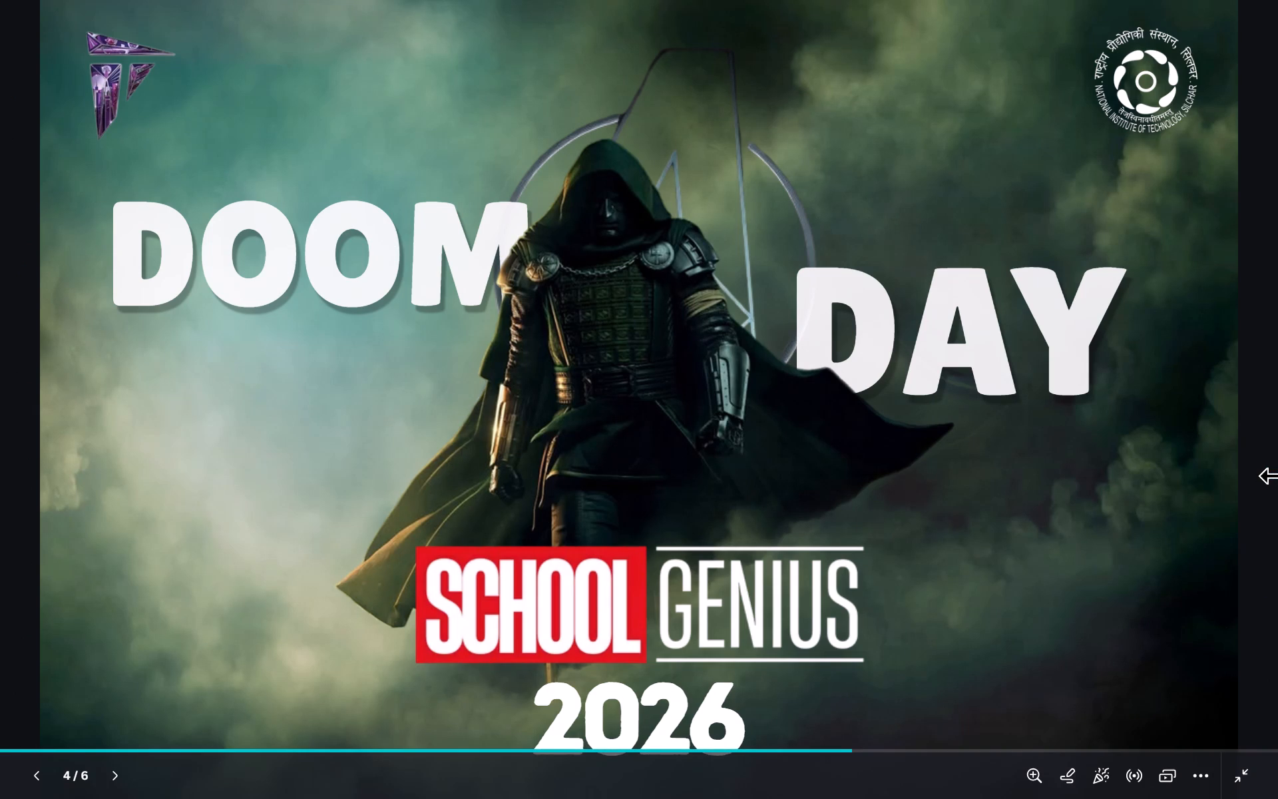
{"action": "key", "text": "Escape"}
{"action": "left_click", "coordinate": [1147, 399]}
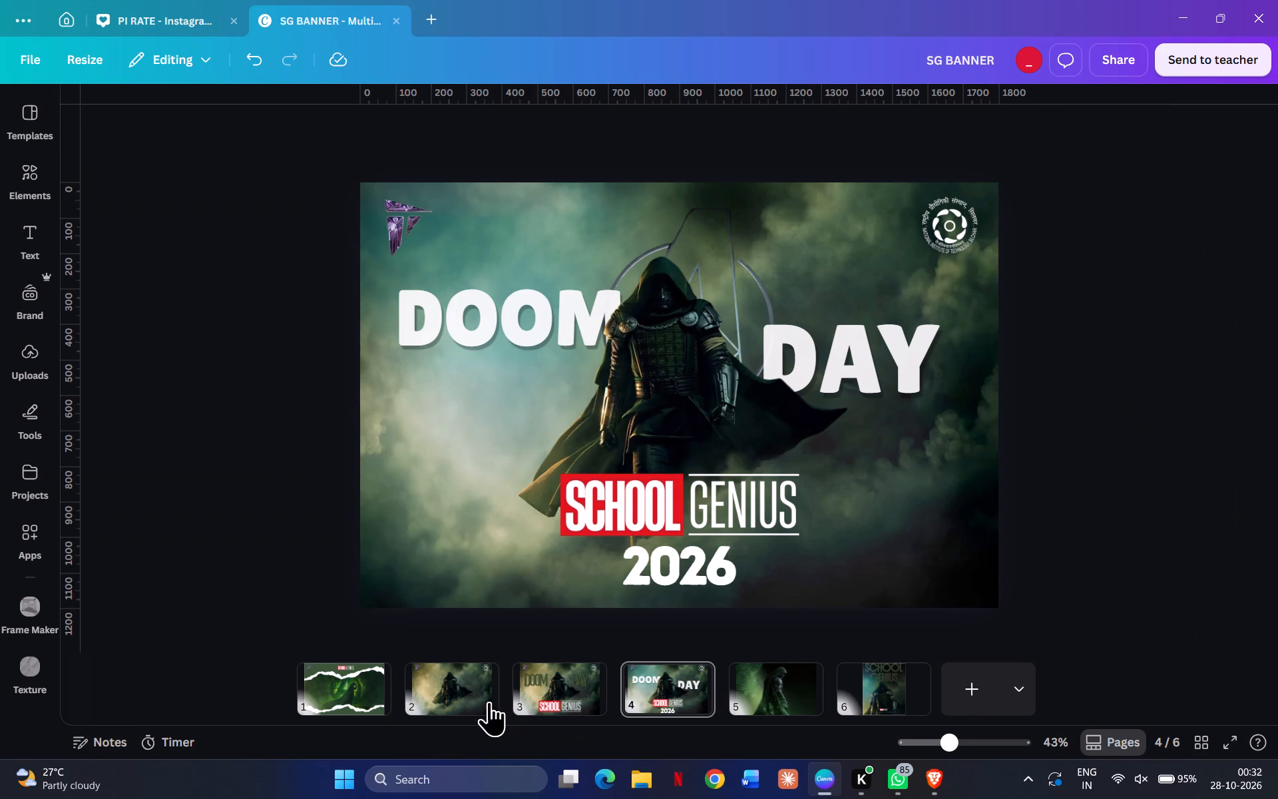
Look over pages 3 and 2 for comparison and return to page 4.
{"action": "left_click", "coordinate": [572, 700]}
{"action": "left_click", "coordinate": [463, 709]}
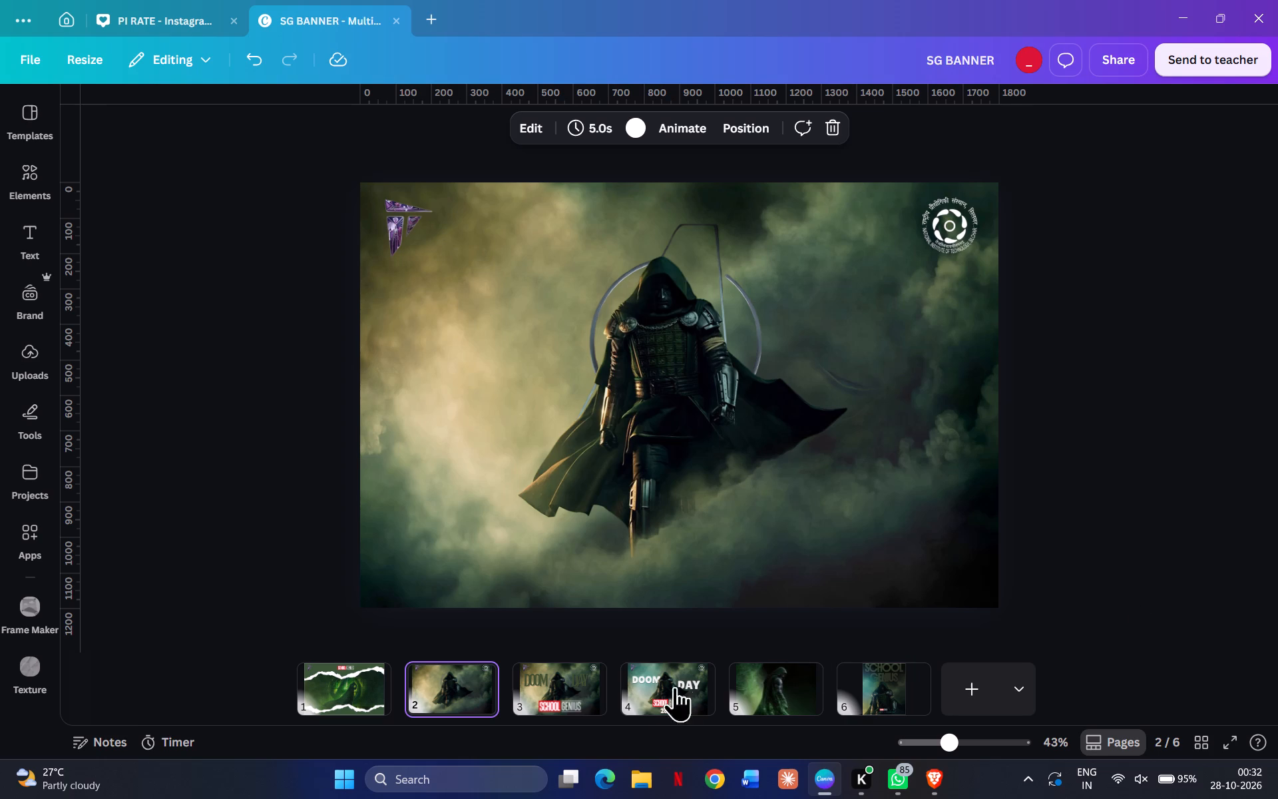
{"action": "left_click", "coordinate": [659, 696]}
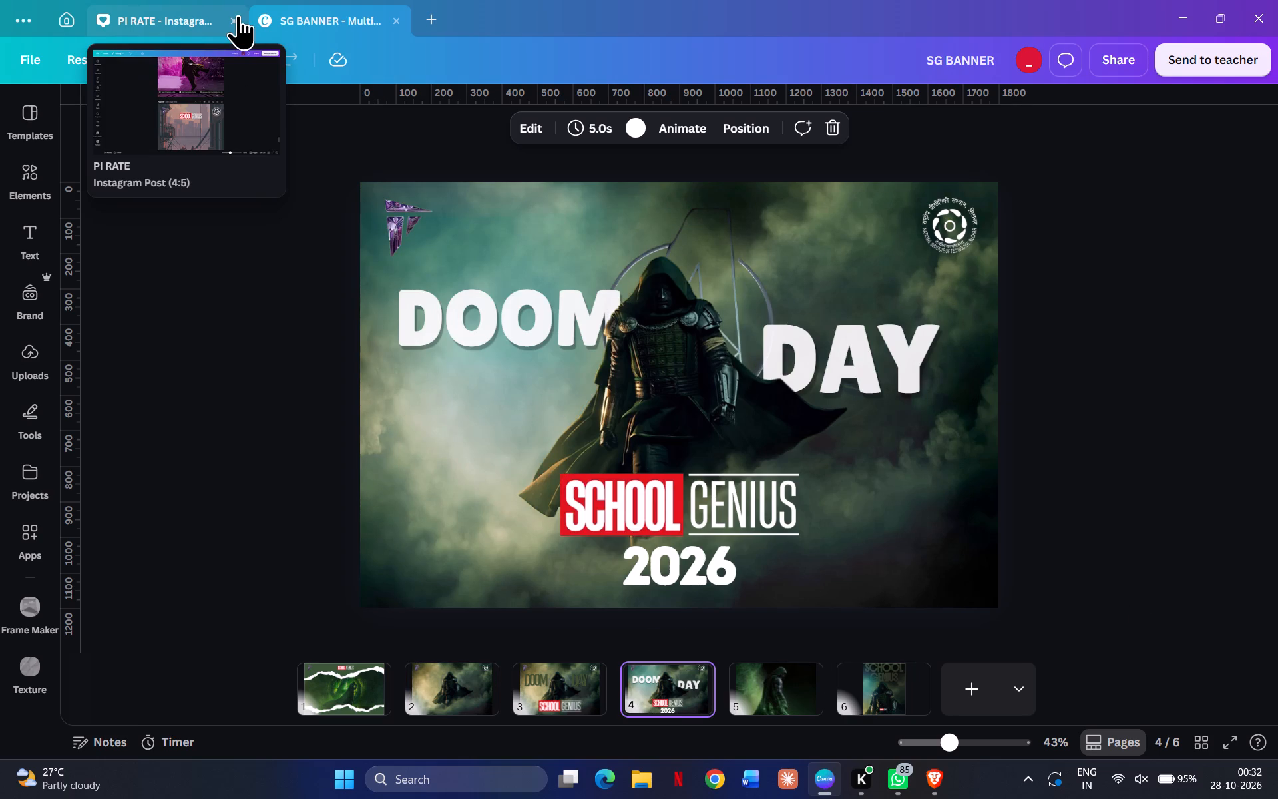
Switch to the open PI RATE Instagram design.
{"action": "left_click", "coordinate": [59, 27]}
{"action": "left_click", "coordinate": [138, 14]}
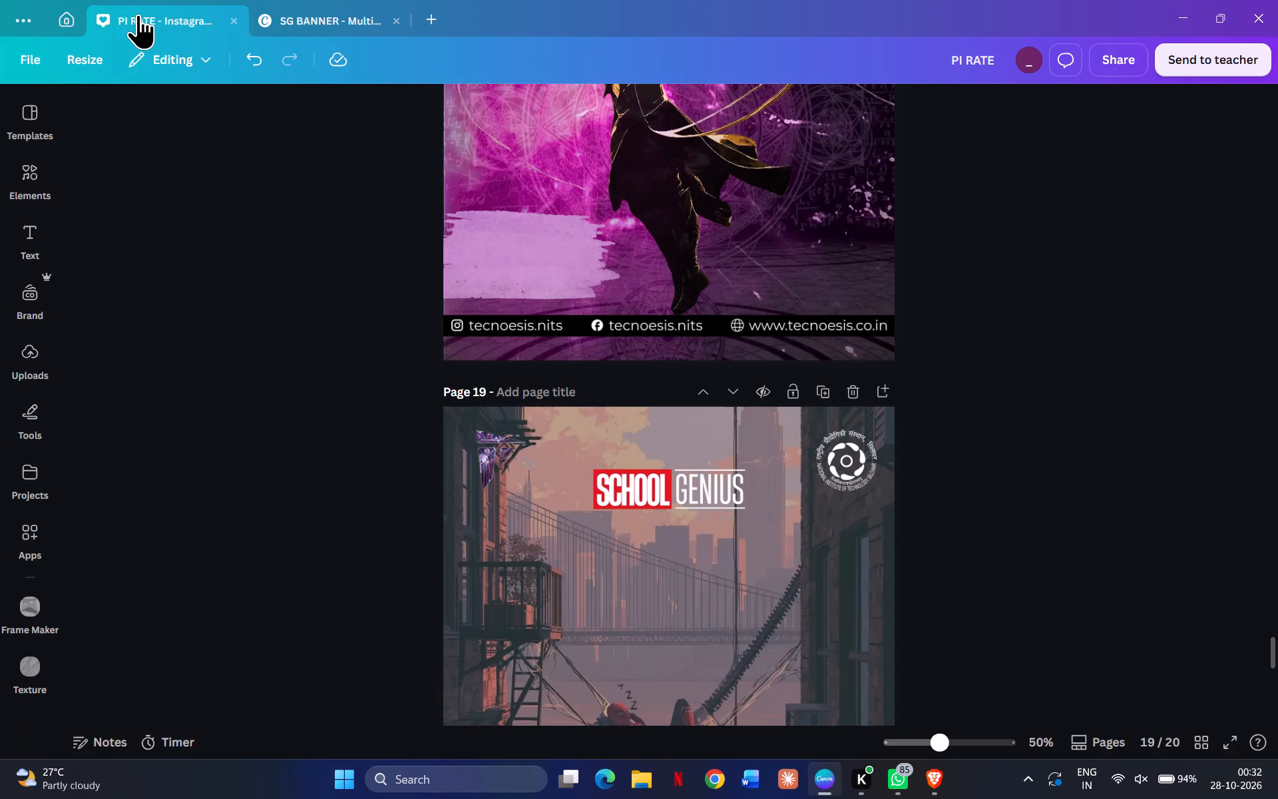
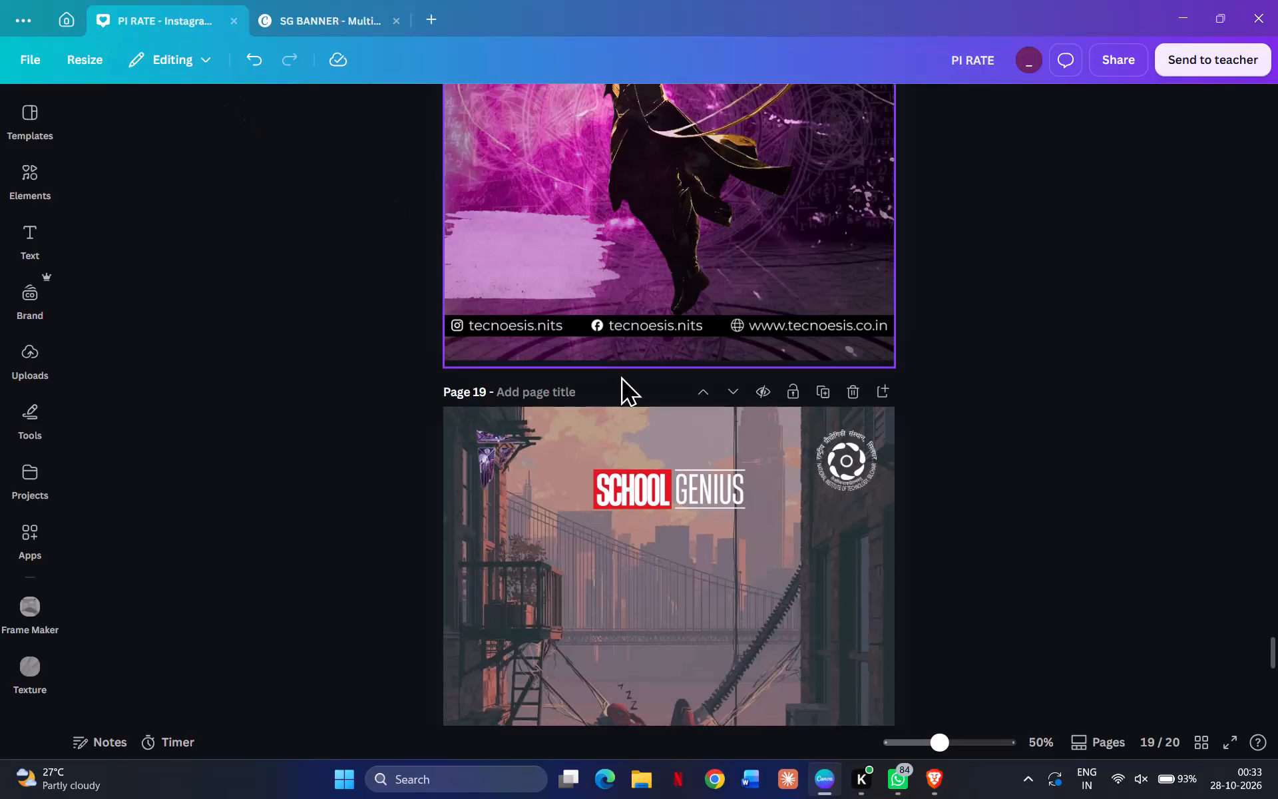
Go to the end of the PI RATE design and select the blank page 20.
{"action": "scroll", "coordinate": [620, 376], "scroll_direction": "down", "scroll_amount": 11}
{"action": "scroll", "coordinate": [620, 376], "scroll_direction": "up", "scroll_amount": 1}
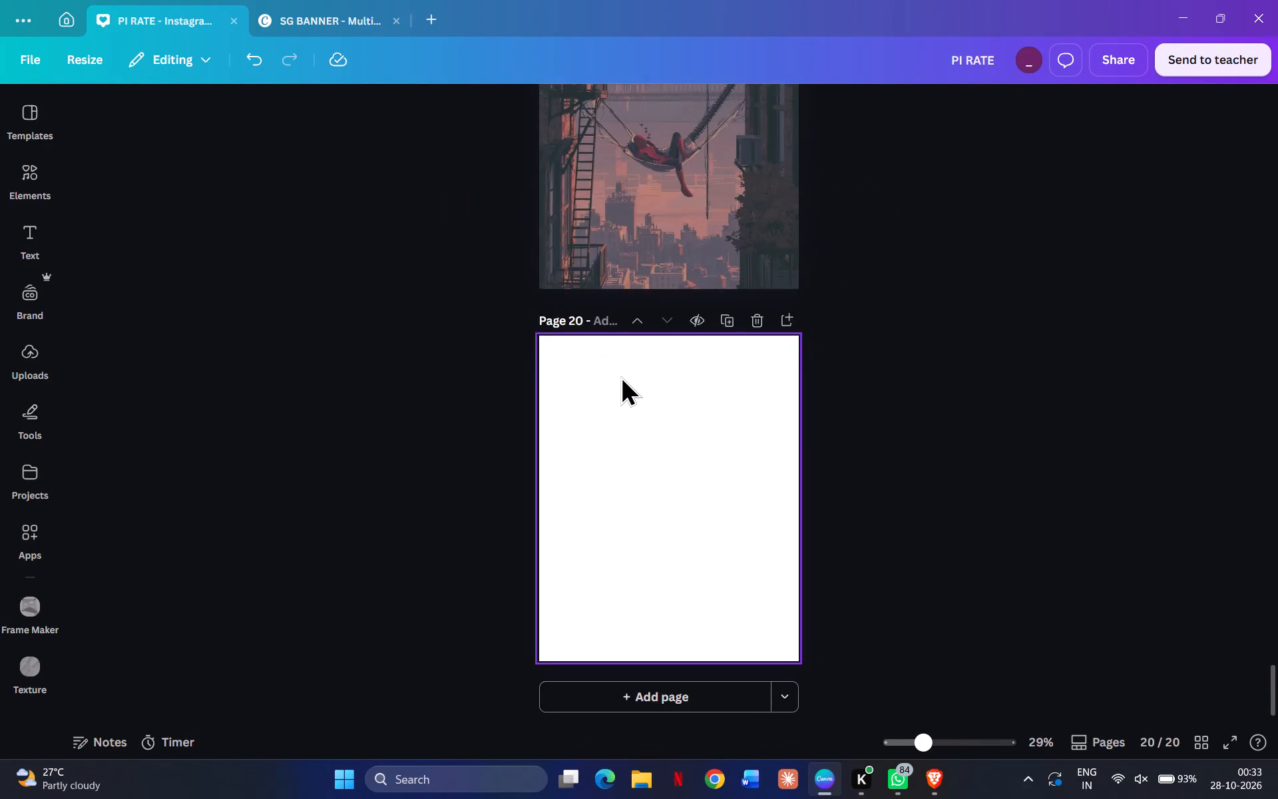
{"action": "scroll", "coordinate": [620, 376], "scroll_direction": "up", "scroll_amount": 5}
{"action": "scroll", "coordinate": [620, 376], "scroll_direction": "down", "scroll_amount": 5}
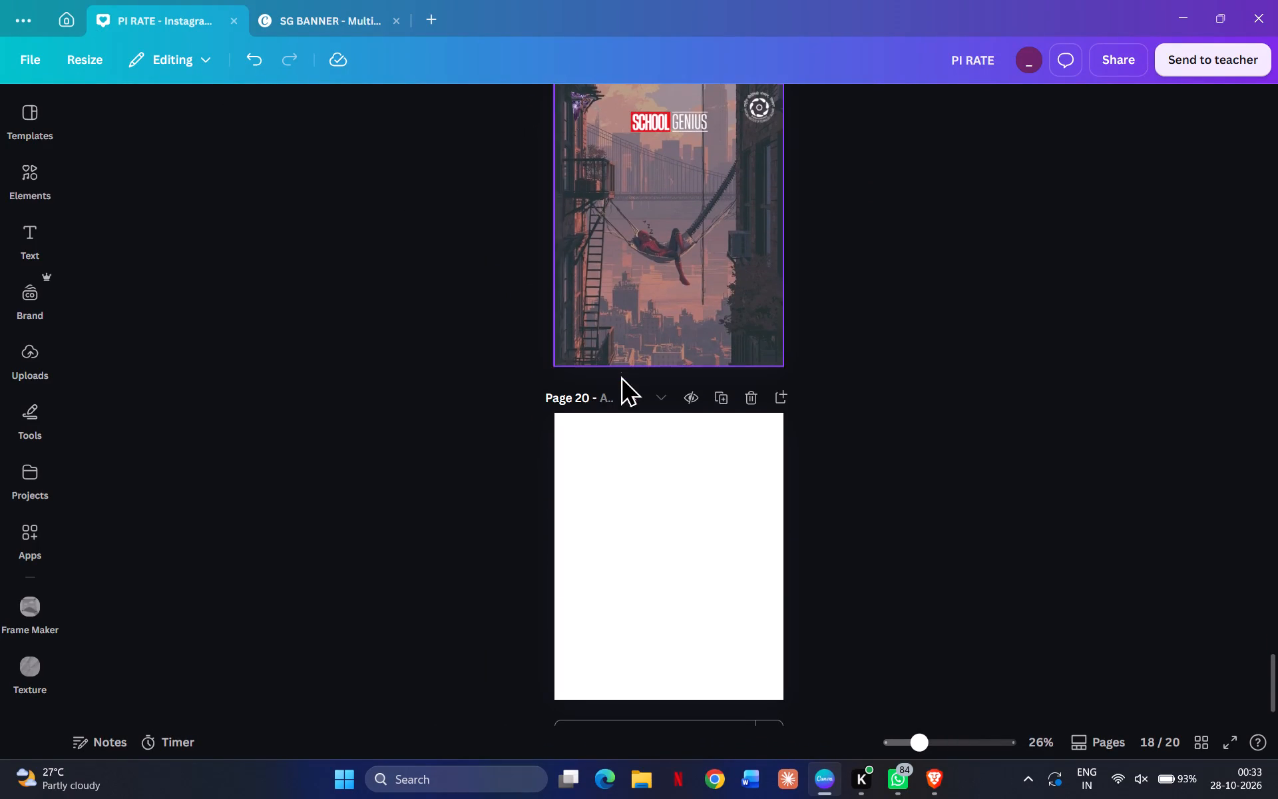
{"action": "scroll", "coordinate": [620, 376], "scroll_direction": "down", "scroll_amount": 1}
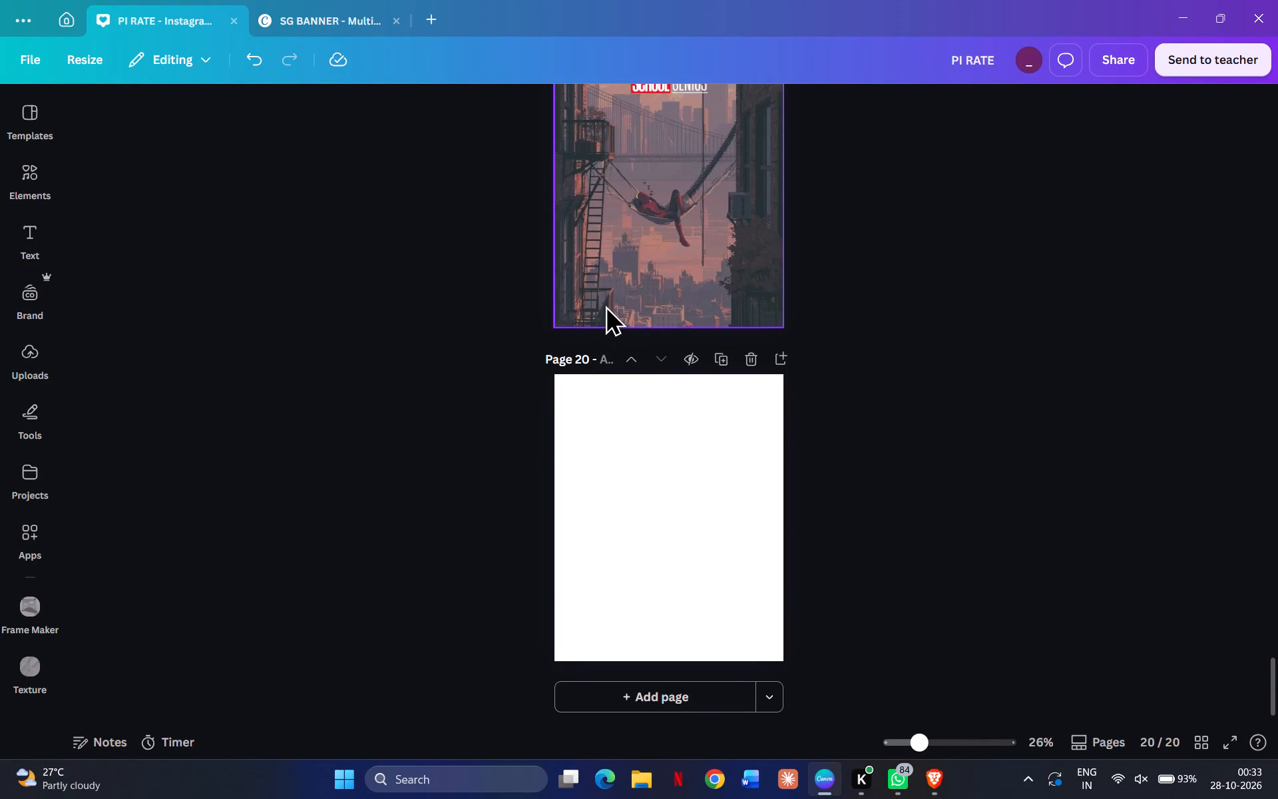
{"action": "scroll", "coordinate": [605, 305], "scroll_direction": "down", "scroll_amount": 5}
{"action": "left_click", "coordinate": [664, 491]}
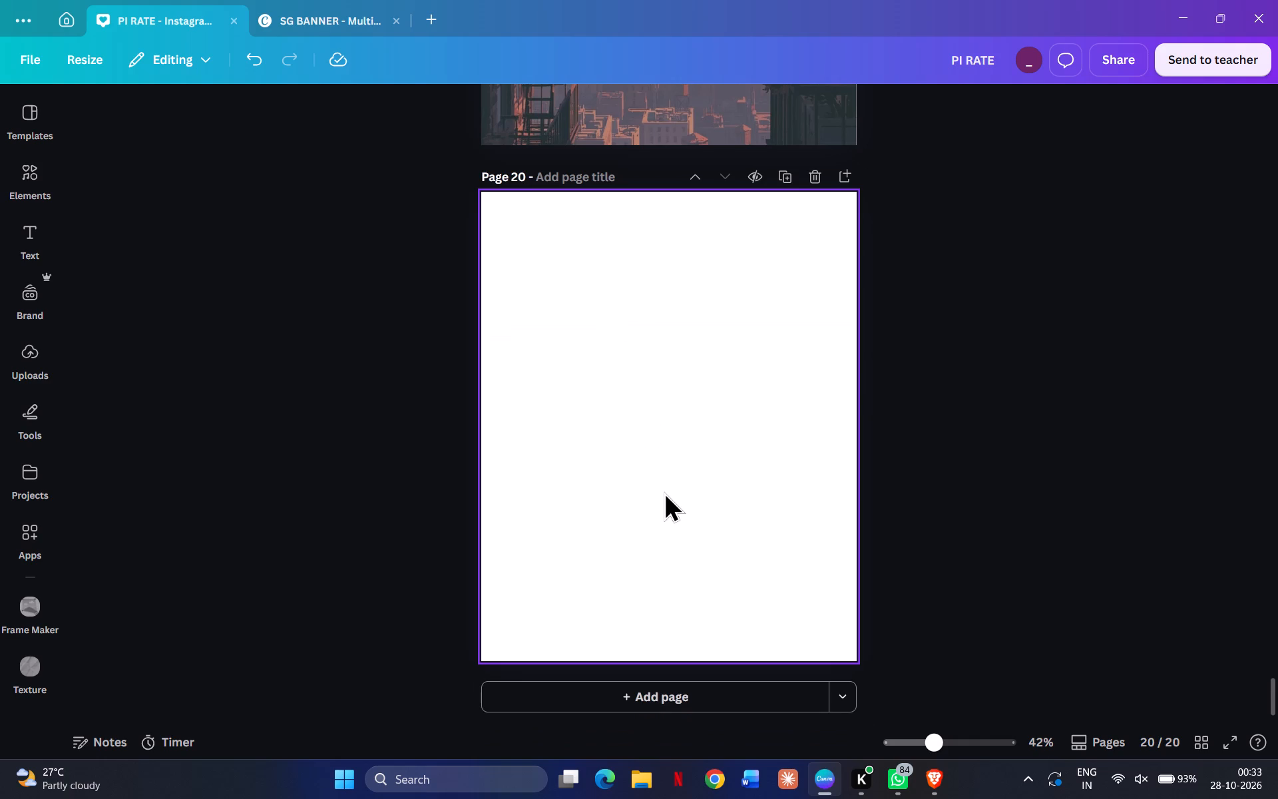
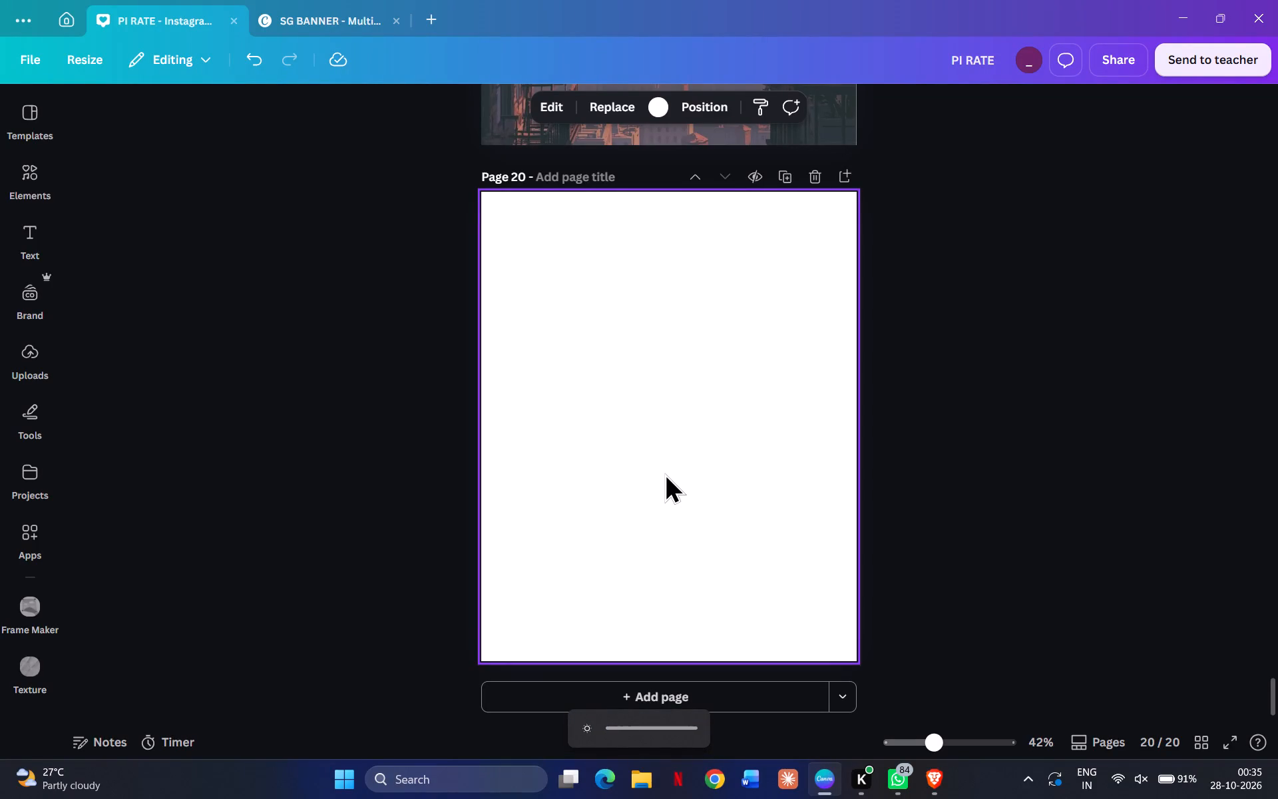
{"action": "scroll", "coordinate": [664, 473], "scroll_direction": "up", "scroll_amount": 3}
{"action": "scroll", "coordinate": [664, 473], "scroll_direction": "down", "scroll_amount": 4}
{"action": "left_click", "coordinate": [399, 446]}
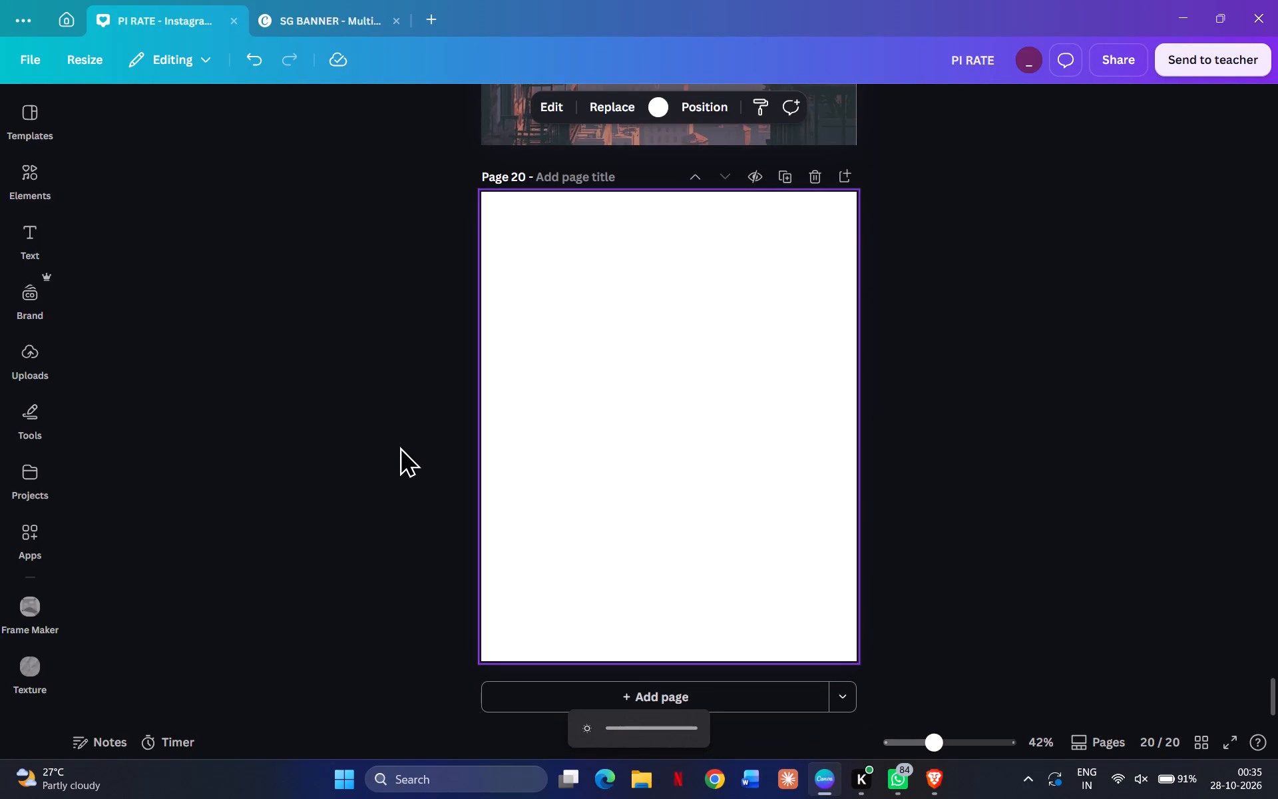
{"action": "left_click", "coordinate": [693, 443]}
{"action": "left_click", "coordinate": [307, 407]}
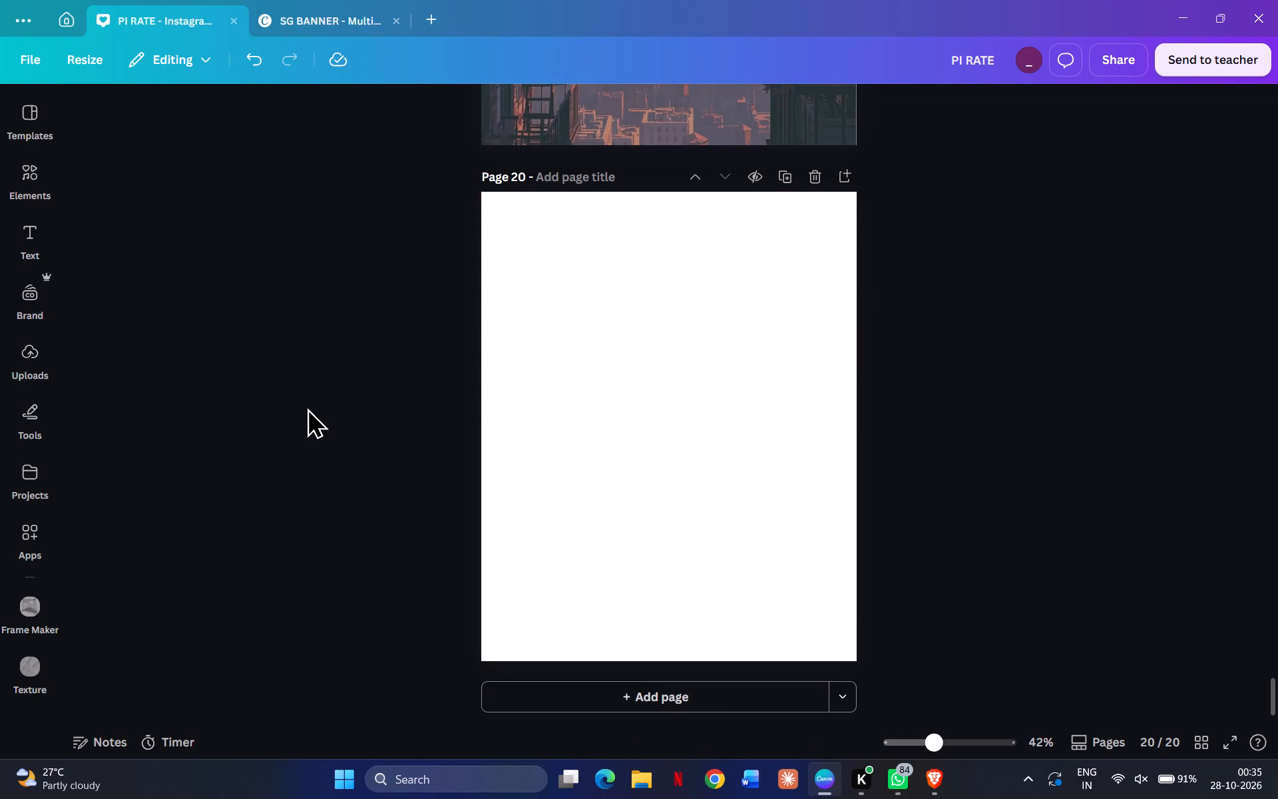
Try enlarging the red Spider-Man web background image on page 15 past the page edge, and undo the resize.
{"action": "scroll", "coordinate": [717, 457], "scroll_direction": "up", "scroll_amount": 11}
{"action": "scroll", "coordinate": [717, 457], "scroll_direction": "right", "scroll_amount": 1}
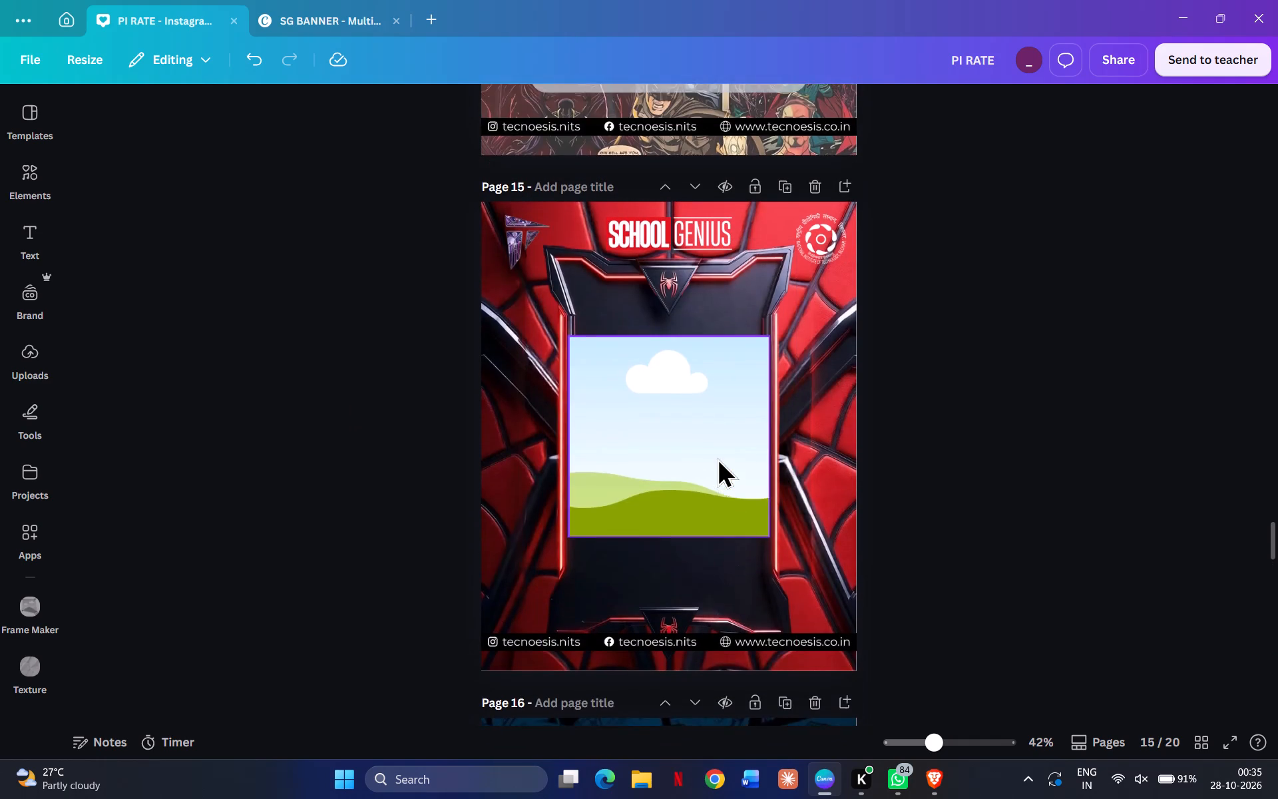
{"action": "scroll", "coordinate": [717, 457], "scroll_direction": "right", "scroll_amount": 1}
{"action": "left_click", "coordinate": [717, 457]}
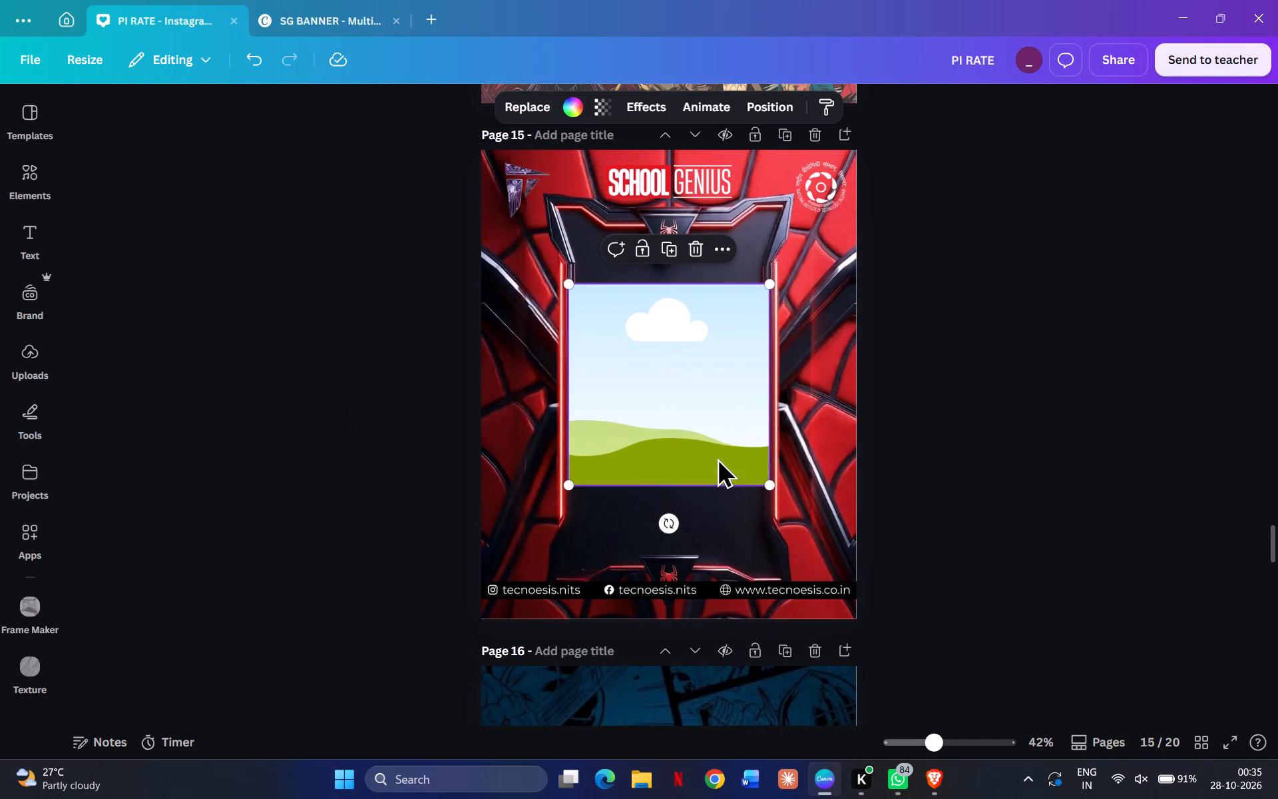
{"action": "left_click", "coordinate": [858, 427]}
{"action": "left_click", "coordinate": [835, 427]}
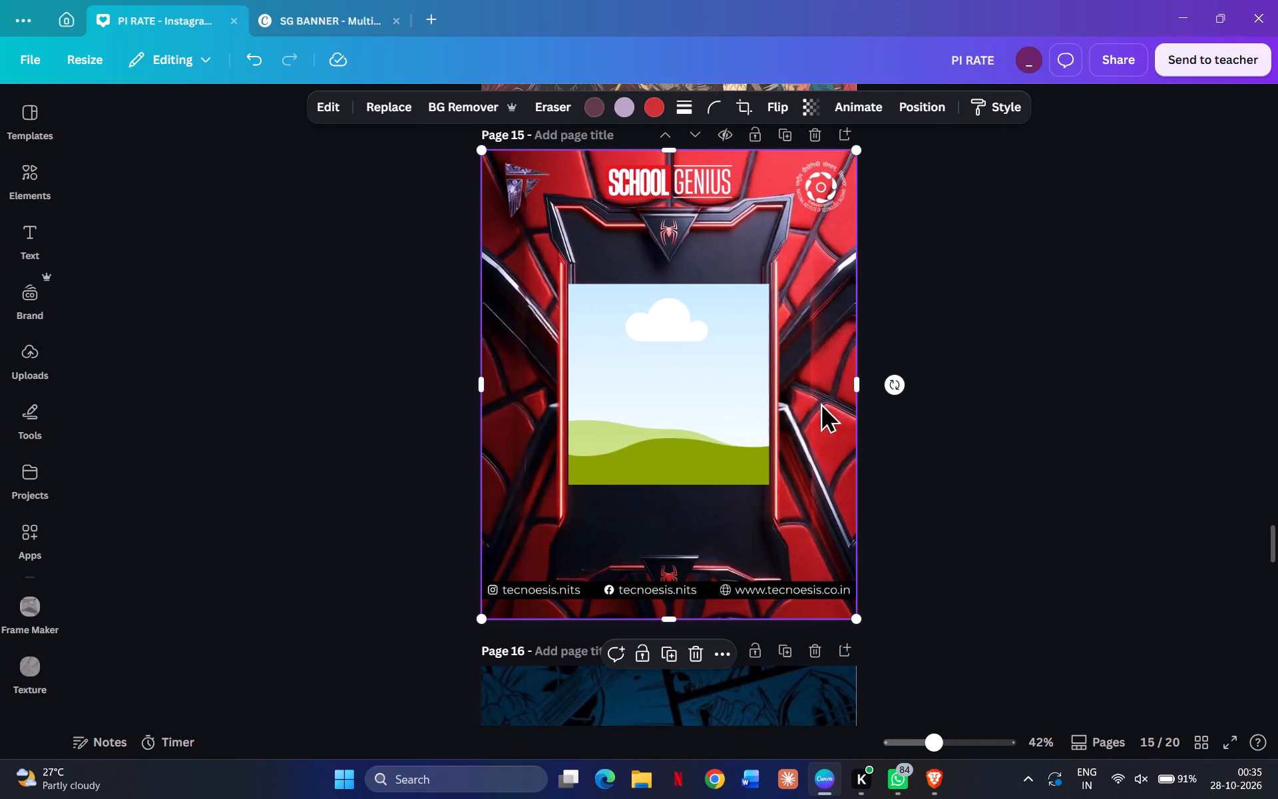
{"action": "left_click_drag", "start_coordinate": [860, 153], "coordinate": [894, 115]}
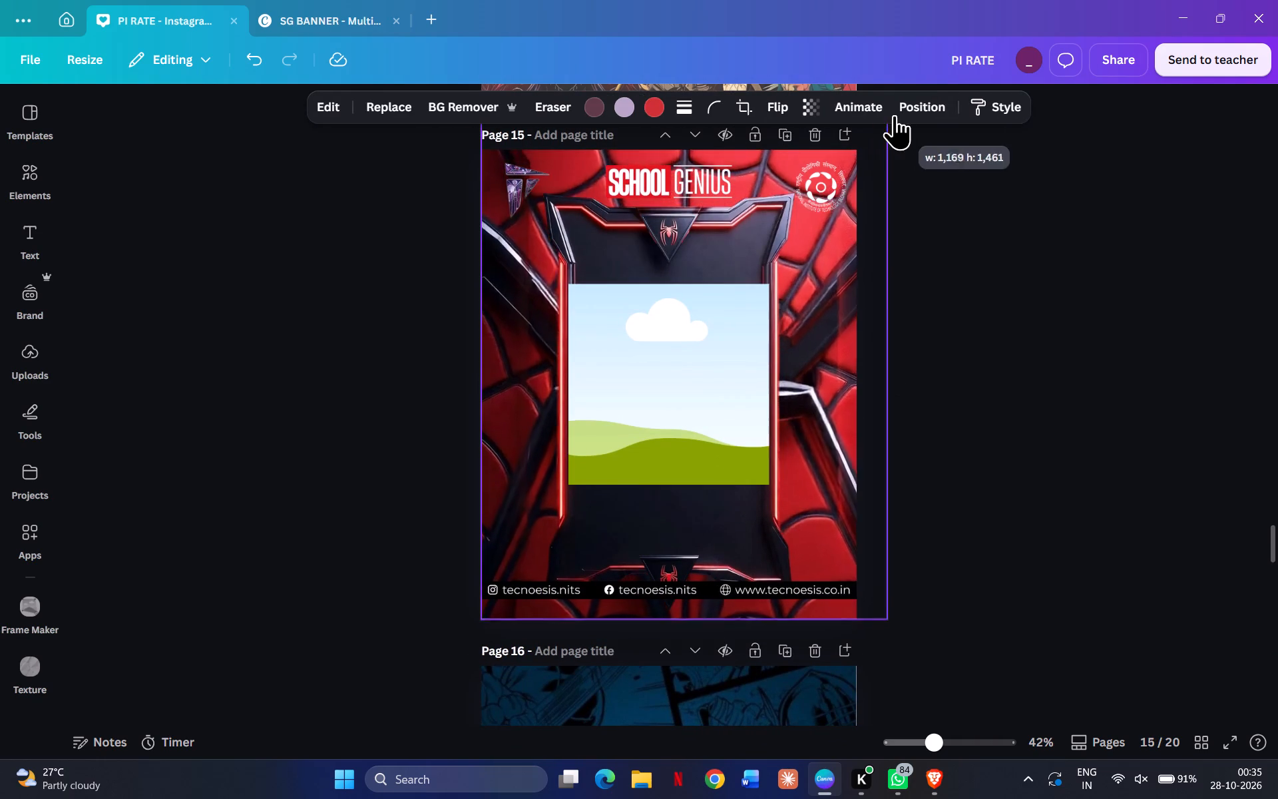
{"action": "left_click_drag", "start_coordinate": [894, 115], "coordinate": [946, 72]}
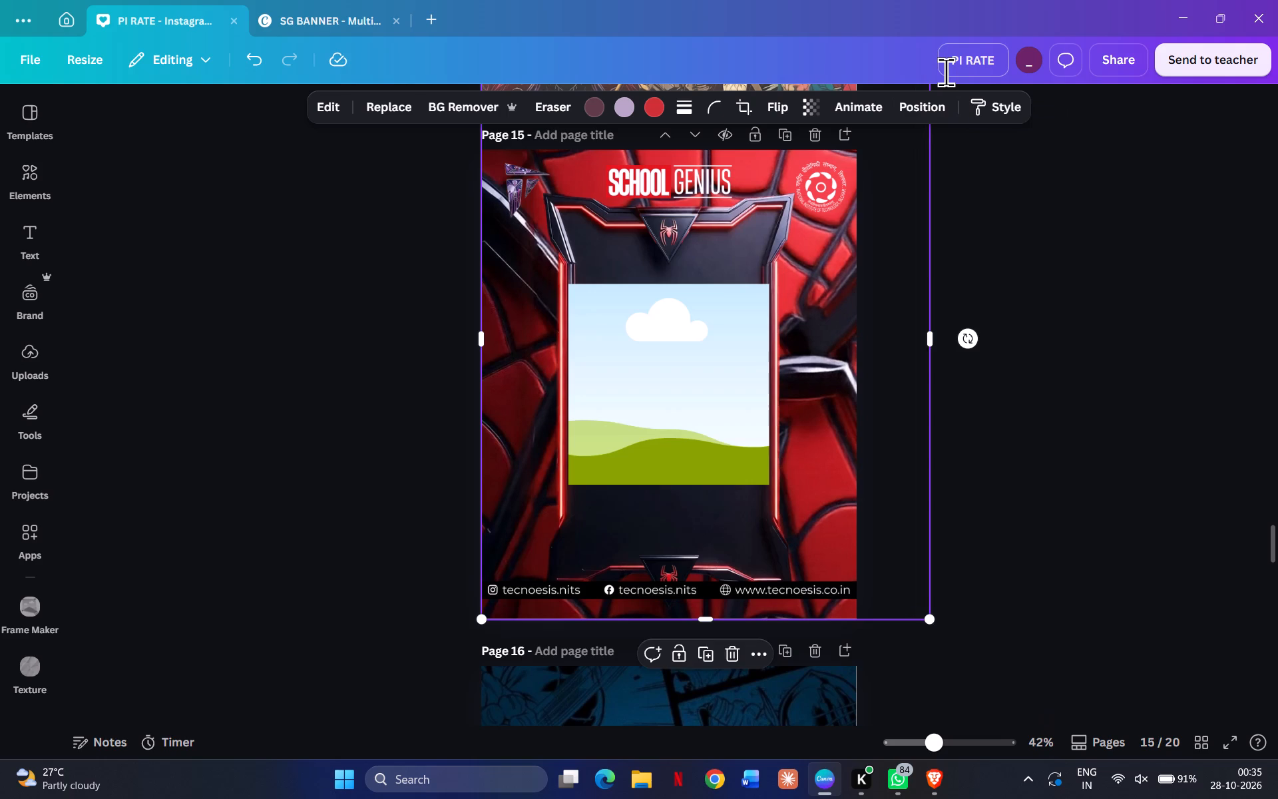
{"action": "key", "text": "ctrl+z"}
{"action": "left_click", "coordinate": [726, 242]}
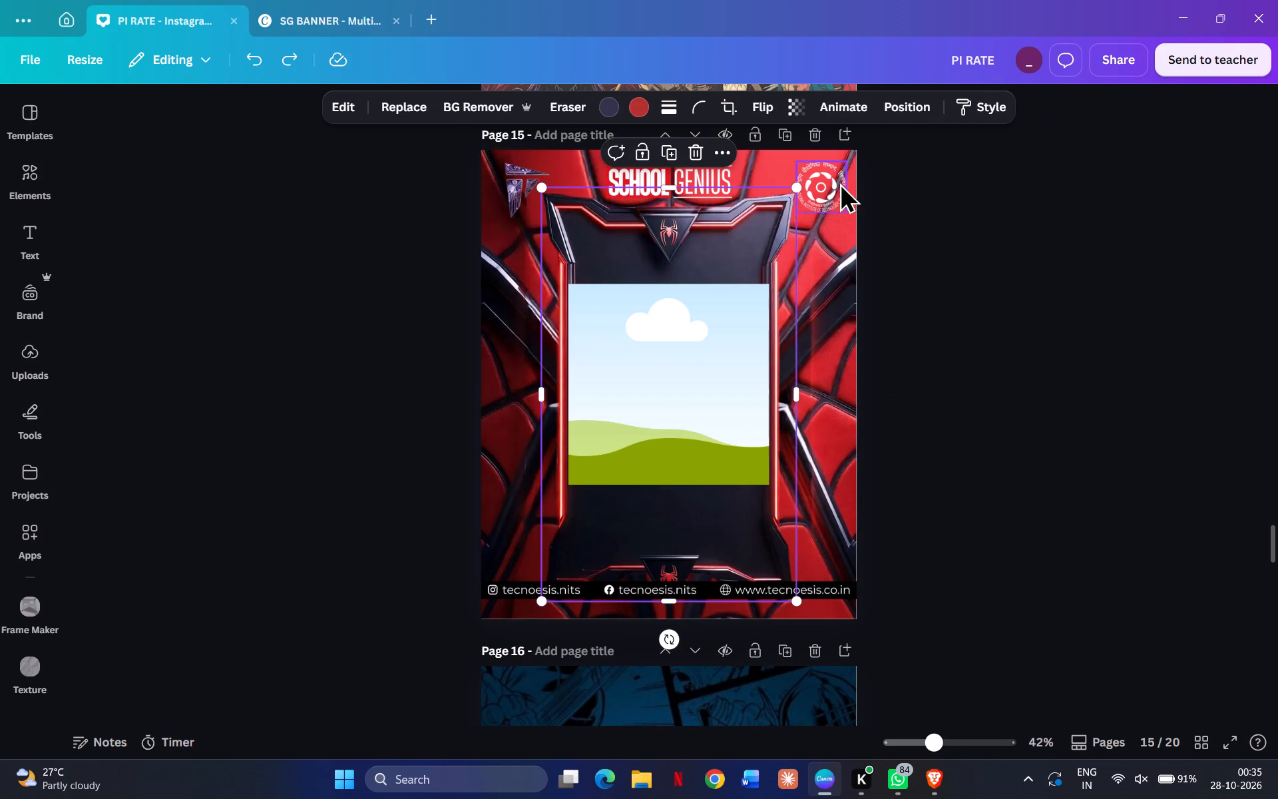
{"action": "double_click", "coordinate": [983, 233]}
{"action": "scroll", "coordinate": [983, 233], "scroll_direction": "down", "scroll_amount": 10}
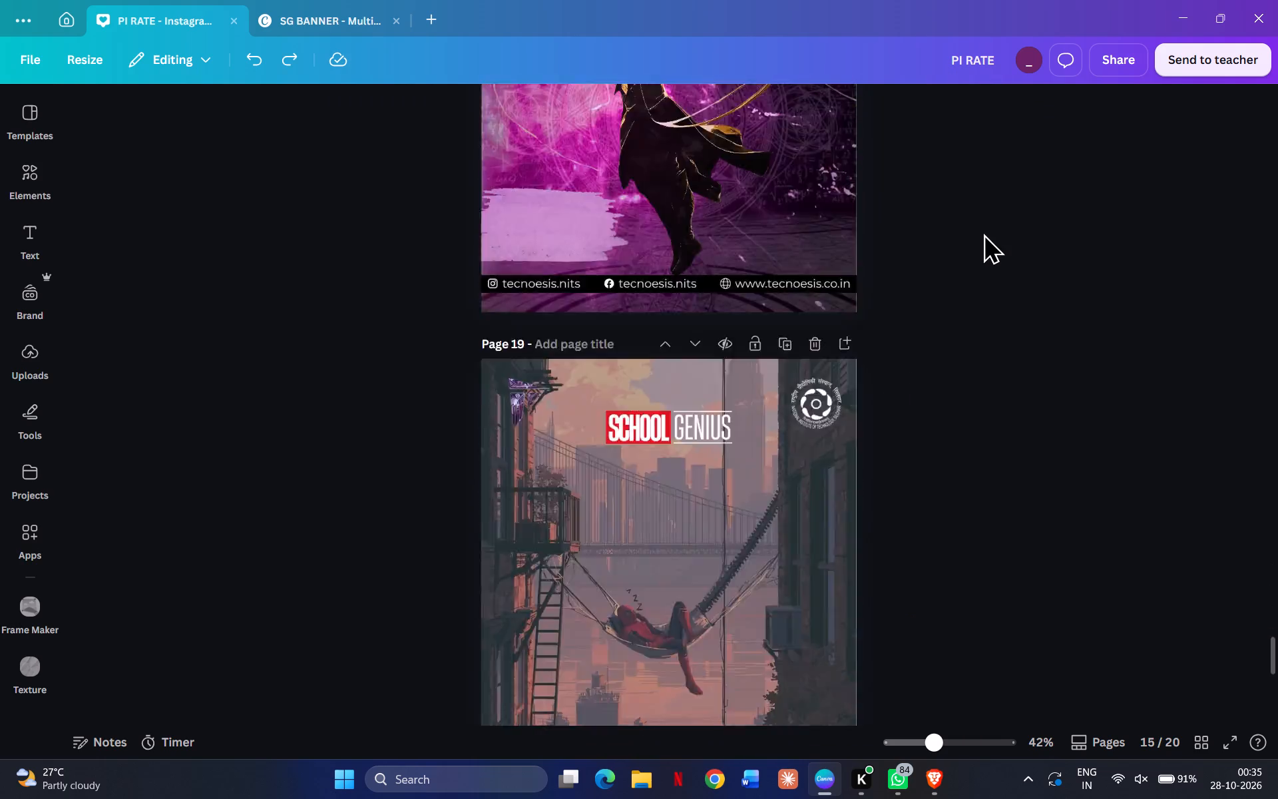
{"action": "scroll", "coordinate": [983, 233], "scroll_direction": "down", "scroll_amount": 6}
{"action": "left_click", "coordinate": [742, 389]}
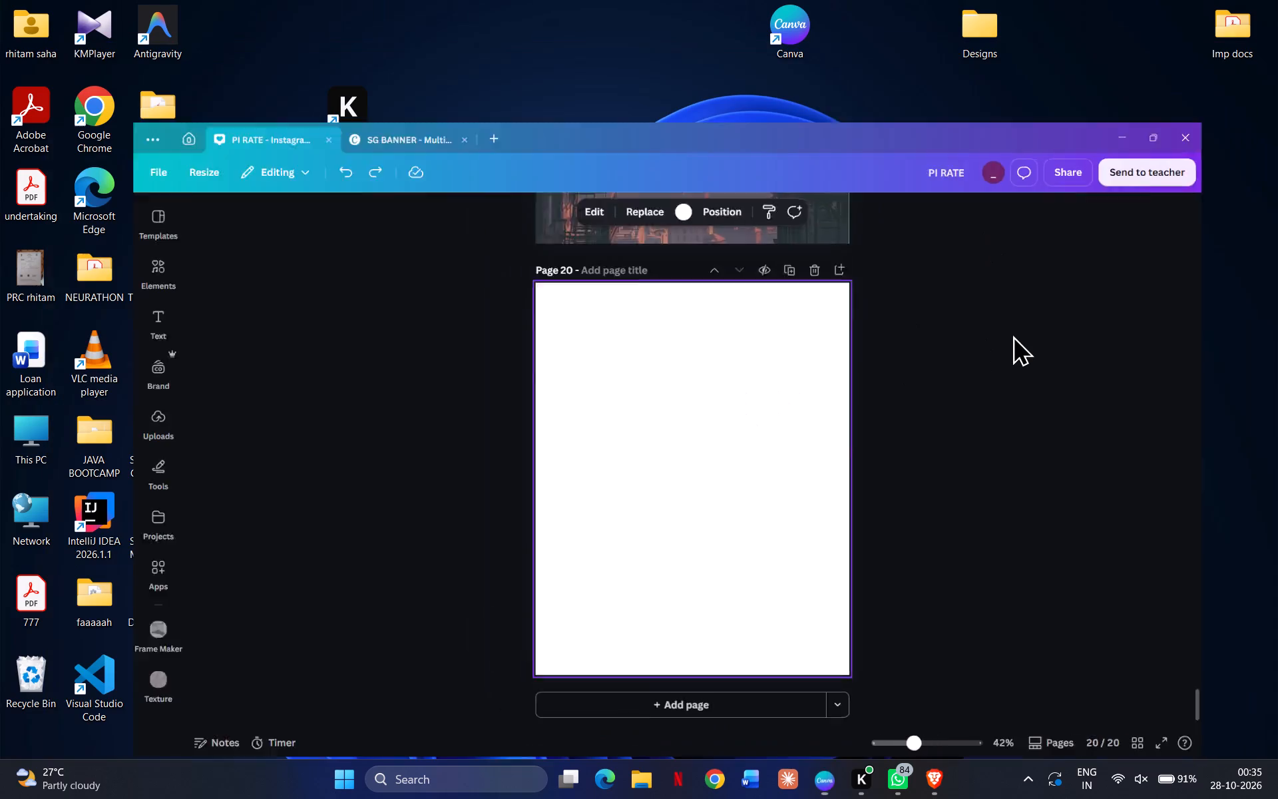
Switch to Pinterest in the Brave browser and search for "Marvel theme light border".
{"action": "left_click", "coordinate": [941, 768]}
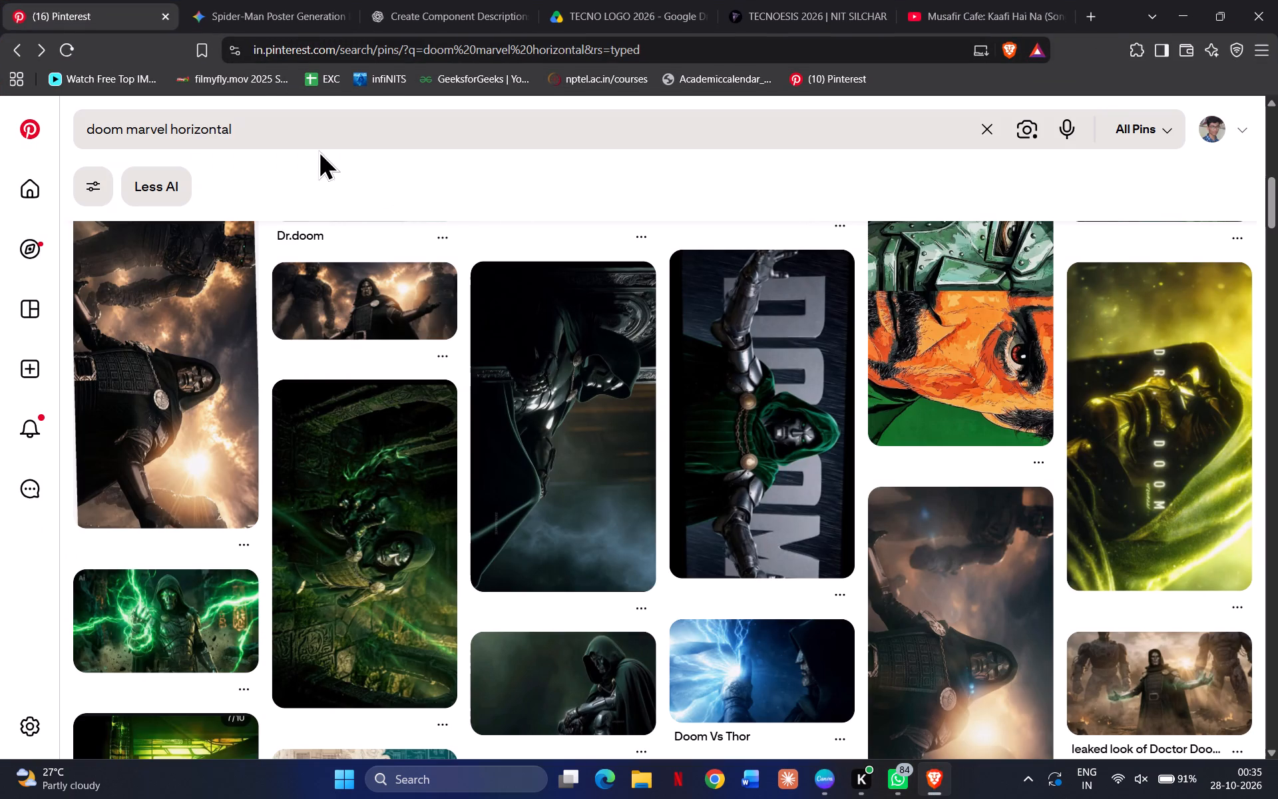
{"action": "left_click", "coordinate": [990, 136]}
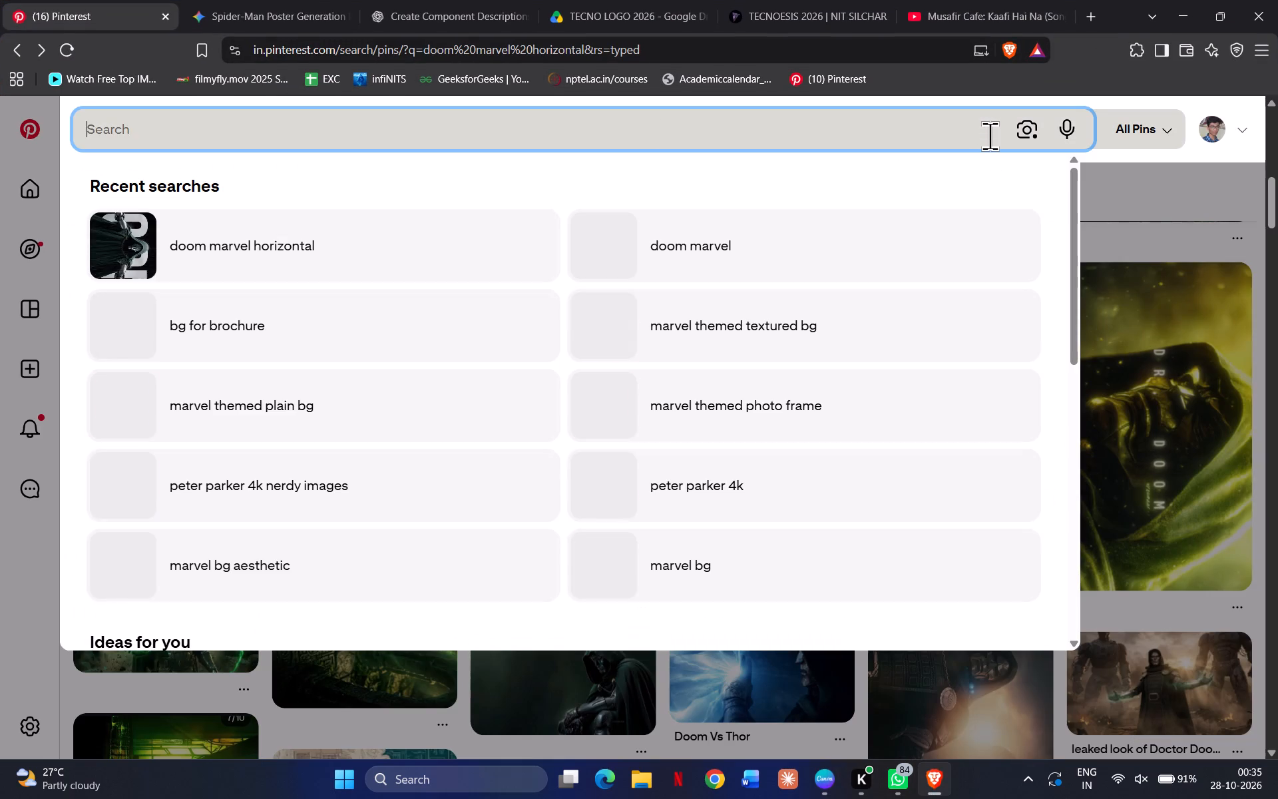
{"action": "type", "text": "arvel theme light border"}
{"action": "key", "text": "Return"}
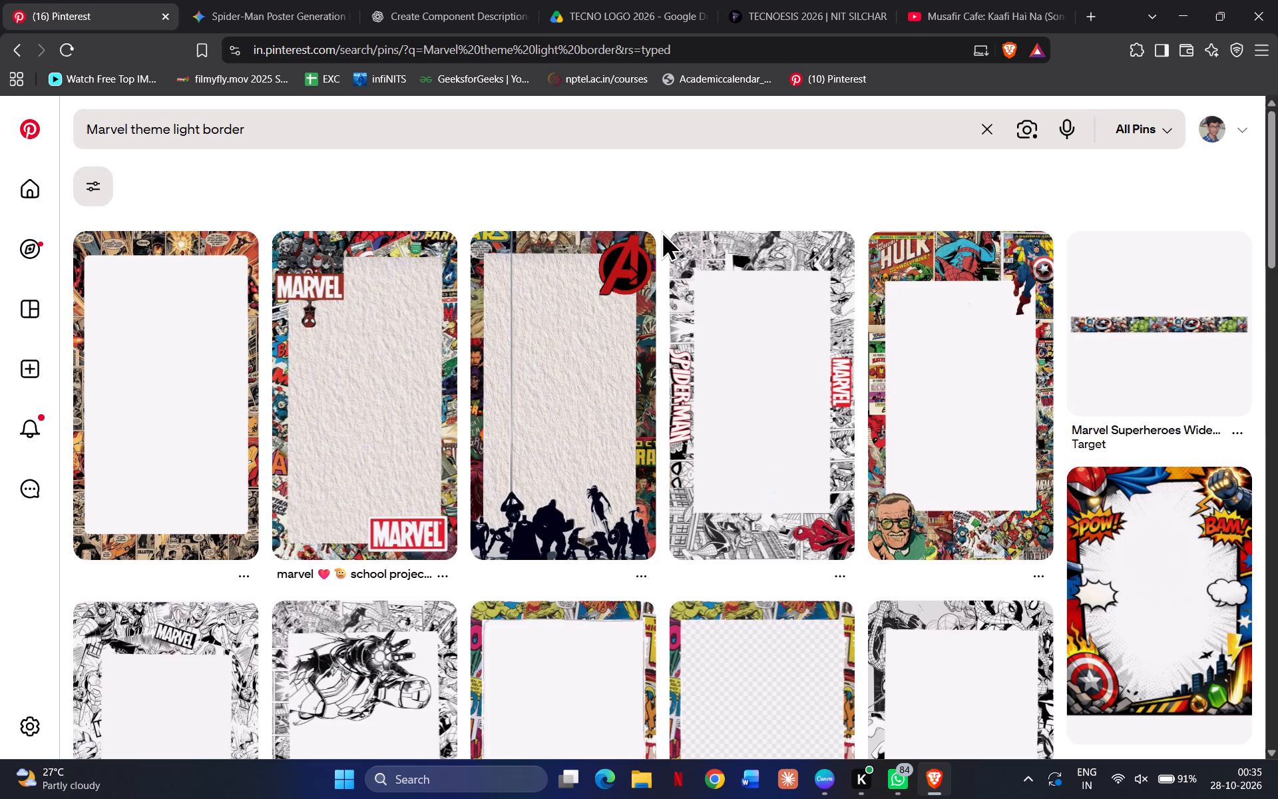
Look through the Pinterest results for a light Marvel-themed border or frame design.
{"action": "scroll", "coordinate": [661, 230], "scroll_direction": "down", "scroll_amount": 2}
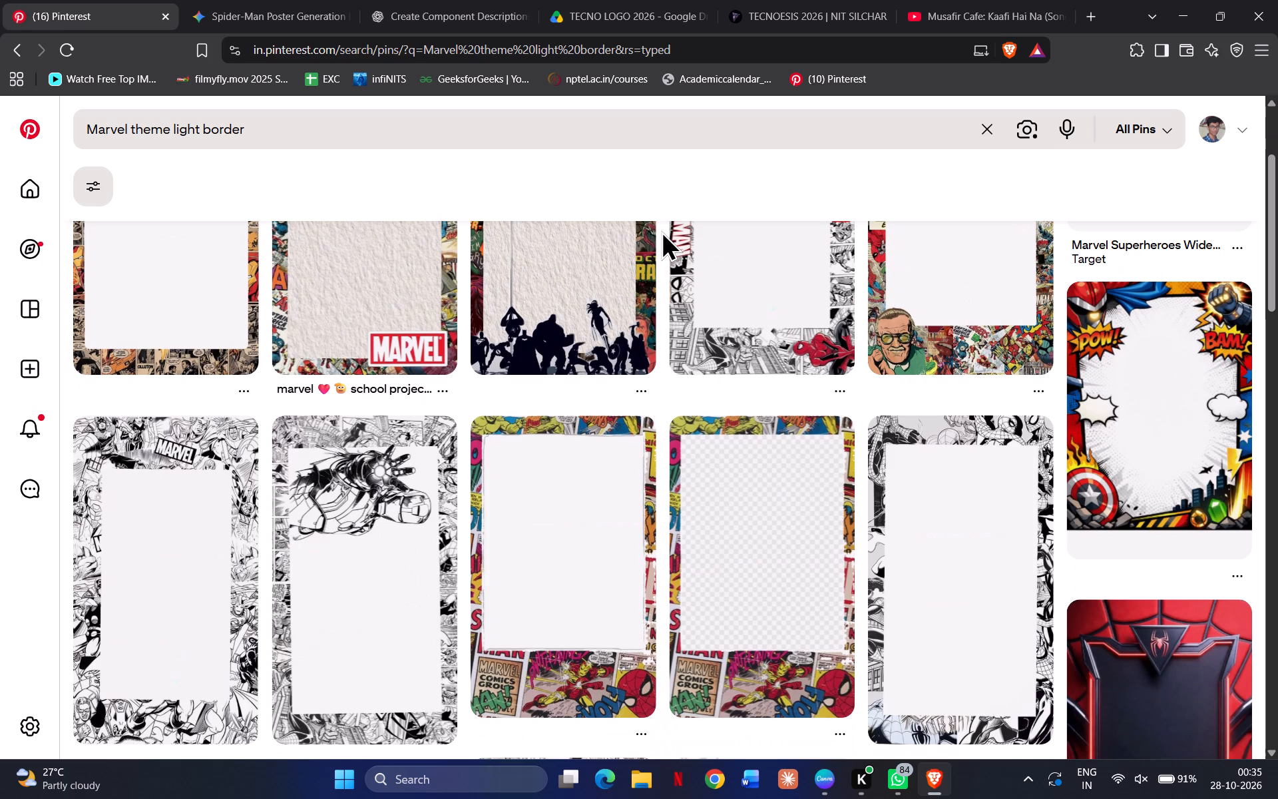
{"action": "scroll", "coordinate": [661, 230], "scroll_direction": "right", "scroll_amount": 1}
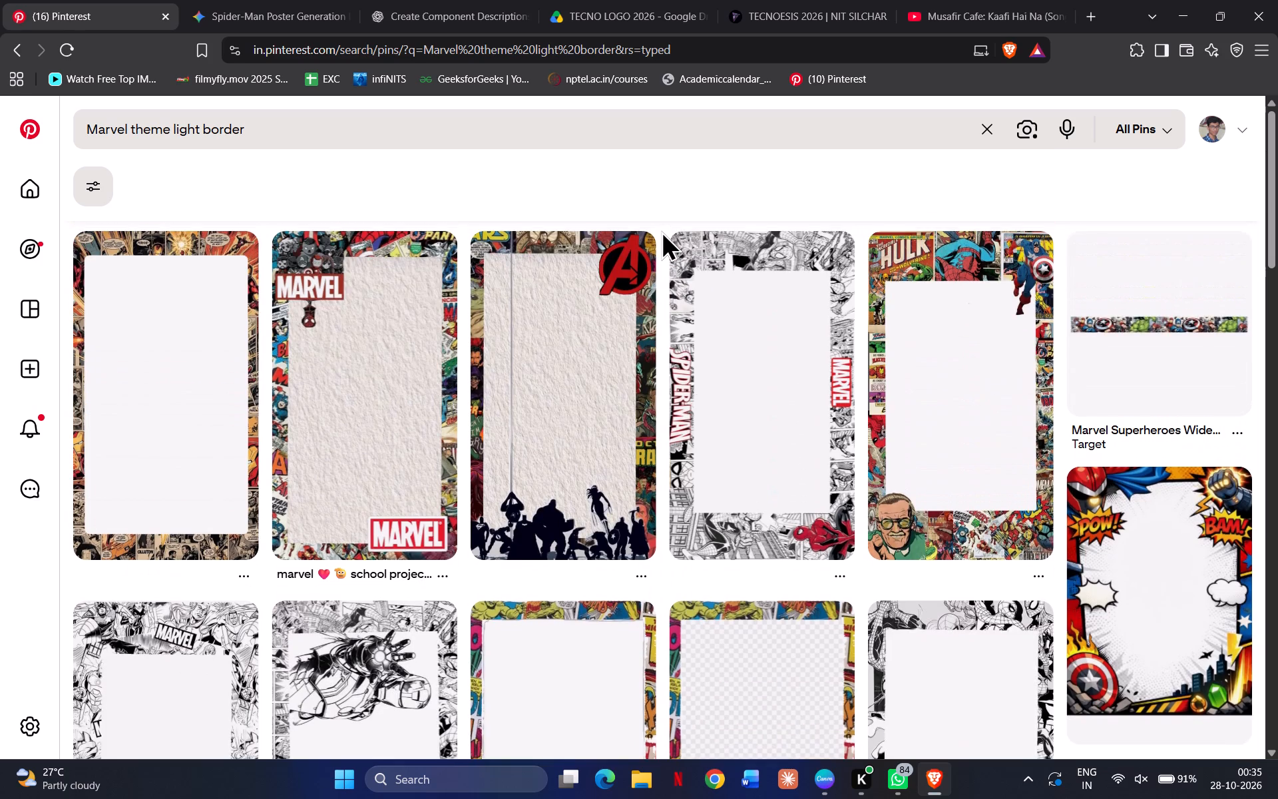
{"action": "scroll", "coordinate": [661, 230], "scroll_direction": "right", "scroll_amount": 1}
{"action": "scroll", "coordinate": [661, 230], "scroll_direction": "down", "scroll_amount": 1}
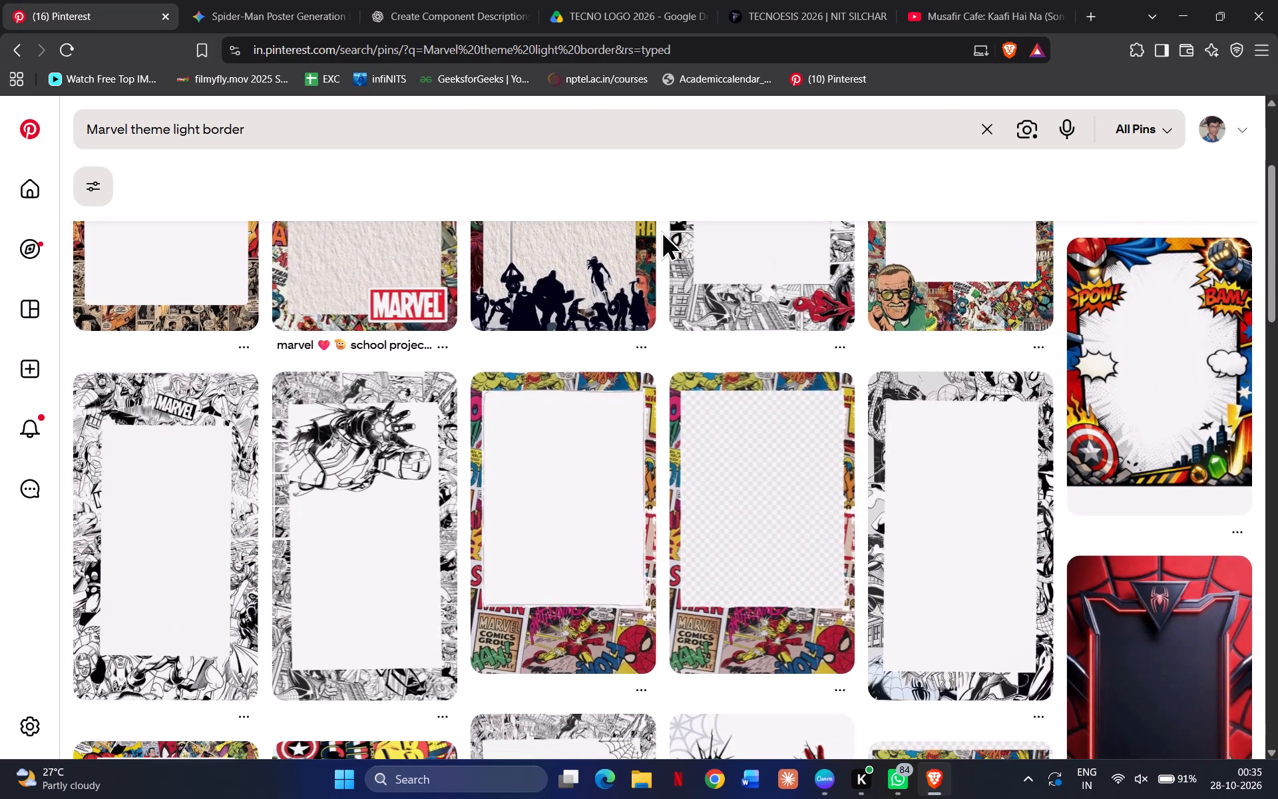
{"action": "scroll", "coordinate": [661, 230], "scroll_direction": "down", "scroll_amount": 3}
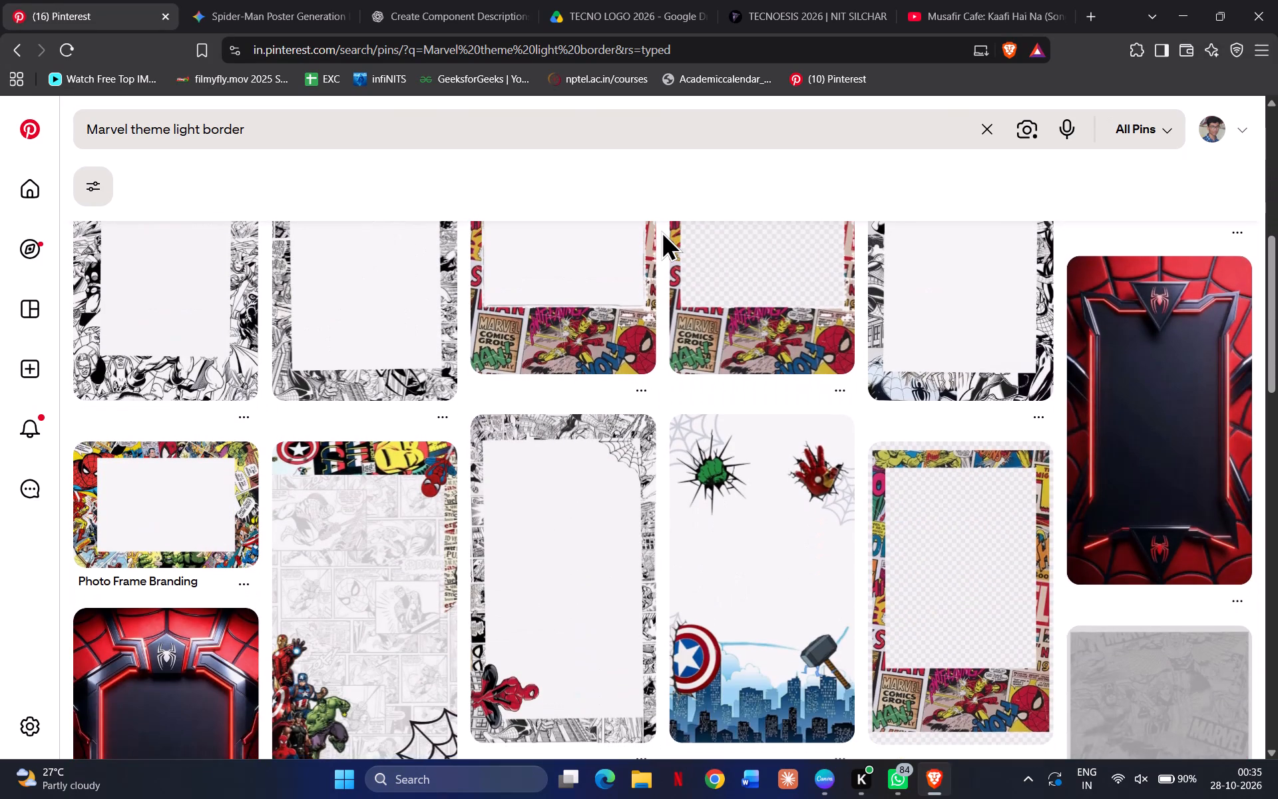
{"action": "scroll", "coordinate": [661, 230], "scroll_direction": "down", "scroll_amount": 3}
{"action": "scroll", "coordinate": [661, 230], "scroll_direction": "up", "scroll_amount": 1}
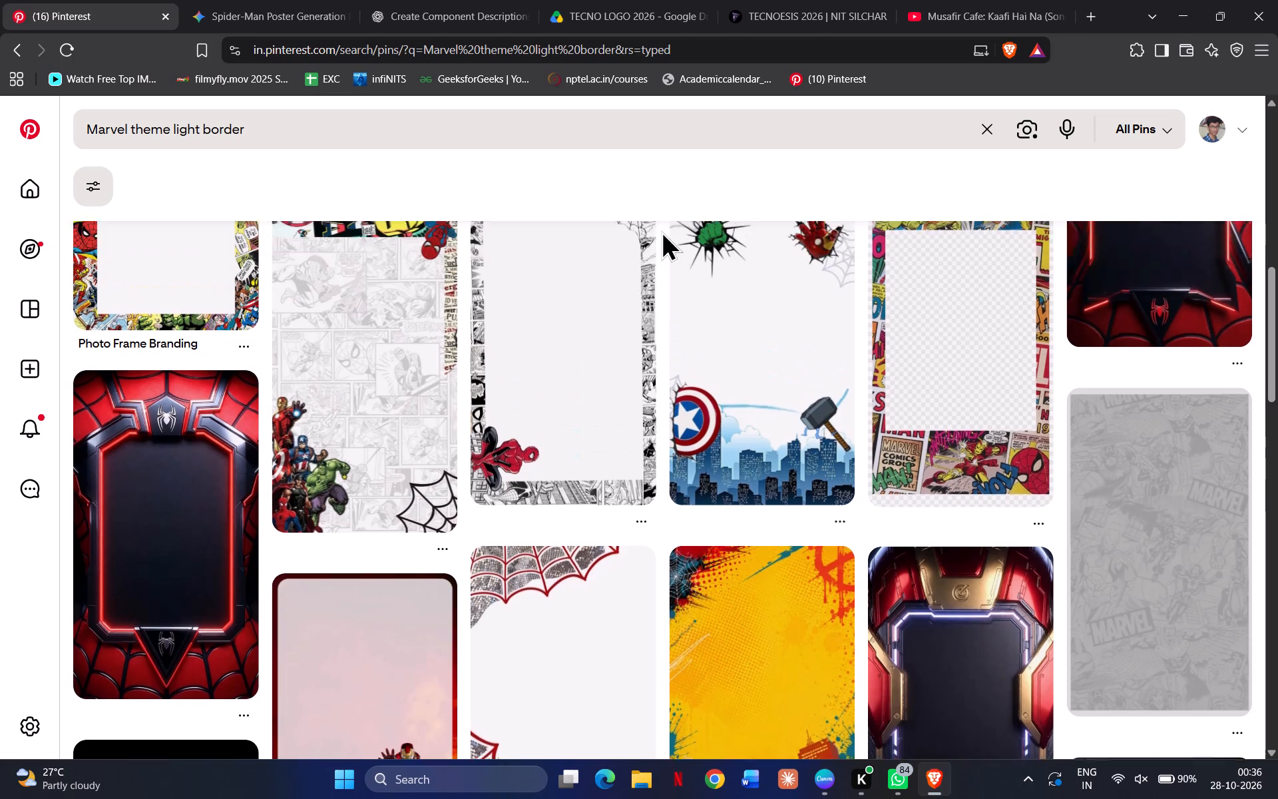
{"action": "scroll", "coordinate": [661, 230], "scroll_direction": "up", "scroll_amount": 1}
{"action": "scroll", "coordinate": [661, 230], "scroll_direction": "down", "scroll_amount": 4}
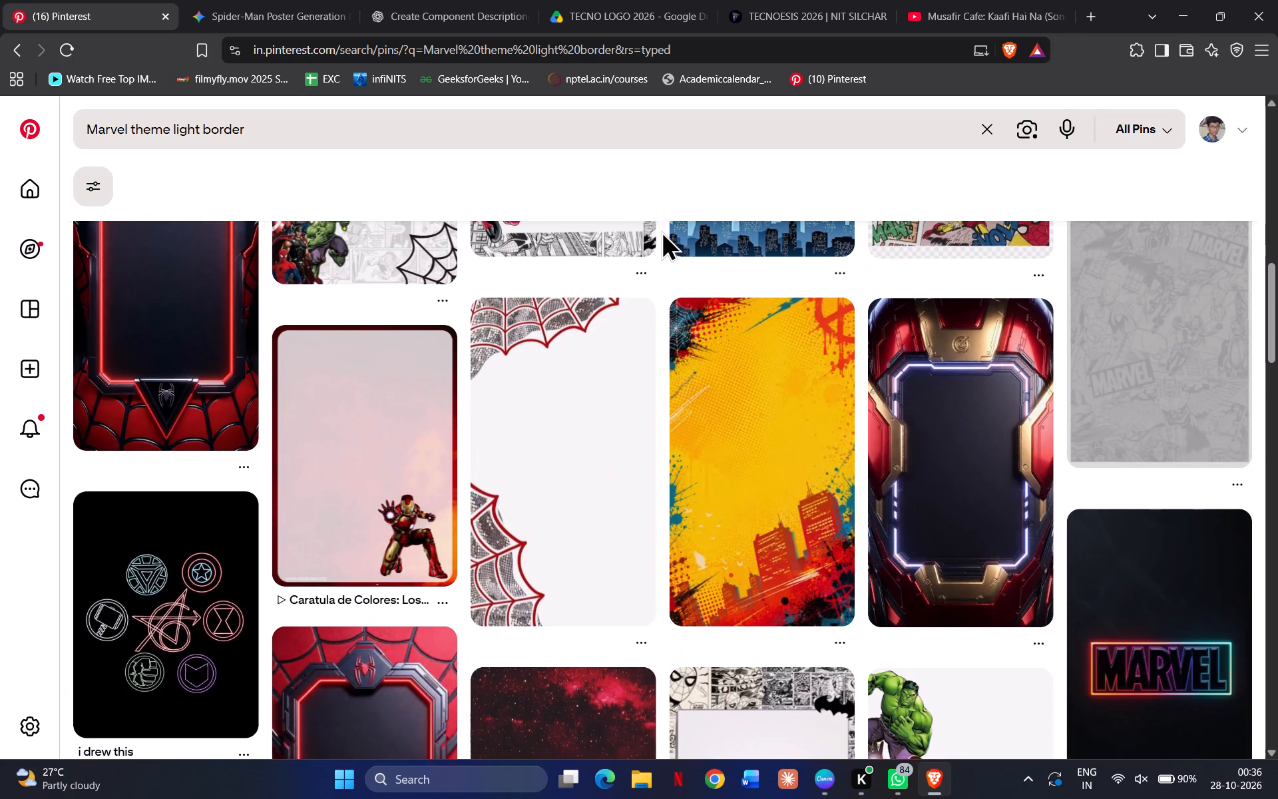
{"action": "scroll", "coordinate": [661, 230], "scroll_direction": "down", "scroll_amount": 3}
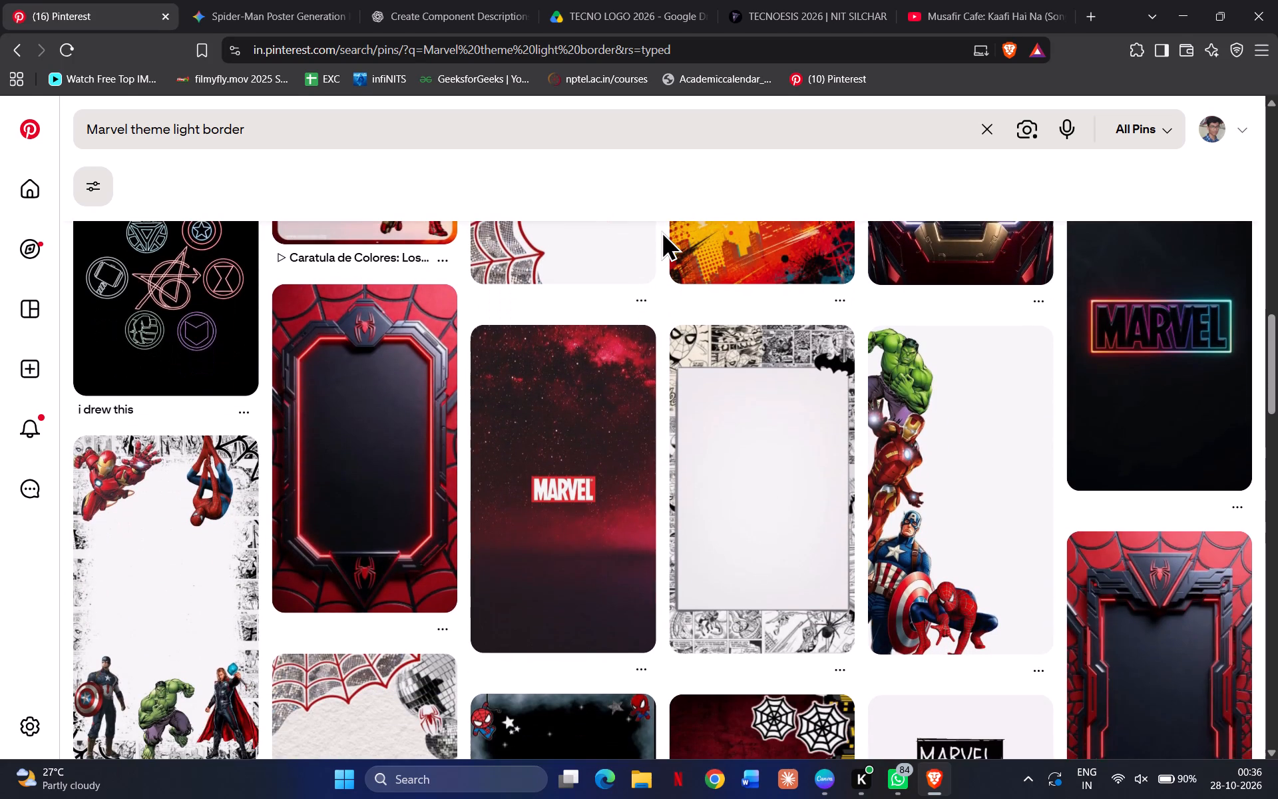
{"action": "scroll", "coordinate": [661, 230], "scroll_direction": "down", "scroll_amount": 2}
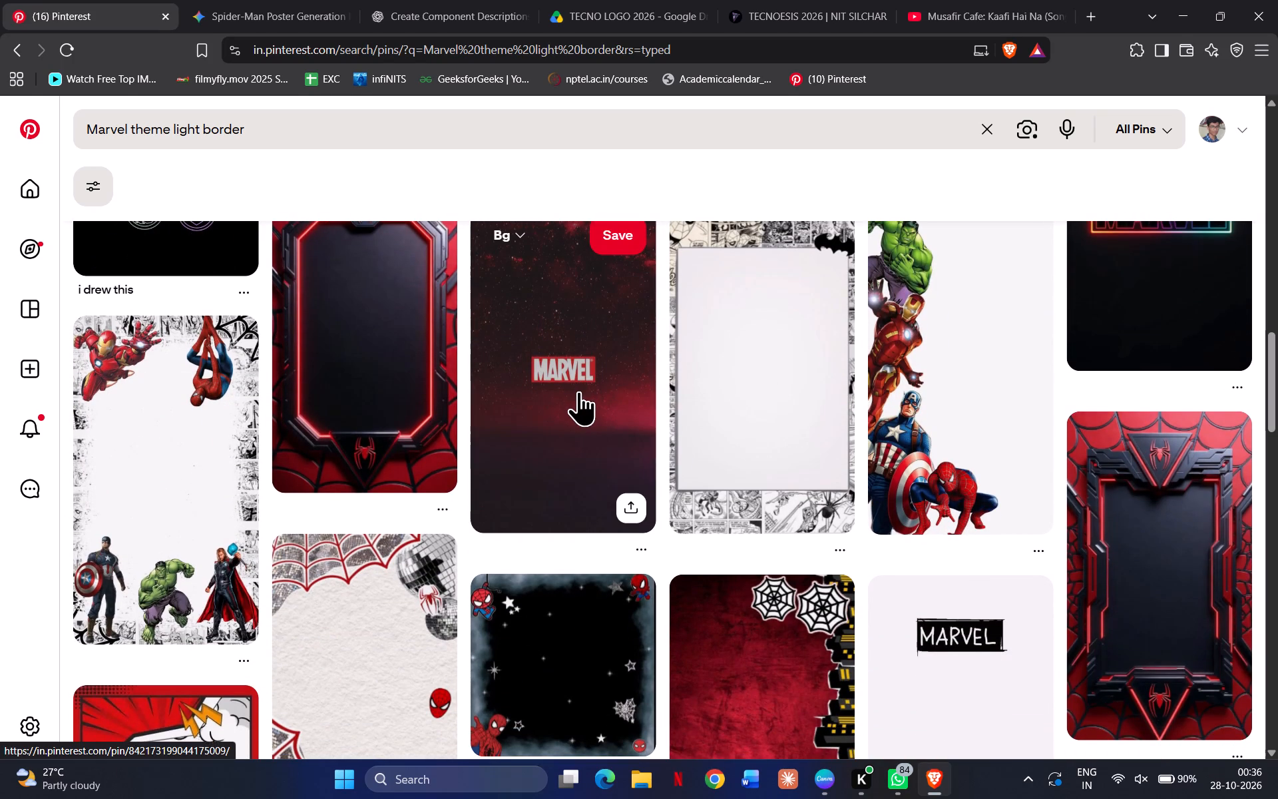
{"action": "scroll", "coordinate": [578, 391], "scroll_direction": "down", "scroll_amount": 2}
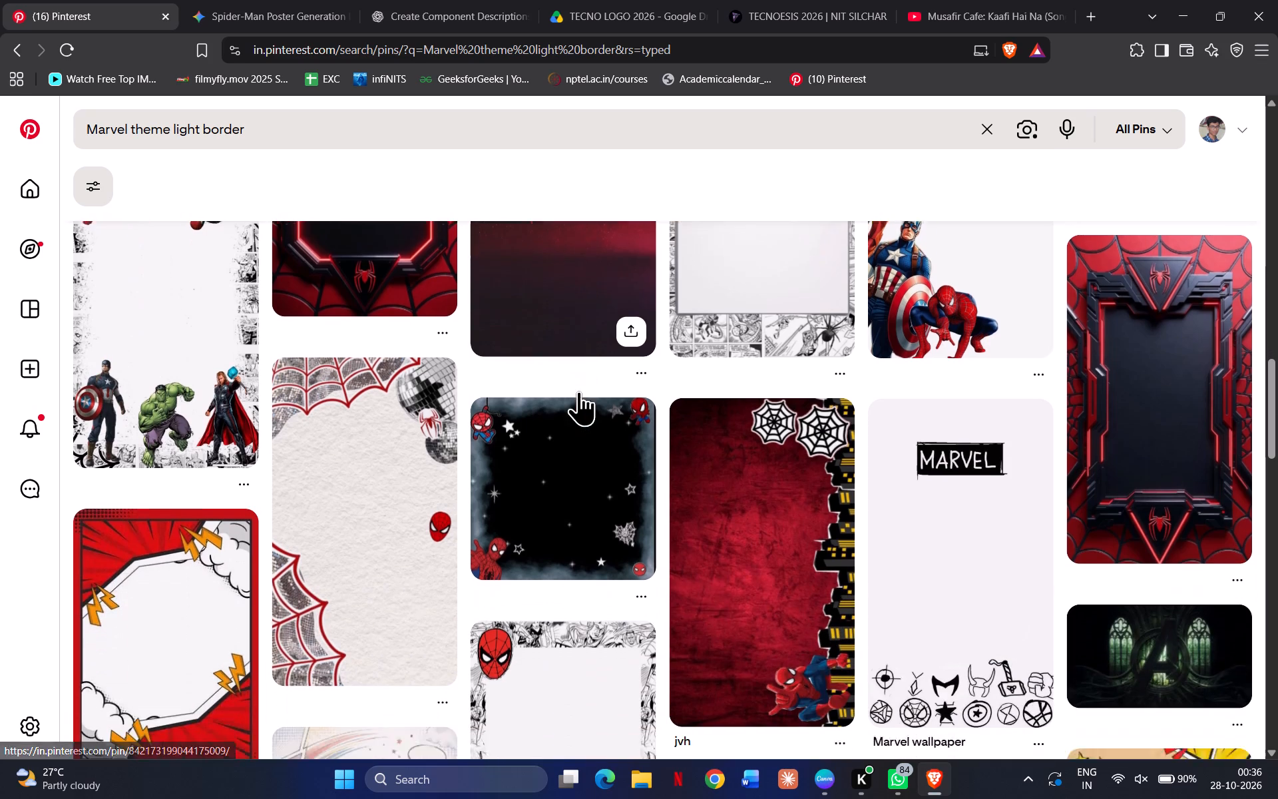
{"action": "scroll", "coordinate": [578, 391], "scroll_direction": "down", "scroll_amount": 1}
{"action": "scroll", "coordinate": [461, 479], "scroll_direction": "down", "scroll_amount": 1}
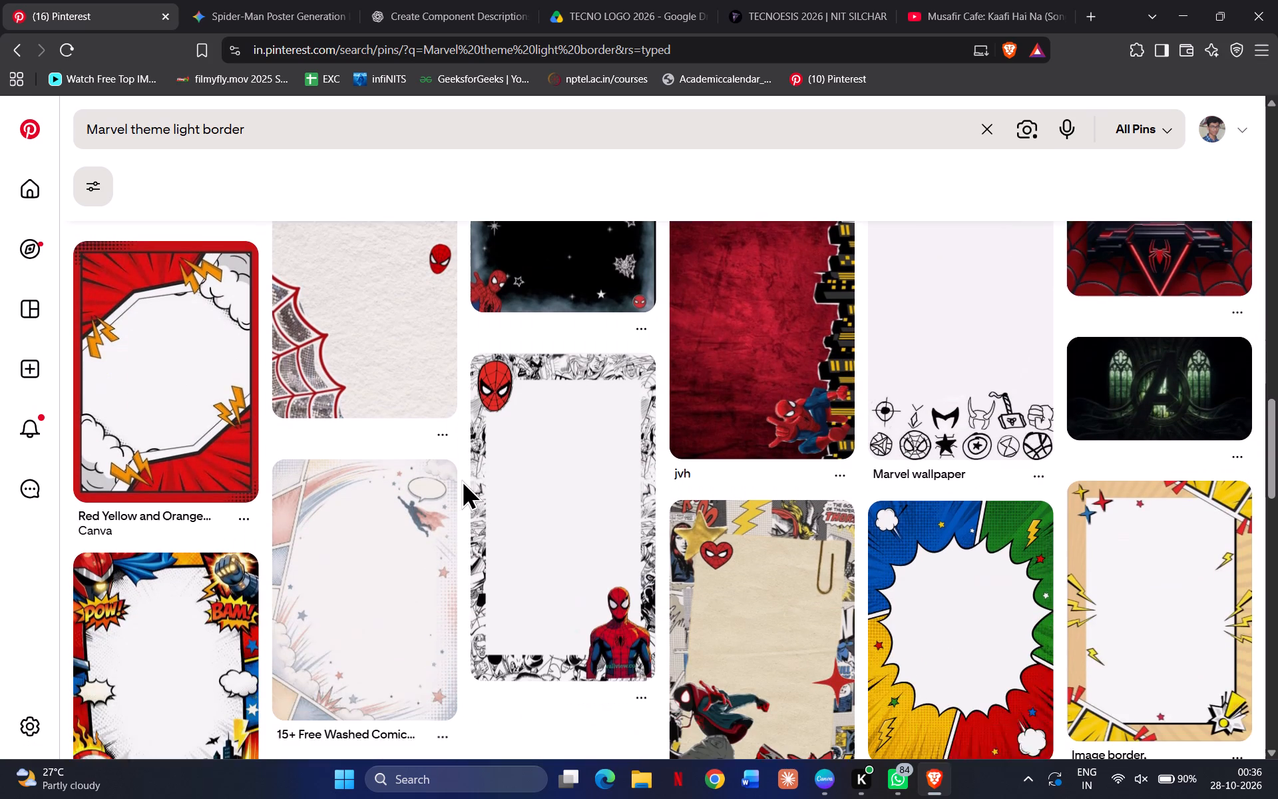
{"action": "scroll", "coordinate": [461, 479], "scroll_direction": "down", "scroll_amount": 4}
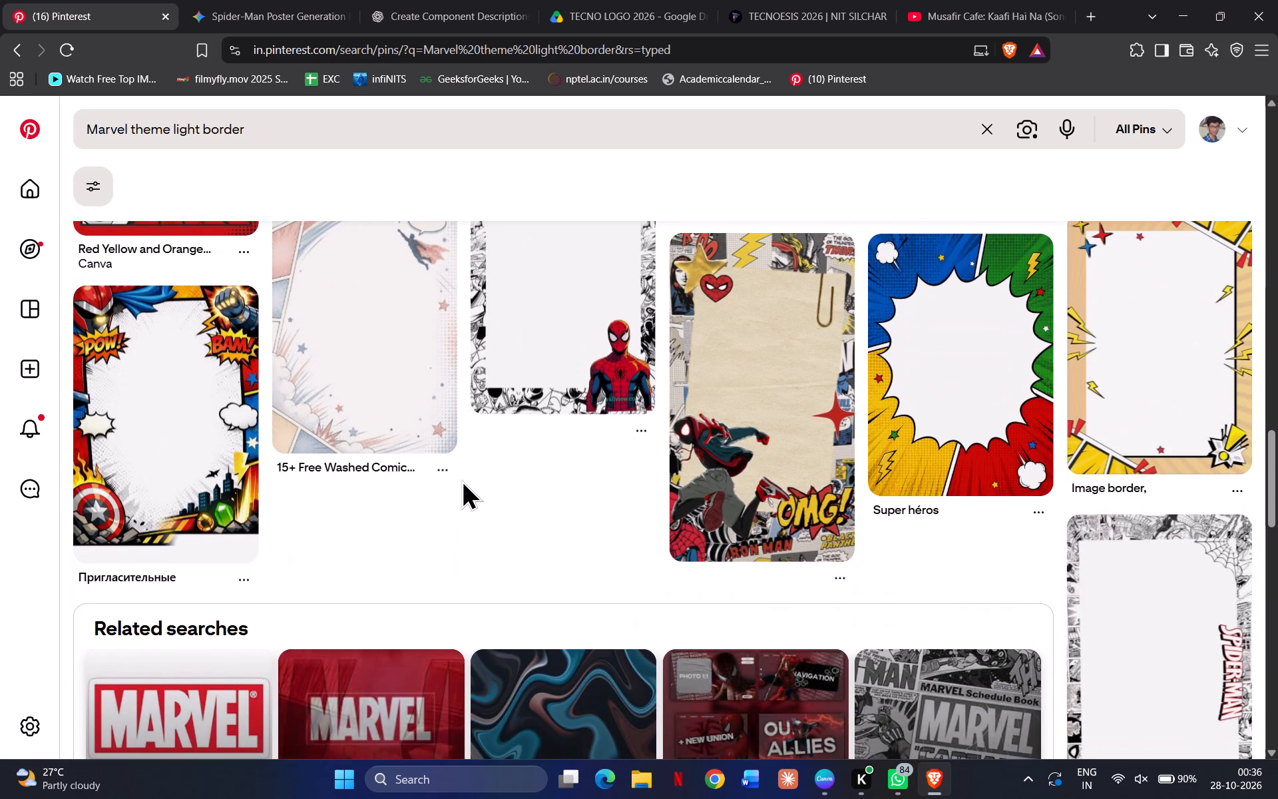
{"action": "scroll", "coordinate": [461, 479], "scroll_direction": "down", "scroll_amount": 4}
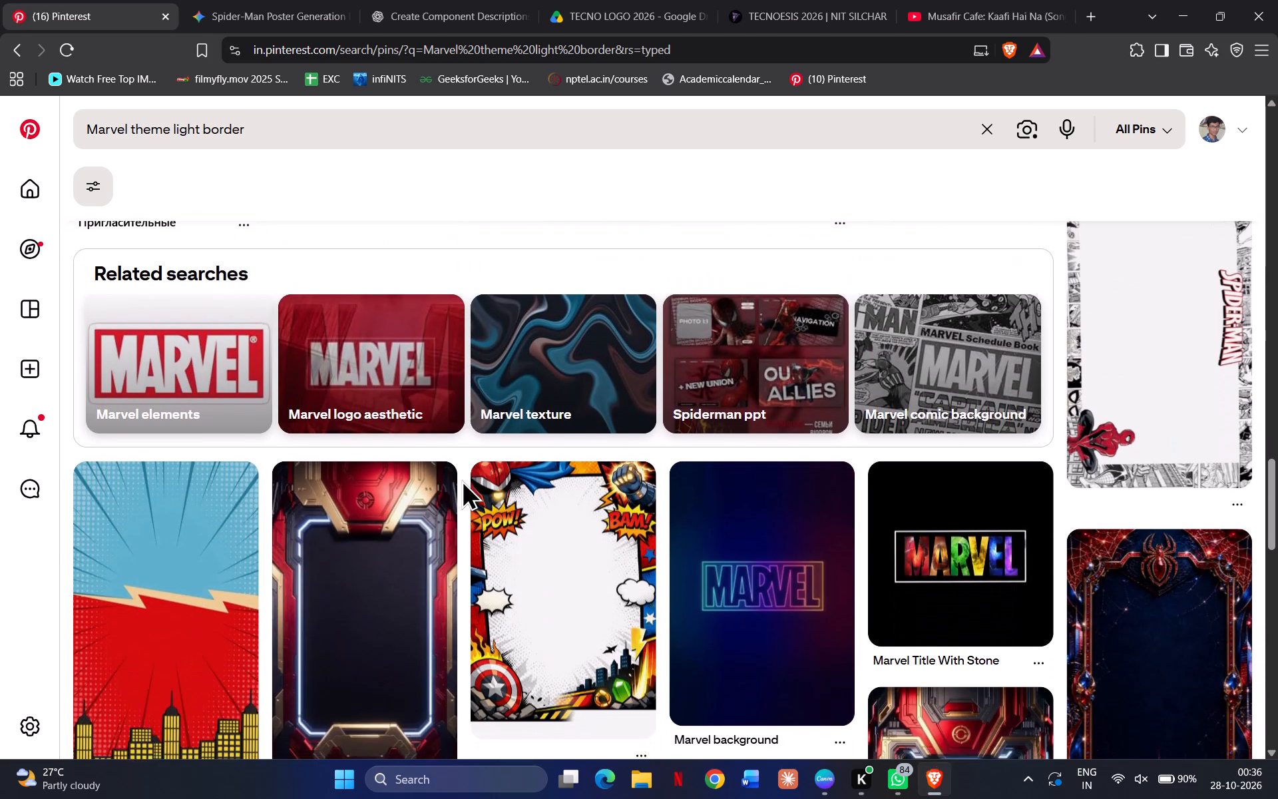
{"action": "scroll", "coordinate": [461, 479], "scroll_direction": "down", "scroll_amount": 3}
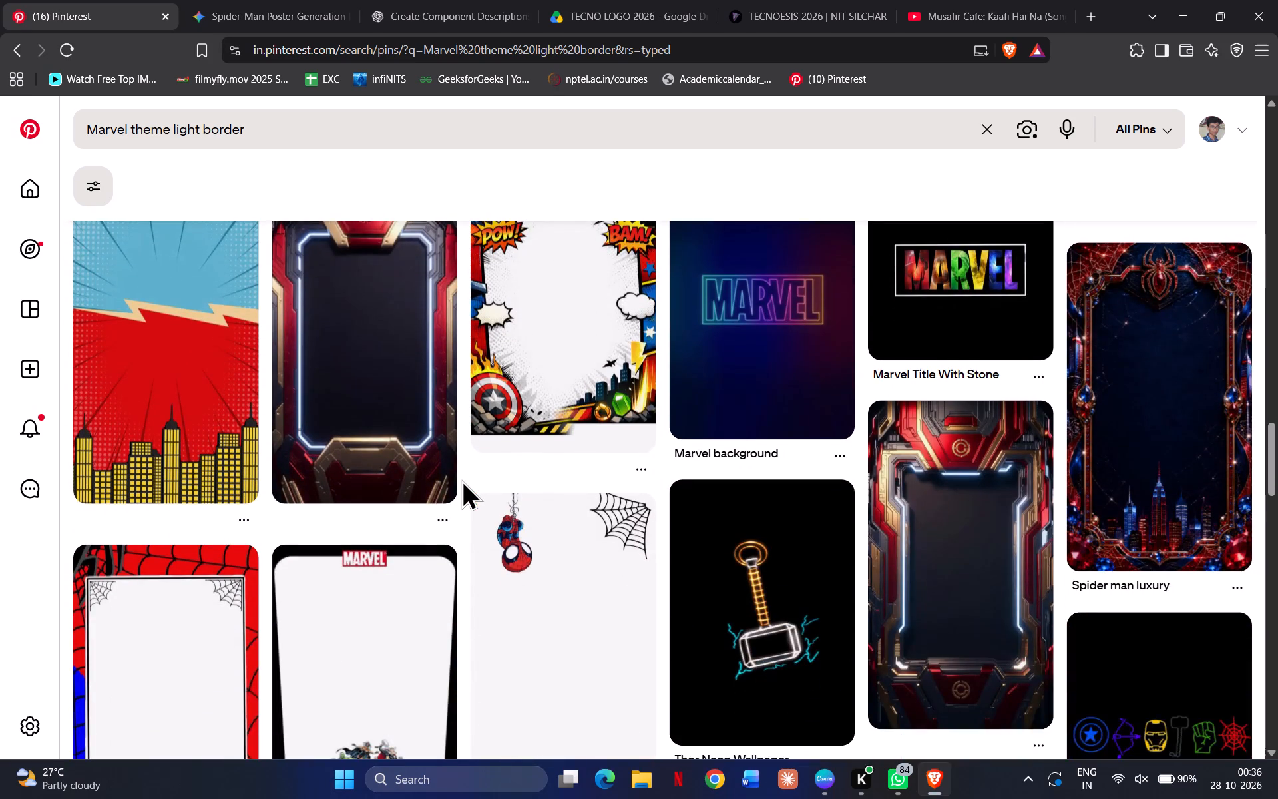
{"action": "scroll", "coordinate": [461, 479], "scroll_direction": "down", "scroll_amount": 1}
Switch back to Canva and open page 4 of the SG BANNER design.
{"action": "left_click", "coordinate": [461, 479]}
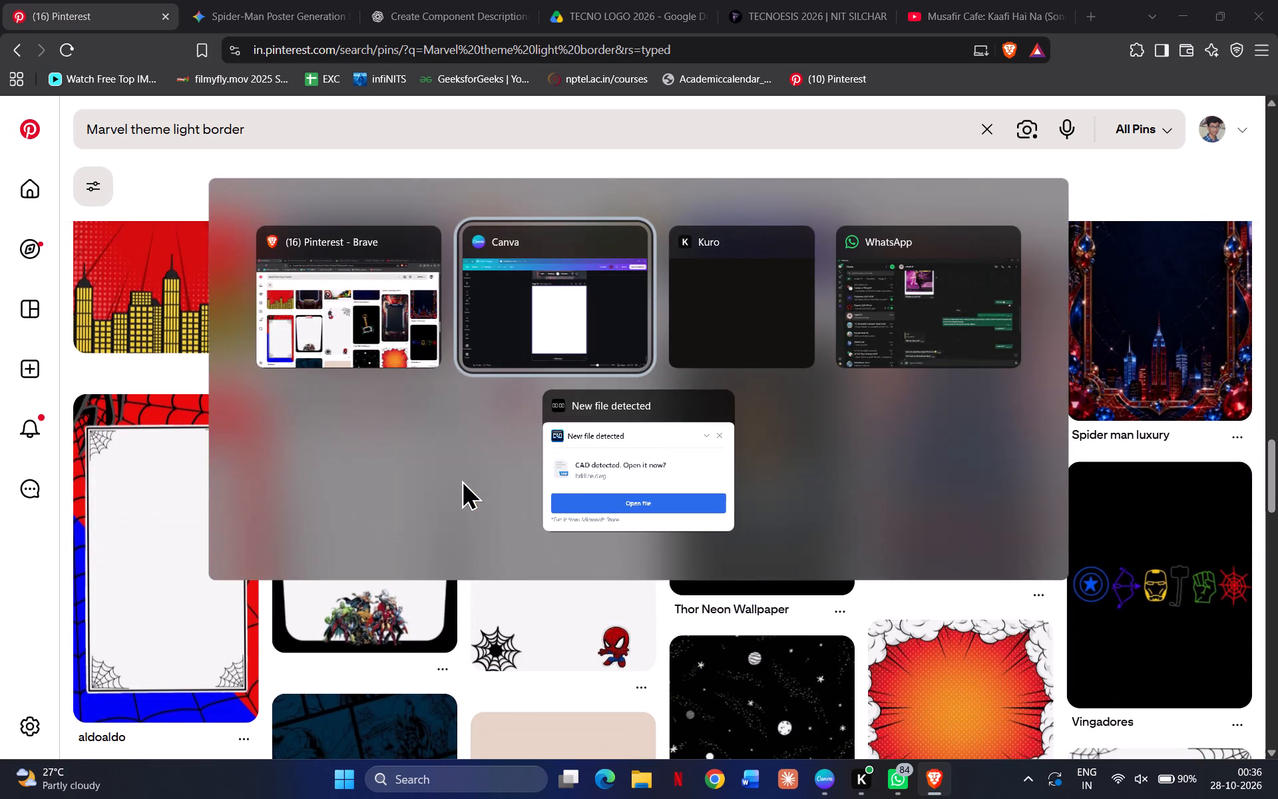
{"action": "scroll", "coordinate": [862, 316], "scroll_direction": "up", "scroll_amount": 6}
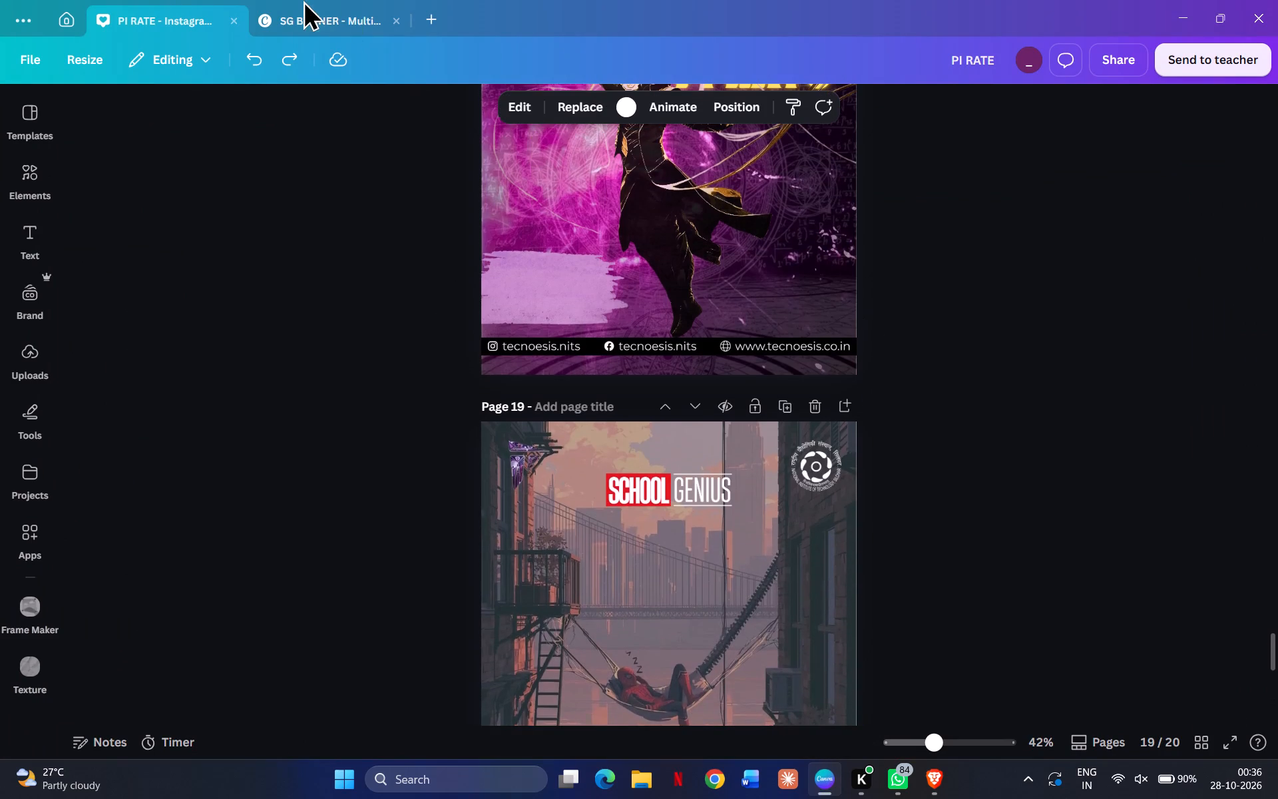
{"action": "left_click", "coordinate": [302, 17]}
{"action": "scroll", "coordinate": [889, 438], "scroll_direction": "down", "scroll_amount": 1}
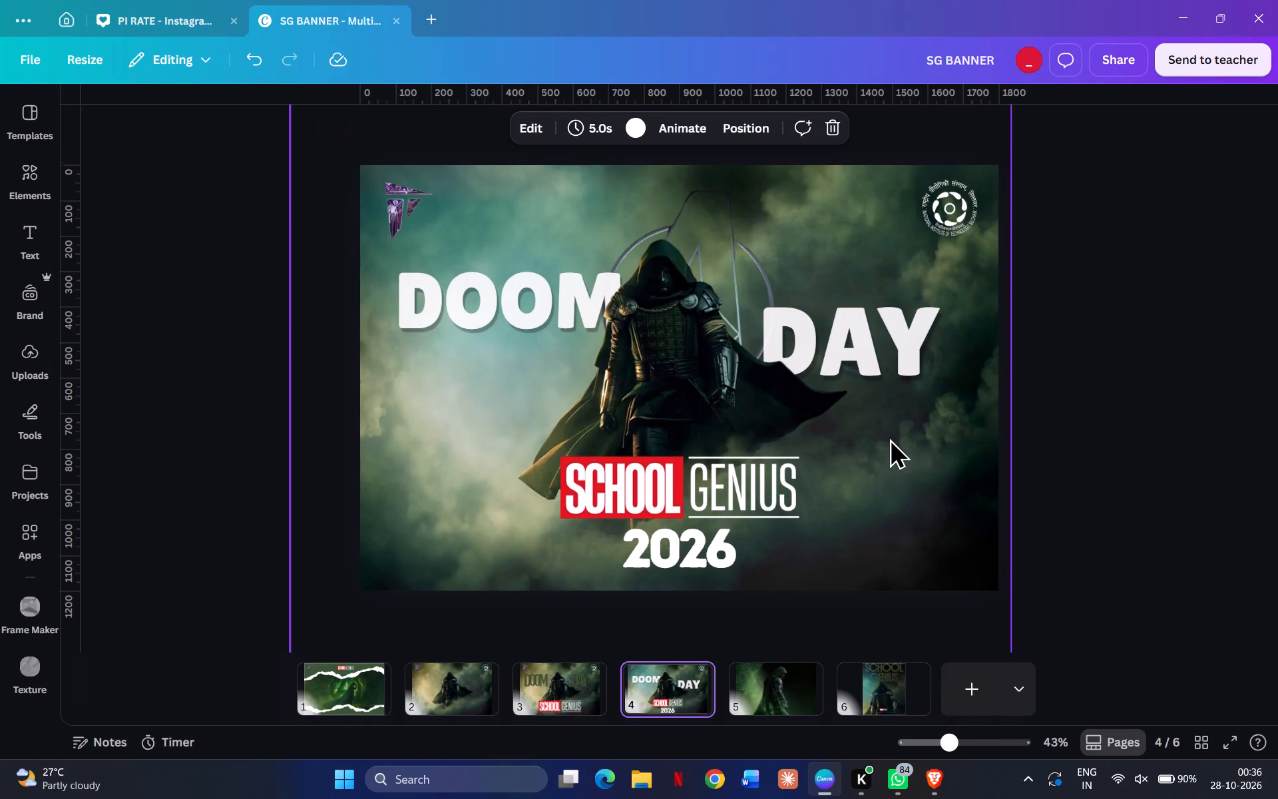
{"action": "scroll", "coordinate": [889, 438], "scroll_direction": "down", "scroll_amount": 2}
{"action": "left_click", "coordinate": [218, 504]}
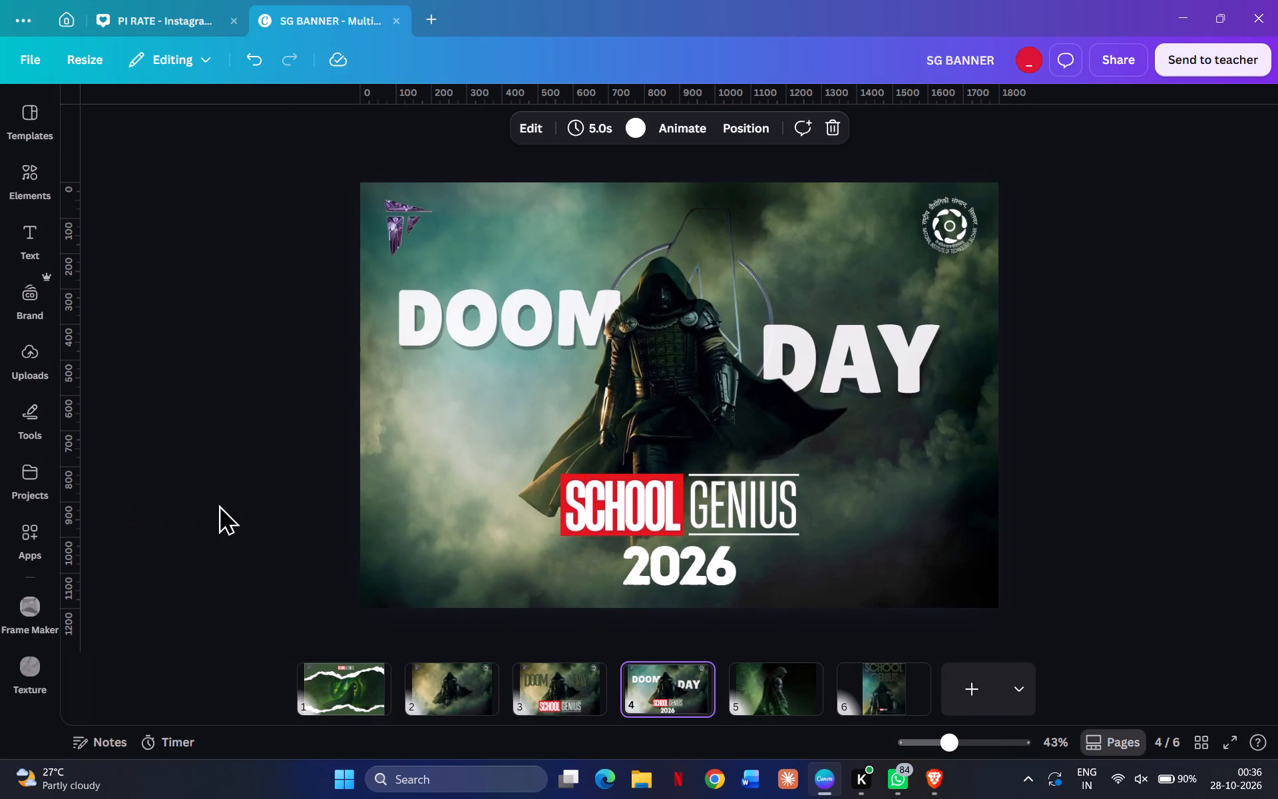
Add a new text box to page 4 and set its font size to 38.
{"action": "left_click", "coordinate": [31, 241]}
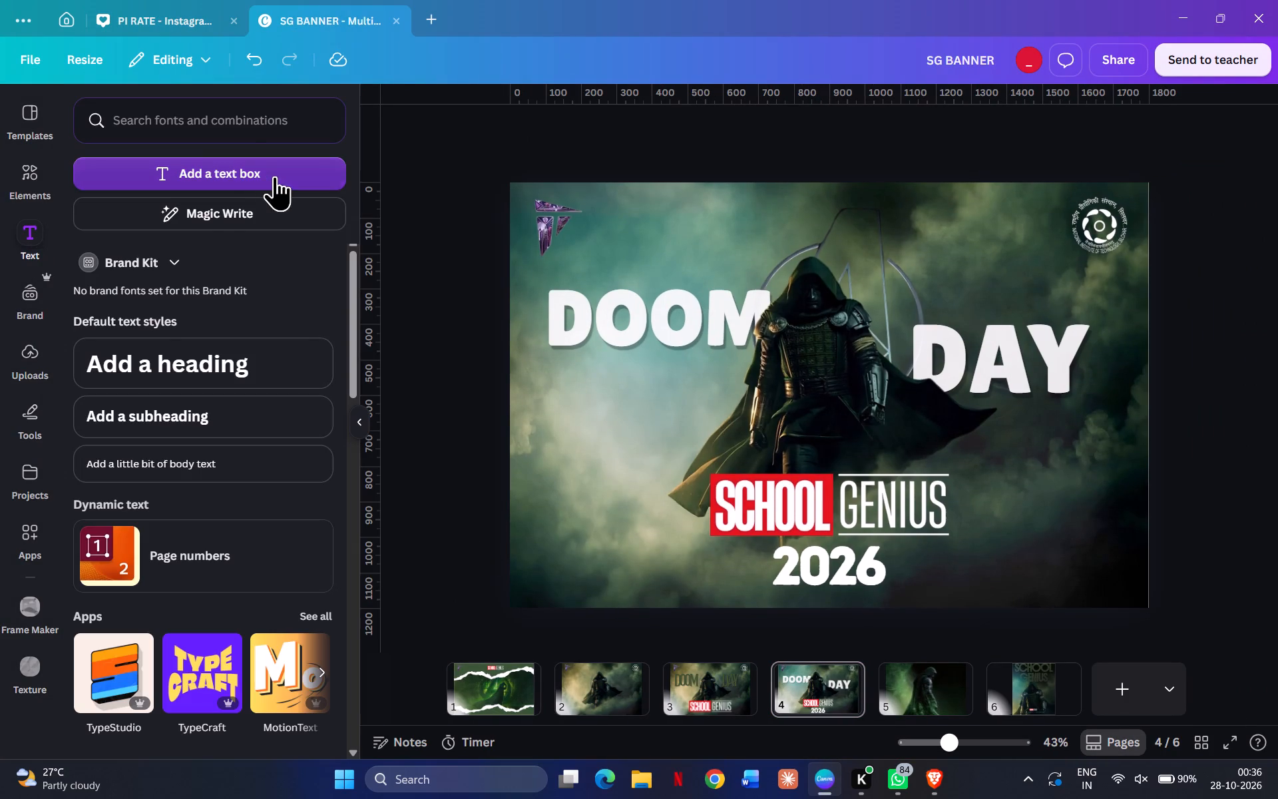
{"action": "left_click", "coordinate": [248, 172]}
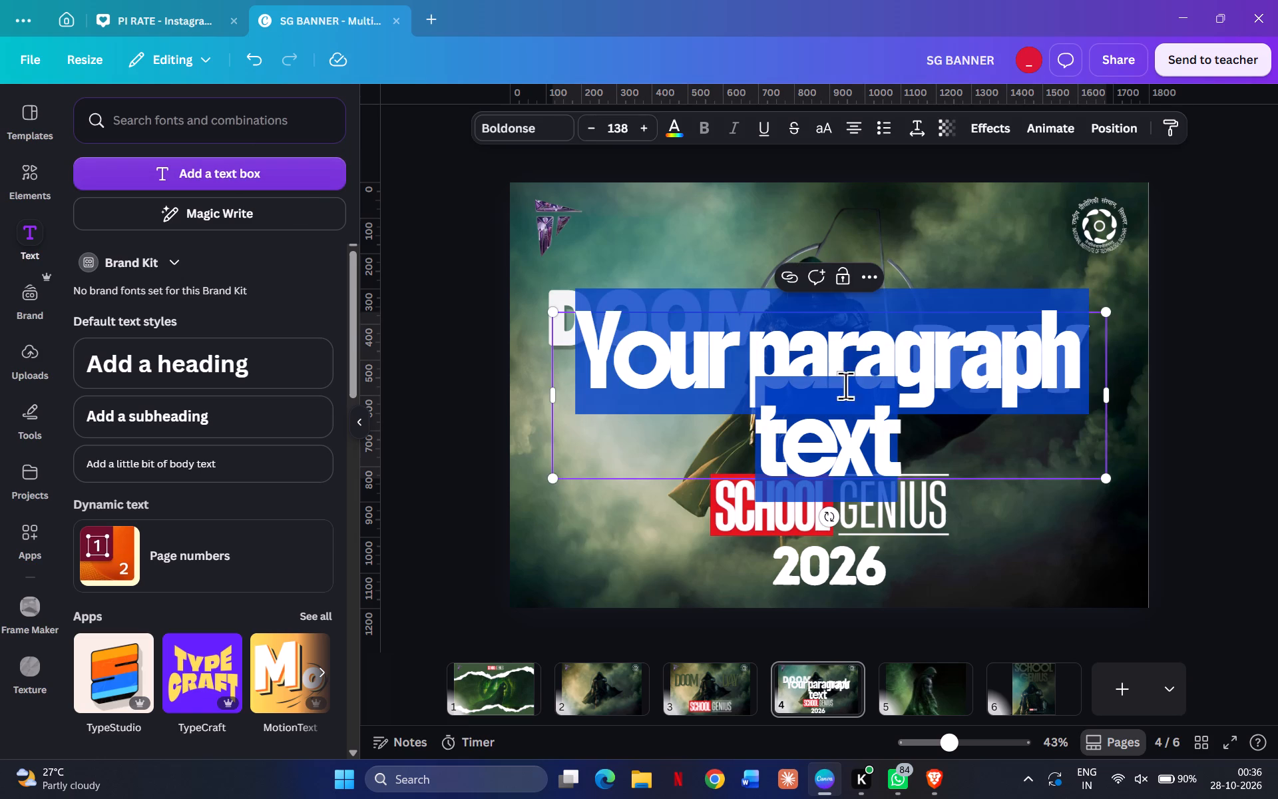
{"action": "key", "text": "1"}
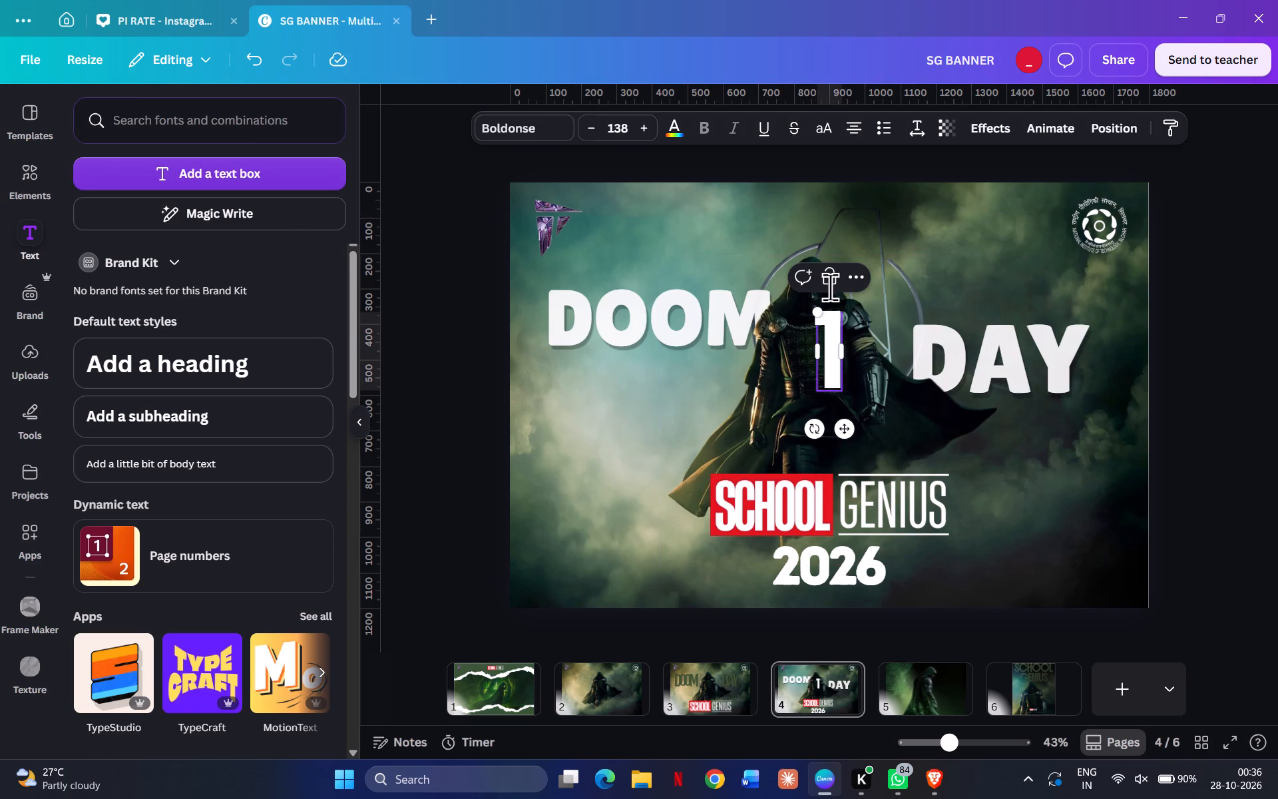
{"action": "left_click", "coordinate": [624, 125]}
{"action": "type", "text": "38"}
{"action": "key", "text": "Return"}
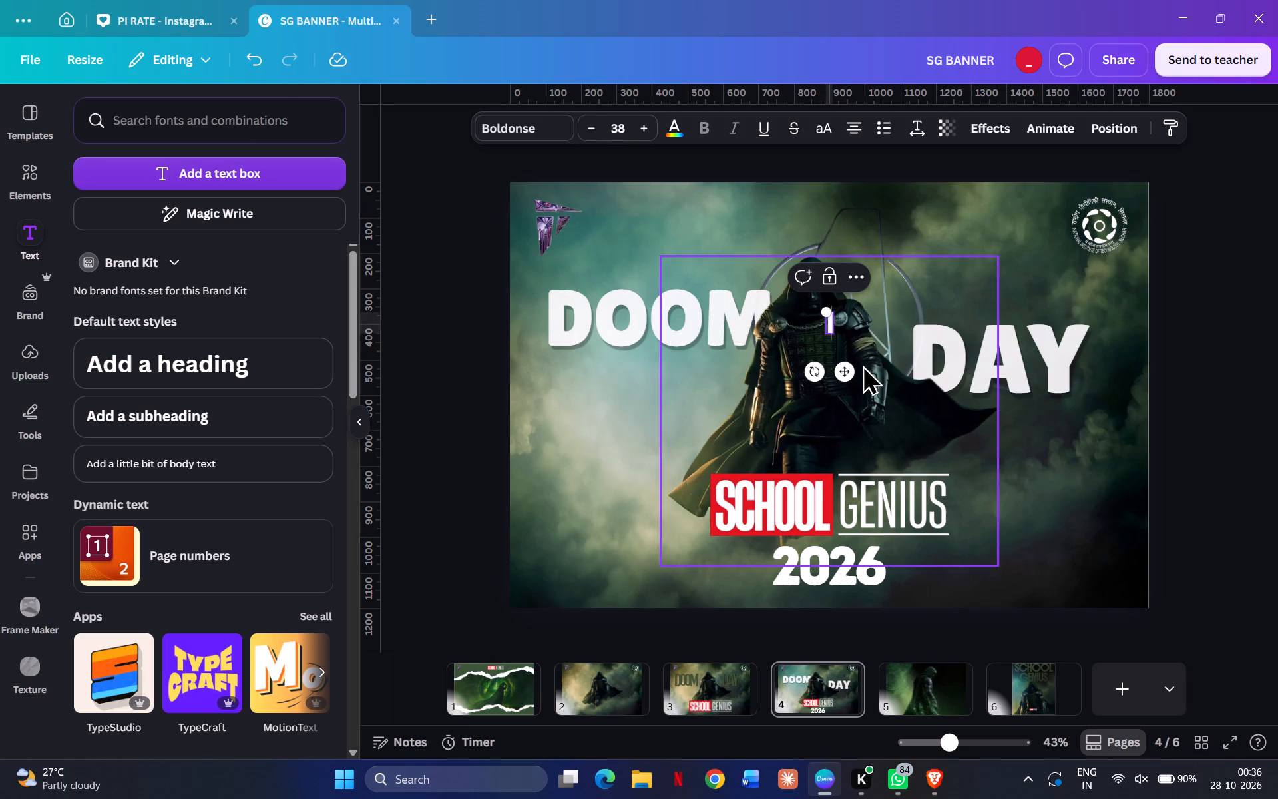
Replace the new text box's content with the date "31 oct".
{"action": "key", "text": "BackSpace"}
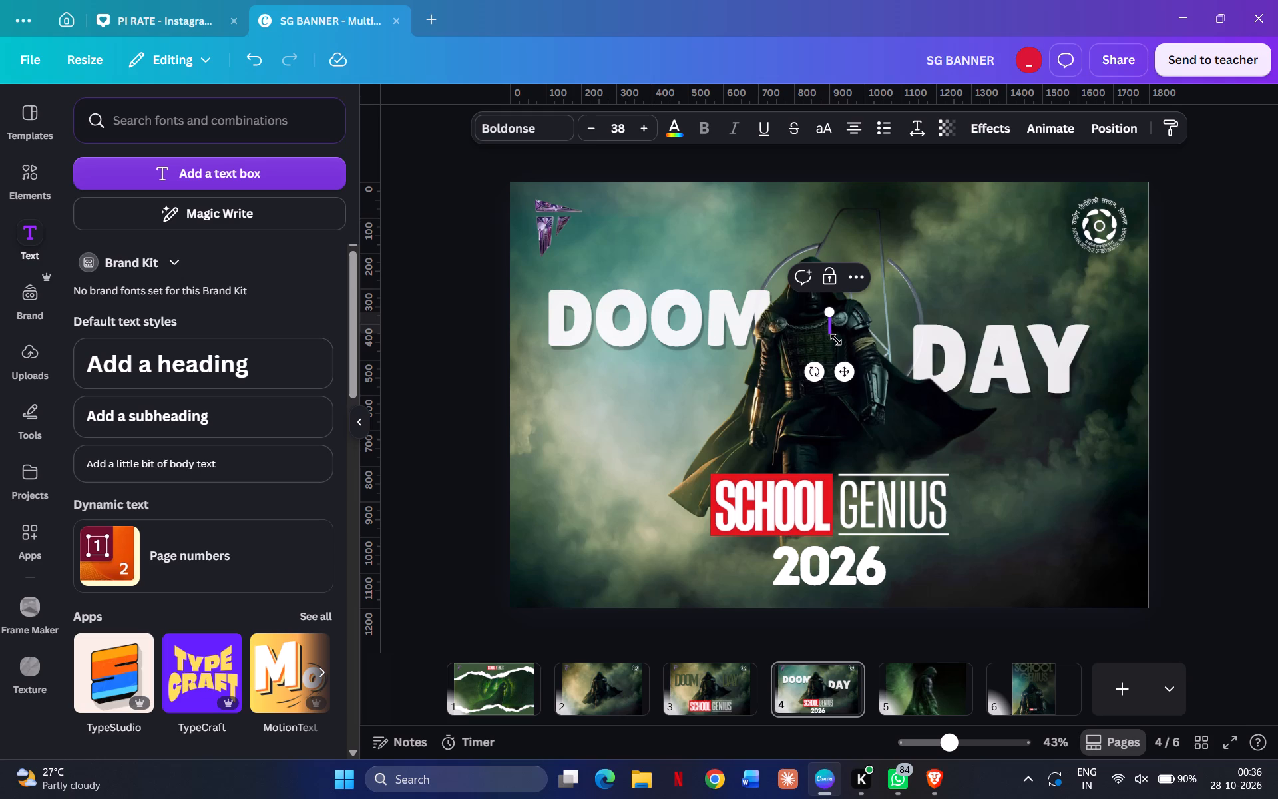
{"action": "type", "text": "31"}
{"action": "type", "text": "st"}
{"action": "key", "text": "space"}
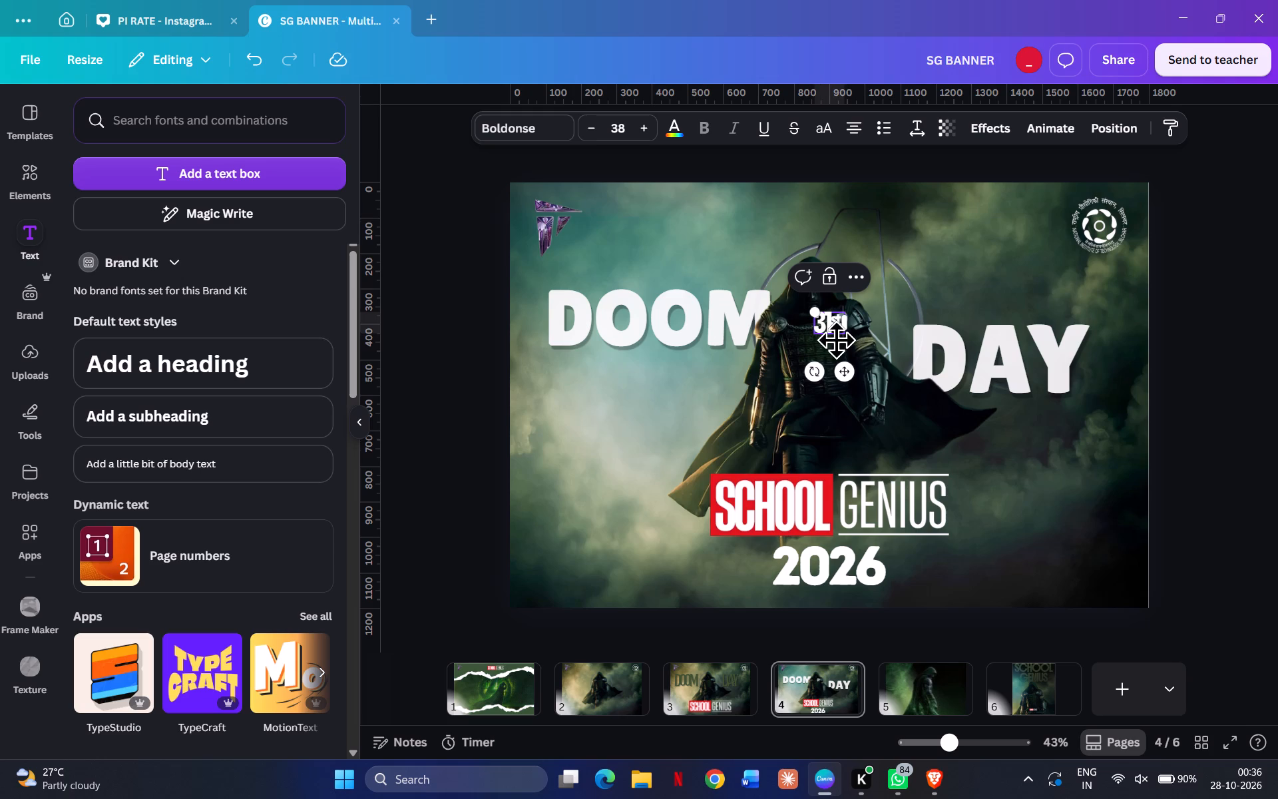
{"action": "key", "text": "BackSpace"}
{"action": "key", "text": "BackSpace"}
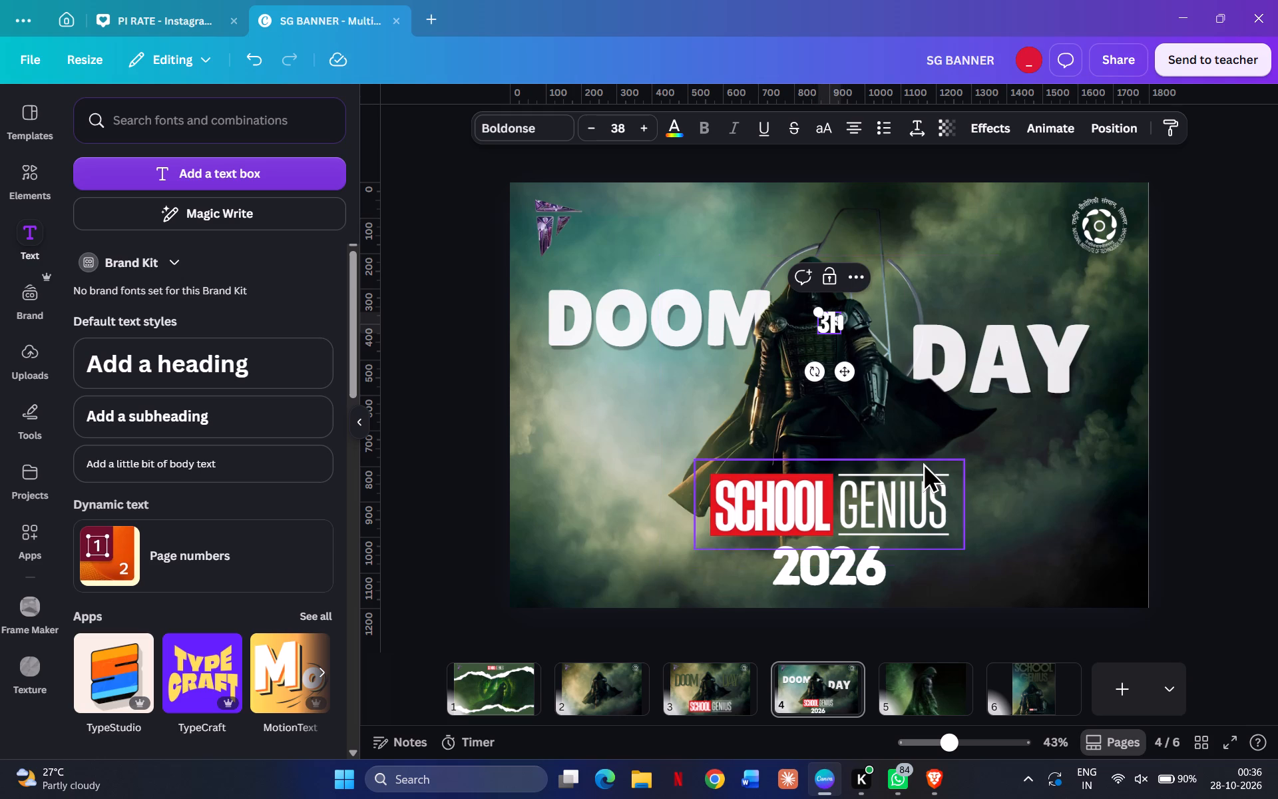
{"action": "type", "text": "st"}
{"action": "key", "text": "space"}
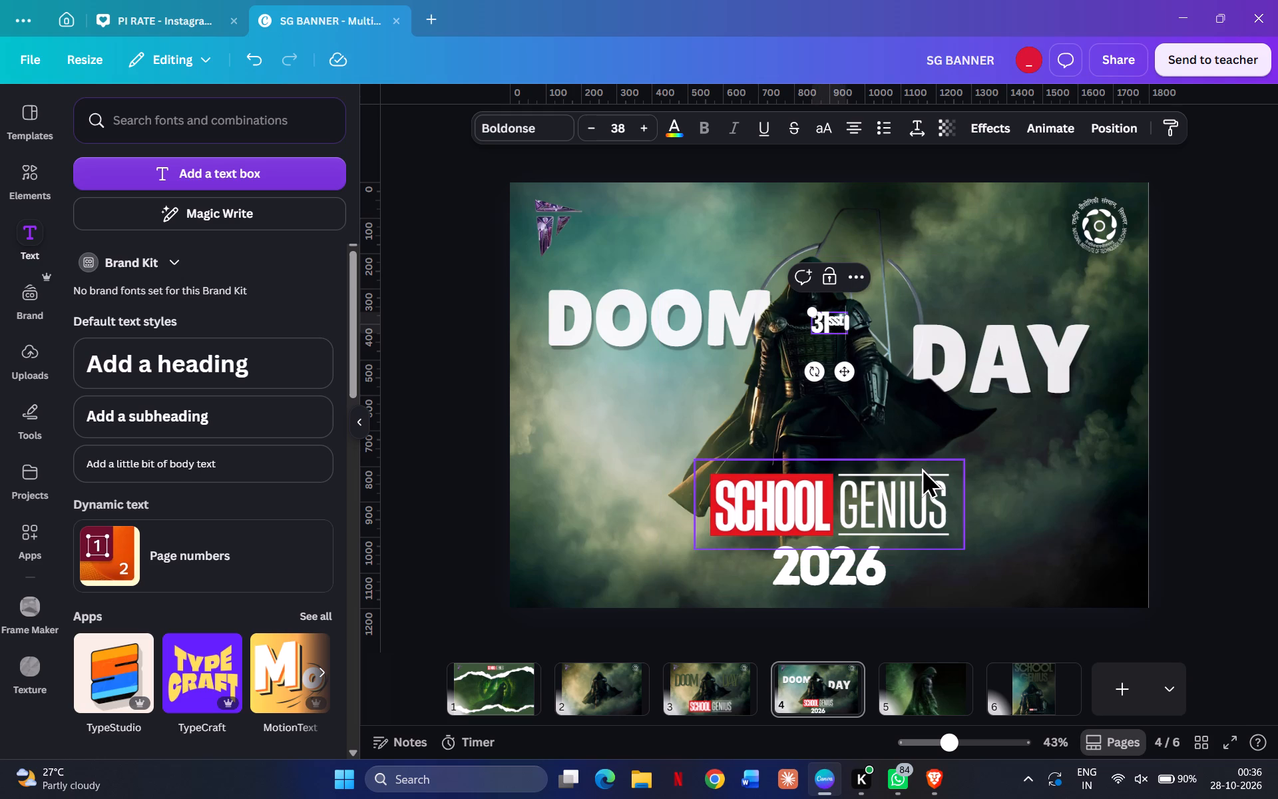
{"action": "key", "text": "BackSpace"}
{"action": "key", "text": "BackSpace"}
{"action": "key", "text": "BackSpace"}
{"action": "key", "text": "BackSpace"}
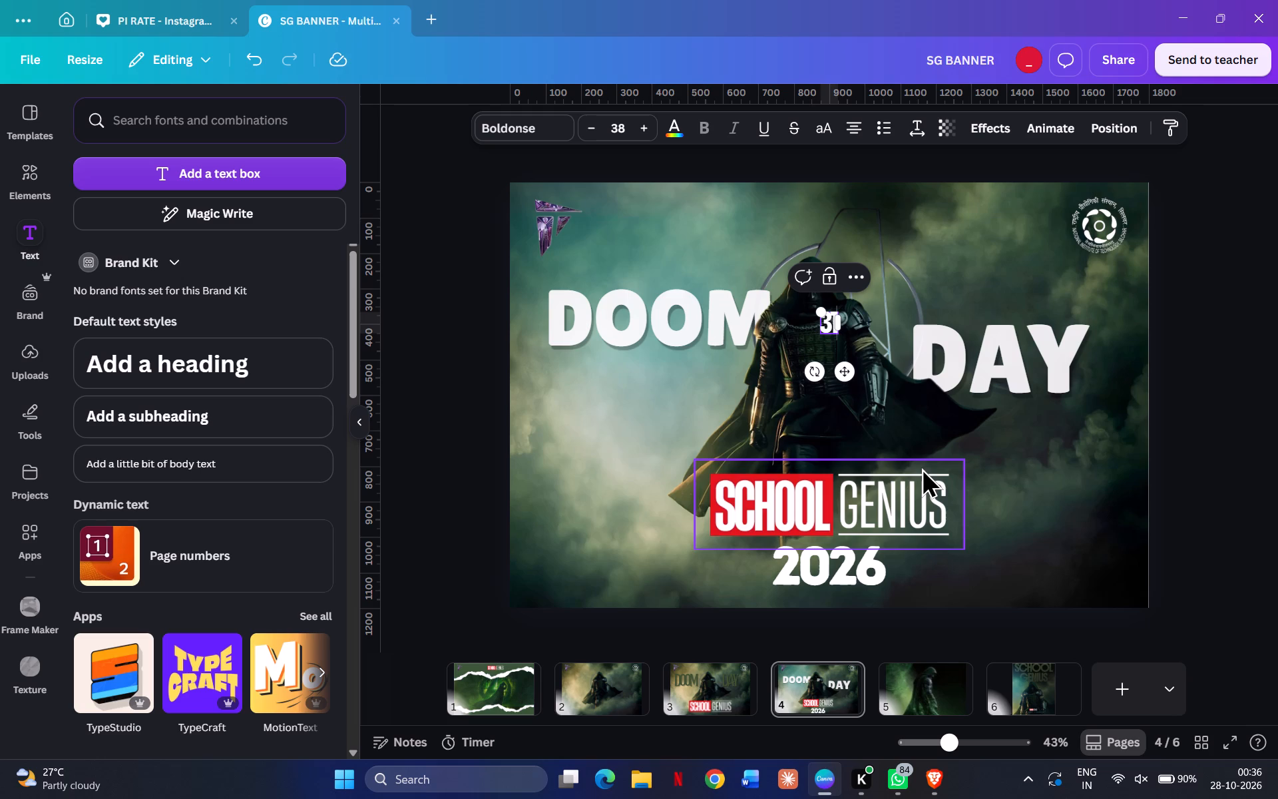
{"action": "key", "text": "space"}
{"action": "type", "text": "s"}
{"action": "key", "text": "t"}
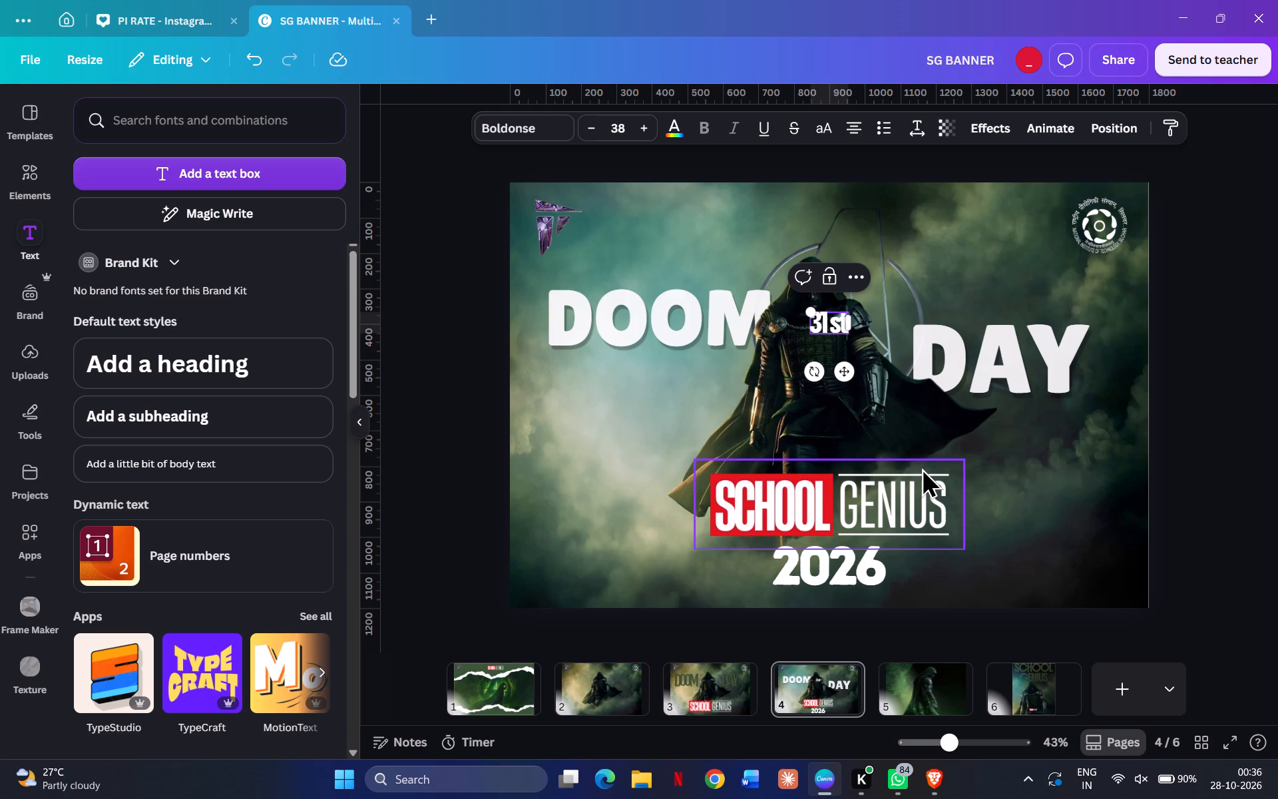
{"action": "key", "text": "BackSpace"}
{"action": "key", "text": "BackSpace"}
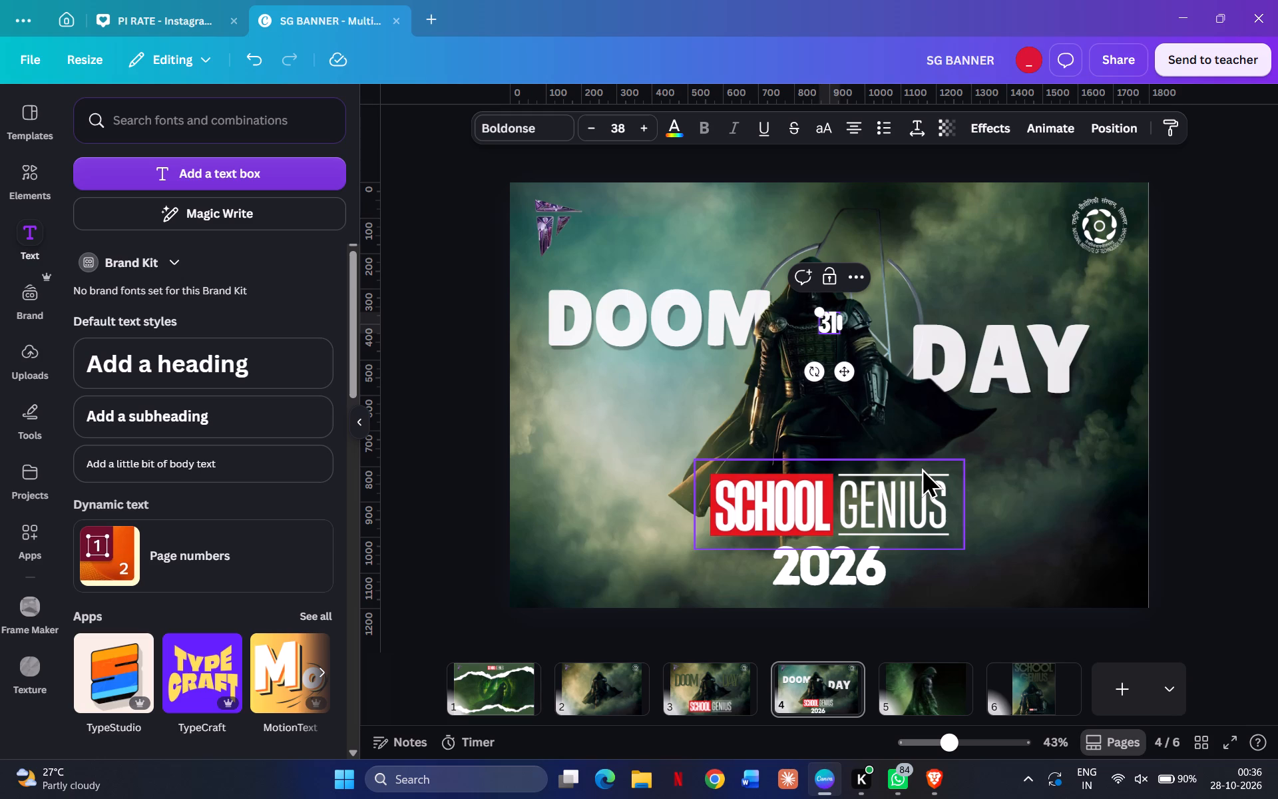
{"action": "key", "text": "space"}
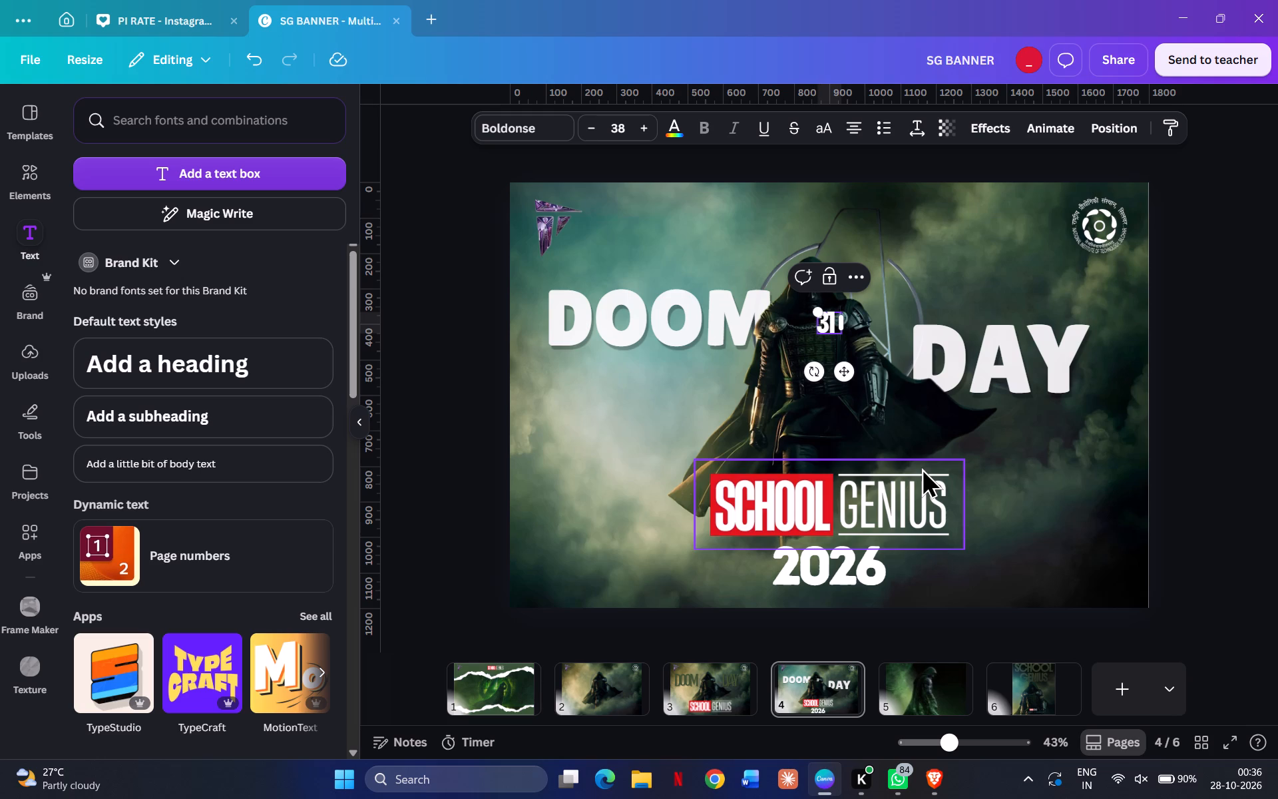
{"action": "type", "text": "oct"}
{"action": "key", "text": "space"}
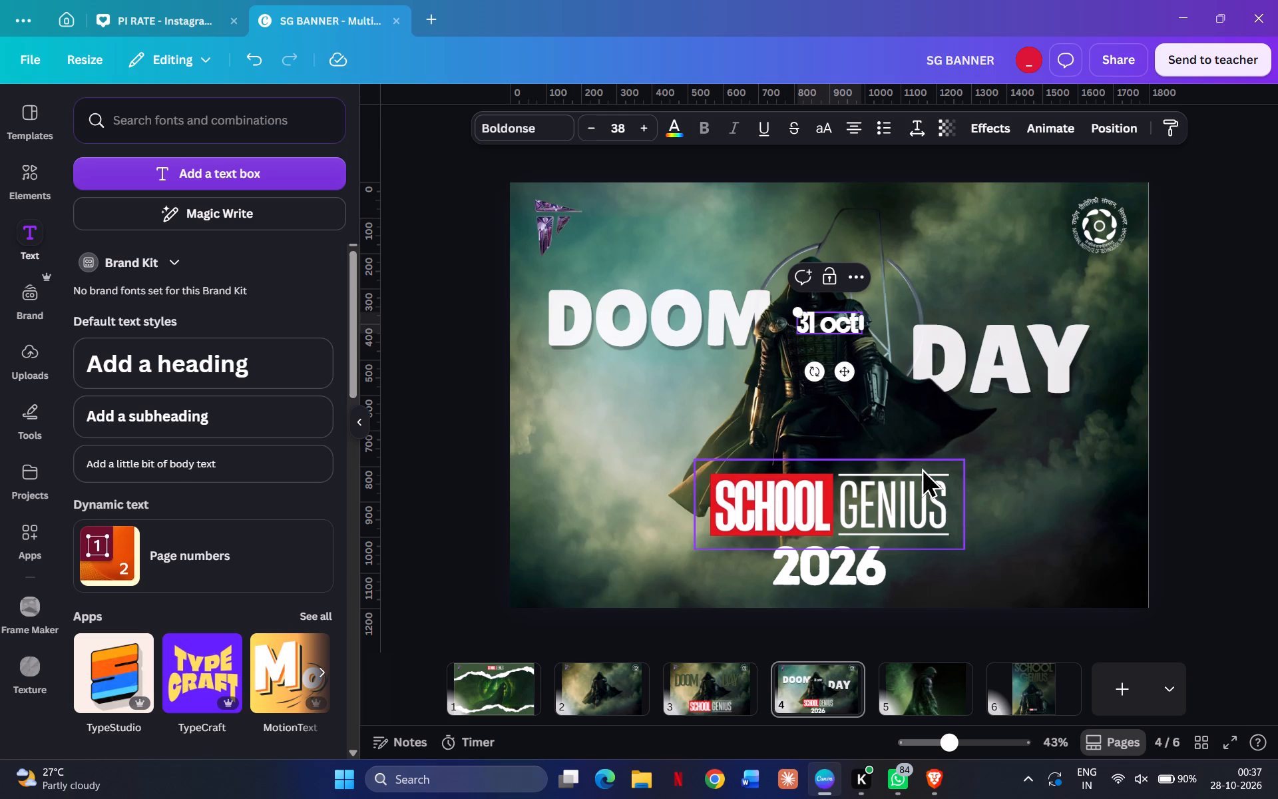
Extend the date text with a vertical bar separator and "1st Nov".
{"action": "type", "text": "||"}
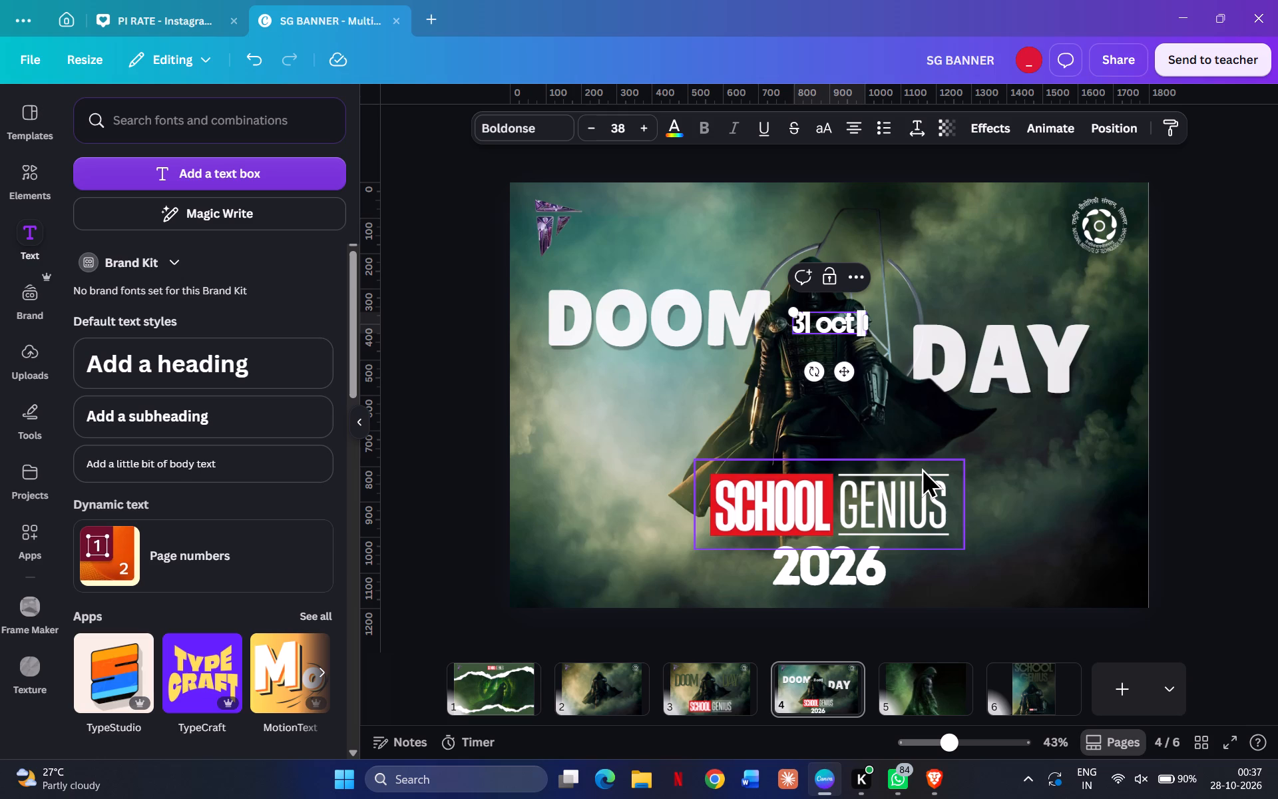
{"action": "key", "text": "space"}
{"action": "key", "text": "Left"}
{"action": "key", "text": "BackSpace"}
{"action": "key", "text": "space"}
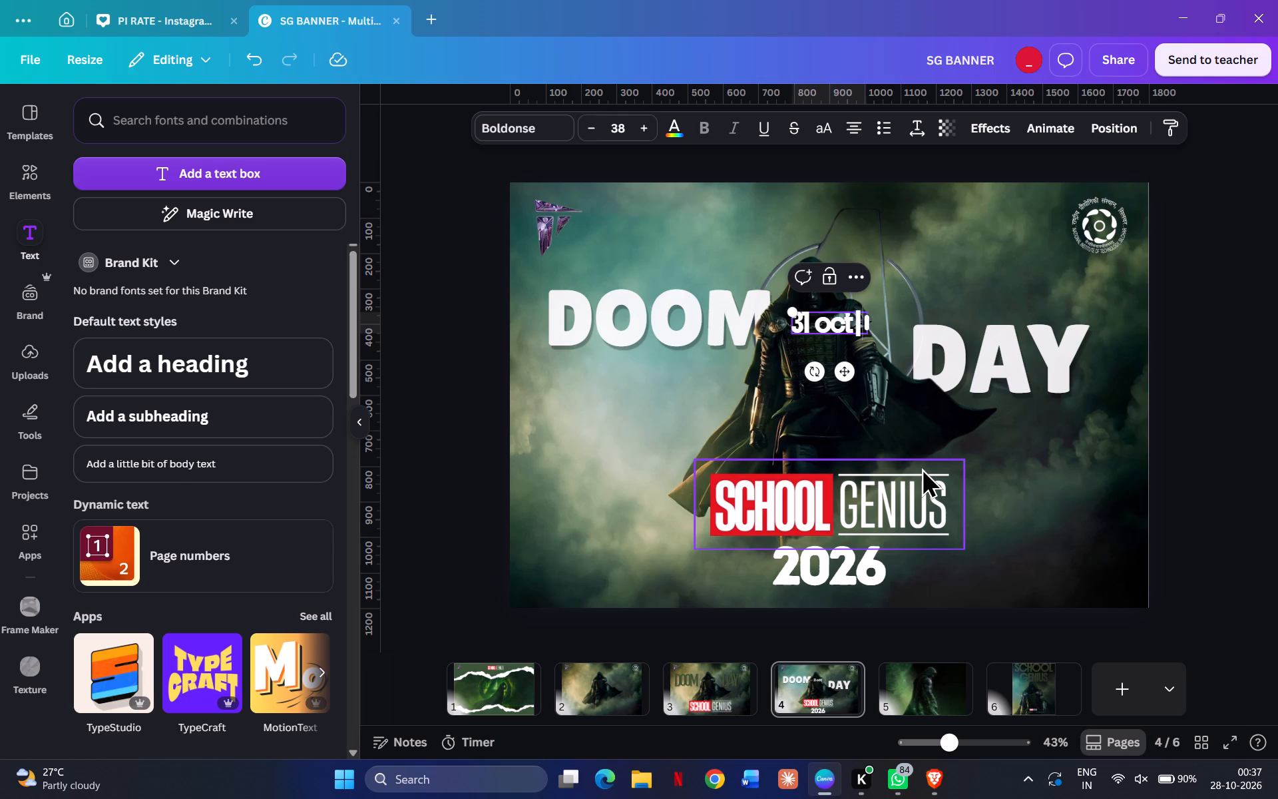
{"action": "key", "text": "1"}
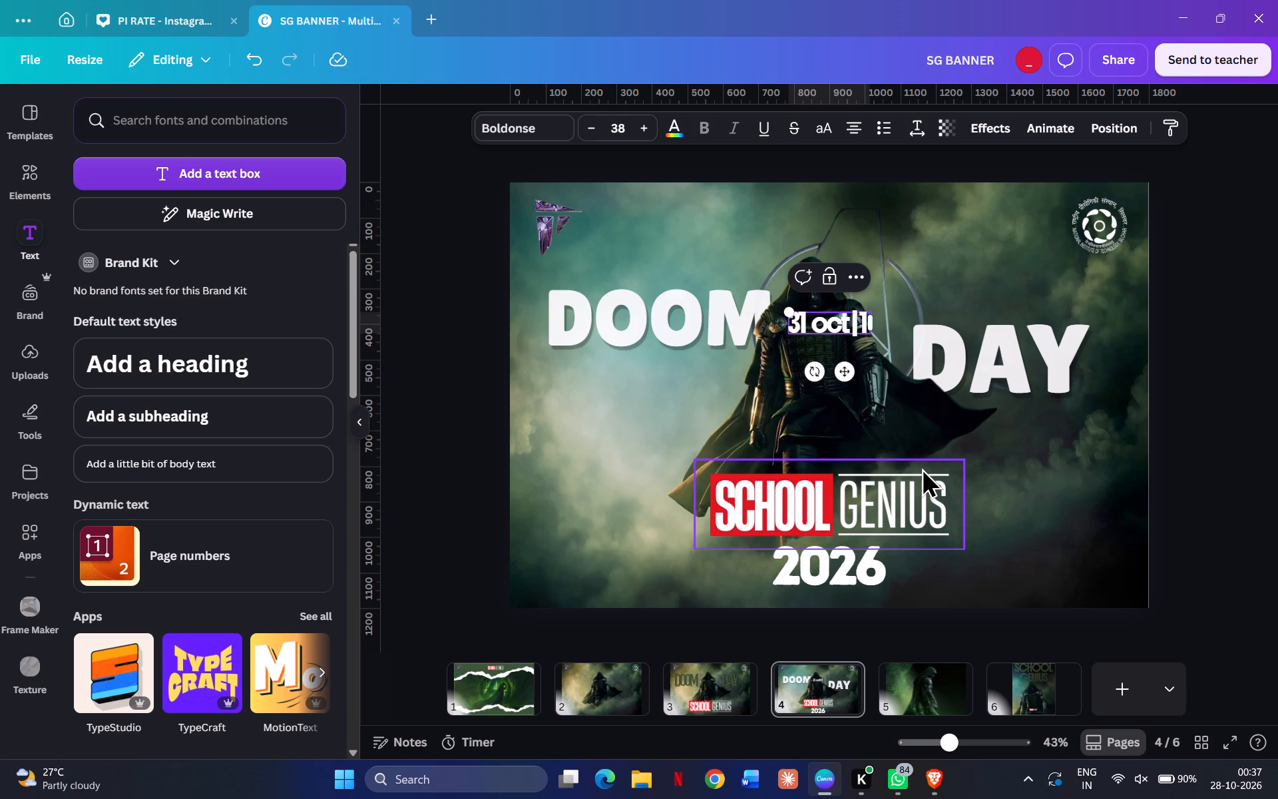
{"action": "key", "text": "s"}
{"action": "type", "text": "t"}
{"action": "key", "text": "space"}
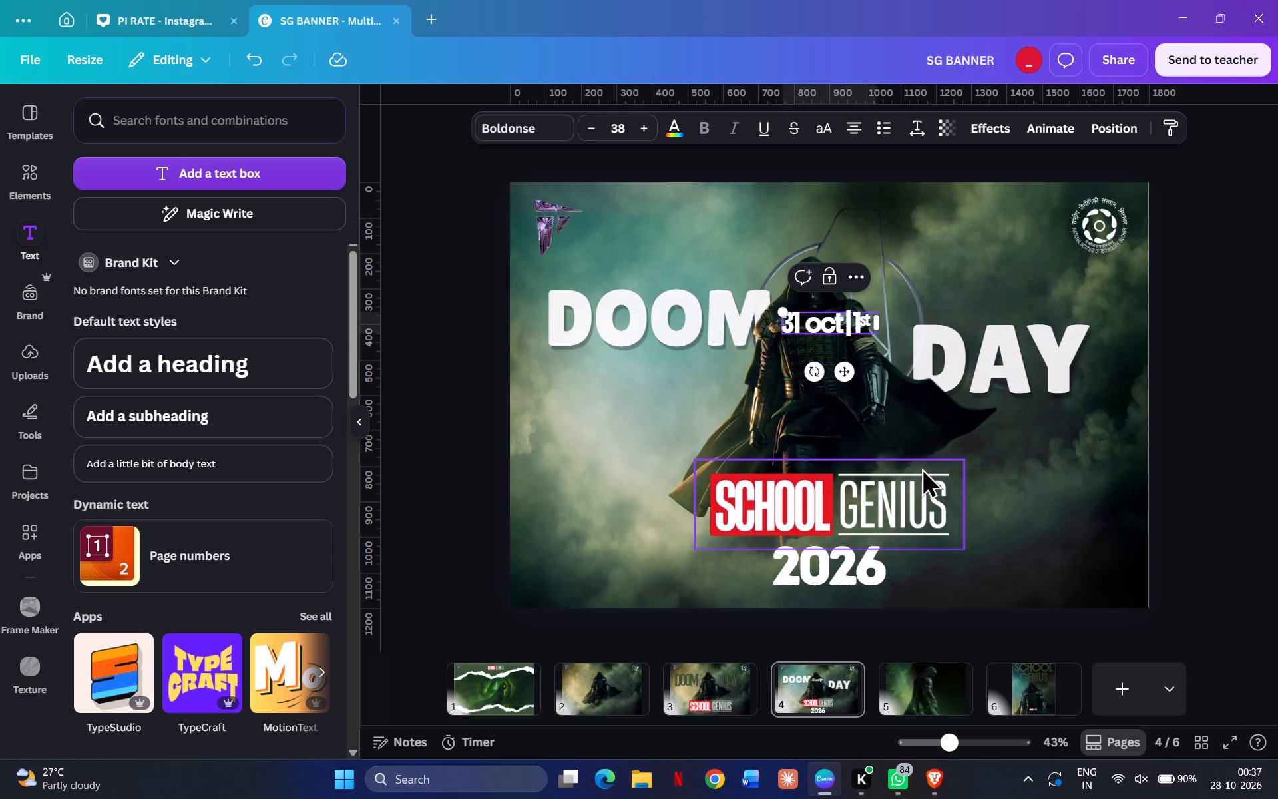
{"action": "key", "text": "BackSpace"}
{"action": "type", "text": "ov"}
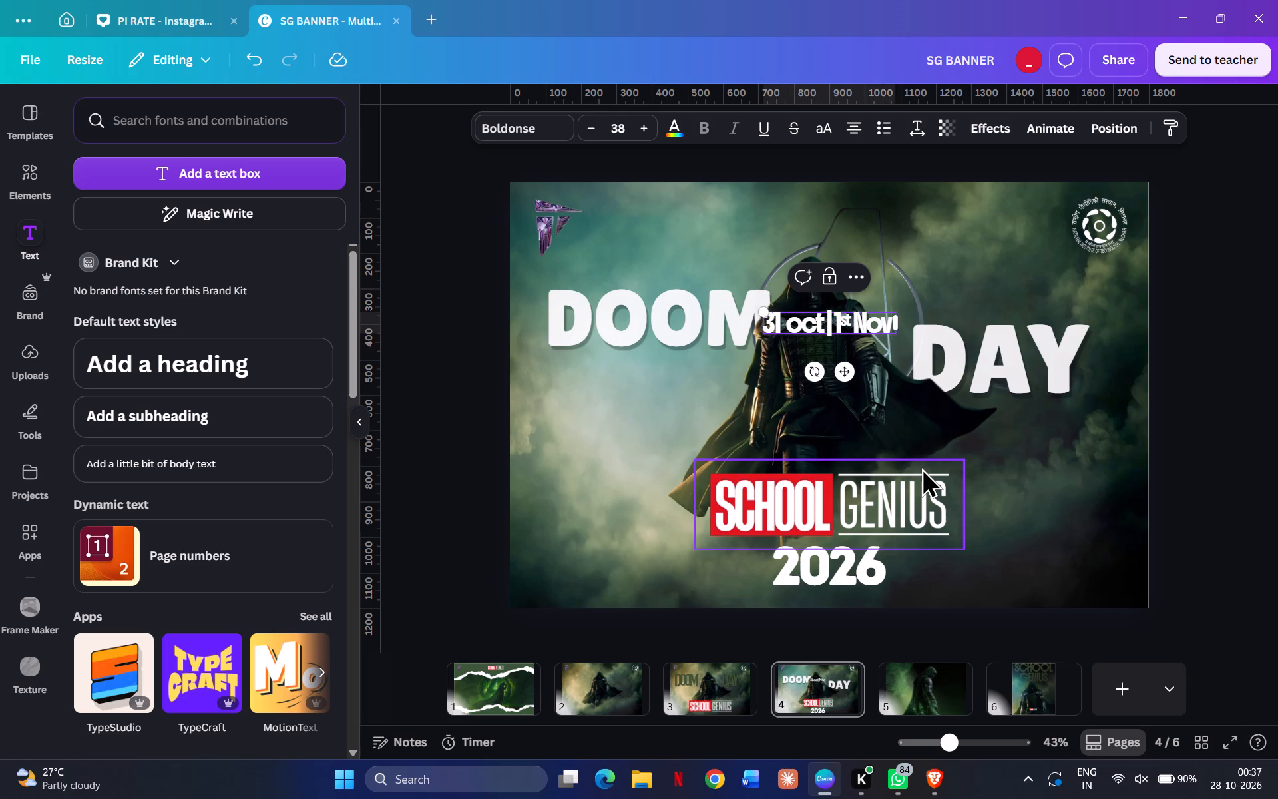
Insert "st" between "31" and "oct" in the date text and finish editing it.
{"action": "key", "text": "Left"}
{"action": "key", "text": "Left"}
{"action": "key", "text": "Left"}
{"action": "key", "text": "Left"}
{"action": "key", "text": "Left"}
{"action": "key", "text": "Left"}
{"action": "key", "text": "Left"}
{"action": "key", "text": "Left"}
{"action": "key", "text": "Left"}
{"action": "key", "text": "Left"}
{"action": "key", "text": "Left"}
{"action": "key", "text": "Left"}
{"action": "key", "text": "Left"}
{"action": "key", "text": "Left"}
{"action": "type", "text": "st"}
{"action": "key", "text": "Right"}
{"action": "key", "text": "Right"}
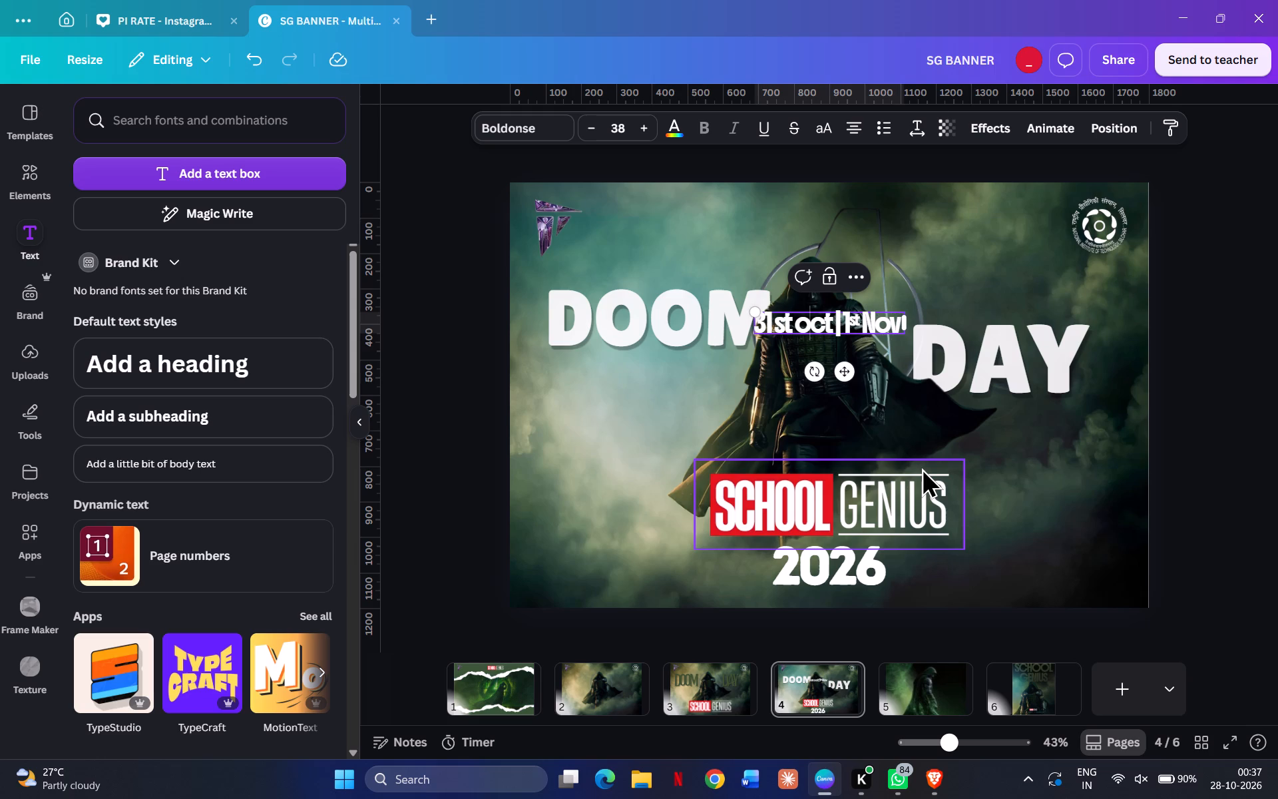
{"action": "key", "text": "Right"}
{"action": "key", "text": "Right"}
{"action": "double_click", "coordinate": [1156, 447]}
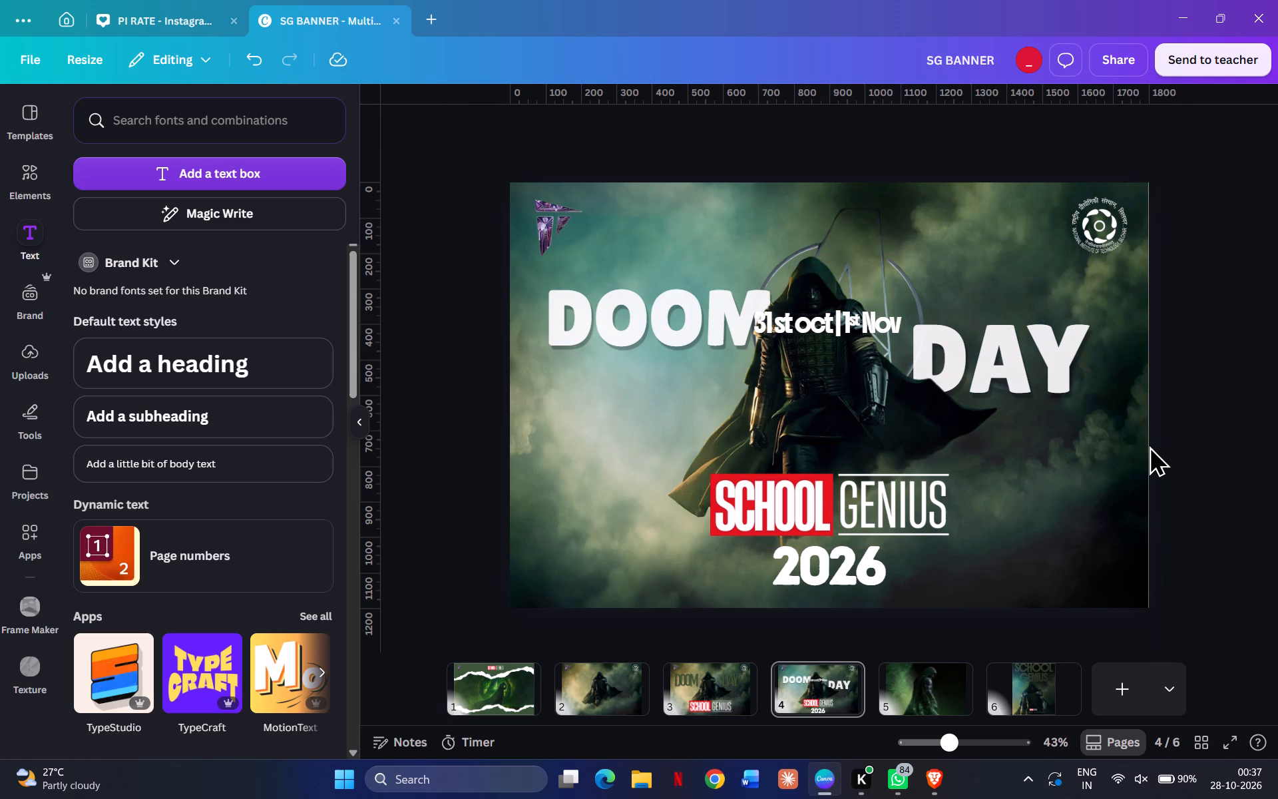
Move the date text from the hooded figure's chest to just below the SCHOOL part of the School Genius logo.
{"action": "left_click_drag", "start_coordinate": [867, 313], "coordinate": [1005, 549]}
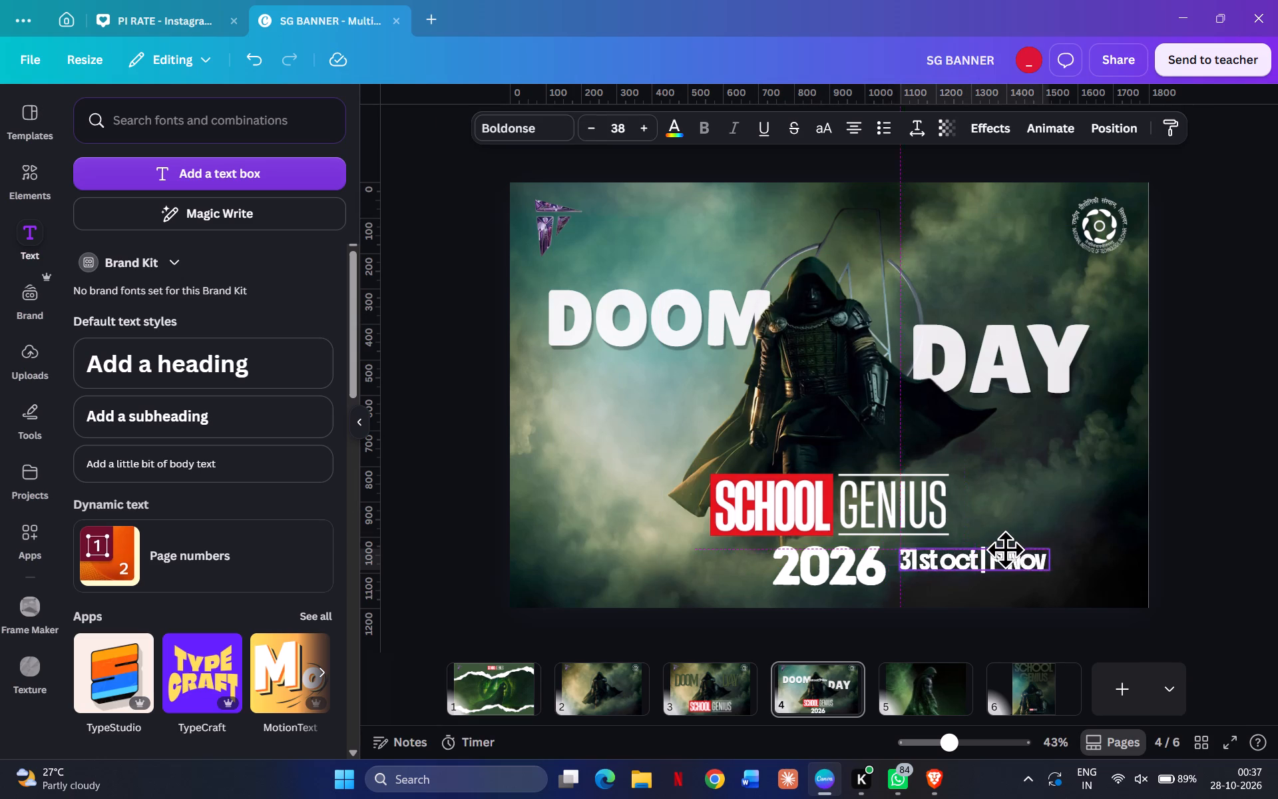
{"action": "left_click_drag", "start_coordinate": [1005, 549], "coordinate": [771, 535]}
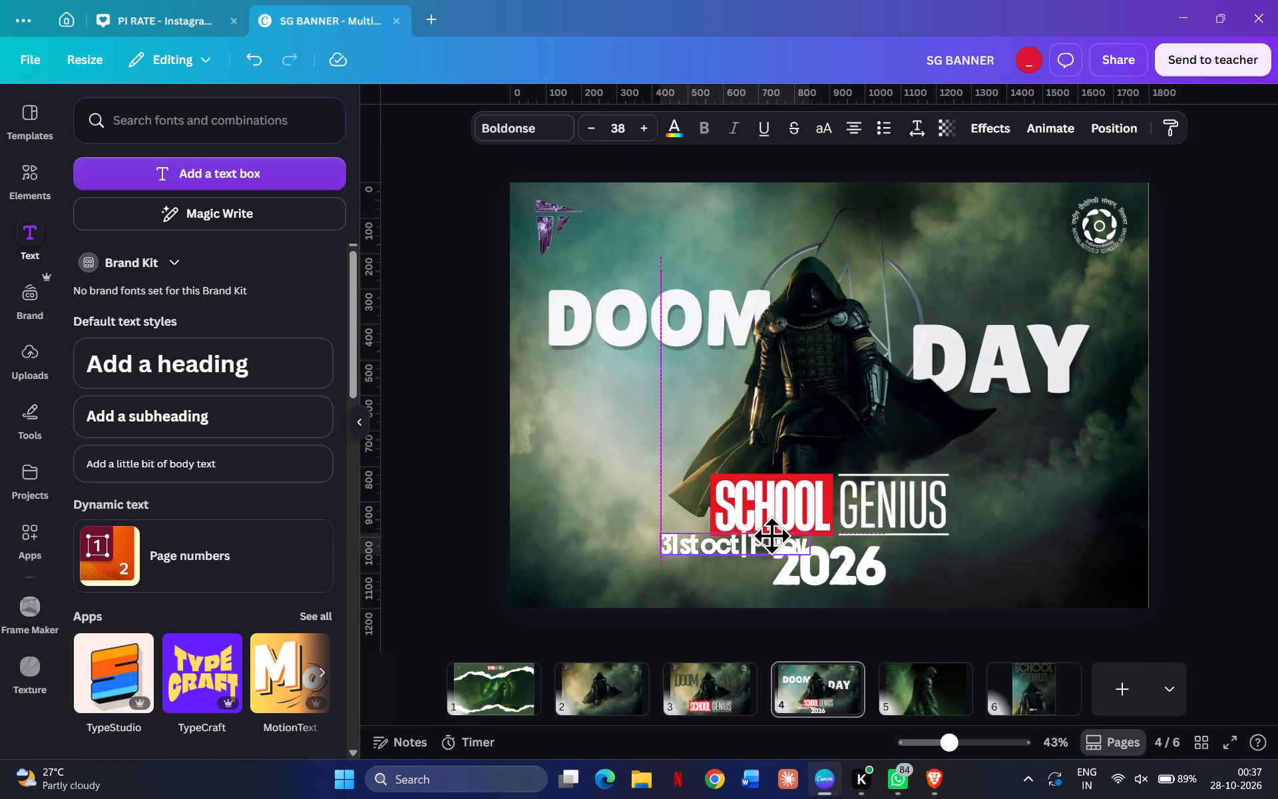
{"action": "left_click_drag", "start_coordinate": [771, 535], "coordinate": [788, 539]}
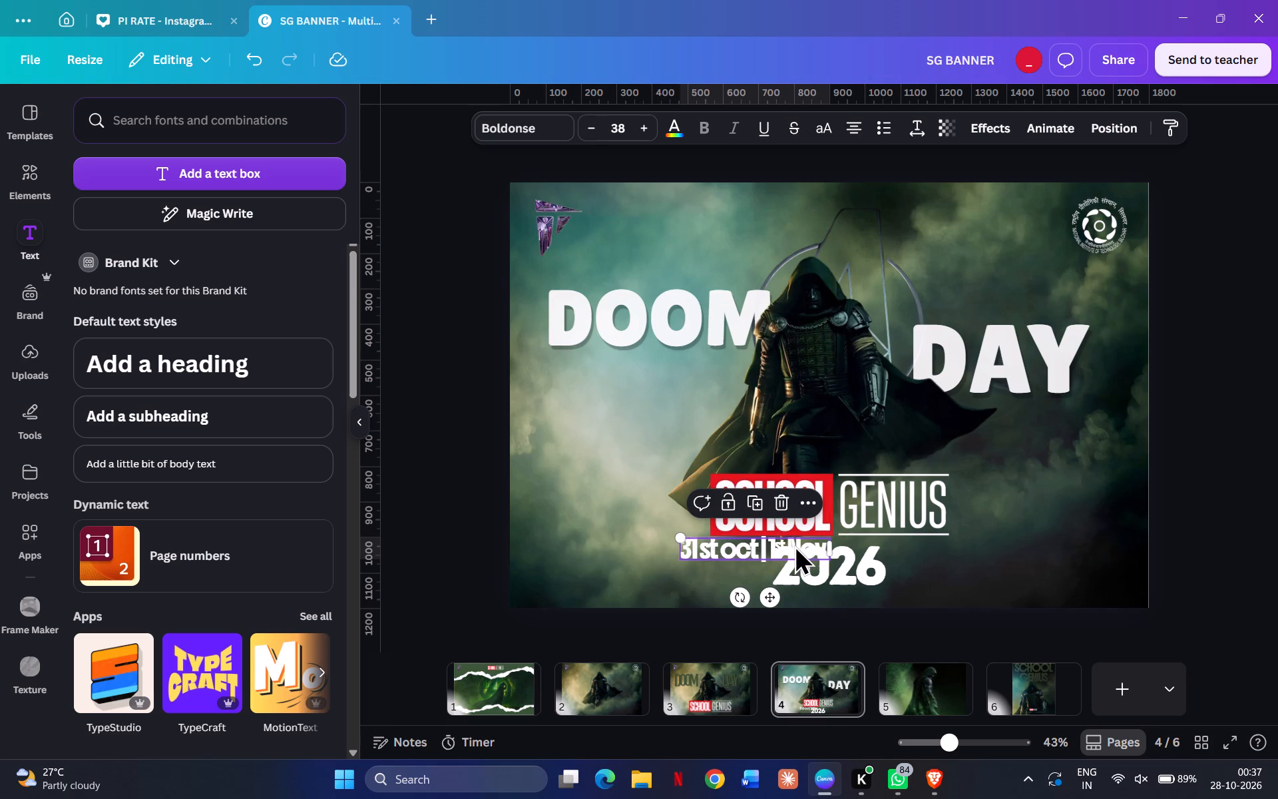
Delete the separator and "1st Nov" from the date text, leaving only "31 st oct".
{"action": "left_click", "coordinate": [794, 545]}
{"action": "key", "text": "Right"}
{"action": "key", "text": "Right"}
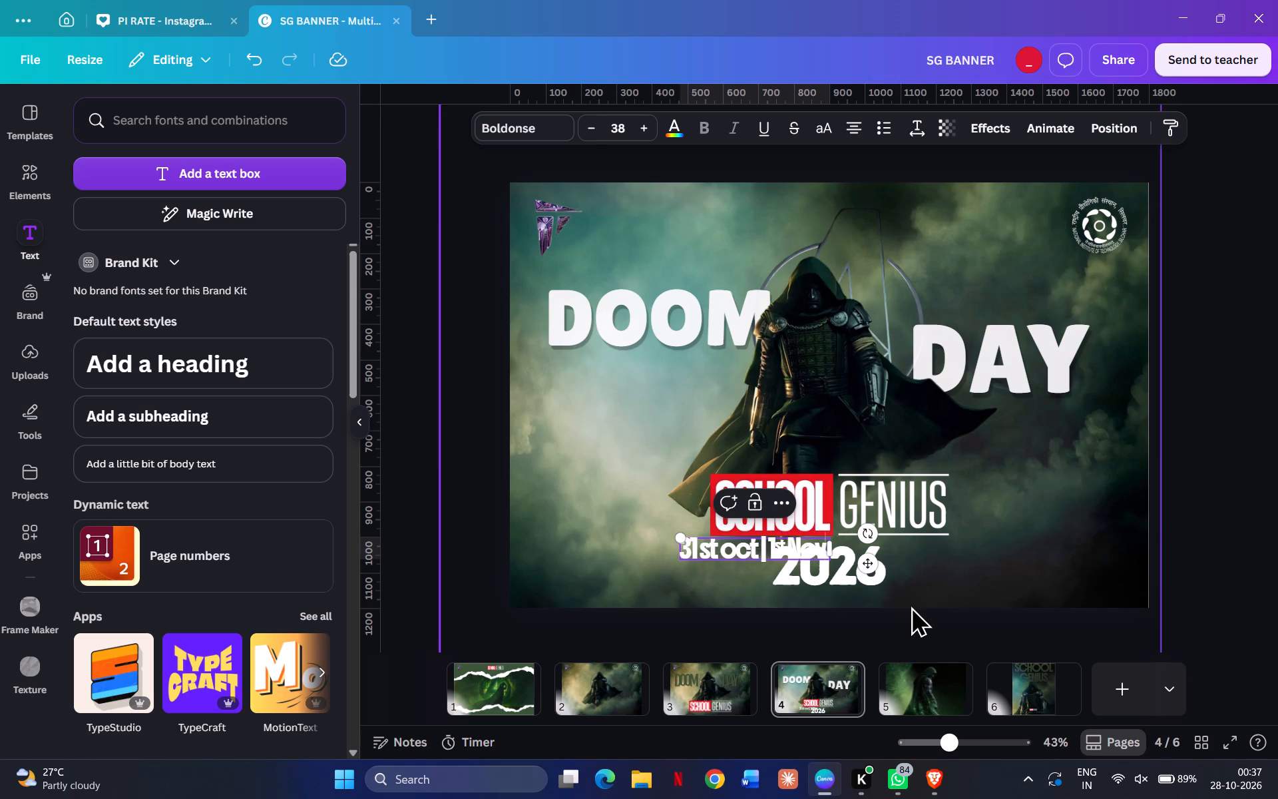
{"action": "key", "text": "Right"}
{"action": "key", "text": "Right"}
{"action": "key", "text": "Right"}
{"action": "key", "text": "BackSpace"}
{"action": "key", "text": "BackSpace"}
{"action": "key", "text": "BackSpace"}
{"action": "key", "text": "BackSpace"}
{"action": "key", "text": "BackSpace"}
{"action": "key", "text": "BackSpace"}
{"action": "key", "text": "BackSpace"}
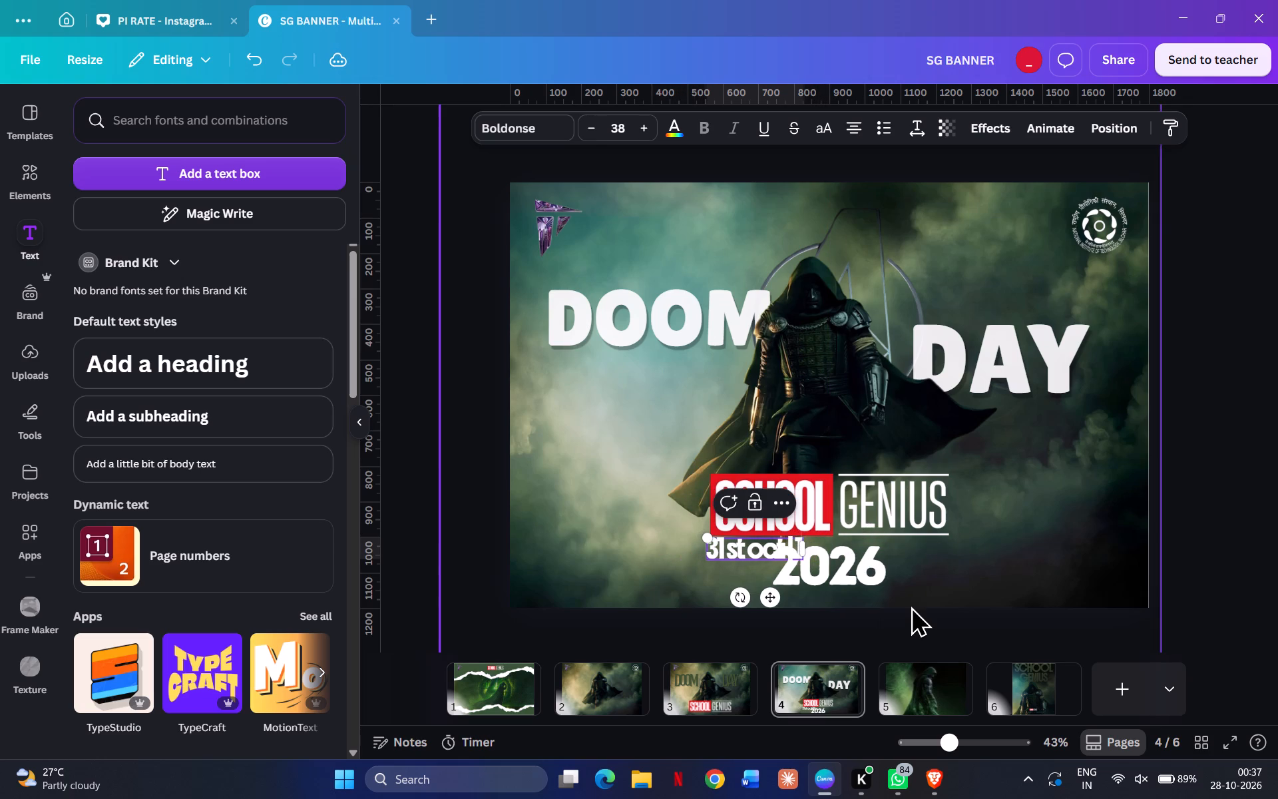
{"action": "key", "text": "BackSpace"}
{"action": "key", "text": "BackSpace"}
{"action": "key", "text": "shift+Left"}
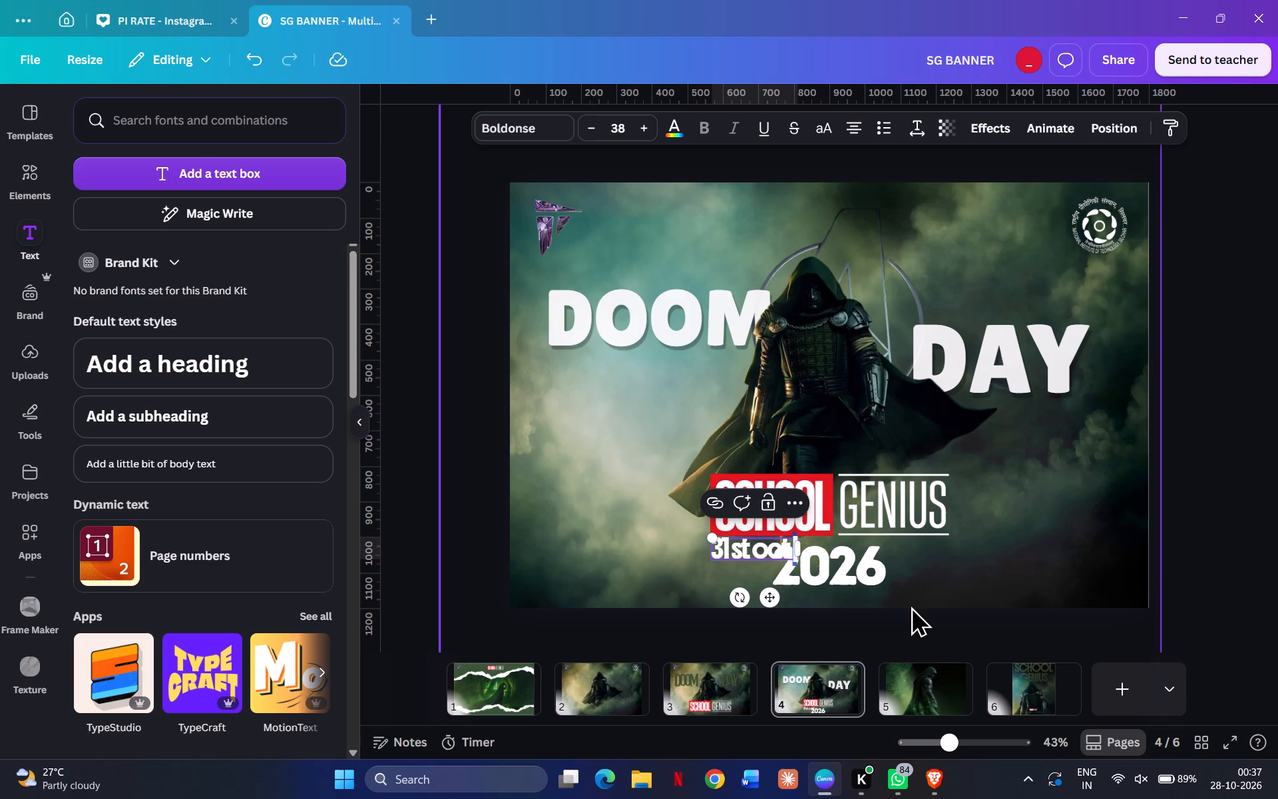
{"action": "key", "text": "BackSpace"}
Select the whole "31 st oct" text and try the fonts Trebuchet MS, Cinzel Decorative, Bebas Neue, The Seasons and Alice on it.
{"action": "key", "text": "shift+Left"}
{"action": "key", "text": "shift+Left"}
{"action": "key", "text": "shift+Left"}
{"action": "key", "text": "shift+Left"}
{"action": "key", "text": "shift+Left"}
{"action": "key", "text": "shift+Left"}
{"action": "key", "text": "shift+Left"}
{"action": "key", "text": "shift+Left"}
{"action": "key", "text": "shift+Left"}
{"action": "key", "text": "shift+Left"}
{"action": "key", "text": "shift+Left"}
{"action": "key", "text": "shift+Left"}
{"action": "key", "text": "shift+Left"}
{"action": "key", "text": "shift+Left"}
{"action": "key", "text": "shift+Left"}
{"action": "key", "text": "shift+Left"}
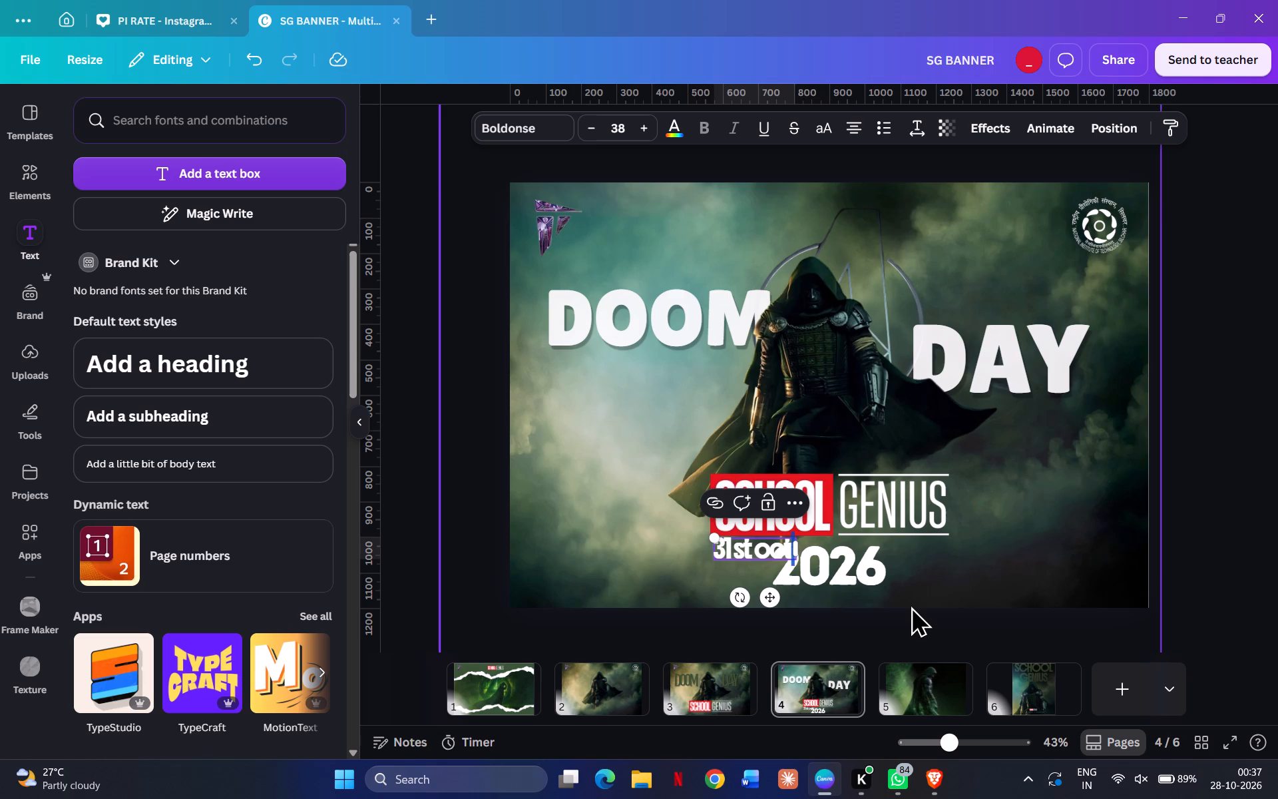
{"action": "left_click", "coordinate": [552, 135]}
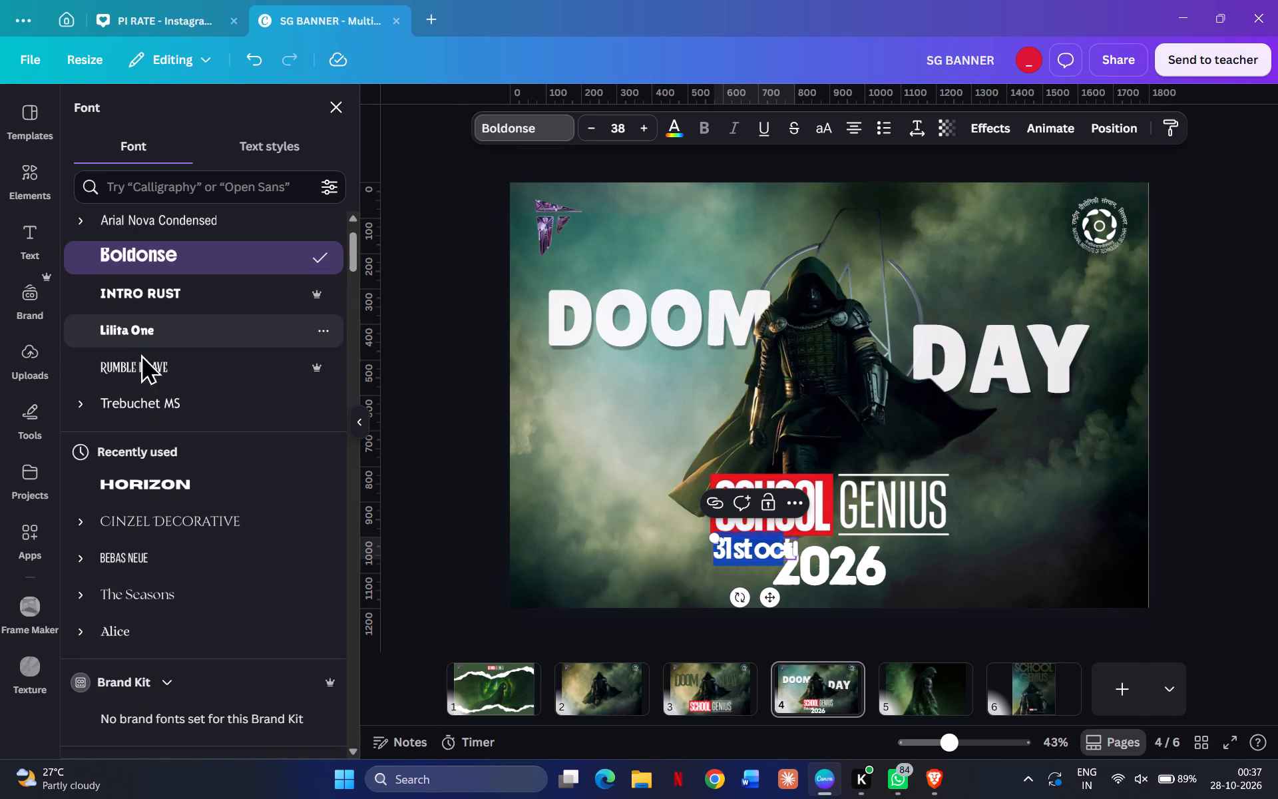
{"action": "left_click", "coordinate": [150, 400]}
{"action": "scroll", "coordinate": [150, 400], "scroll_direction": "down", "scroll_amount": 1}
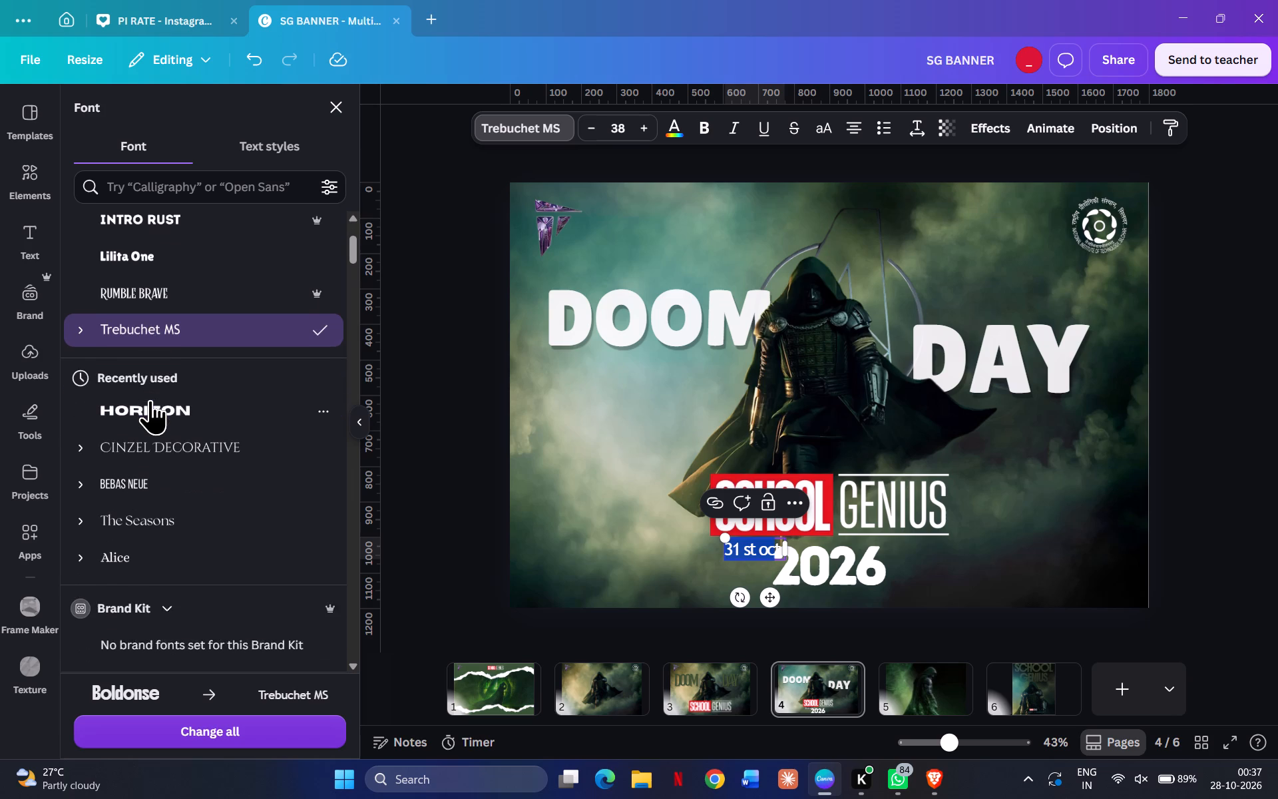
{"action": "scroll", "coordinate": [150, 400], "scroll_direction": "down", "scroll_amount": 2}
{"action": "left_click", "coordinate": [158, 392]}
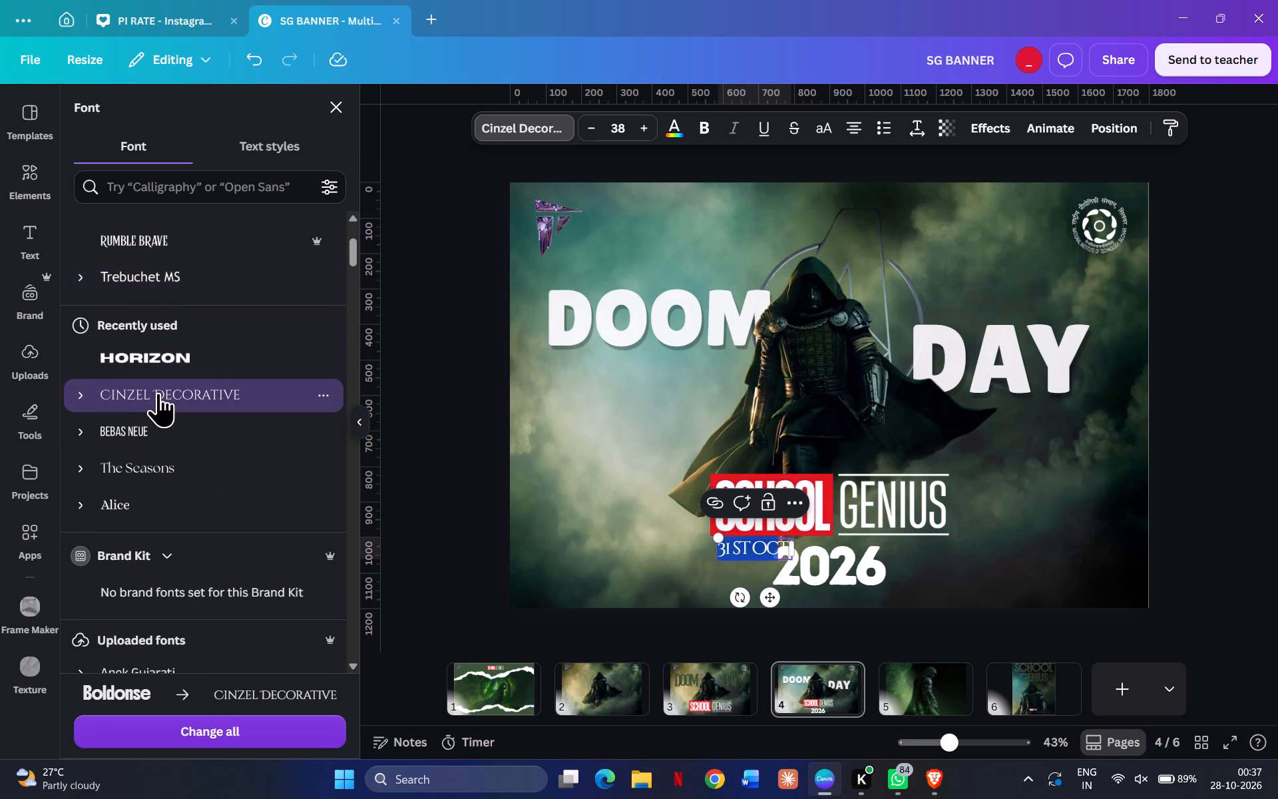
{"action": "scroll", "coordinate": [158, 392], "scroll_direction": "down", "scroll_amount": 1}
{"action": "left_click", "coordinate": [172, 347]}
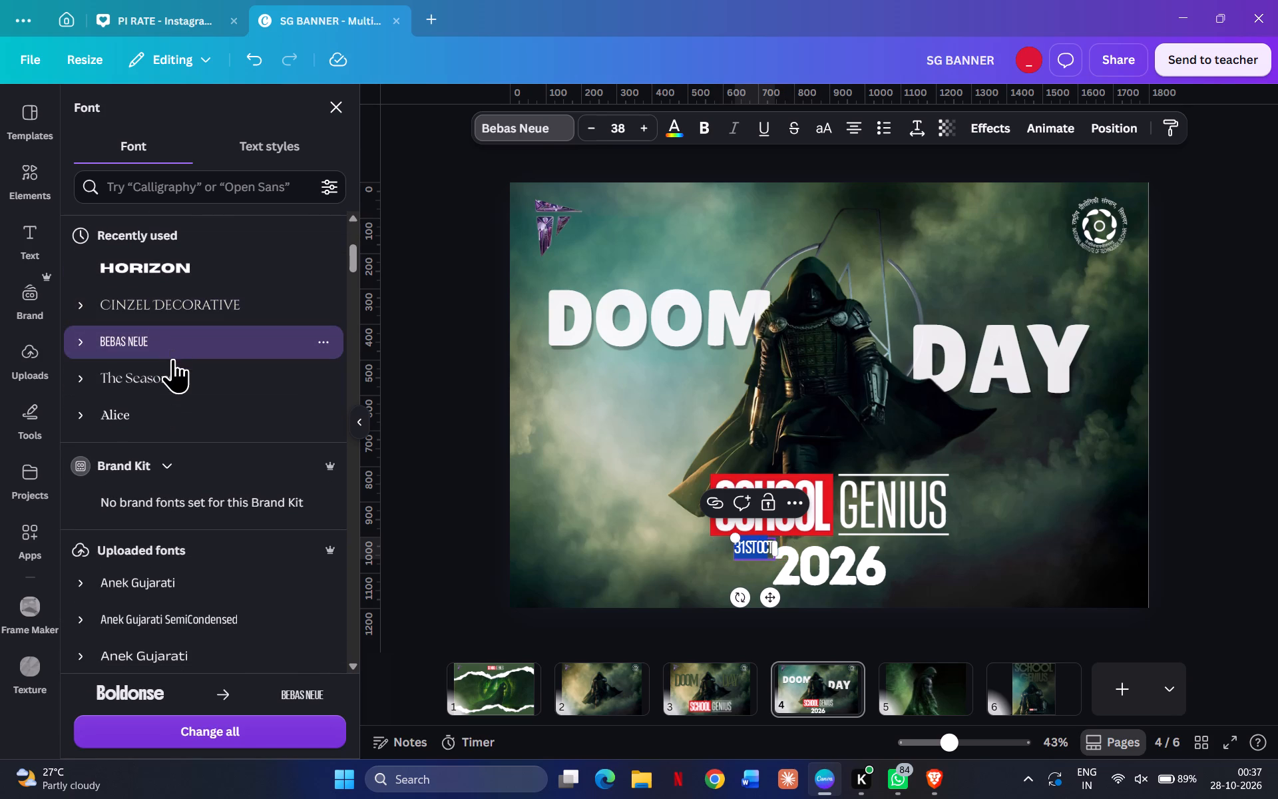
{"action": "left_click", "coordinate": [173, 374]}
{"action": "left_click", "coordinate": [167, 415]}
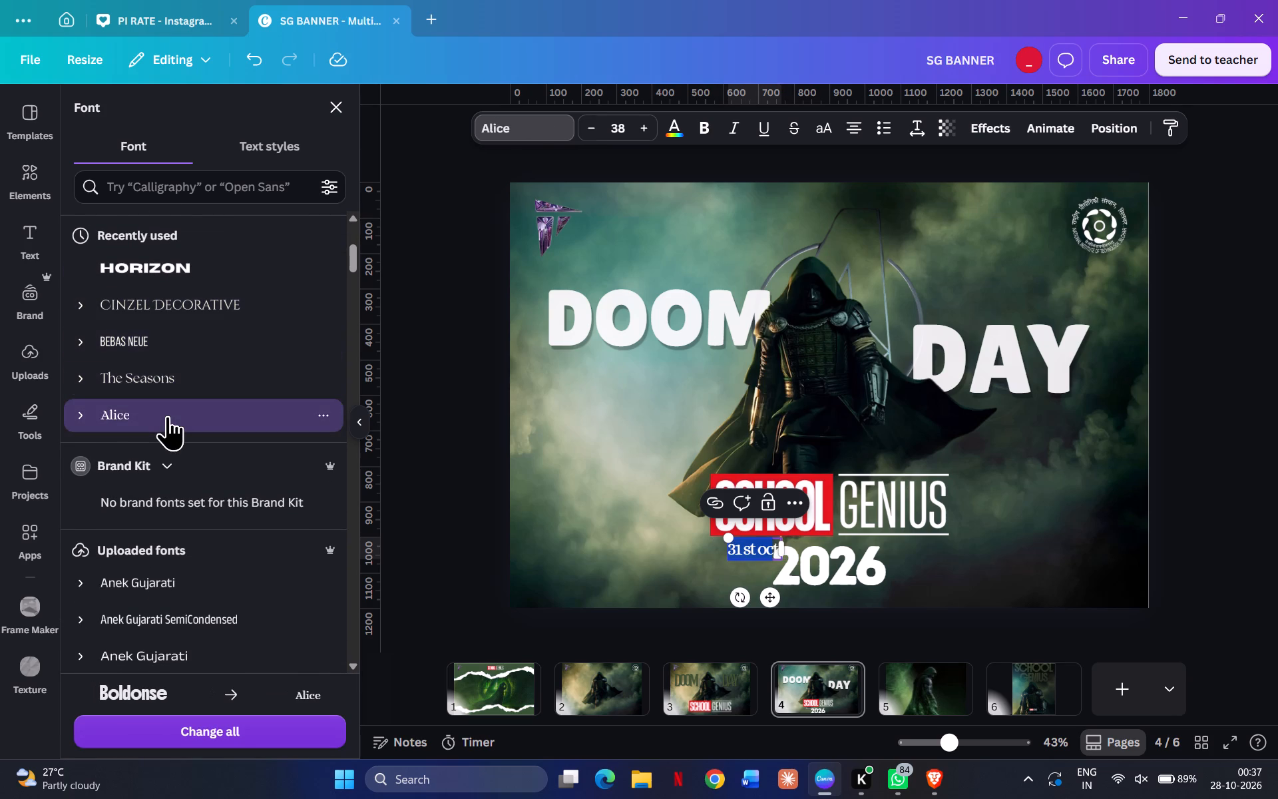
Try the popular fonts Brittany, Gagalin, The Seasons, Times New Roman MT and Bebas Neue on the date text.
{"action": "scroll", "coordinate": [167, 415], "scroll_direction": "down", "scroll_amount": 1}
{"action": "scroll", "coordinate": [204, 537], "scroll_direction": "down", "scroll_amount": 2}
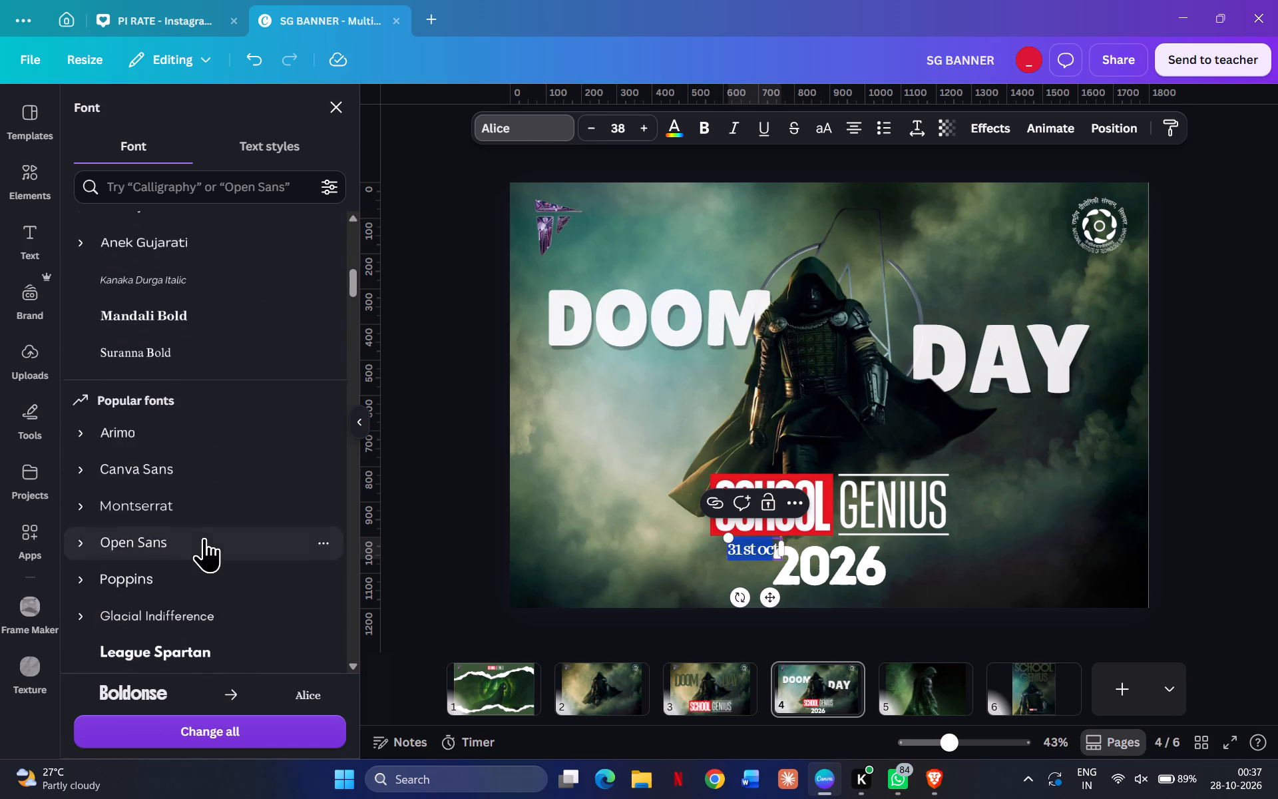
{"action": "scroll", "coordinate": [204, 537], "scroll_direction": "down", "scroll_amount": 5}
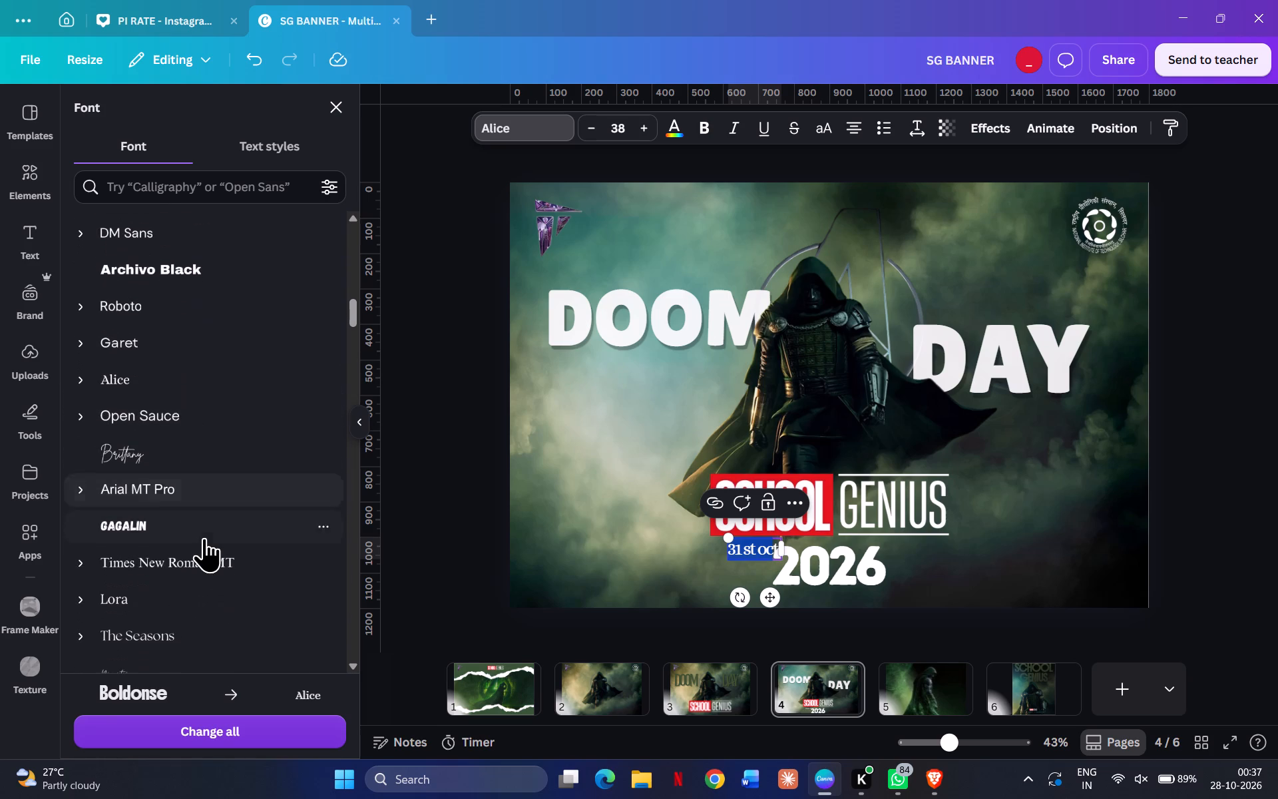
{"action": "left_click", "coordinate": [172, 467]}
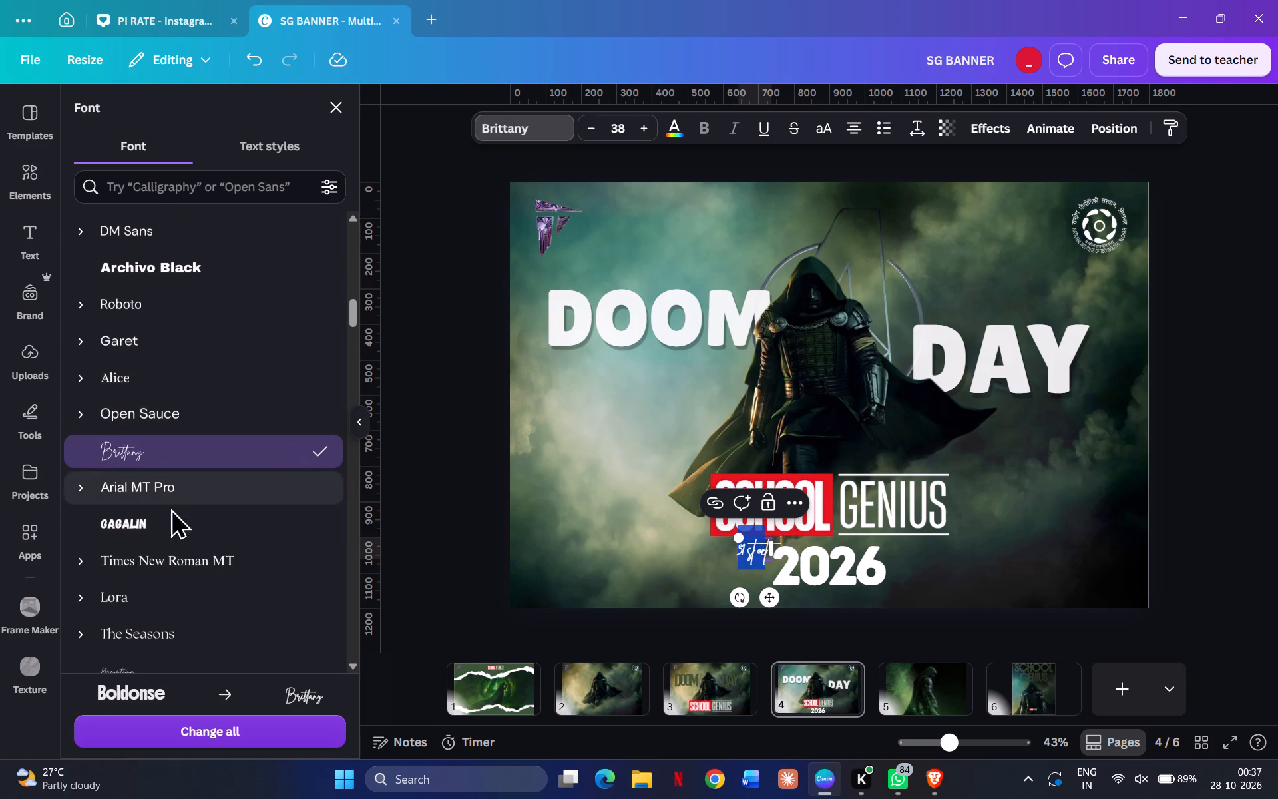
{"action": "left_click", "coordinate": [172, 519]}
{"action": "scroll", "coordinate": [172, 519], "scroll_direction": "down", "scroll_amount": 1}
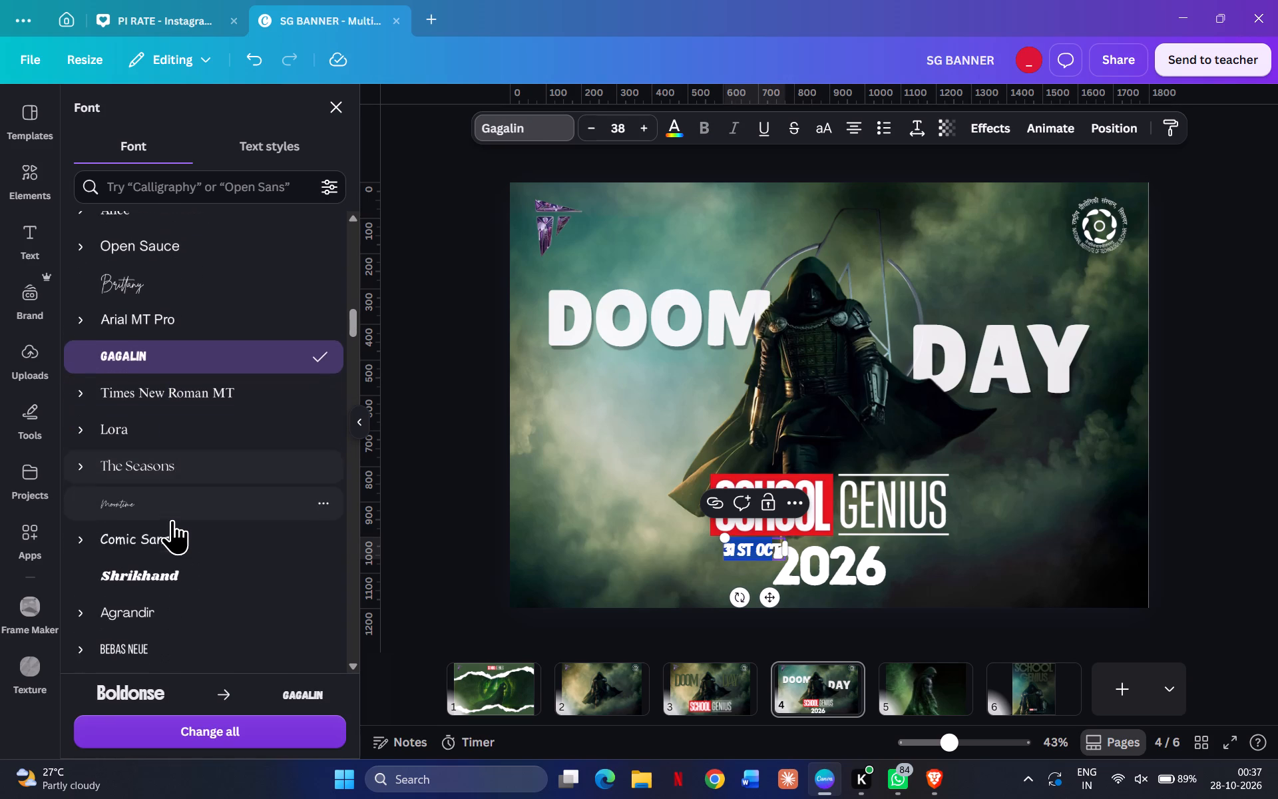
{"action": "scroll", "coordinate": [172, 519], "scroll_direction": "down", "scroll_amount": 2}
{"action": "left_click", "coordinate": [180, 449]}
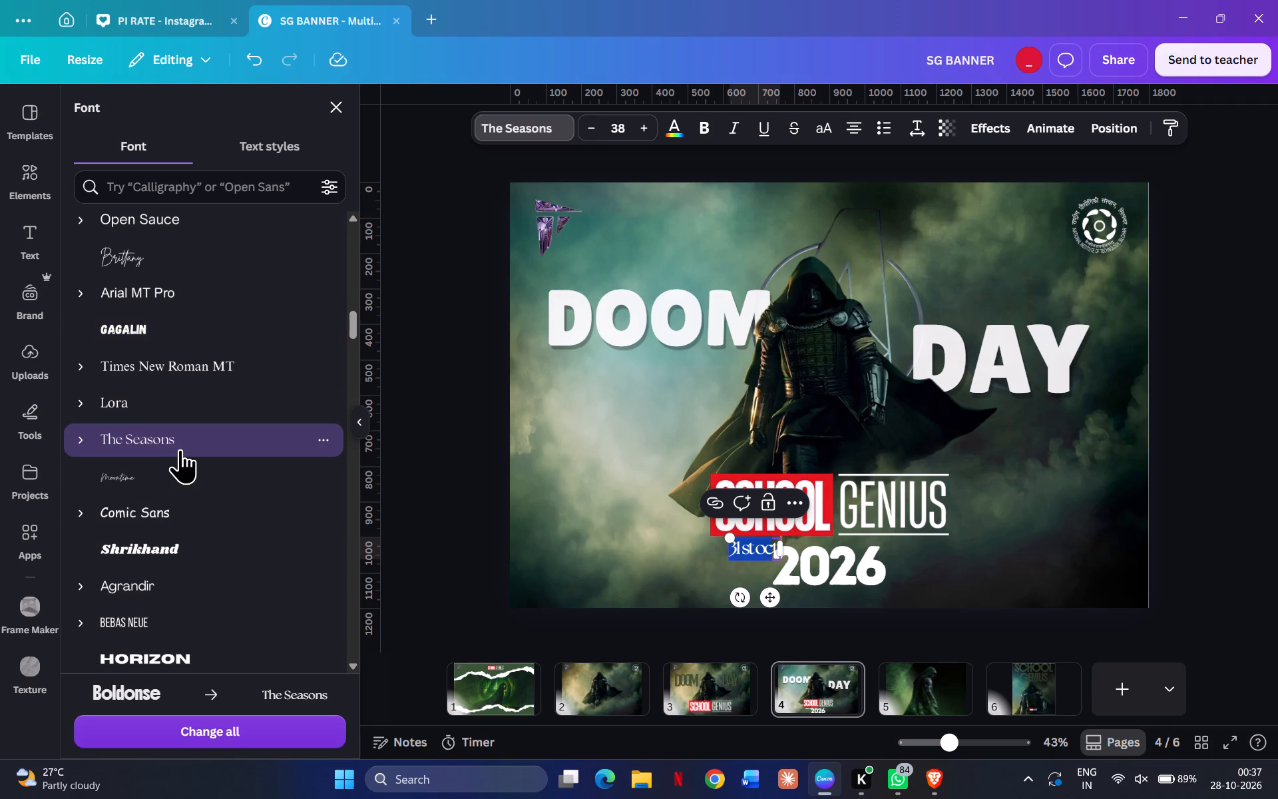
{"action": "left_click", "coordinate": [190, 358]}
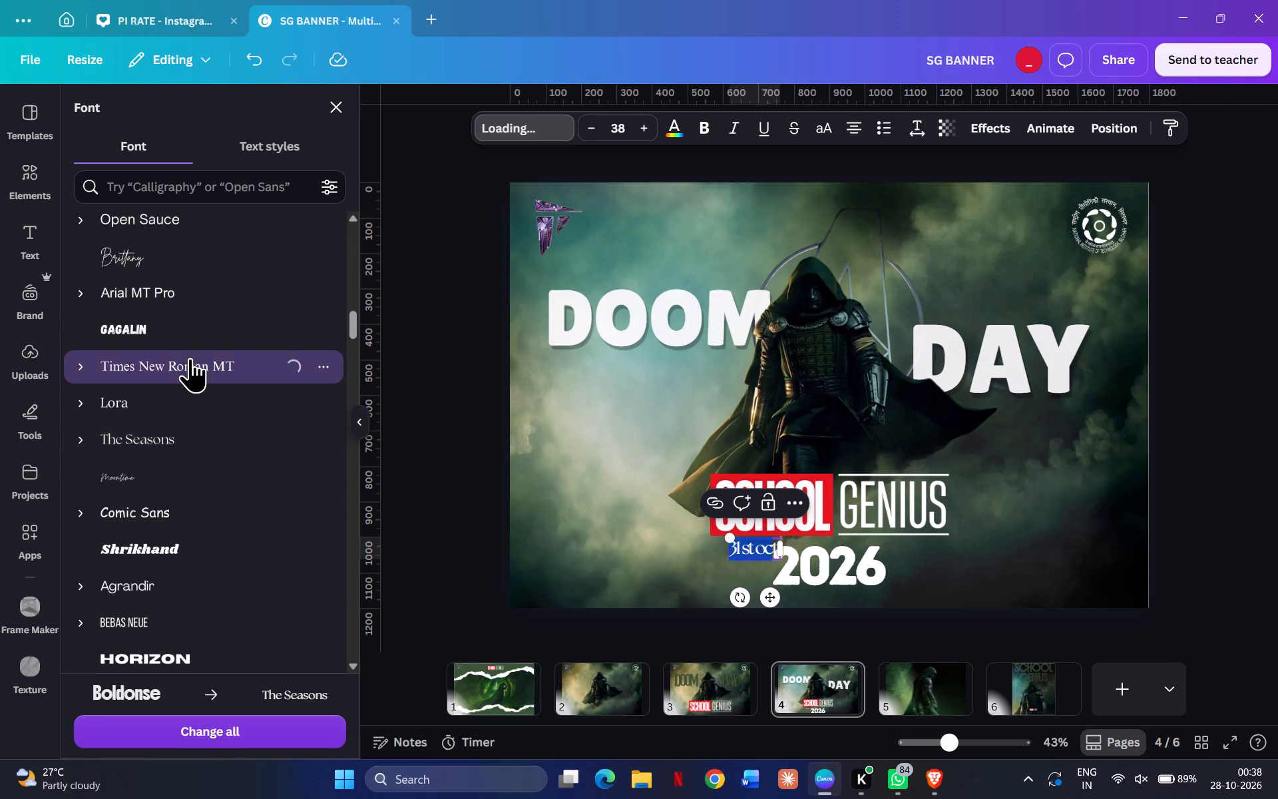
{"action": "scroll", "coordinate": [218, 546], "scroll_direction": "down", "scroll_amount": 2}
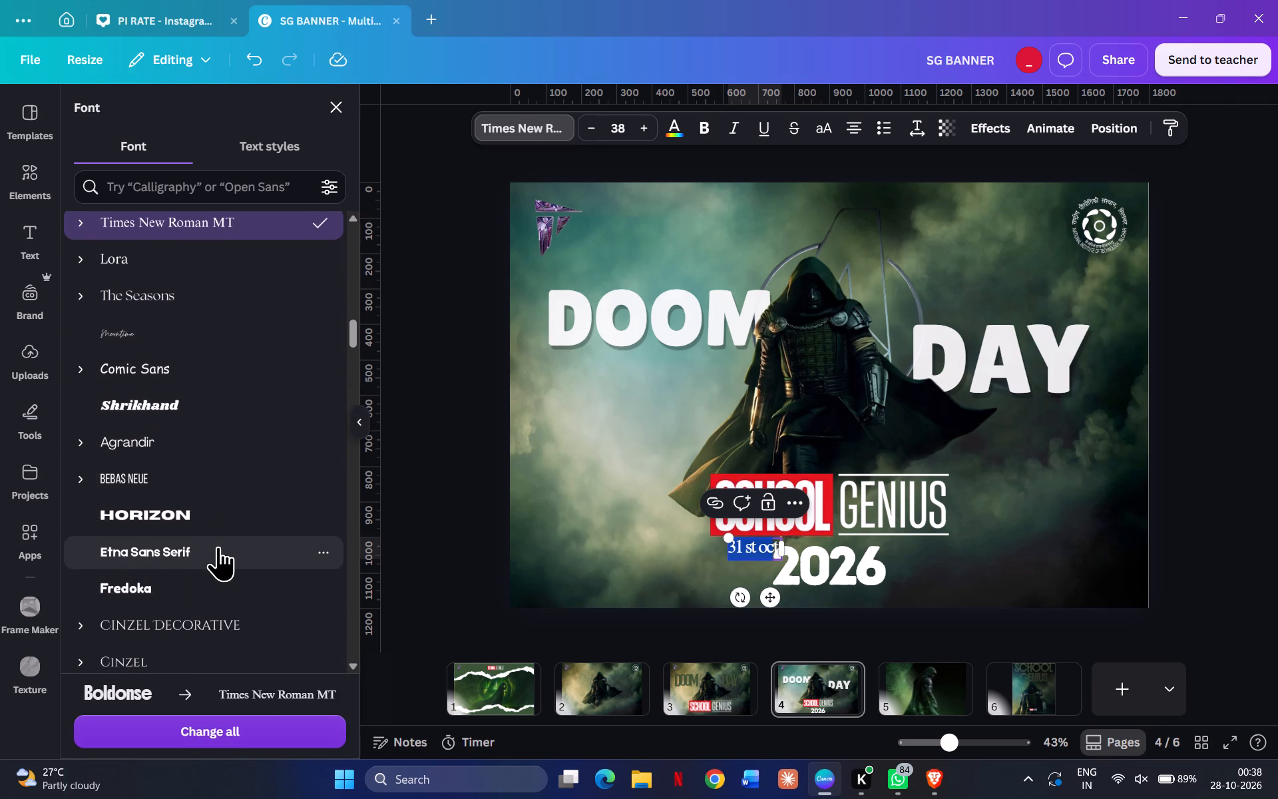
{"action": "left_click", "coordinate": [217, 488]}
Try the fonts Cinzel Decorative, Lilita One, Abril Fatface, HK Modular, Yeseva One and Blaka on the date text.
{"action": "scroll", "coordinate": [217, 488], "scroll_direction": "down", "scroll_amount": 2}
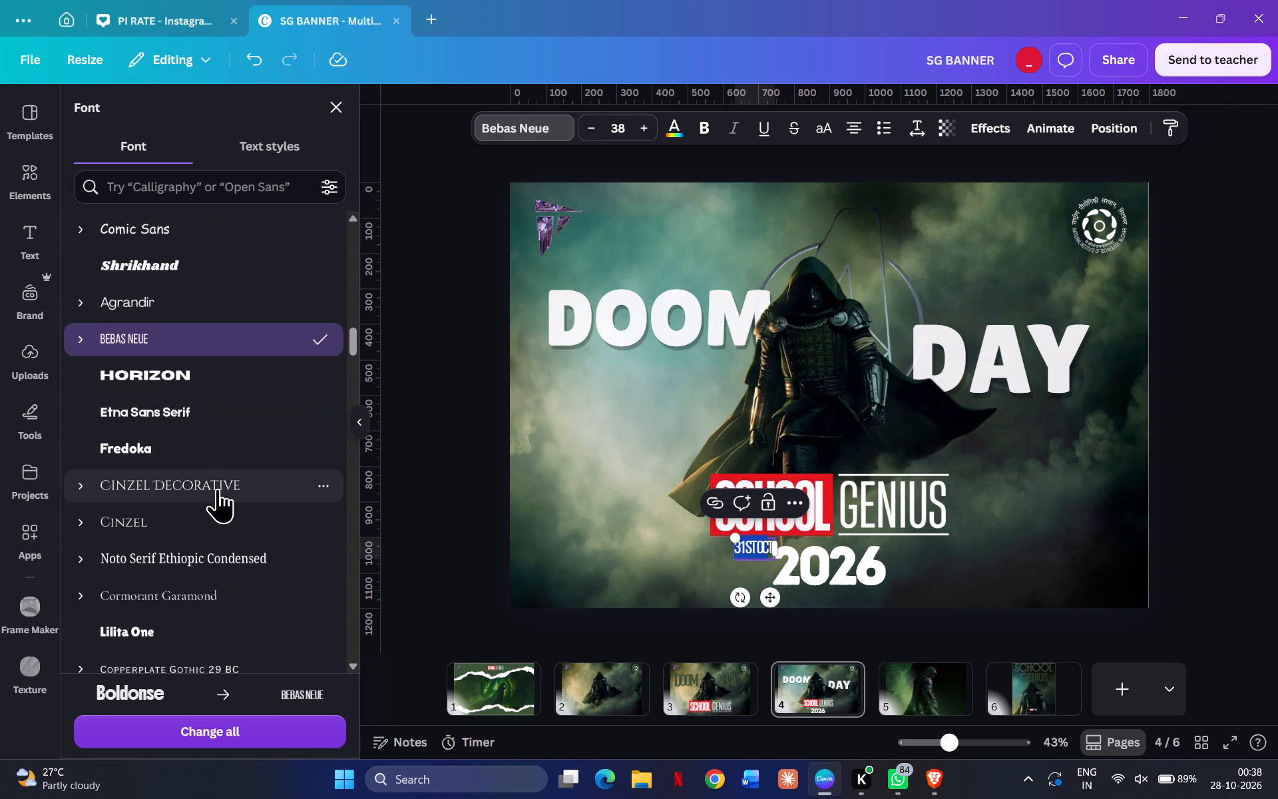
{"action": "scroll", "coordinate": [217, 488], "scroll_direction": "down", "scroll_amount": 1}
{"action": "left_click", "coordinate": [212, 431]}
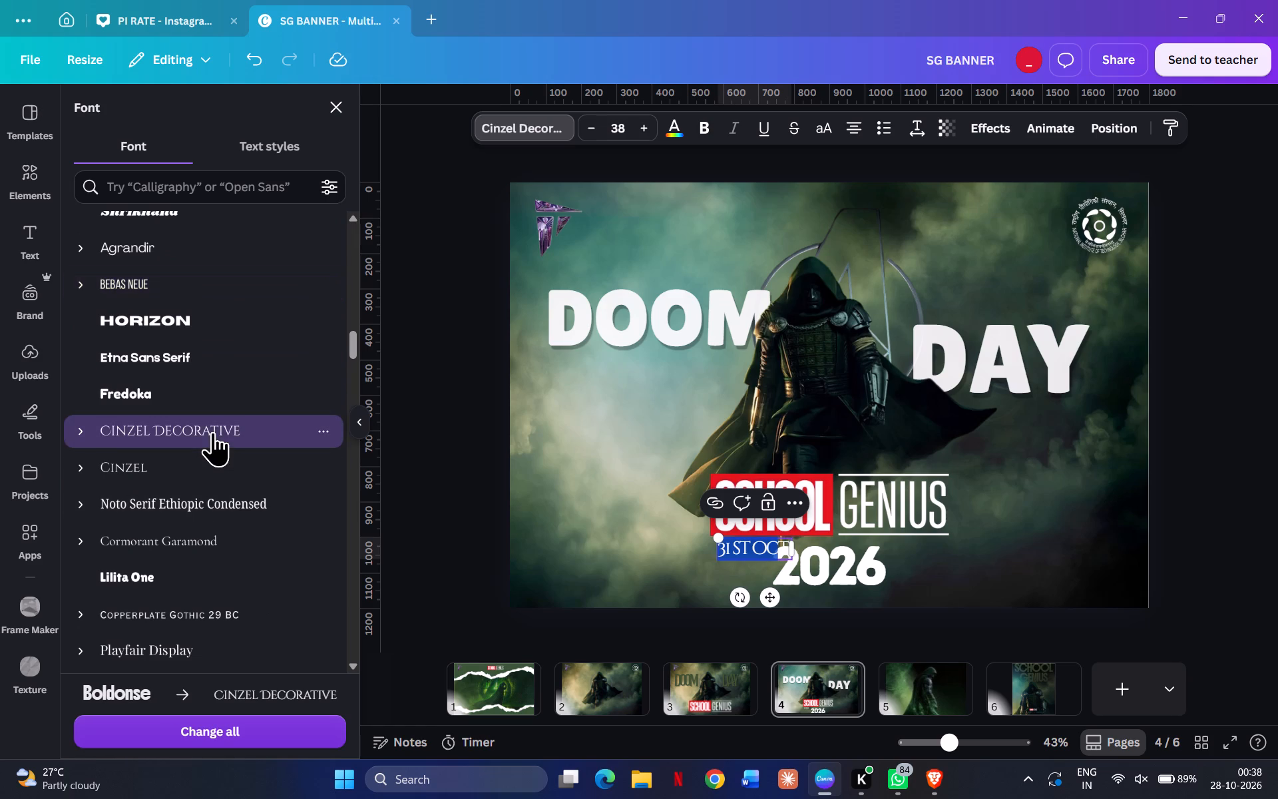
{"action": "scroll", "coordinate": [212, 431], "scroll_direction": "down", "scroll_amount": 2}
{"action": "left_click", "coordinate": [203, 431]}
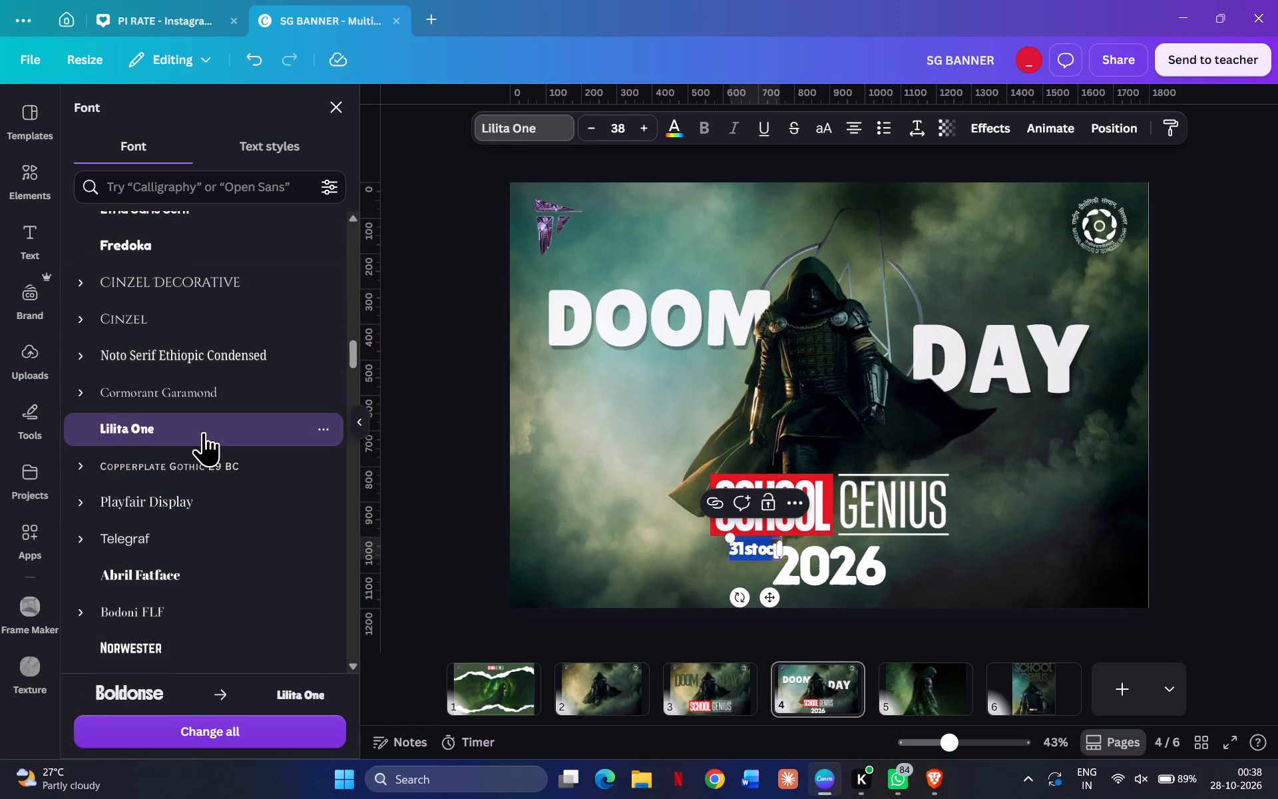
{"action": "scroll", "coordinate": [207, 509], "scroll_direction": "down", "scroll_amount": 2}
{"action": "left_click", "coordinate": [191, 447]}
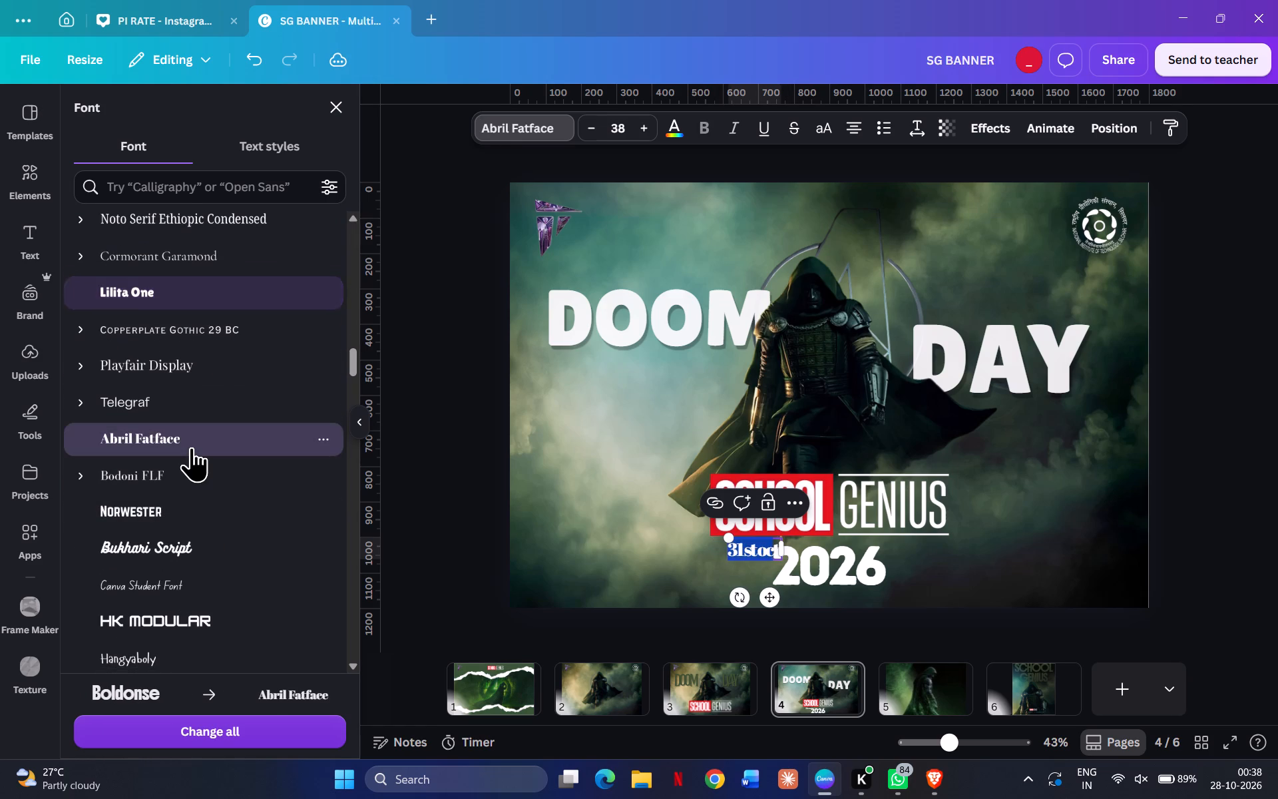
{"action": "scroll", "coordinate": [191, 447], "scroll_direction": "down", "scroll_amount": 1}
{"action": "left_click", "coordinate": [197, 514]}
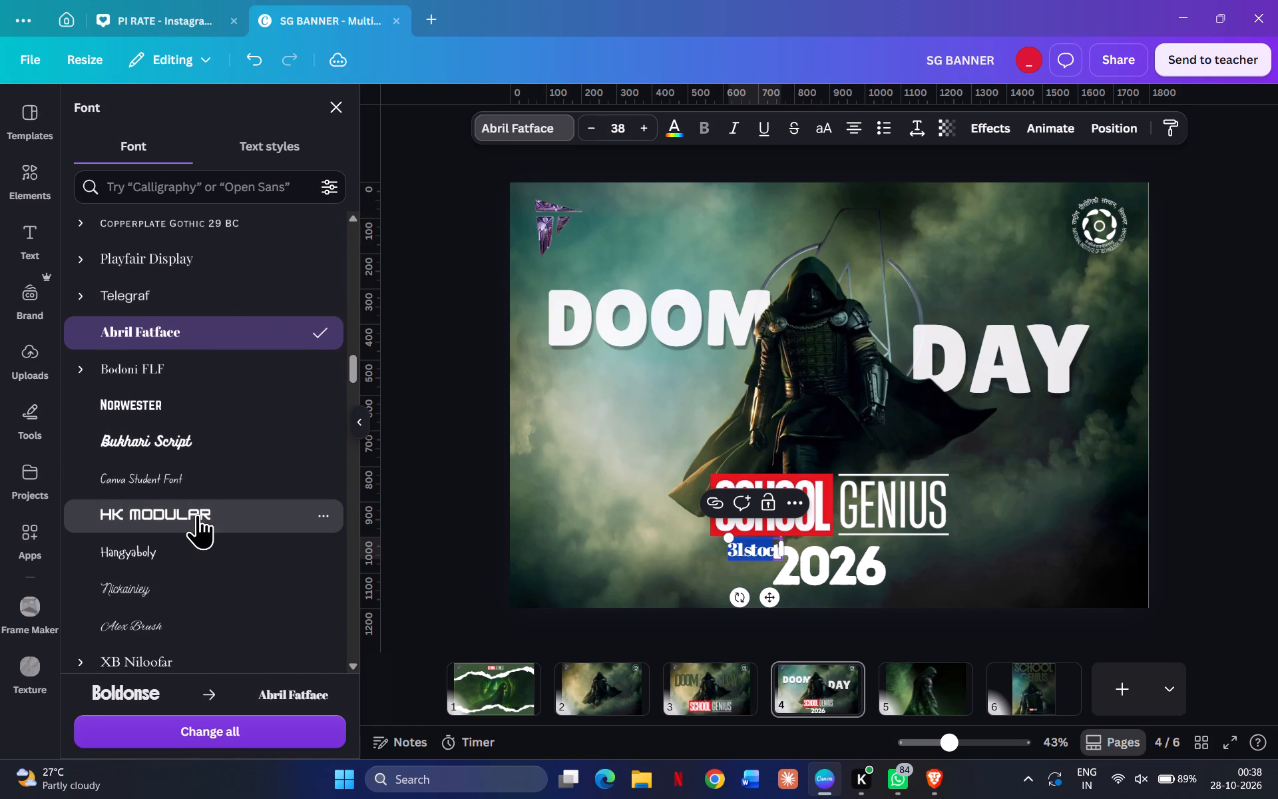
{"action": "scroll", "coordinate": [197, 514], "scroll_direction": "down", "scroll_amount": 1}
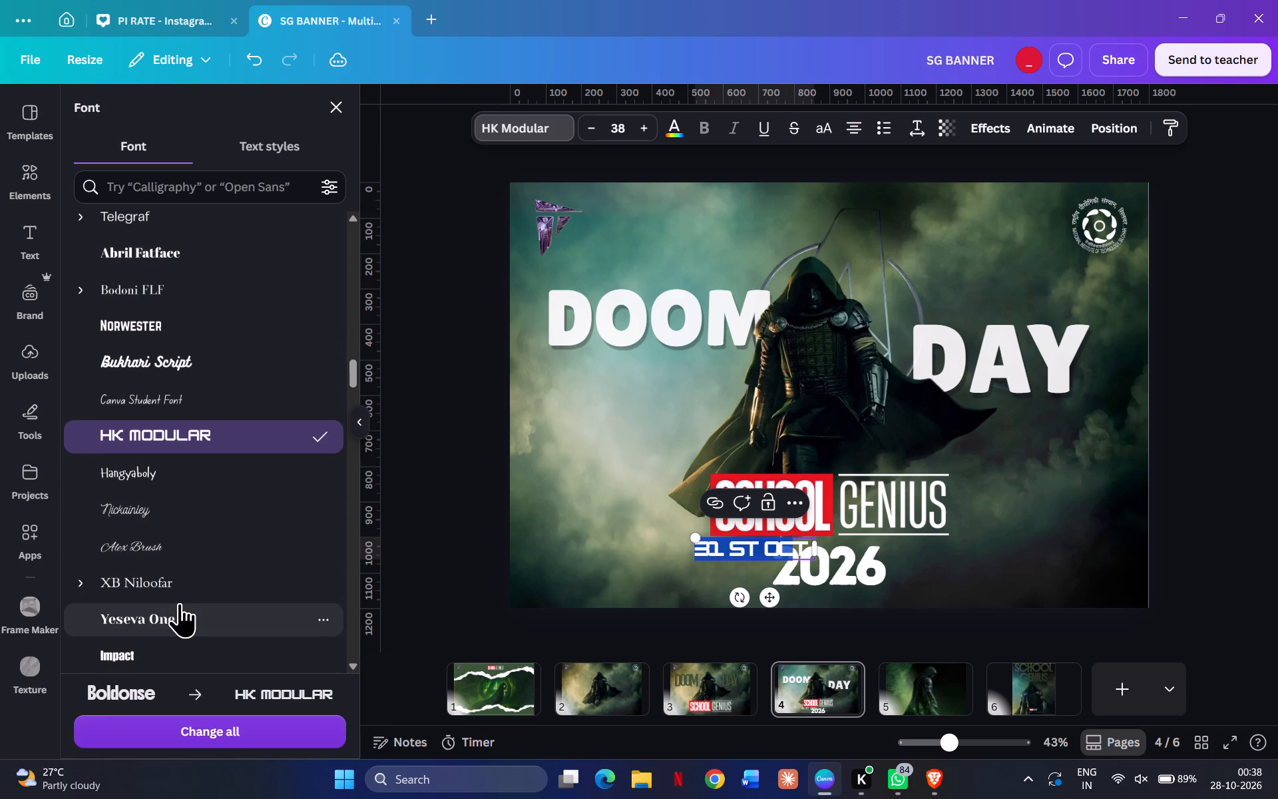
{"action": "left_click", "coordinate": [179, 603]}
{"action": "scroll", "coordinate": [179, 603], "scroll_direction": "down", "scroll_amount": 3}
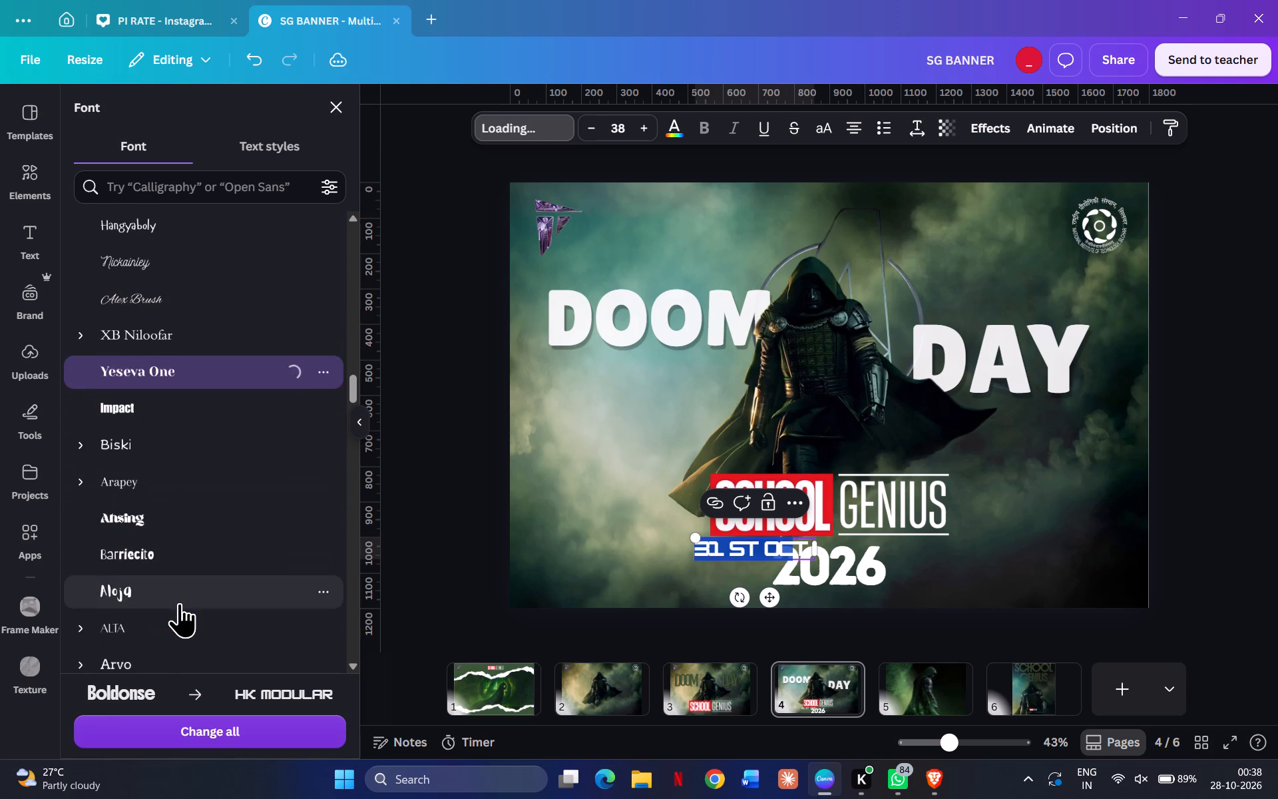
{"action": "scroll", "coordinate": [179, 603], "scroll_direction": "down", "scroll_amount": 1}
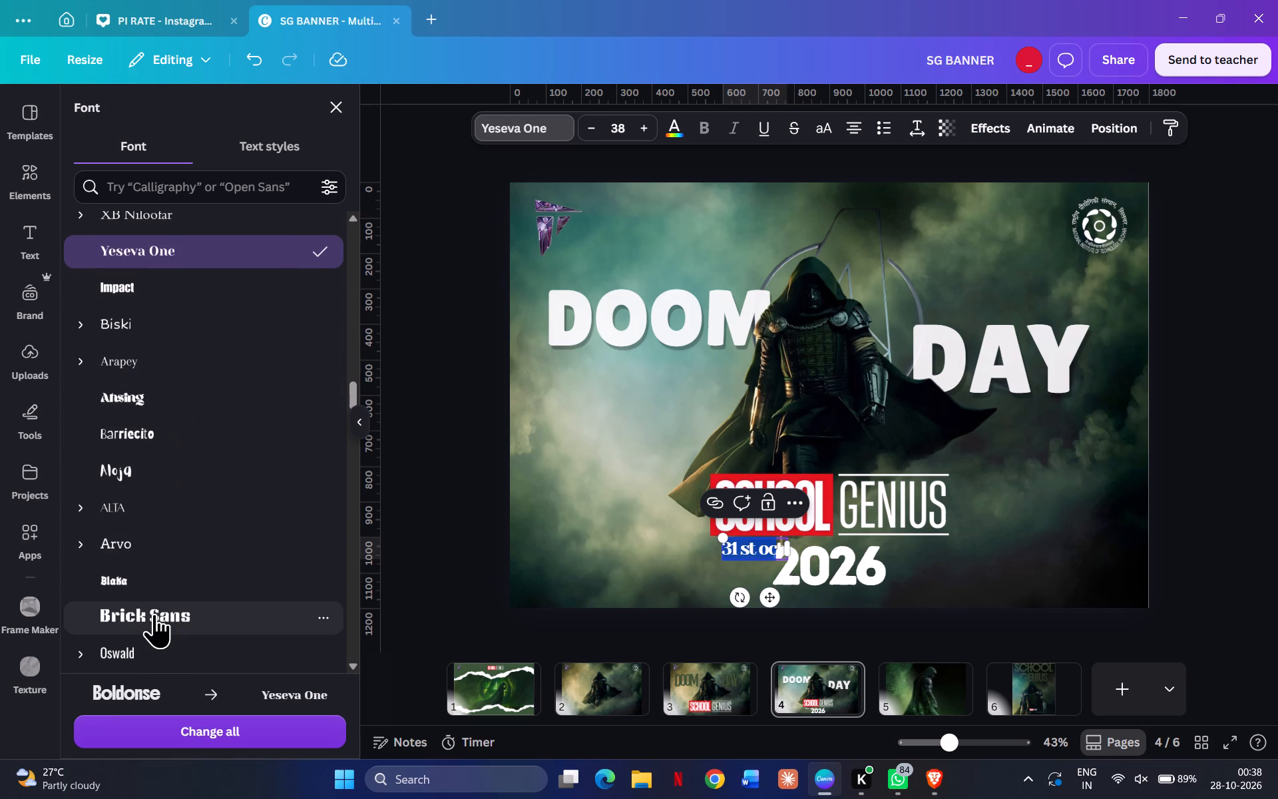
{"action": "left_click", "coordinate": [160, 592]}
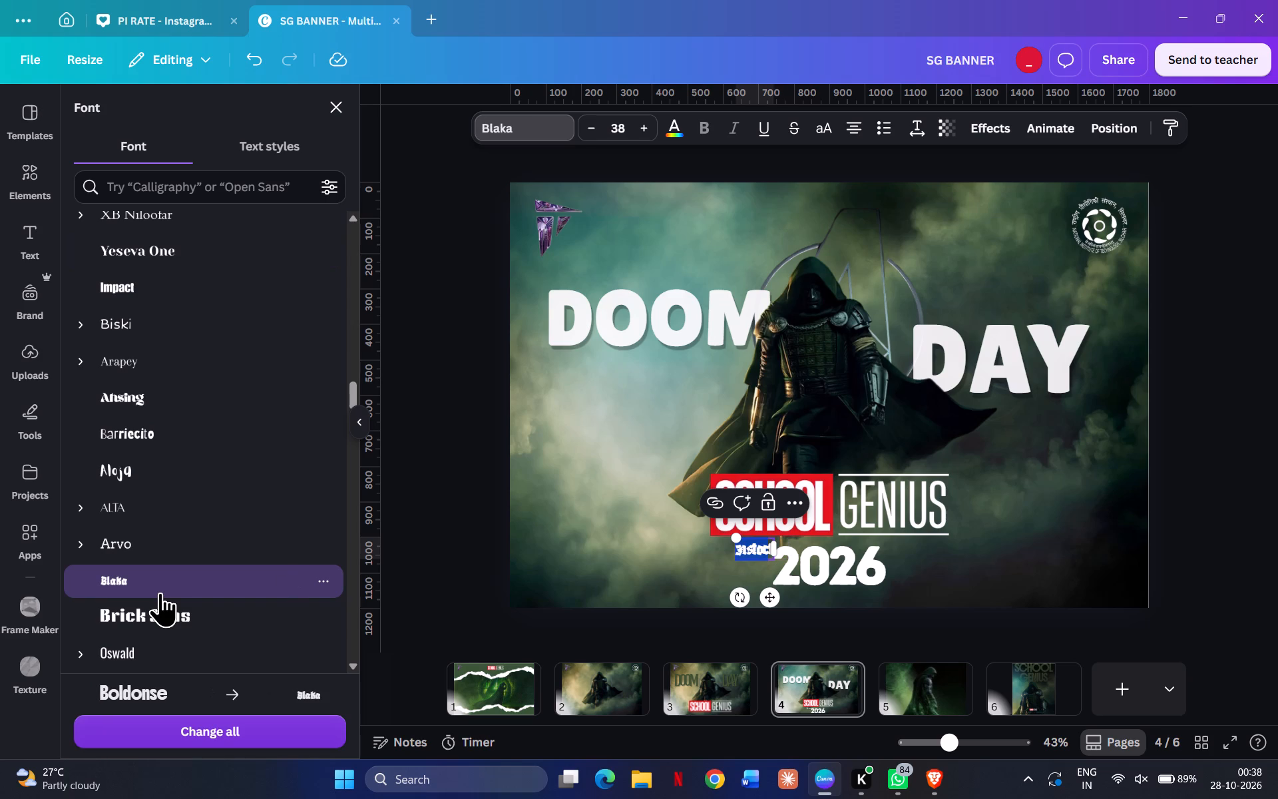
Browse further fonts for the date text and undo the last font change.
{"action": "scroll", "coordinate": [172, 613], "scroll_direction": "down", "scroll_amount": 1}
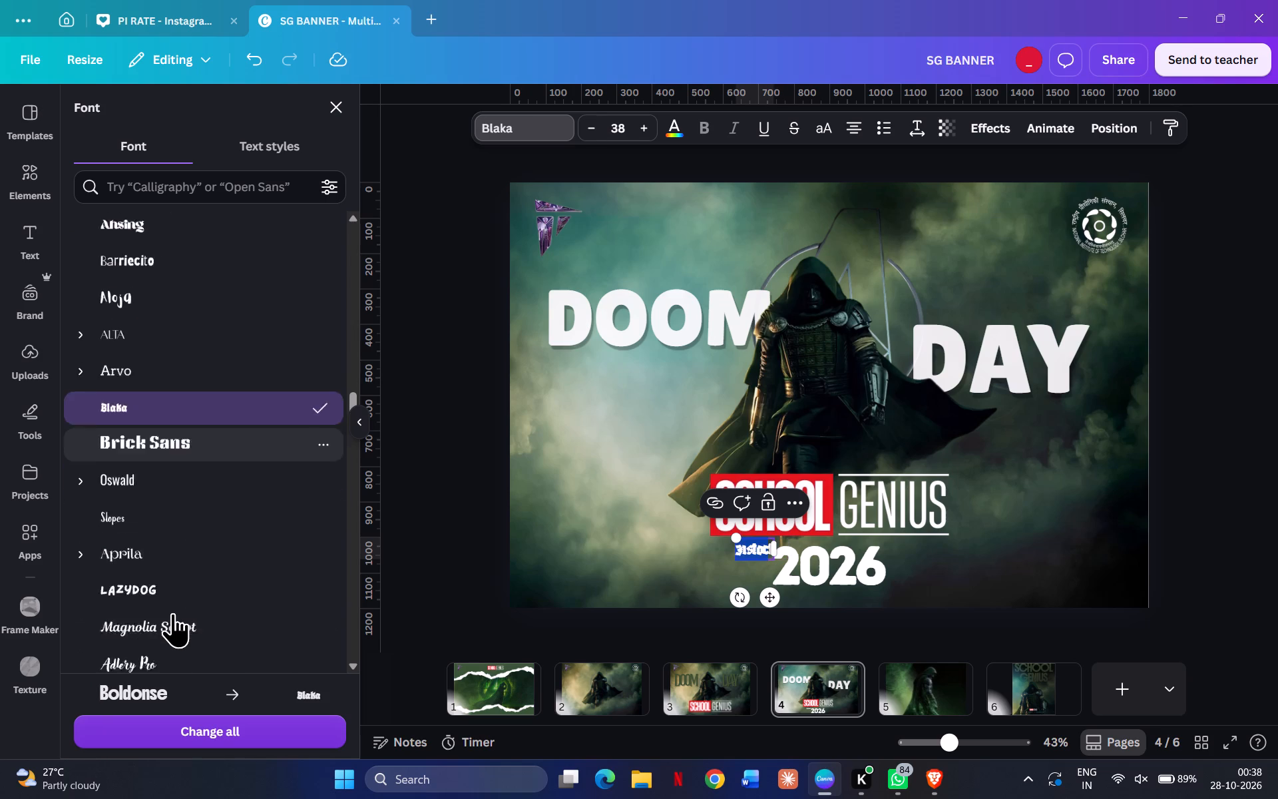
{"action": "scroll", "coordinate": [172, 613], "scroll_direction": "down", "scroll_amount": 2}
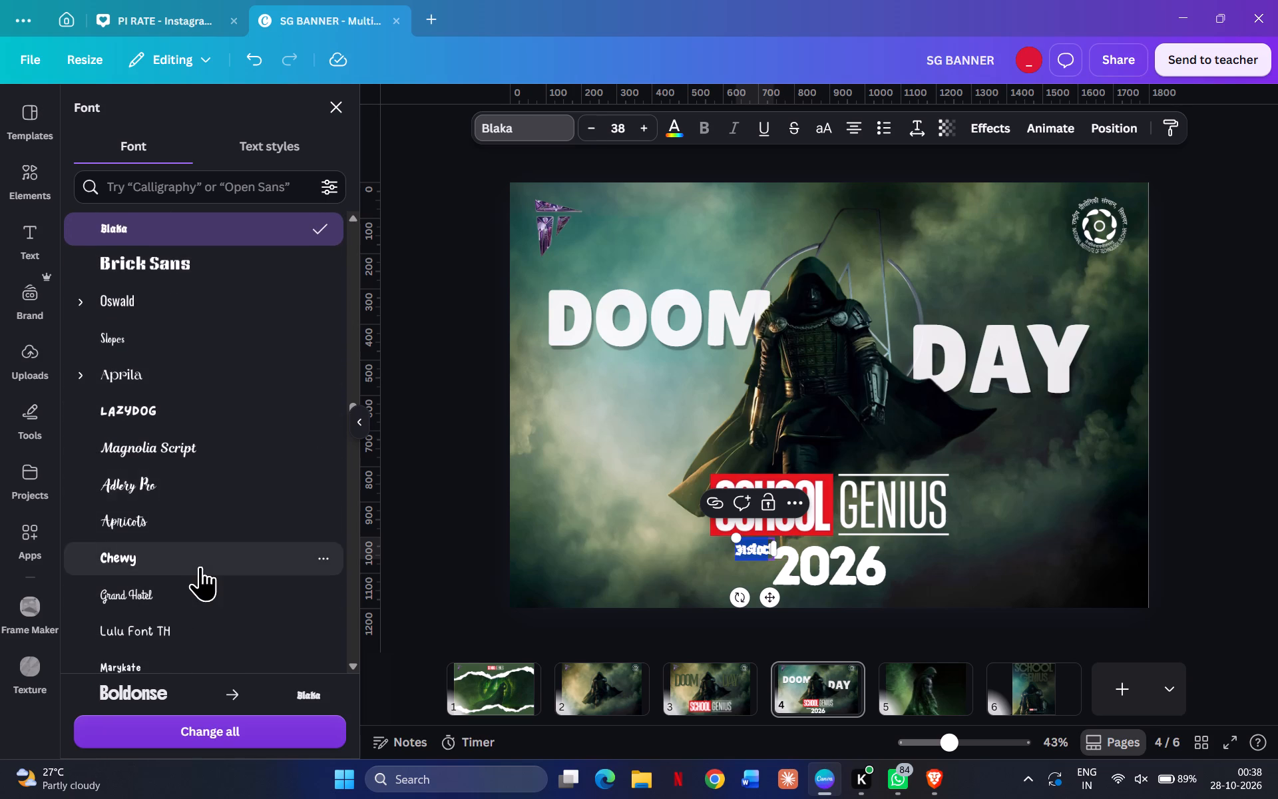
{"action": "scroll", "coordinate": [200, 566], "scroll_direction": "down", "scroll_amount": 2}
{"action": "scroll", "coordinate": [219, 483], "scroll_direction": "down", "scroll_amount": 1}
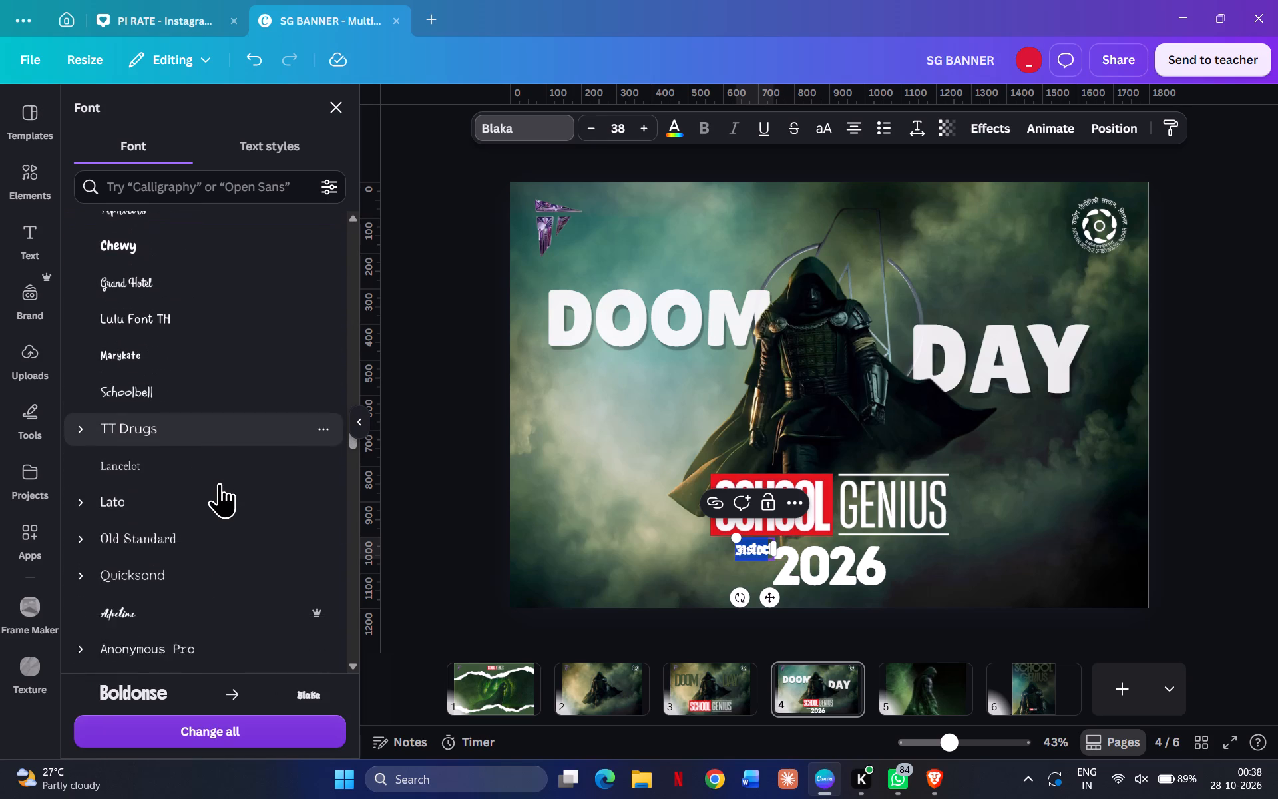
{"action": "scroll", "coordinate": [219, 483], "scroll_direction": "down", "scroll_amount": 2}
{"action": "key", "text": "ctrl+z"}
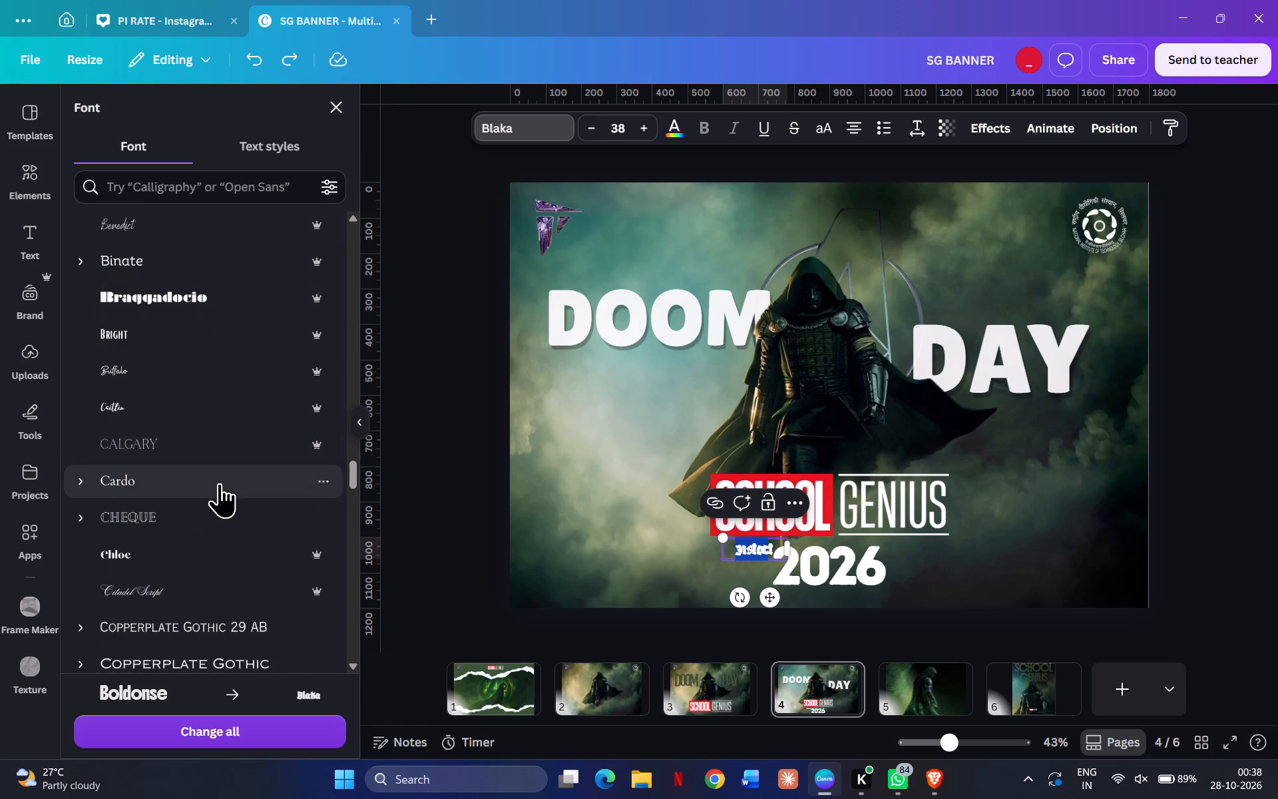
Compare Citadel Script with the Copperplate Gothic variants, set the date text to Copperplate Gothic 32 BC and finish editing it.
{"action": "scroll", "coordinate": [219, 483], "scroll_direction": "down", "scroll_amount": 1}
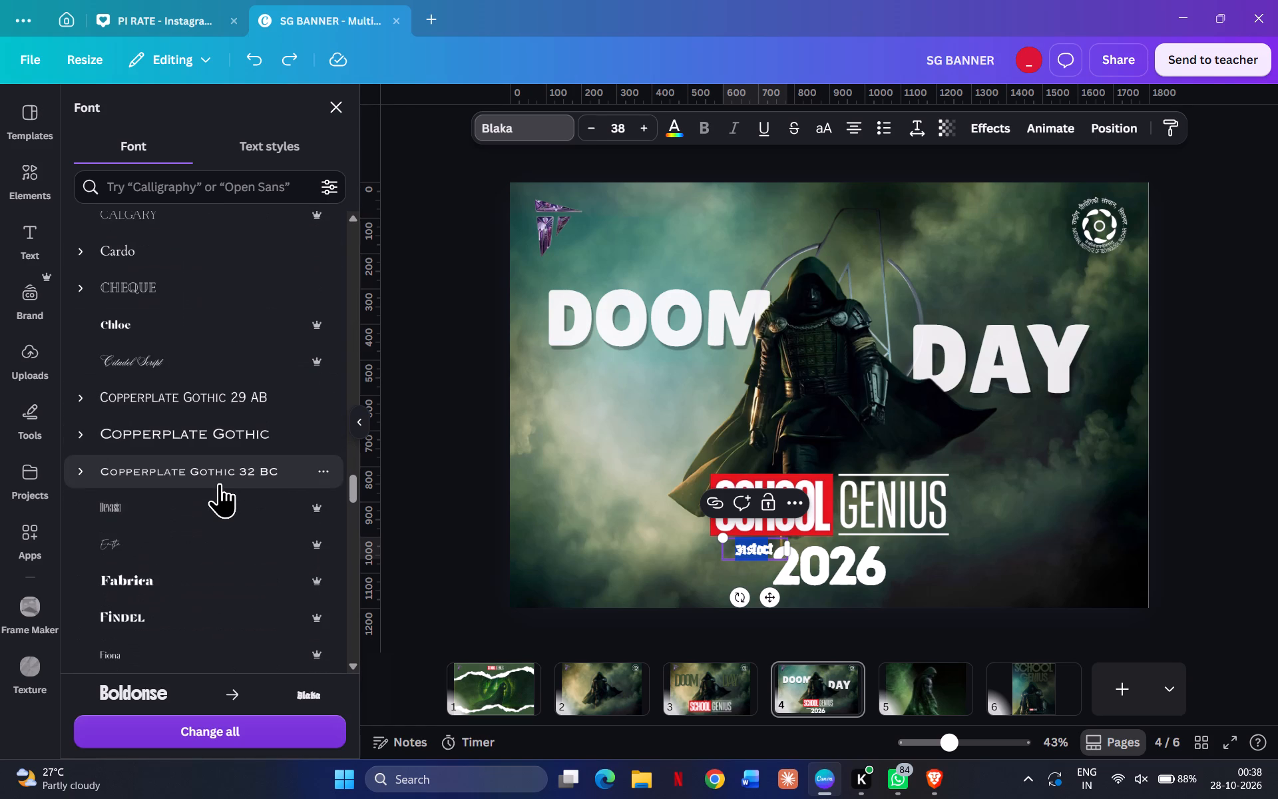
{"action": "left_click", "coordinate": [219, 483]}
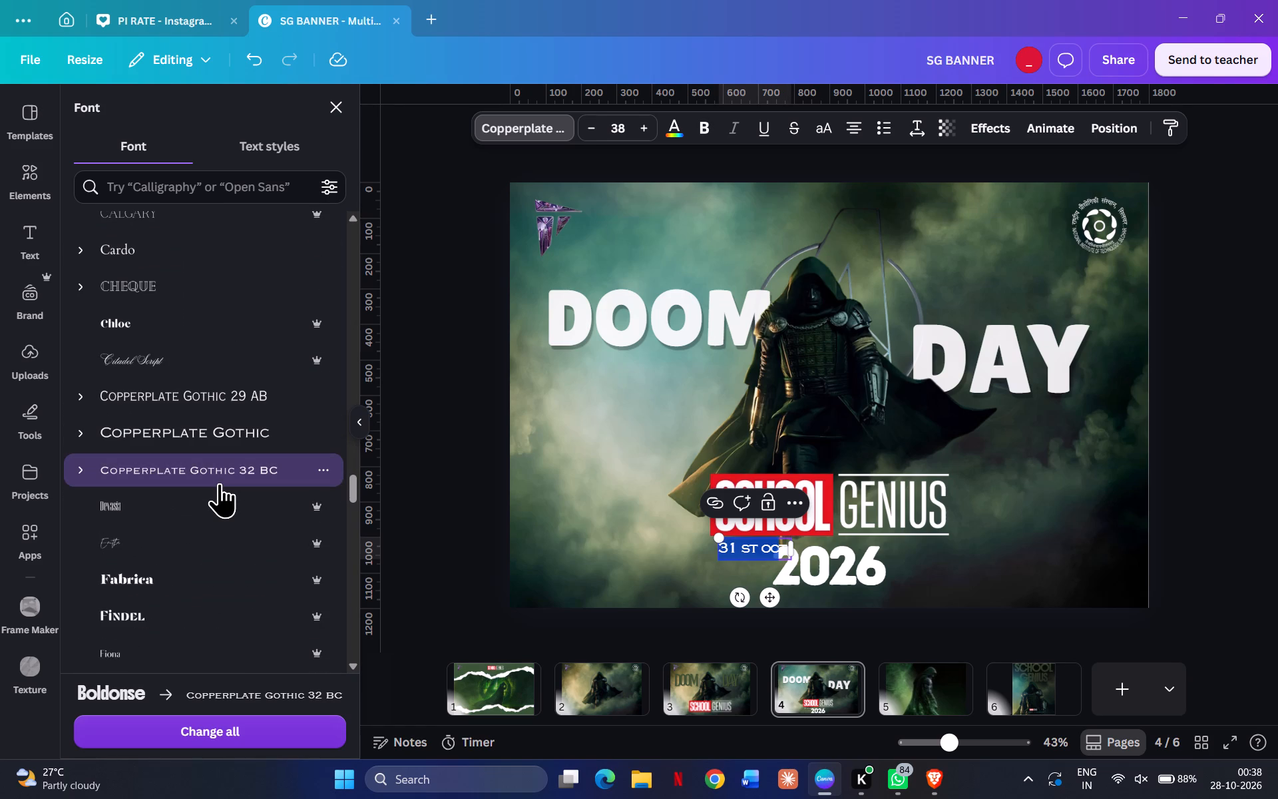
{"action": "left_click", "coordinate": [199, 376]}
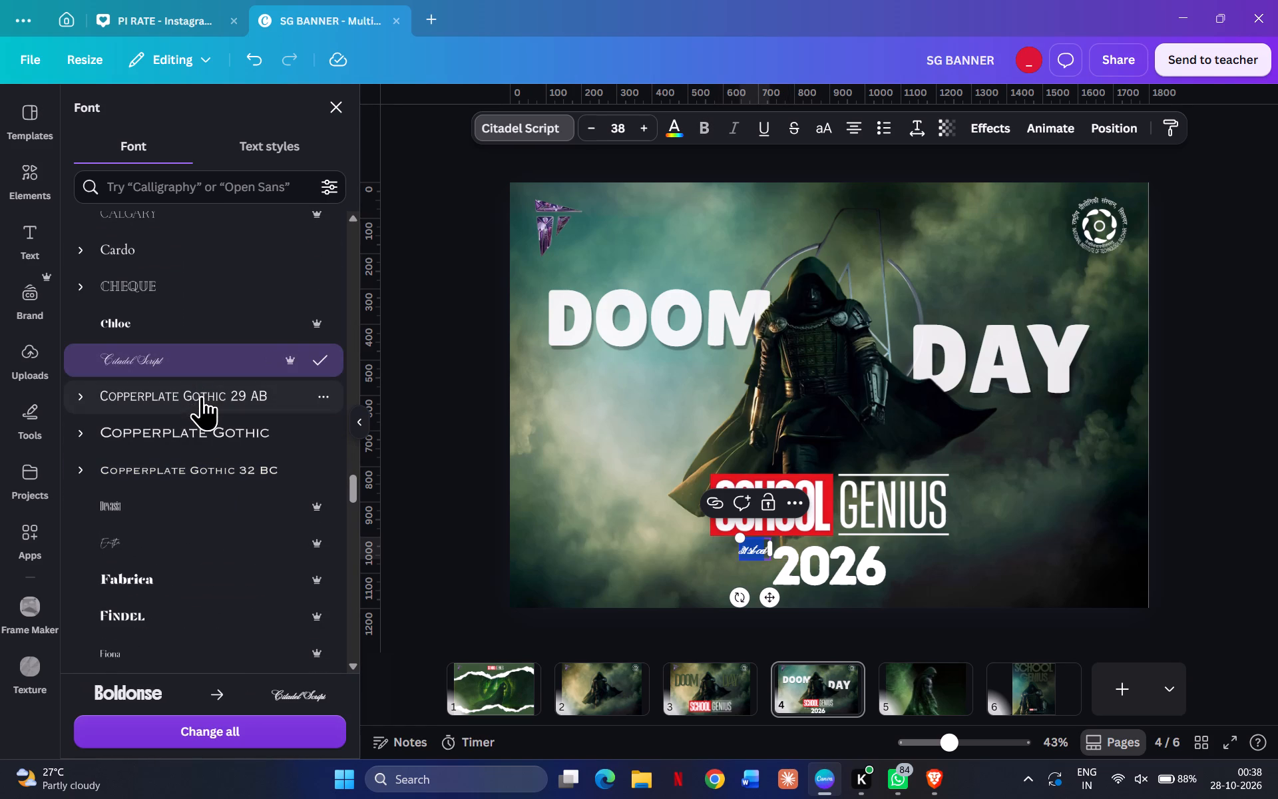
{"action": "left_click", "coordinate": [206, 406]}
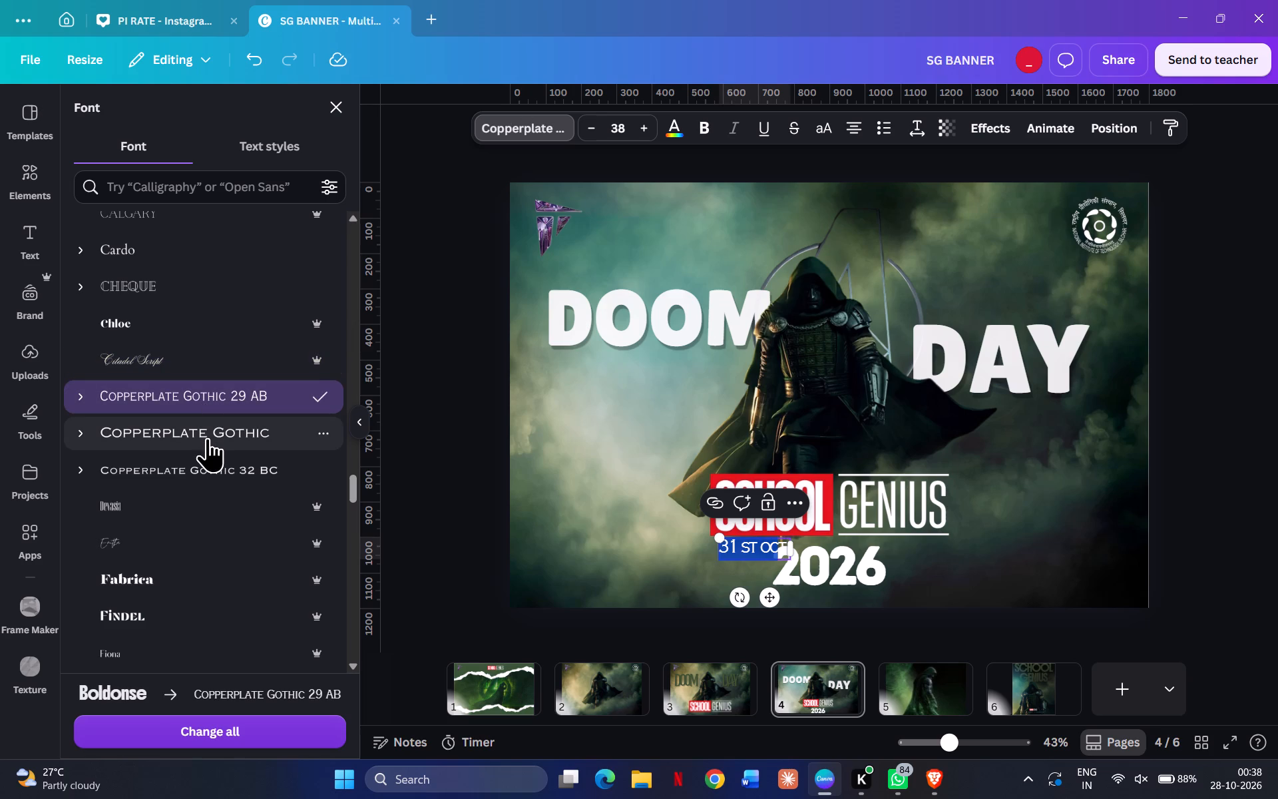
{"action": "left_click", "coordinate": [207, 437]}
{"action": "left_click", "coordinate": [212, 461]}
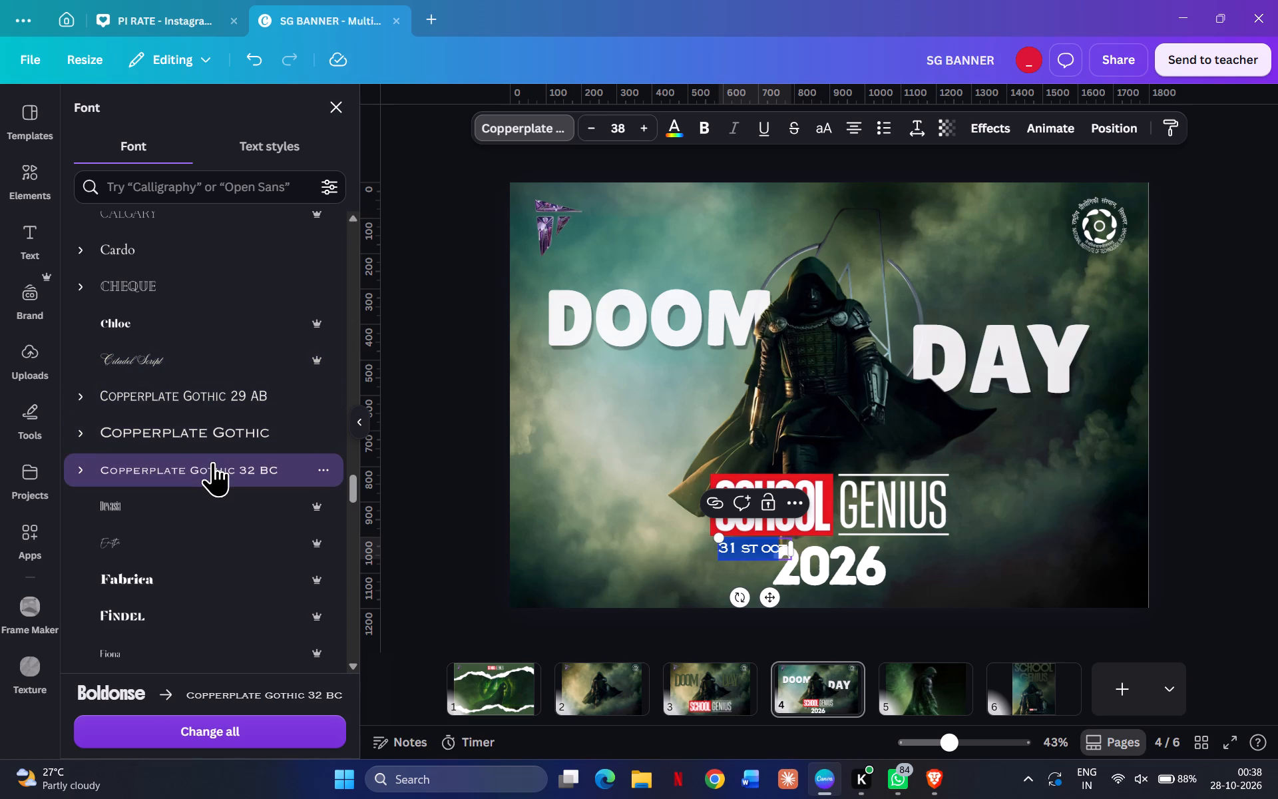
{"action": "double_click", "coordinate": [432, 509]}
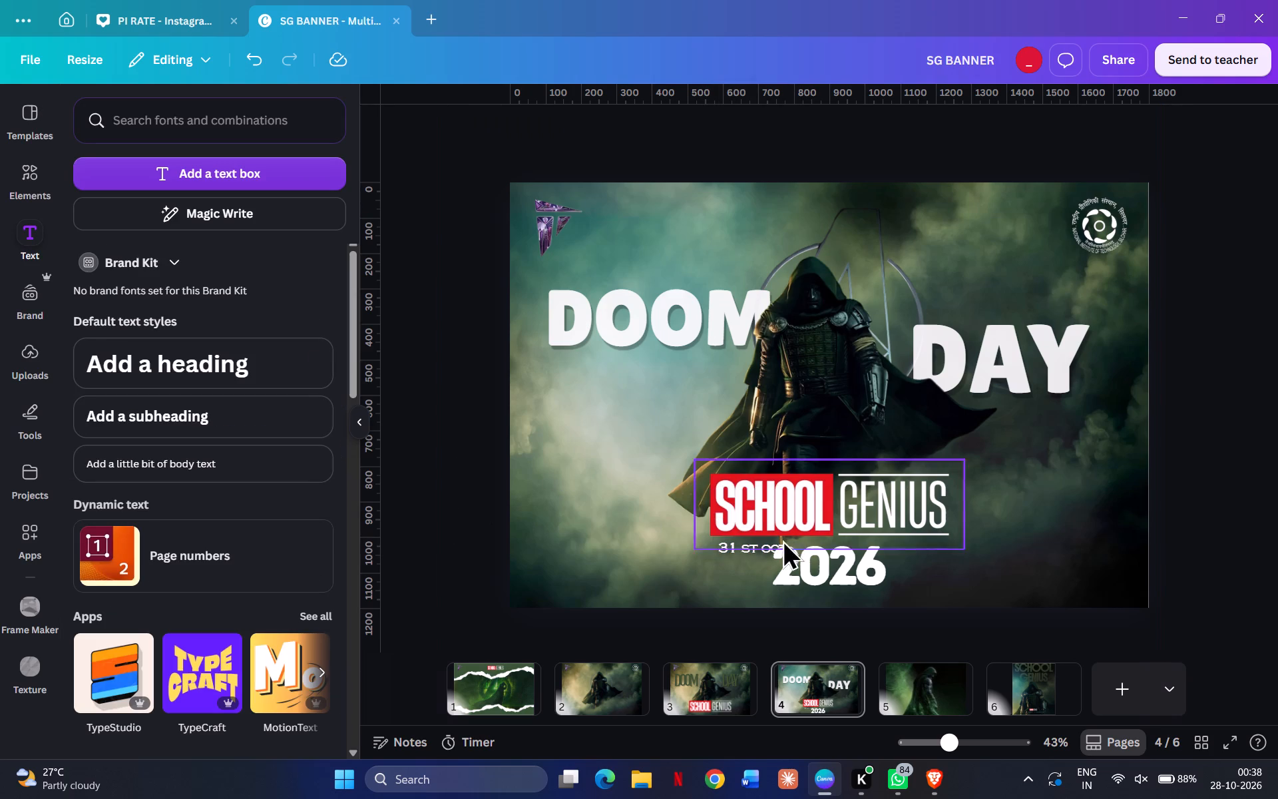
Move the date text out from under the SCHOOL logo to clear space just left of 2026.
{"action": "left_click_drag", "start_coordinate": [701, 573], "coordinate": [631, 581]}
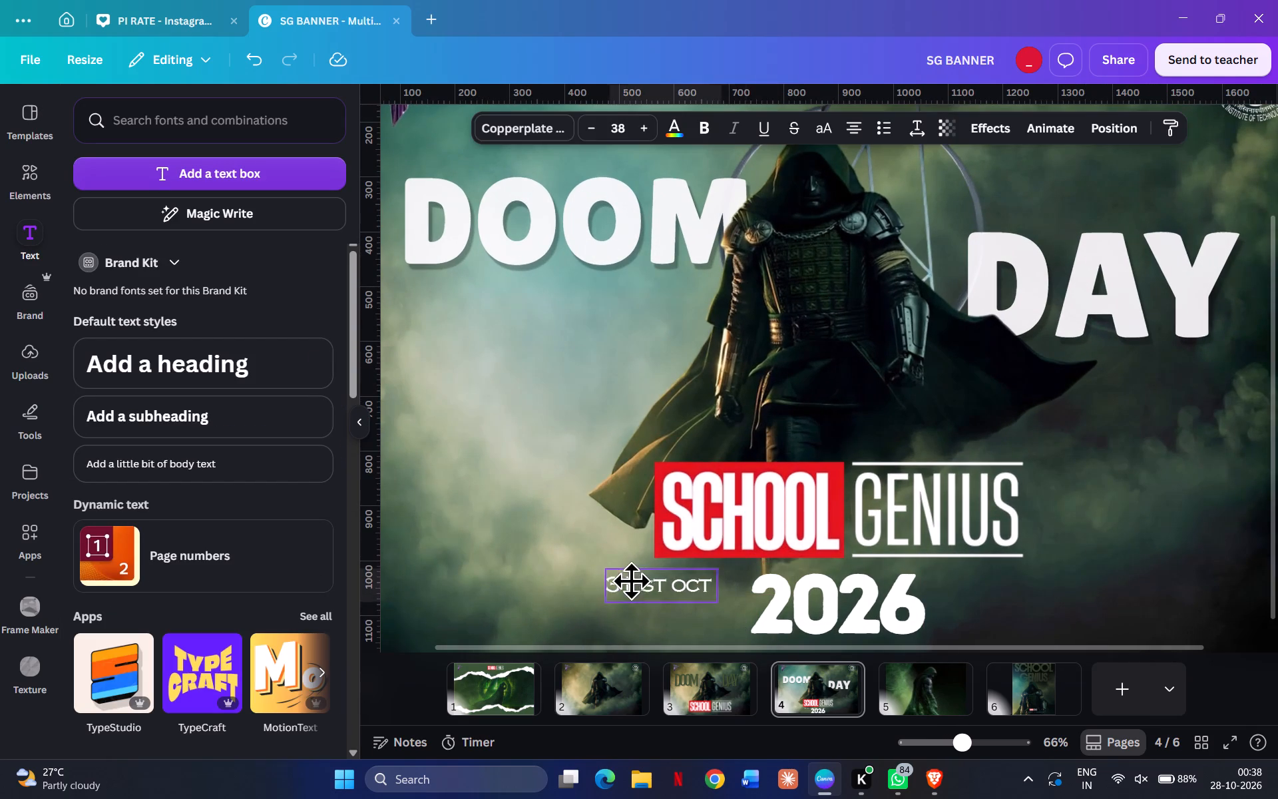
{"action": "left_click_drag", "start_coordinate": [631, 581], "coordinate": [630, 581]}
Remove the full-size ST after 31 in the date text, leaving 31 and OCT.
{"action": "left_click", "coordinate": [646, 586]}
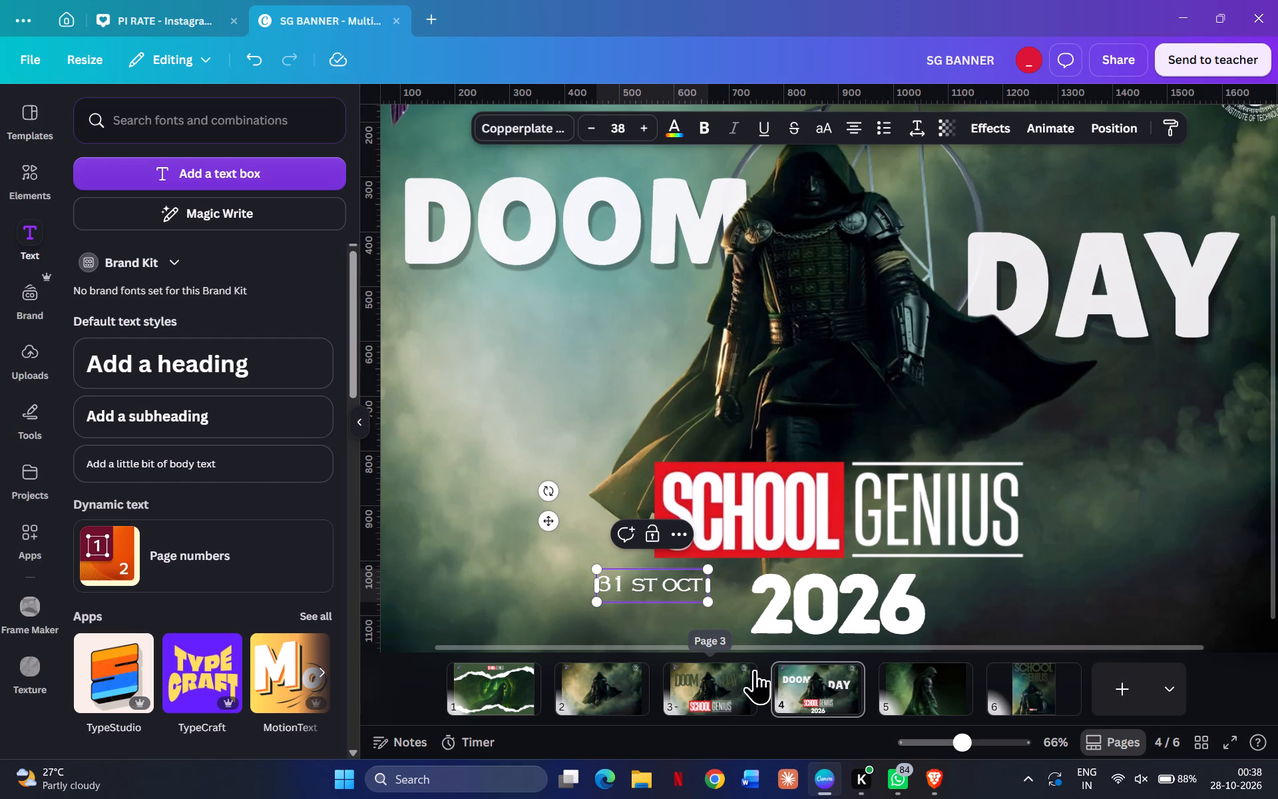
{"action": "key", "text": "Right"}
{"action": "key", "text": "BackSpace"}
{"action": "key", "text": "BackSpace"}
{"action": "type", "text": "se"}
{"action": "key", "text": "BackSpace"}
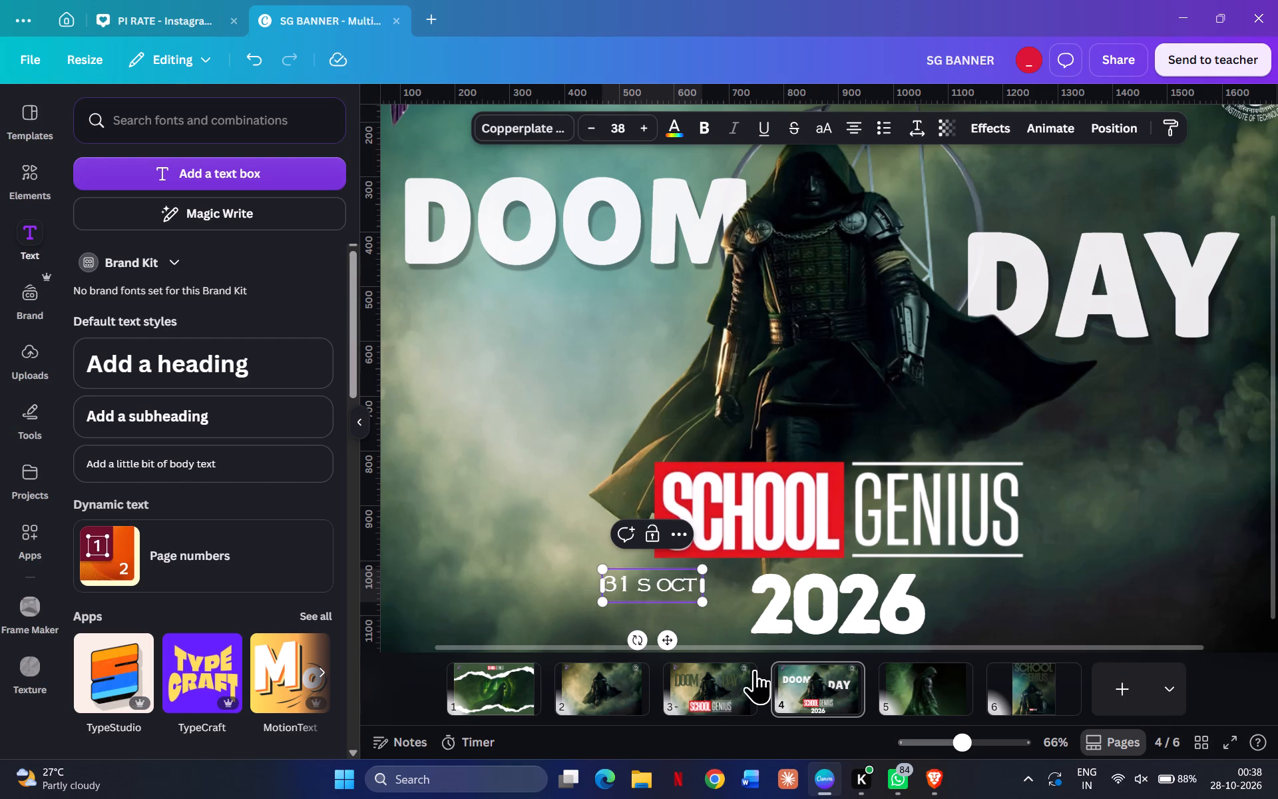
{"action": "key", "text": "t"}
{"action": "key", "text": "BackSpace"}
{"action": "key", "text": "BackSpace"}
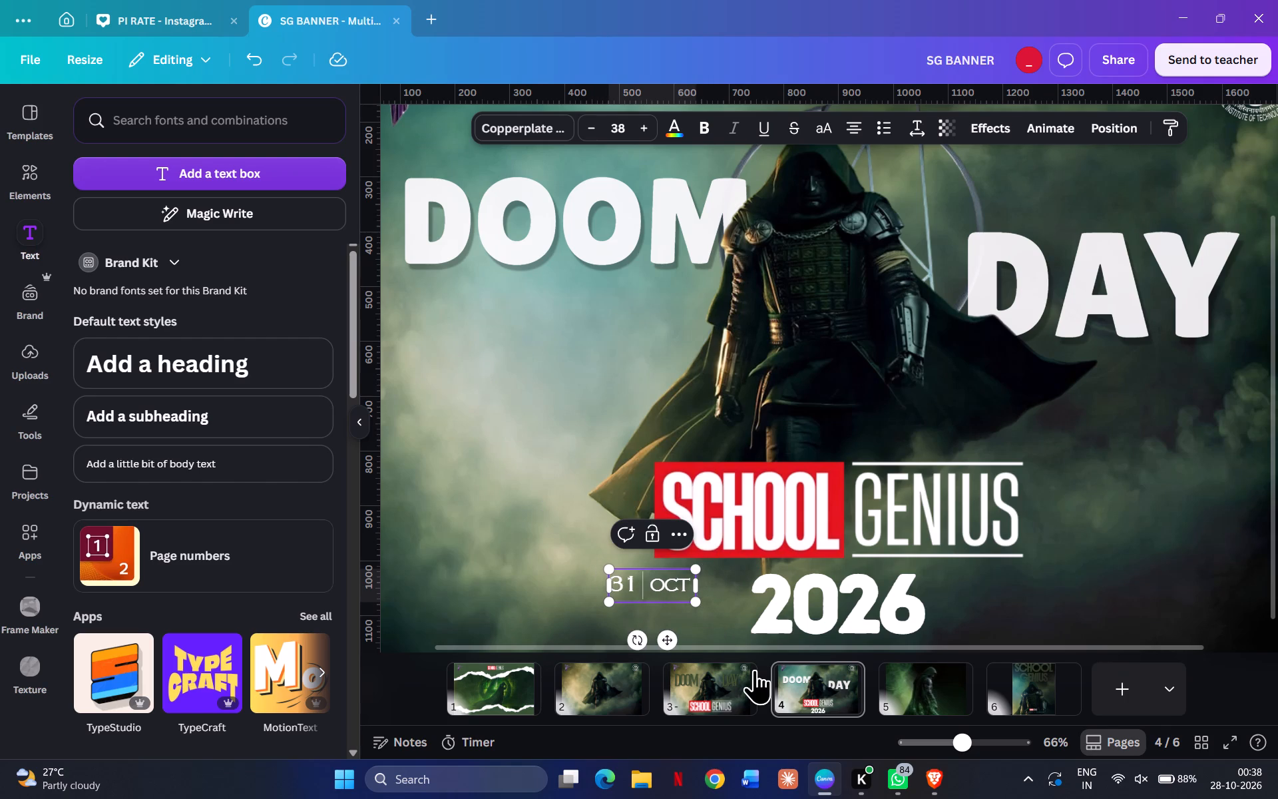
{"action": "key", "text": "Left"}
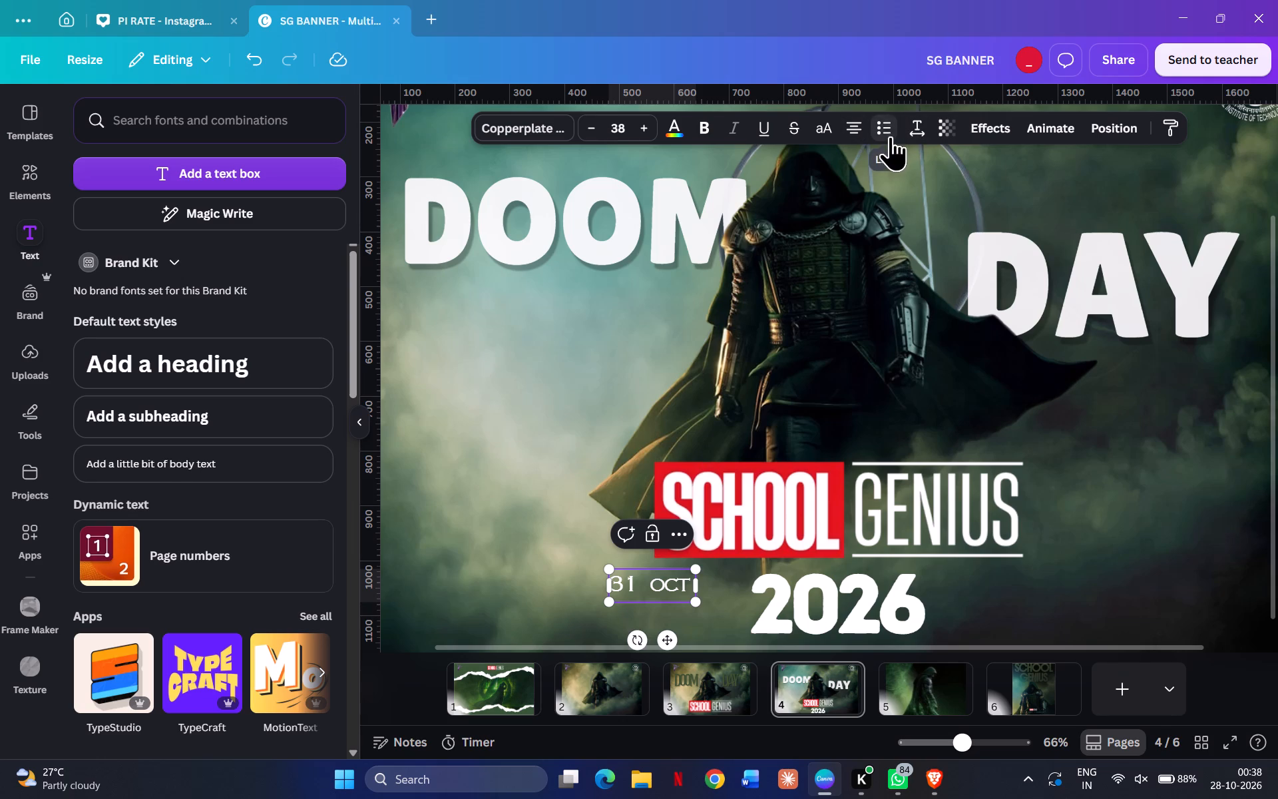
Anchor the date text box to the middle.
{"action": "left_click", "coordinate": [910, 120]}
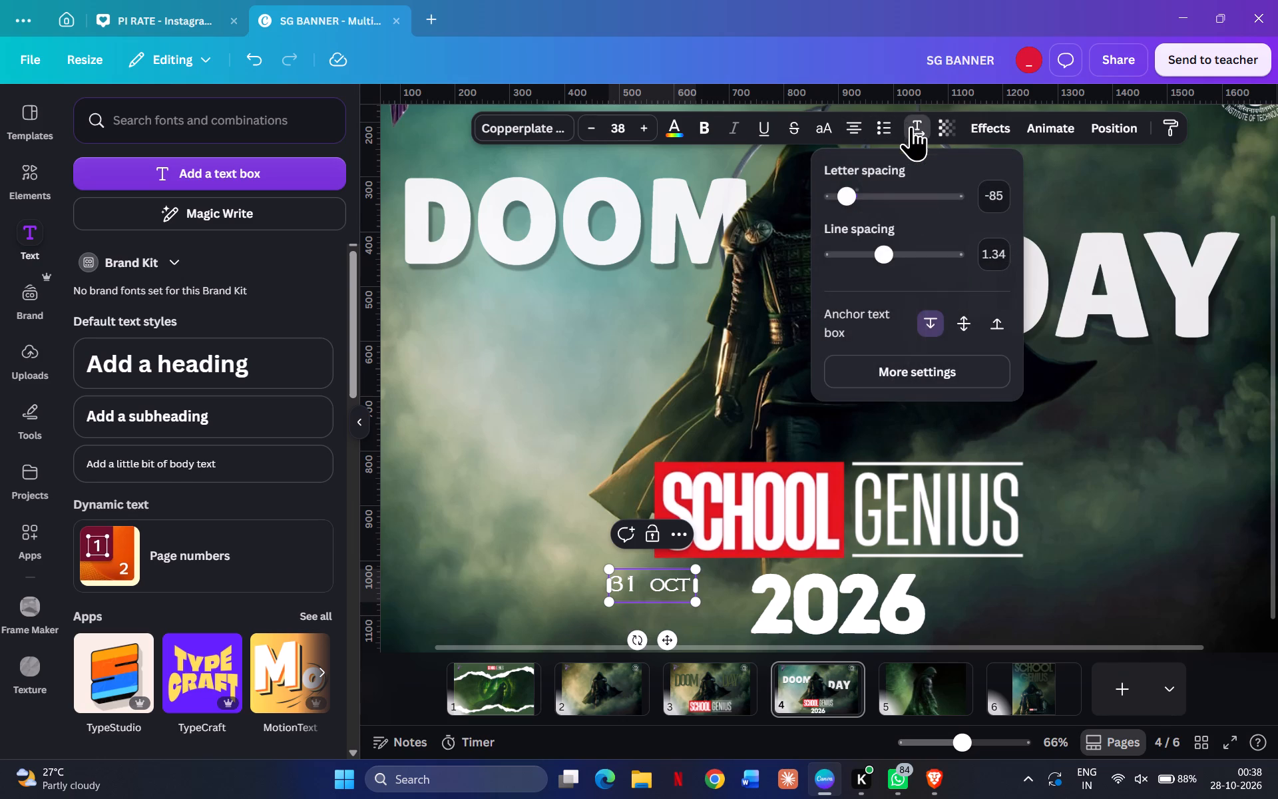
{"action": "left_click", "coordinate": [964, 314]}
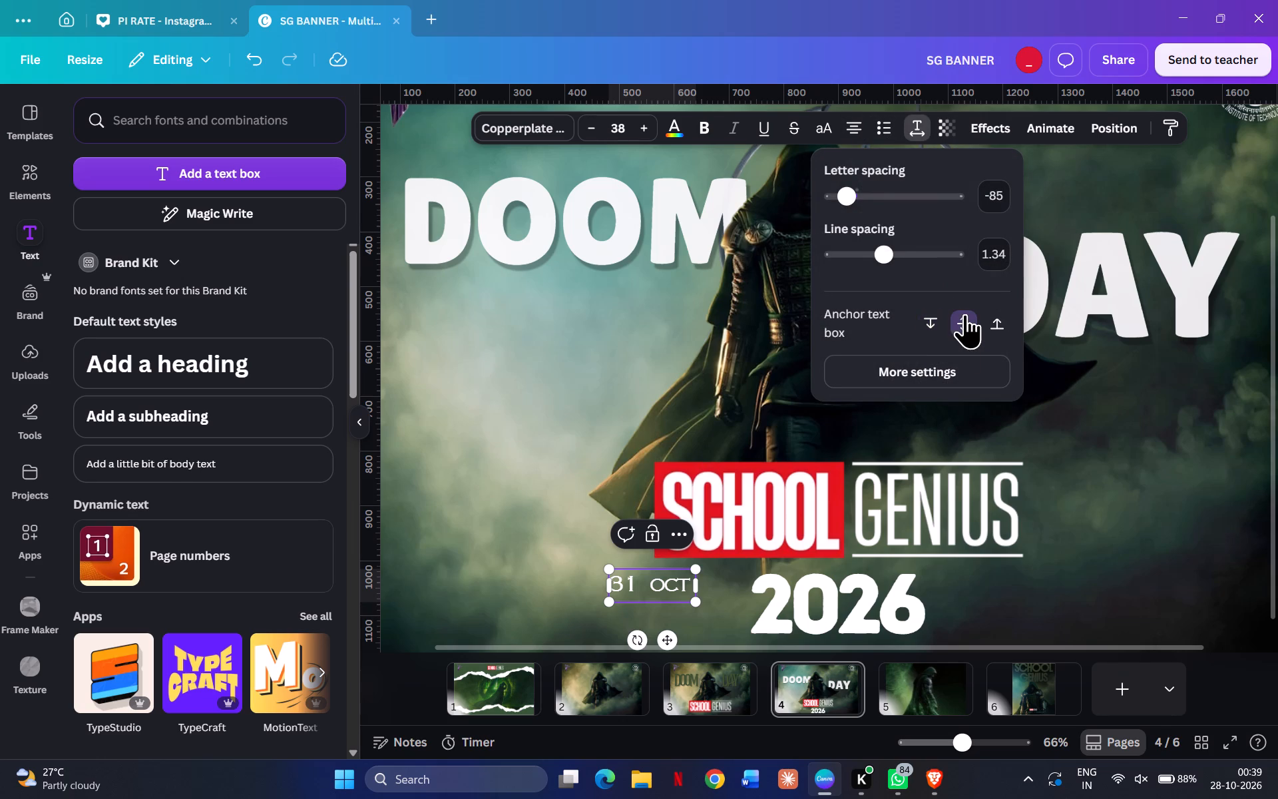
Insert a superscript ST in capitals directly after 31 in the date text, using the advanced text settings.
{"action": "left_click", "coordinate": [638, 579]}
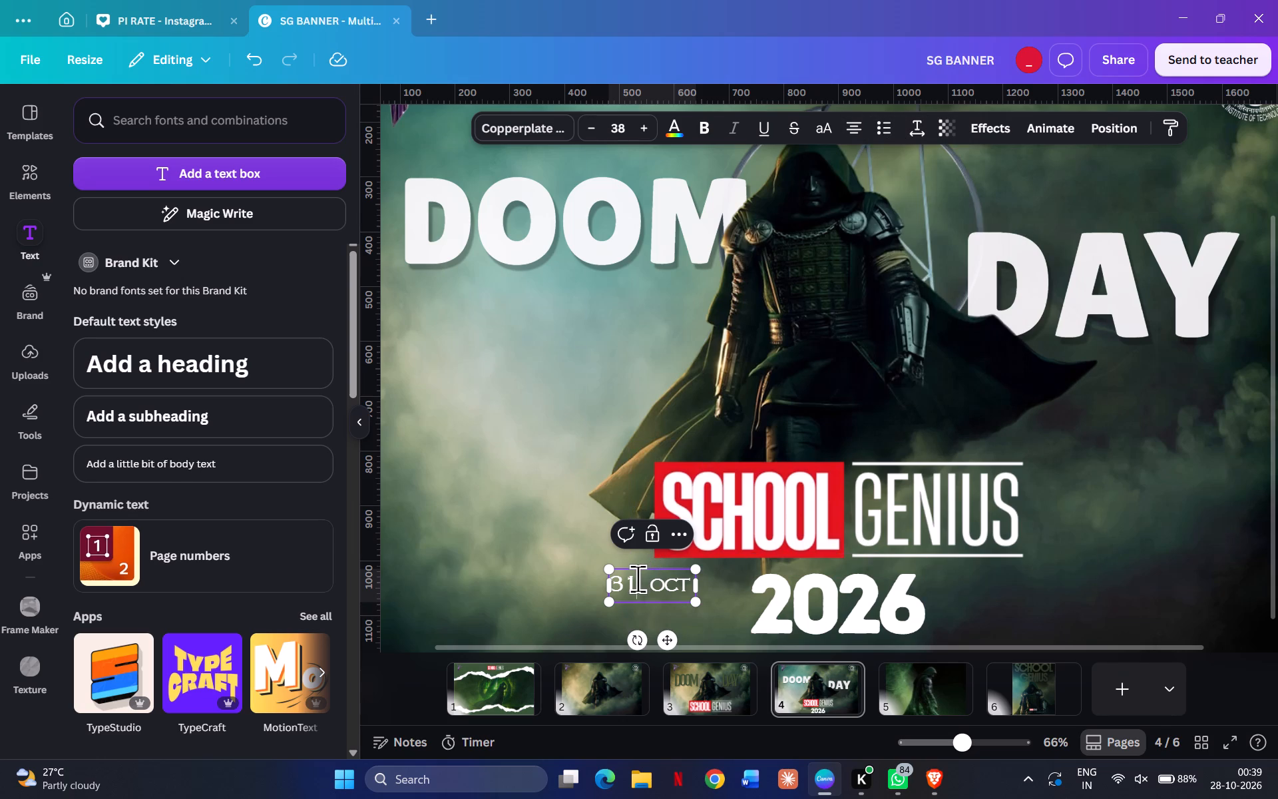
{"action": "left_click", "coordinate": [909, 129]}
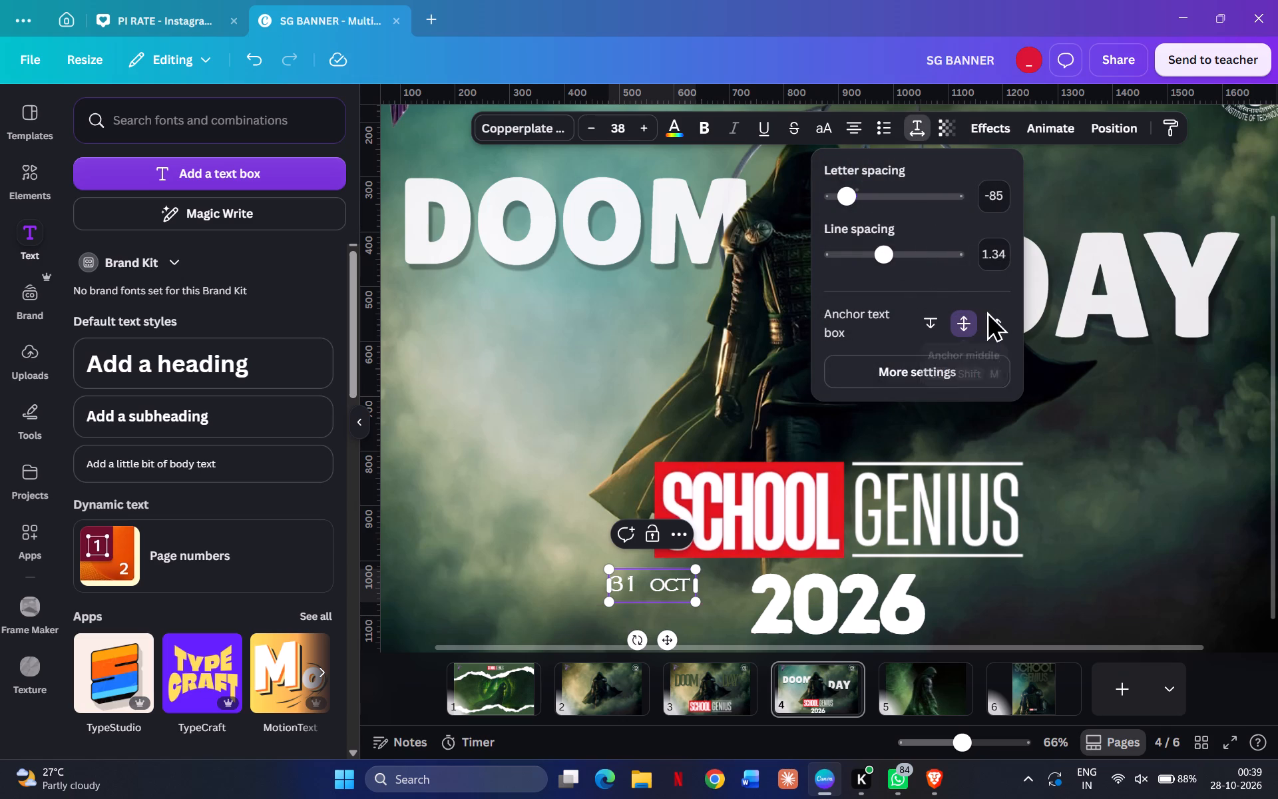
{"action": "left_click", "coordinate": [954, 374]}
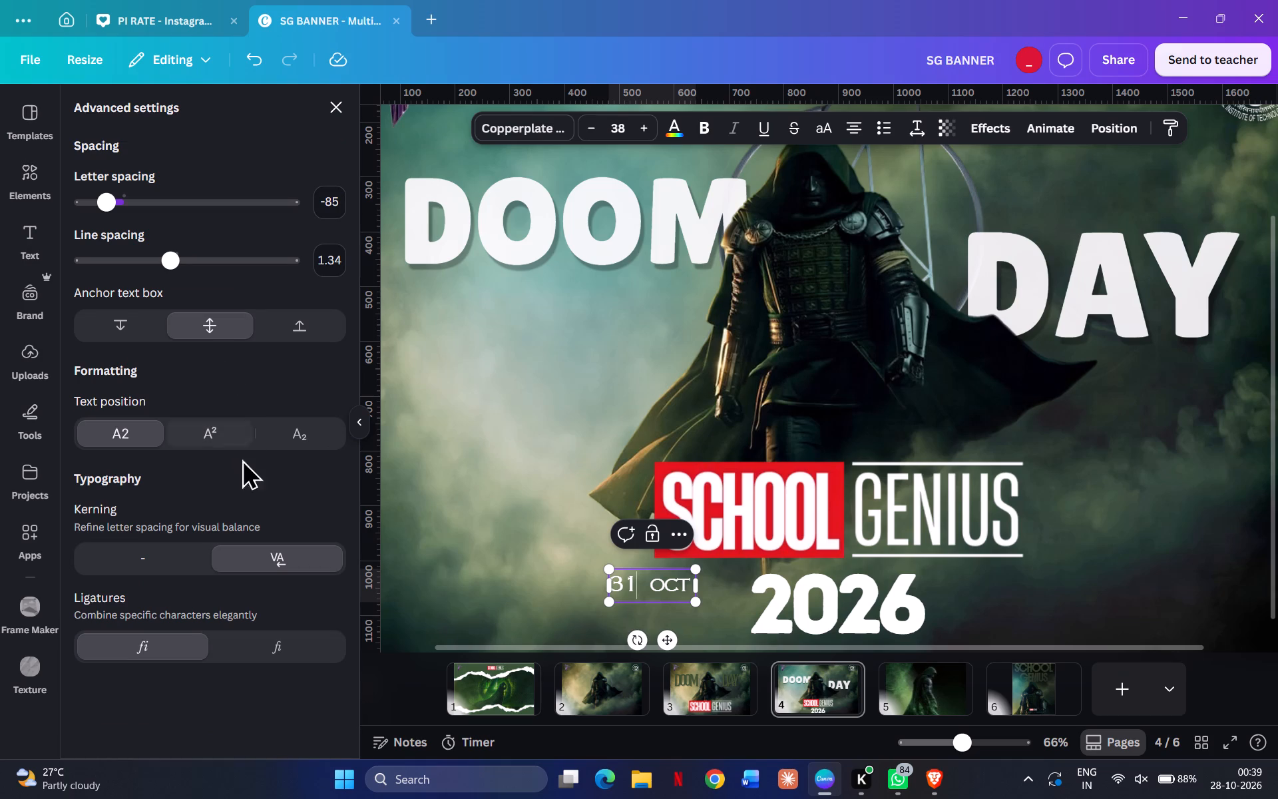
{"action": "scroll", "coordinate": [246, 468], "scroll_direction": "down", "scroll_amount": 1}
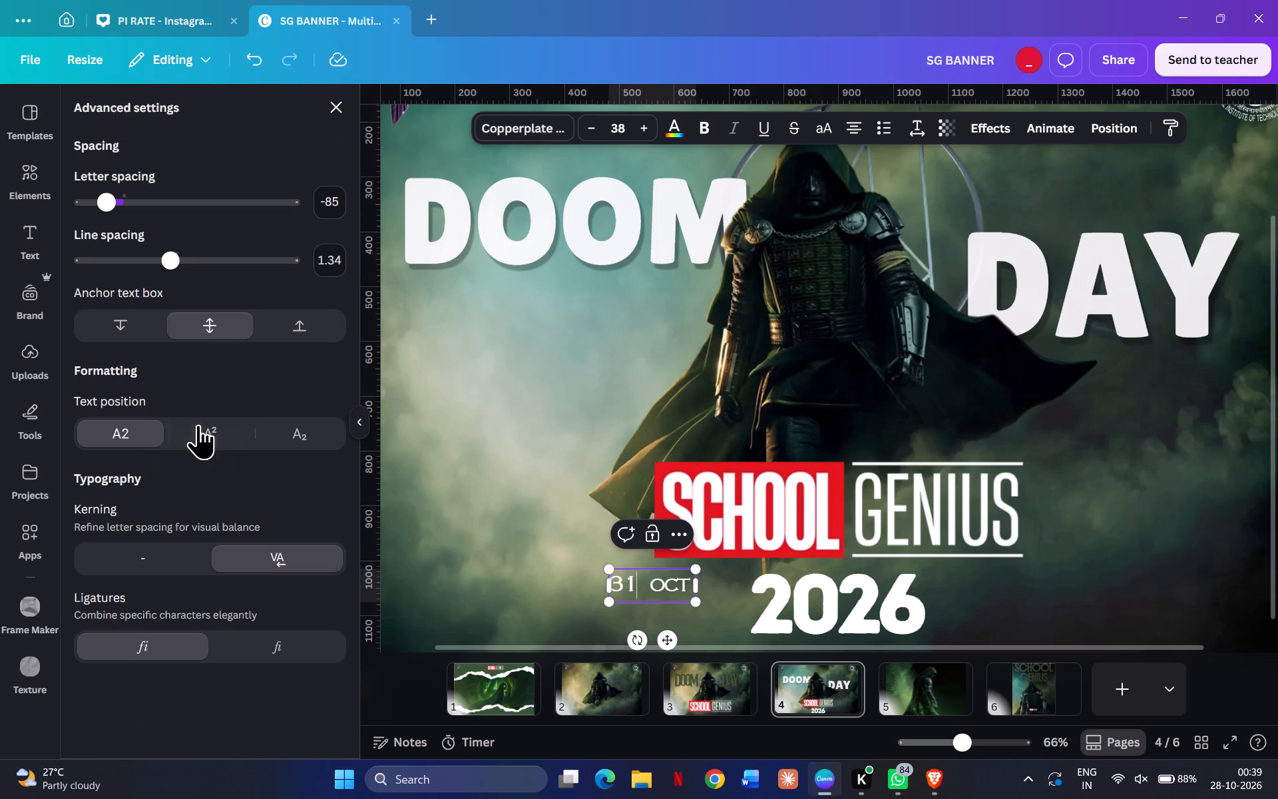
{"action": "left_click", "coordinate": [208, 423]}
{"action": "type", "text": "st"}
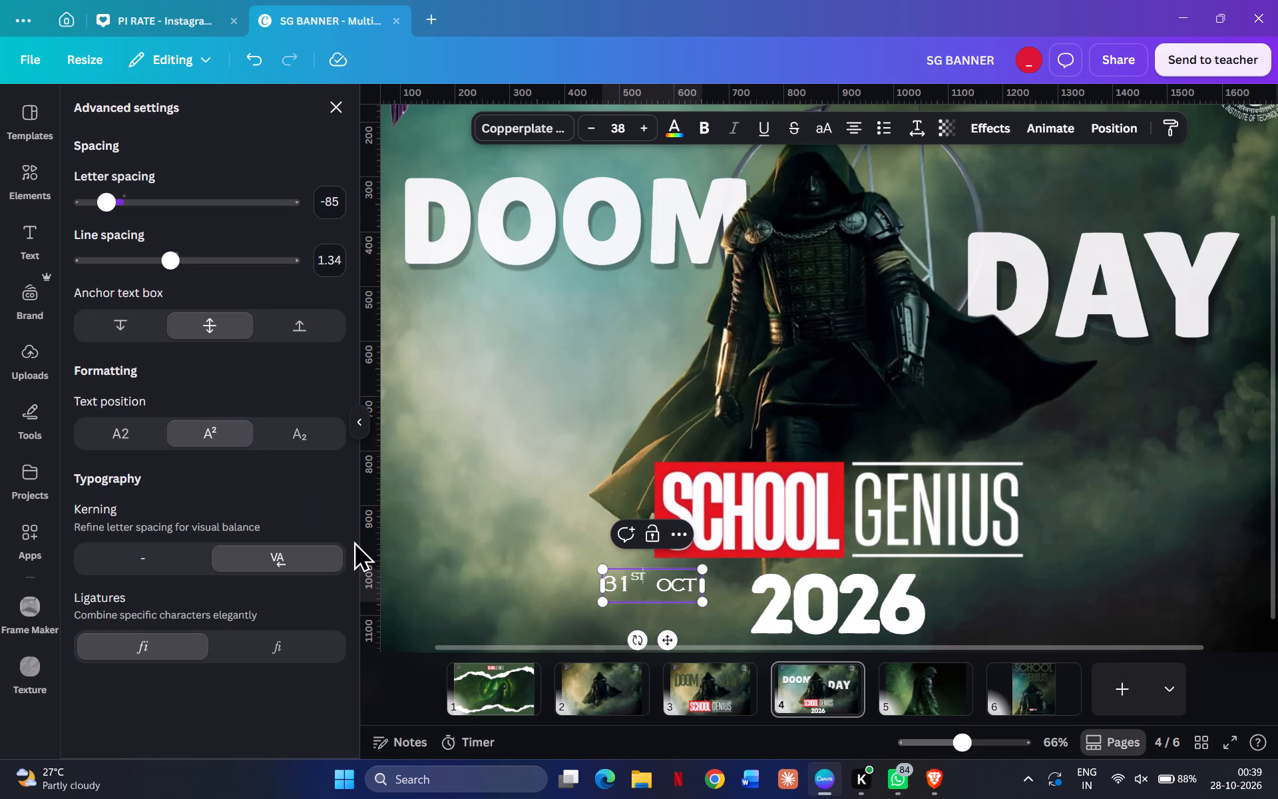
{"action": "key", "text": "BackSpace"}
{"action": "key", "text": "BackSpace"}
{"action": "type", "text": "ST"}
{"action": "key", "text": "BackSpace"}
{"action": "key", "text": "BackSpace"}
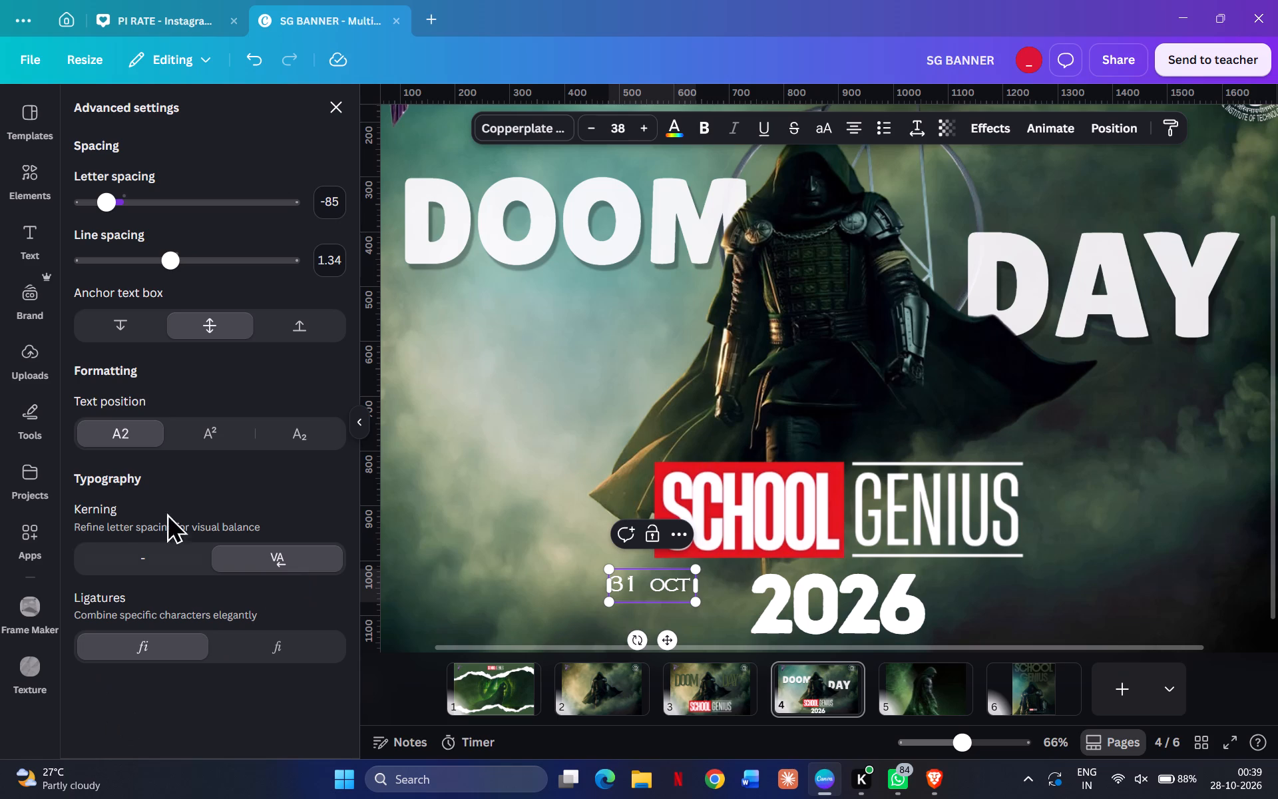
{"action": "left_click", "coordinate": [206, 433]}
{"action": "type", "text": "ST"}
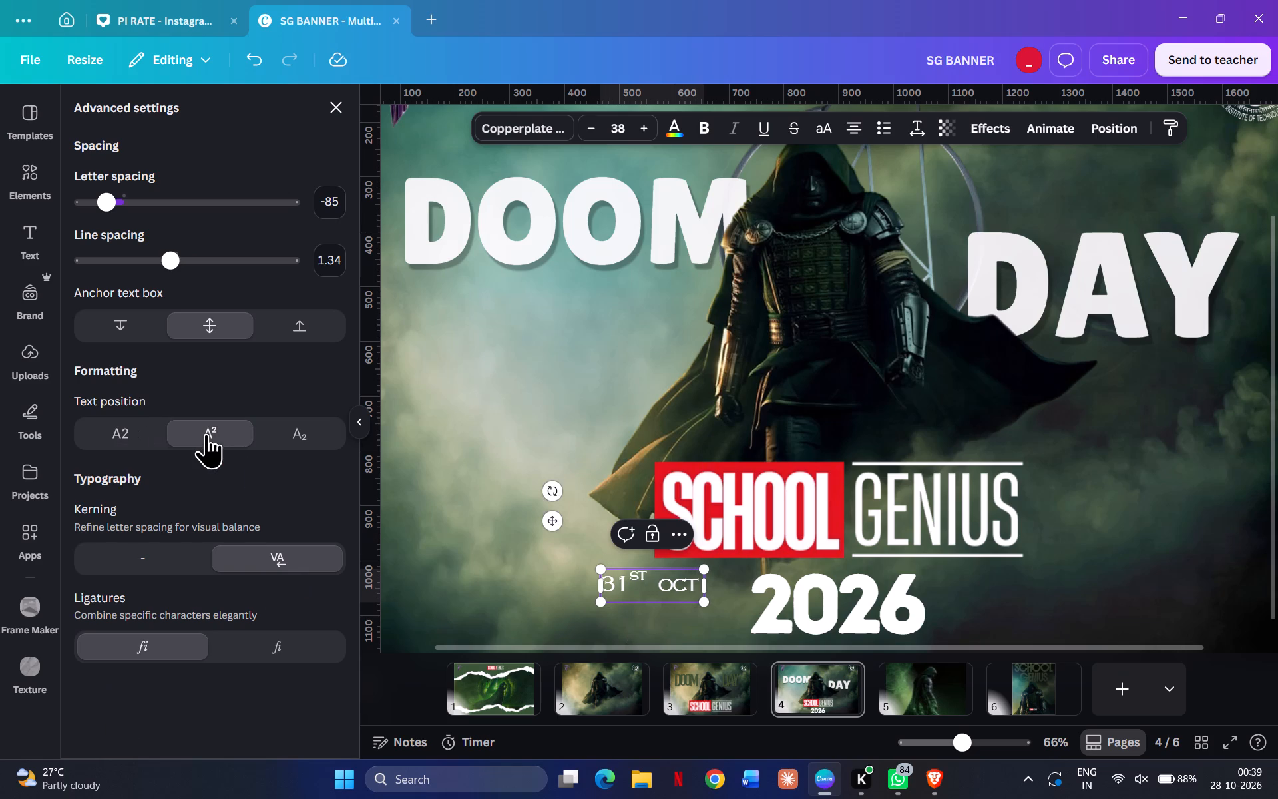
Close the advanced text settings and collapse the side panel to widen the canvas area.
{"action": "left_click", "coordinate": [692, 589]}
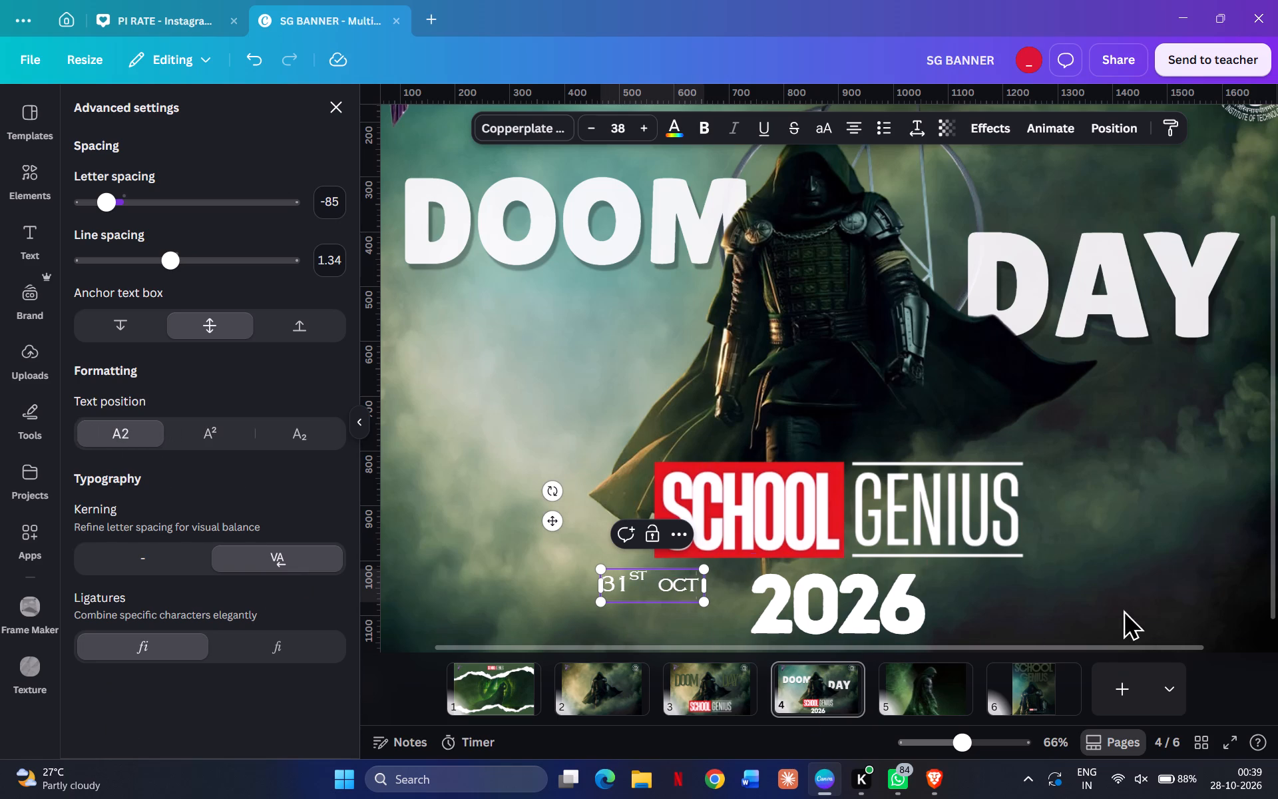
{"action": "left_click", "coordinate": [339, 104]}
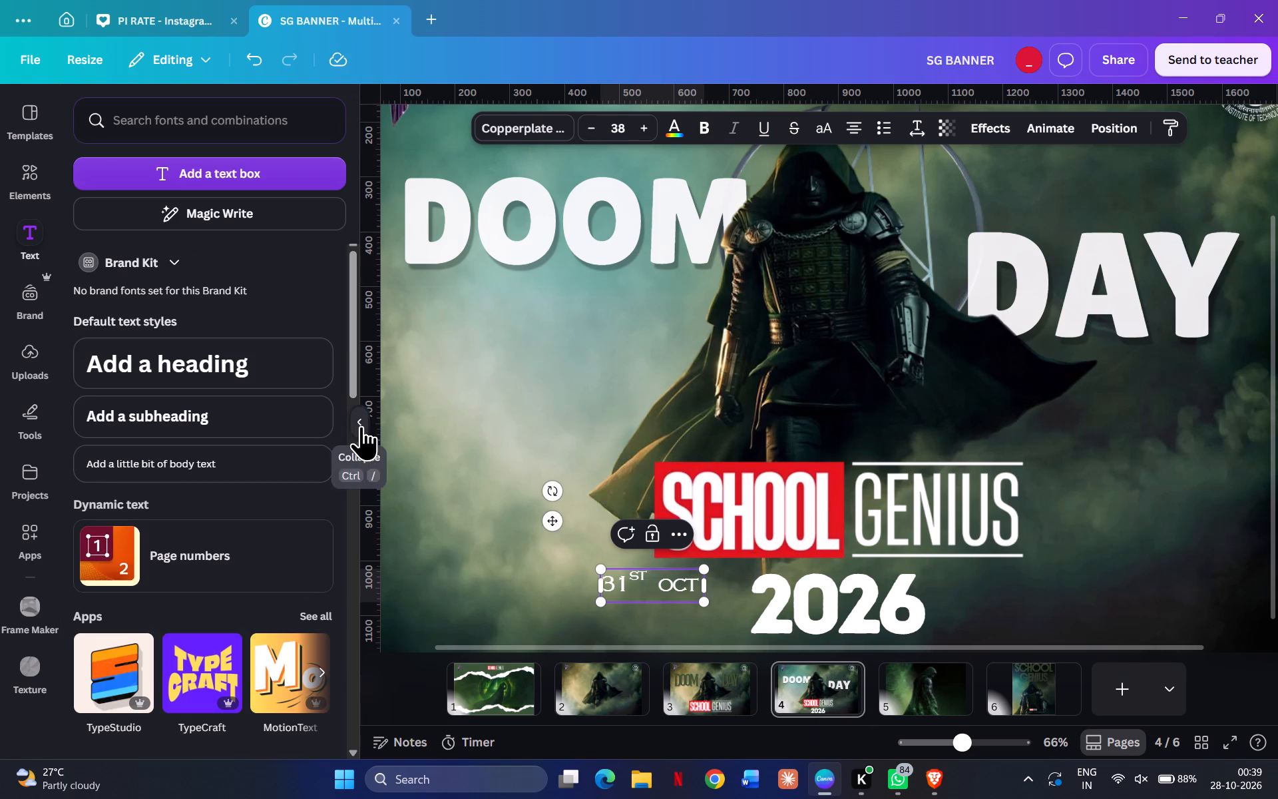
{"action": "left_click", "coordinate": [361, 425]}
{"action": "left_click", "coordinate": [1212, 498]}
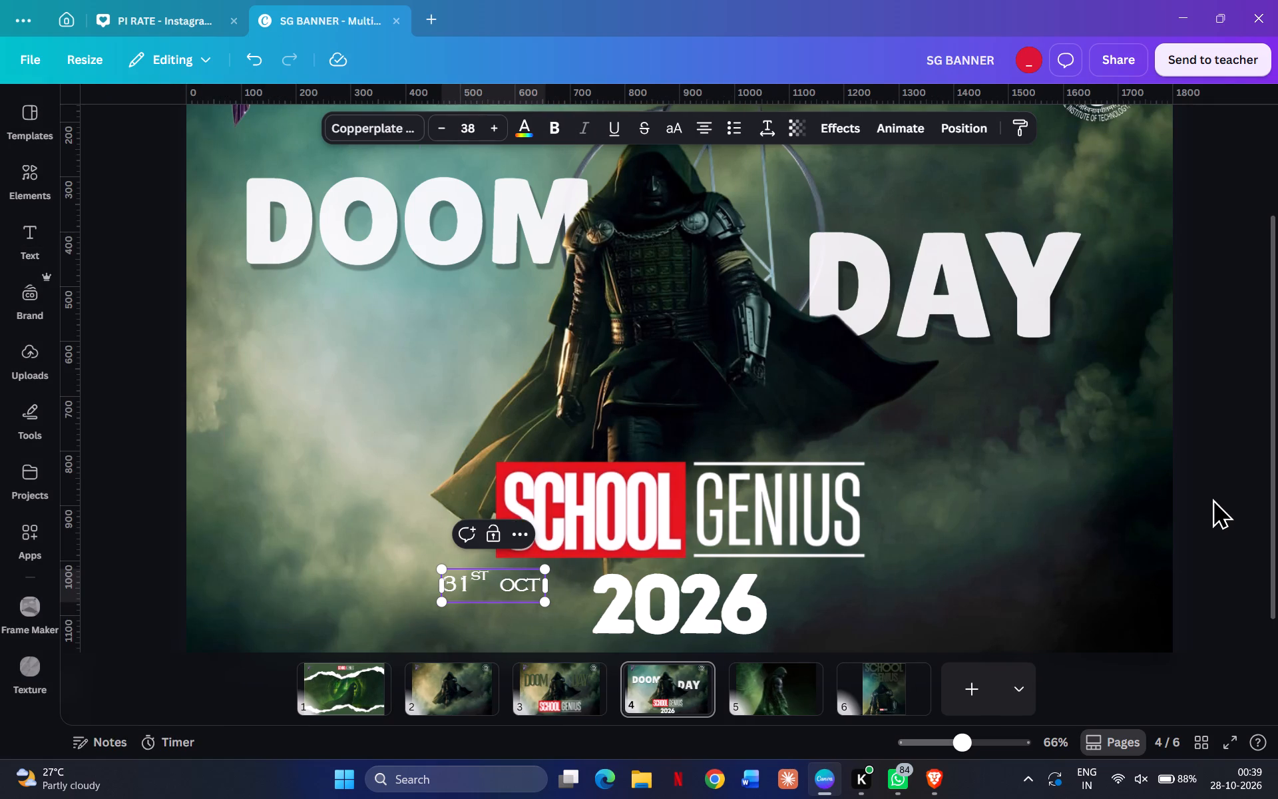
Delete the spaces between the superscript ST and OCT in the date text.
{"action": "left_click", "coordinate": [508, 575]}
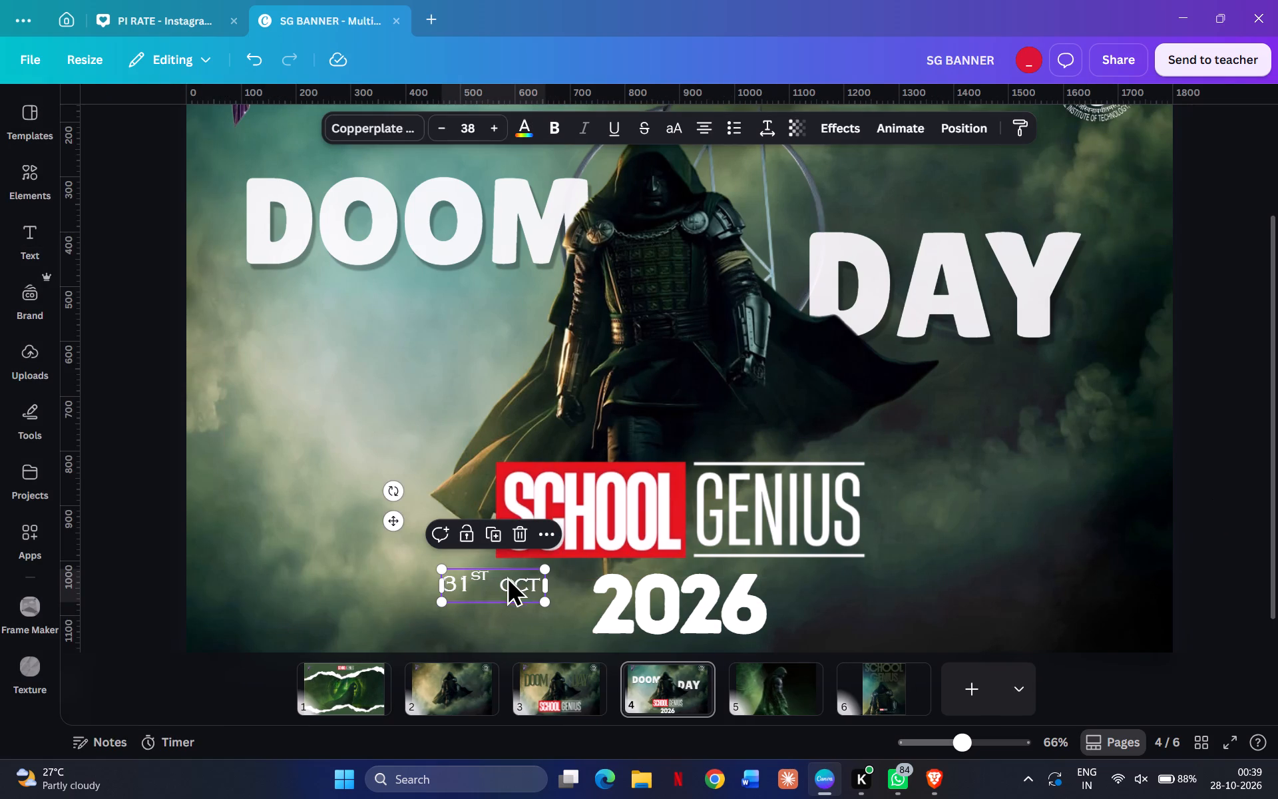
{"action": "left_click", "coordinate": [499, 580]}
{"action": "key", "text": "BackSpace"}
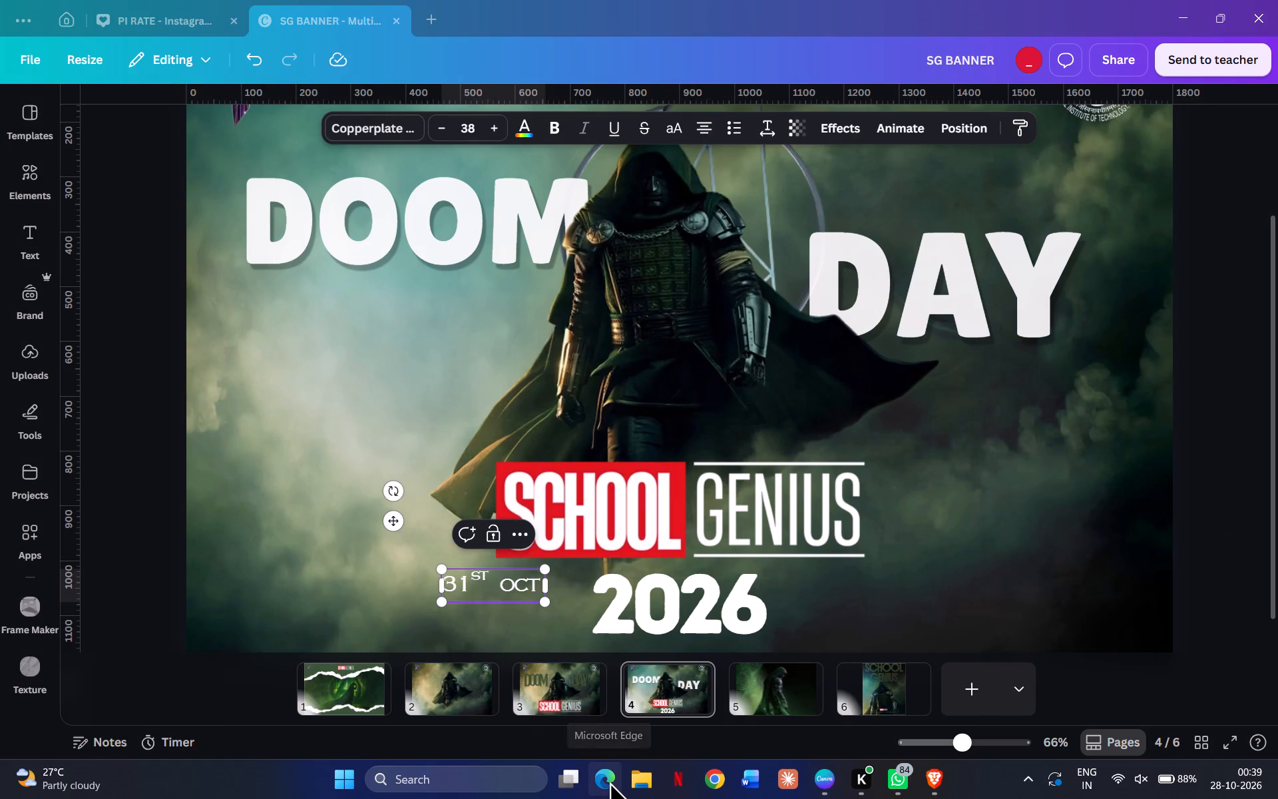
{"action": "key", "text": "BackSpace"}
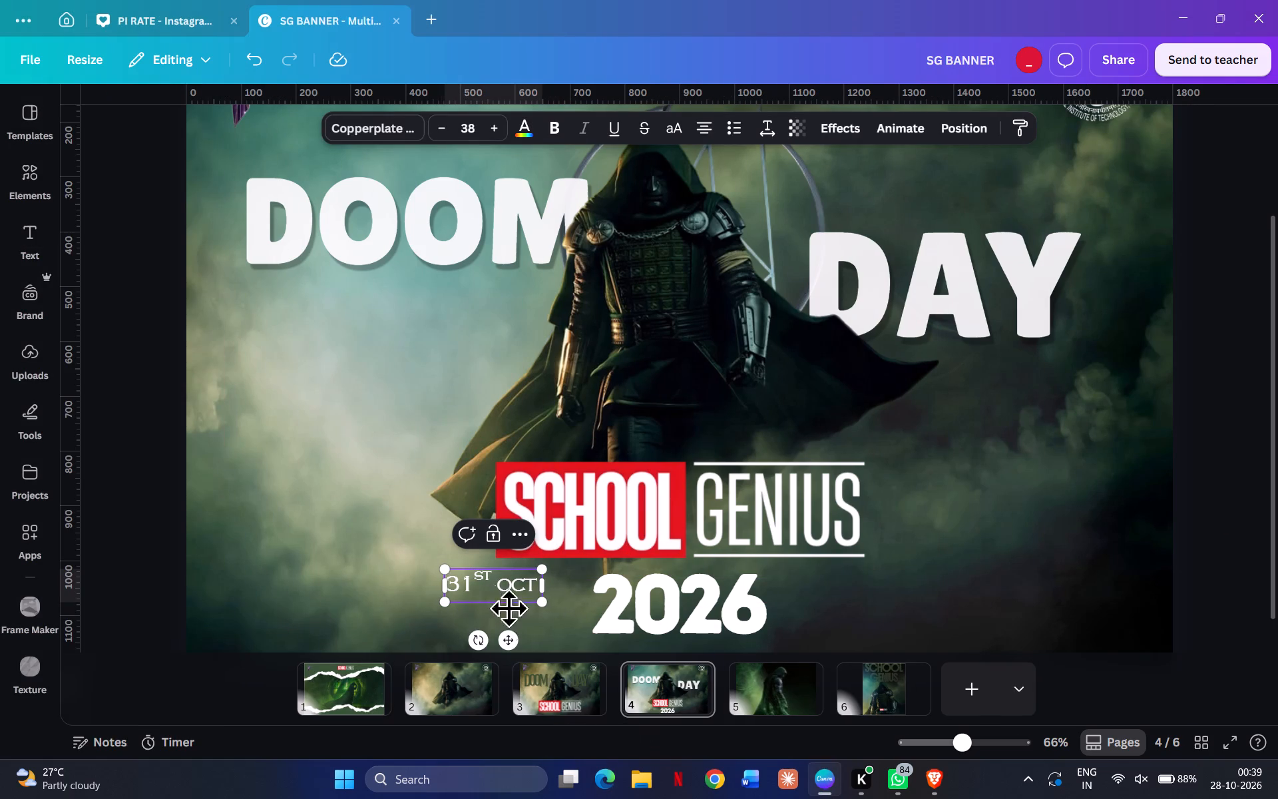
{"action": "key", "text": "BackSpace"}
{"action": "key", "text": "BackSpace"}
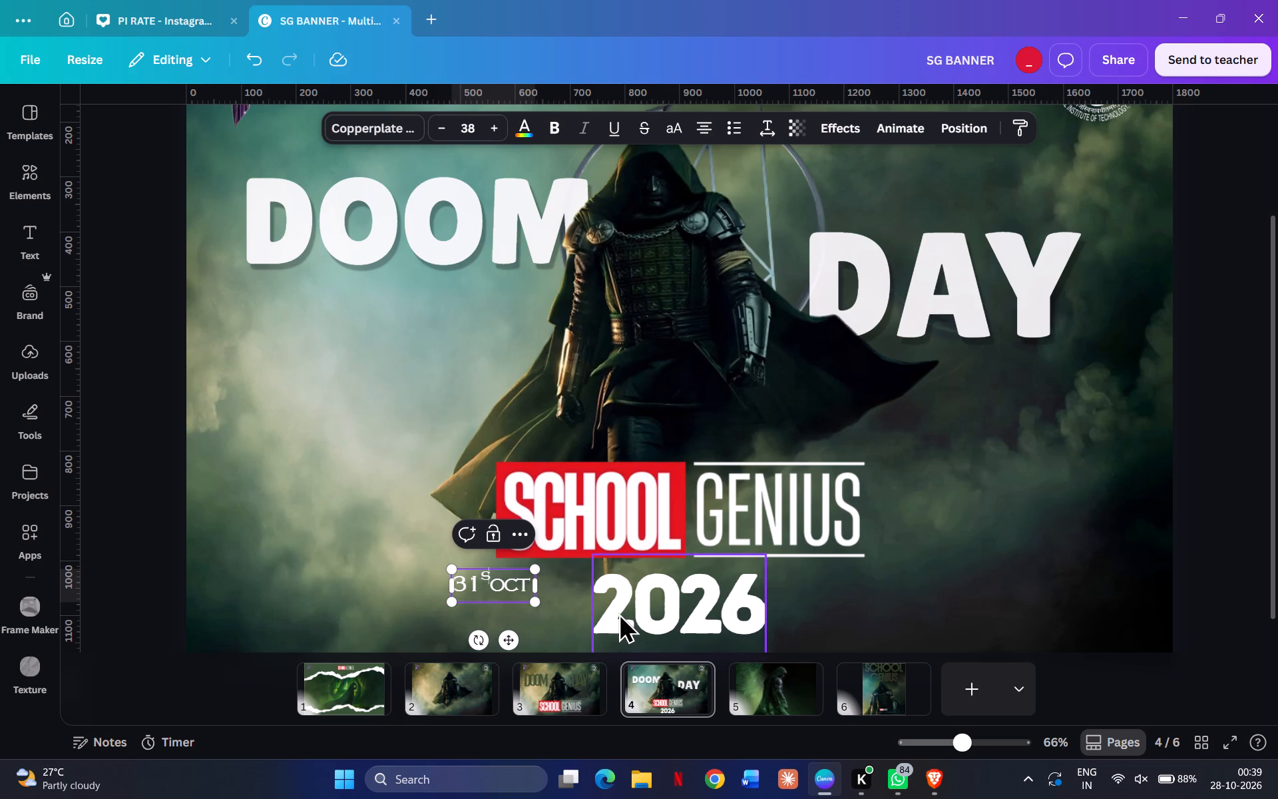
{"action": "key", "text": "Right"}
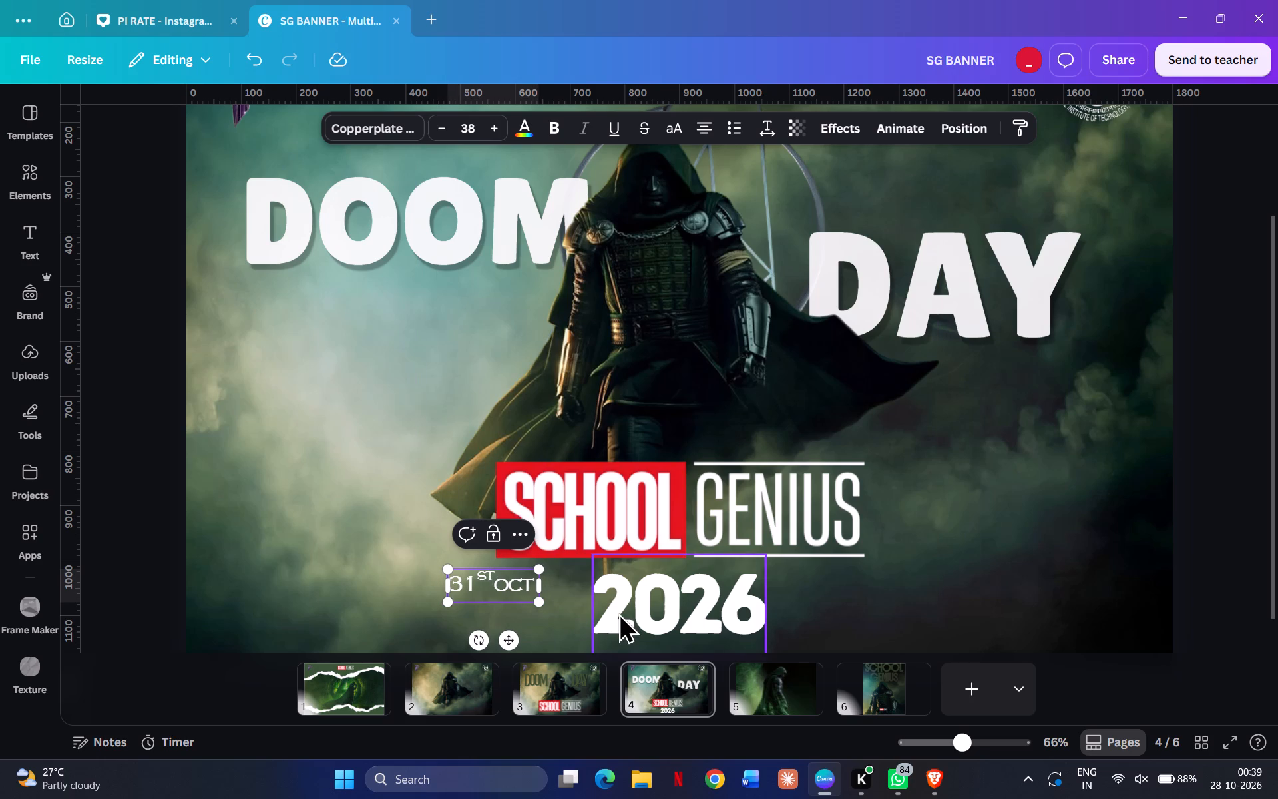
{"action": "key", "text": "Left"}
{"action": "key", "text": "Right"}
{"action": "key", "text": "Left"}
Insert a single space between the superscript ST and OCT and finish editing the date text.
{"action": "key", "text": "Left"}
{"action": "key", "text": "Down"}
{"action": "key", "text": "Down"}
{"action": "key", "text": "Left"}
{"action": "key", "text": "Left"}
{"action": "key", "text": "Left"}
{"action": "key", "text": "Left"}
{"action": "key", "text": "Down"}
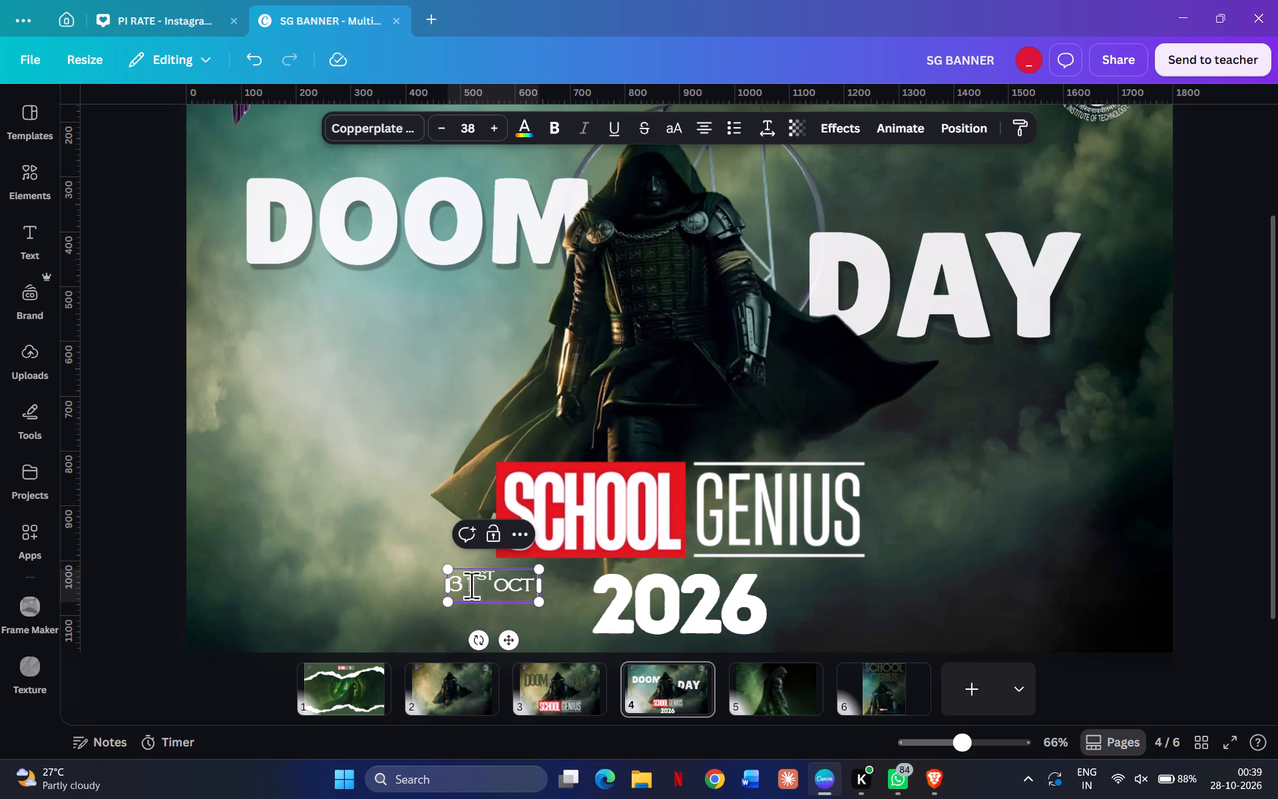
{"action": "double_click", "coordinate": [497, 586]}
{"action": "left_click", "coordinate": [497, 586]}
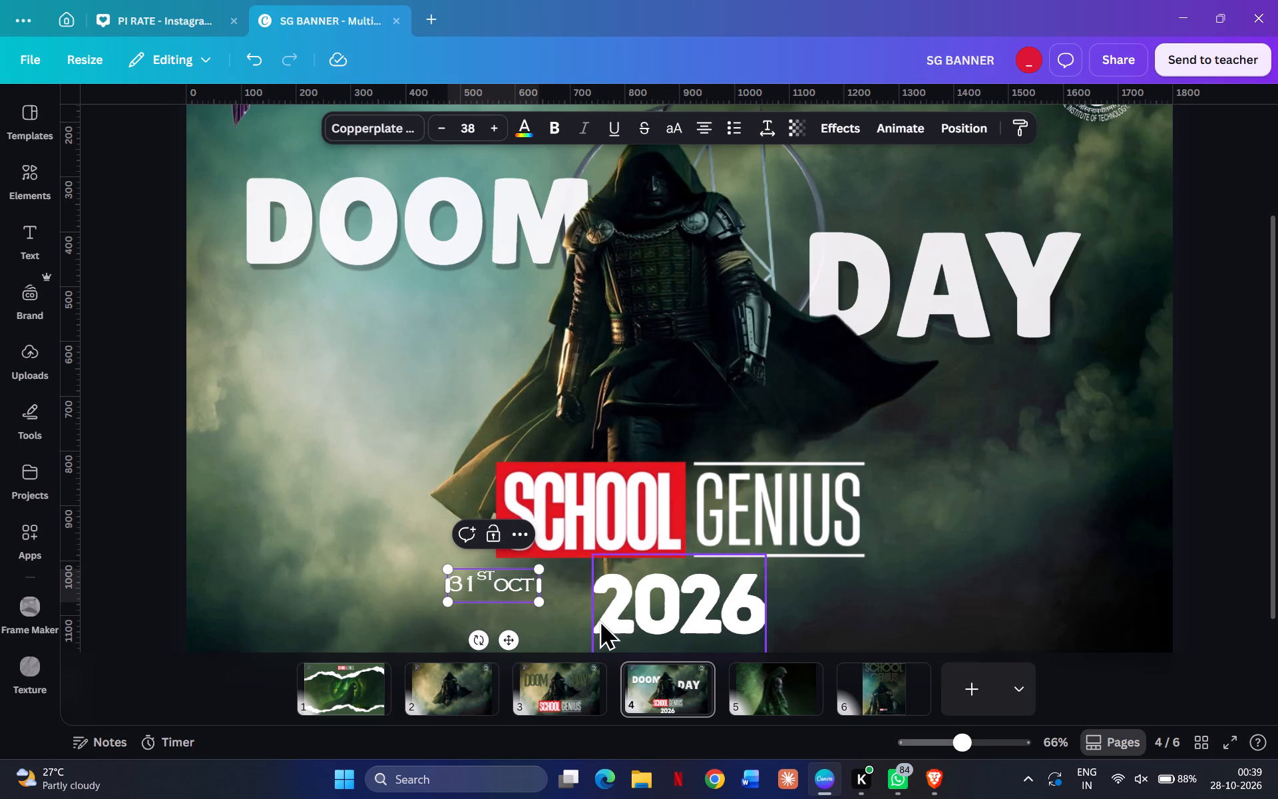
{"action": "key", "text": "space"}
{"action": "key", "text": "Right"}
{"action": "key", "text": "Right"}
{"action": "key", "text": "Right"}
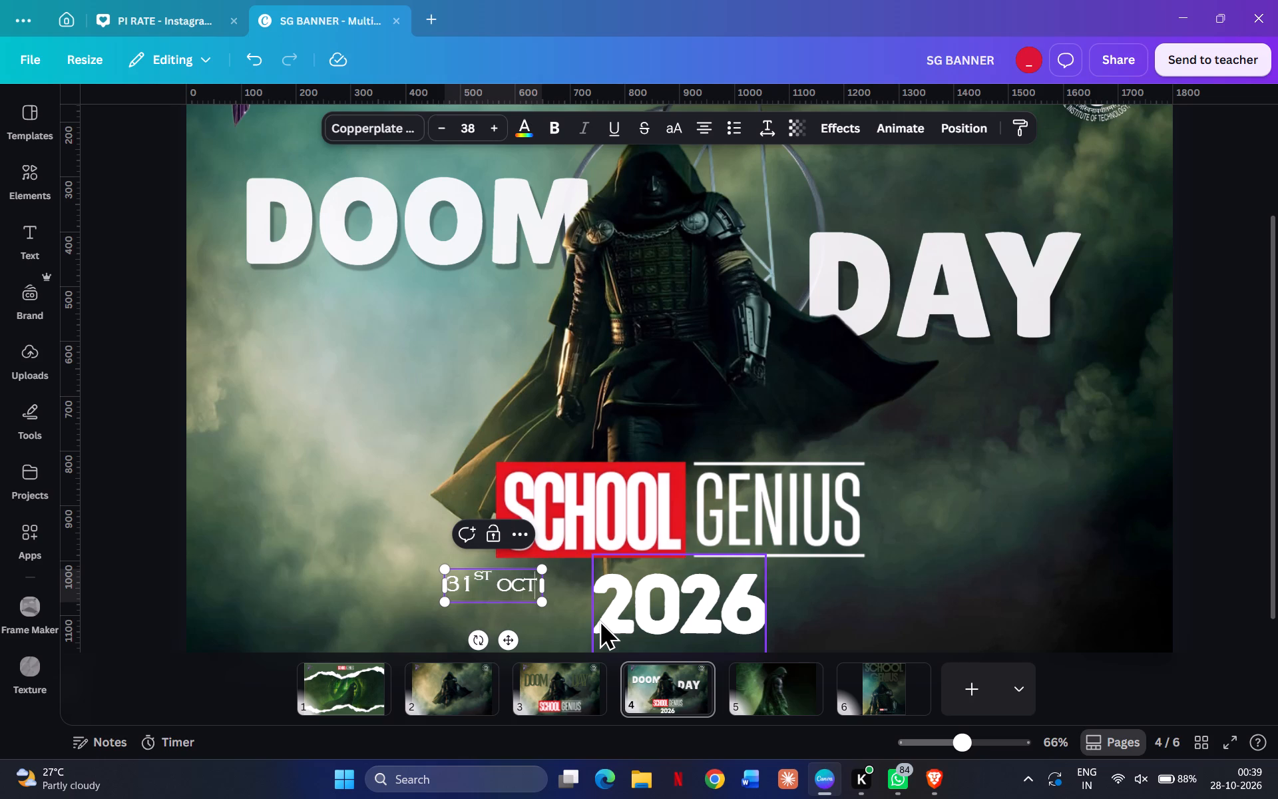
{"action": "left_click", "coordinate": [143, 570]}
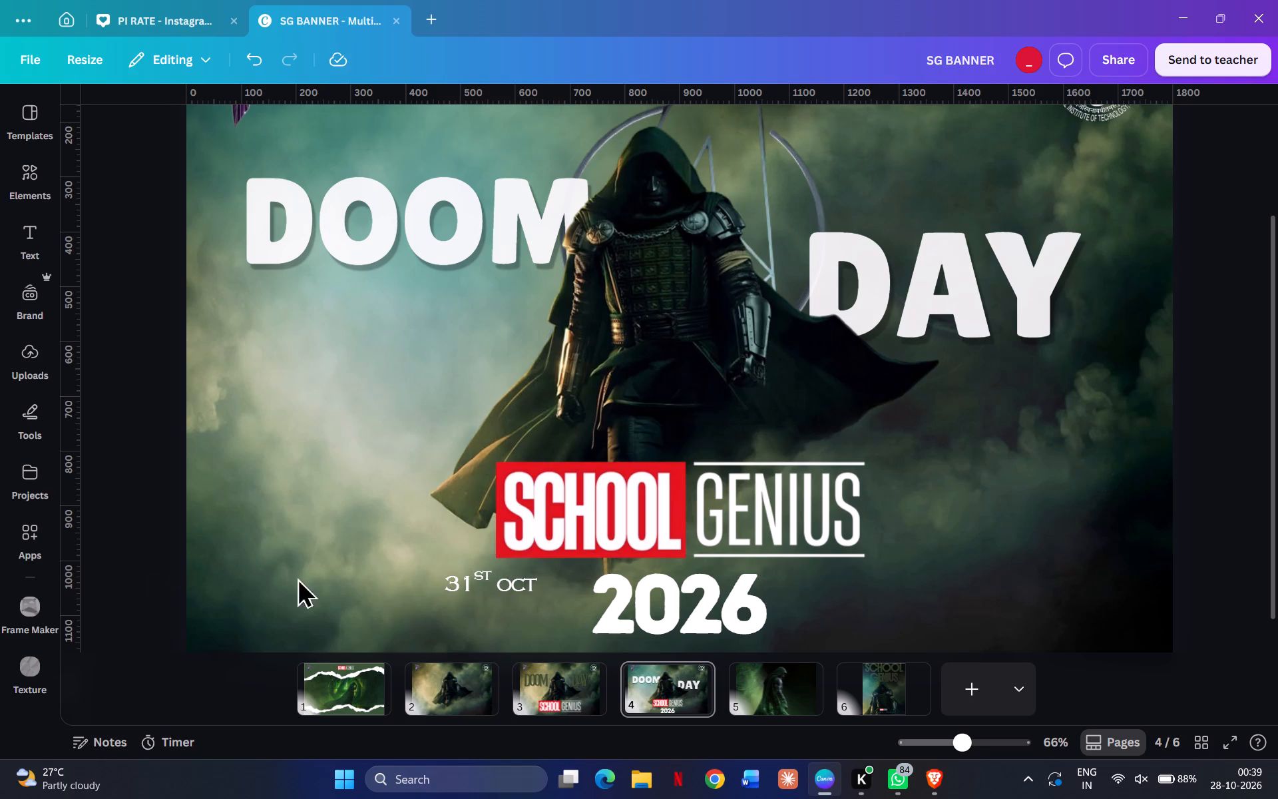
Move the date text directly beneath SCHOOL, against 2026 and aligned with the logo's left edge.
{"action": "left_click_drag", "start_coordinate": [521, 581], "coordinate": [557, 575]}
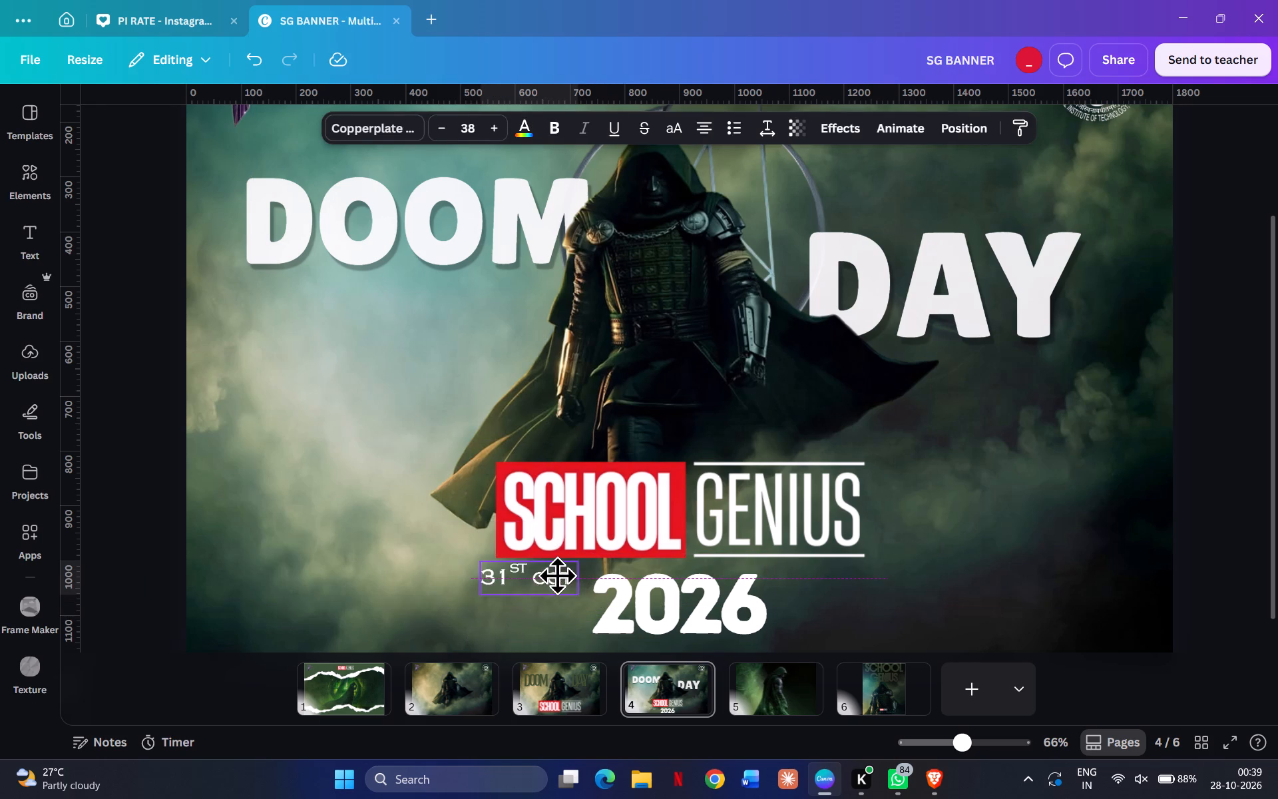
{"action": "left_click_drag", "start_coordinate": [557, 575], "coordinate": [570, 578]}
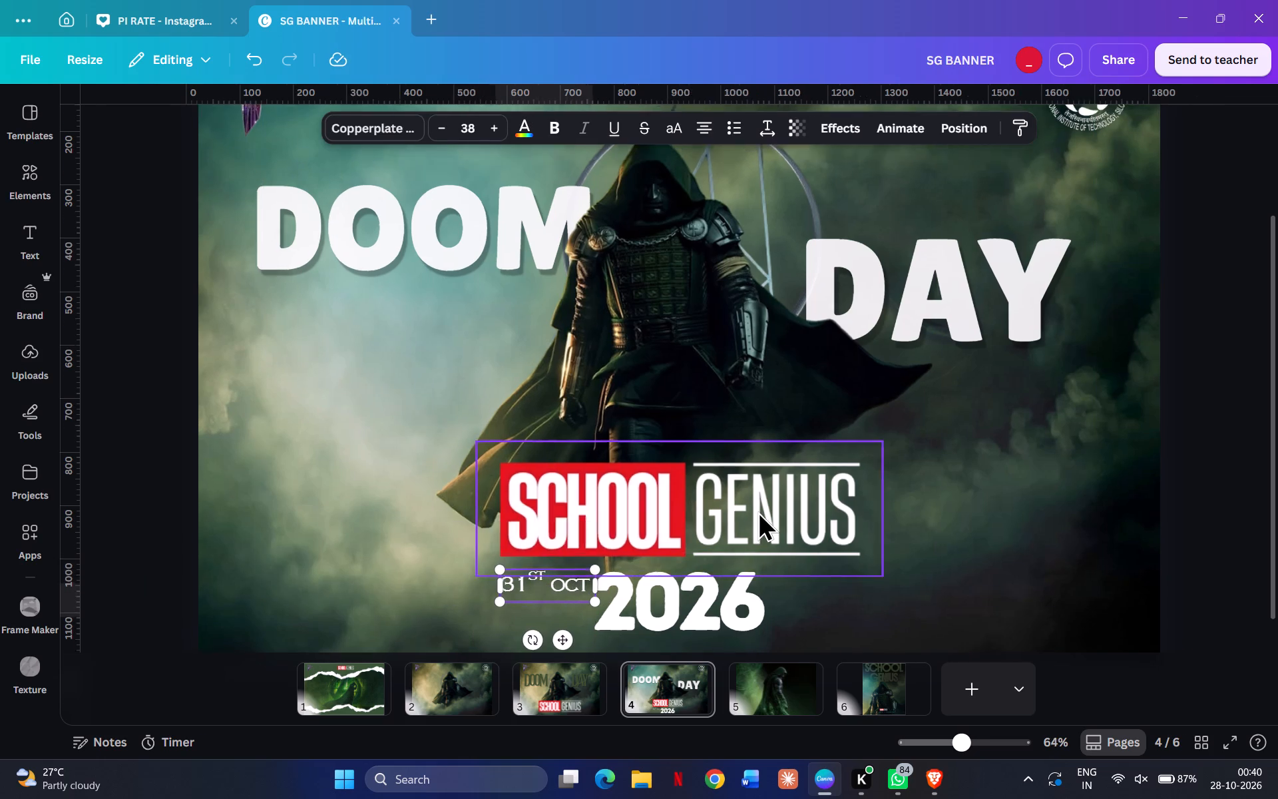
{"action": "left_click", "coordinate": [1070, 588]}
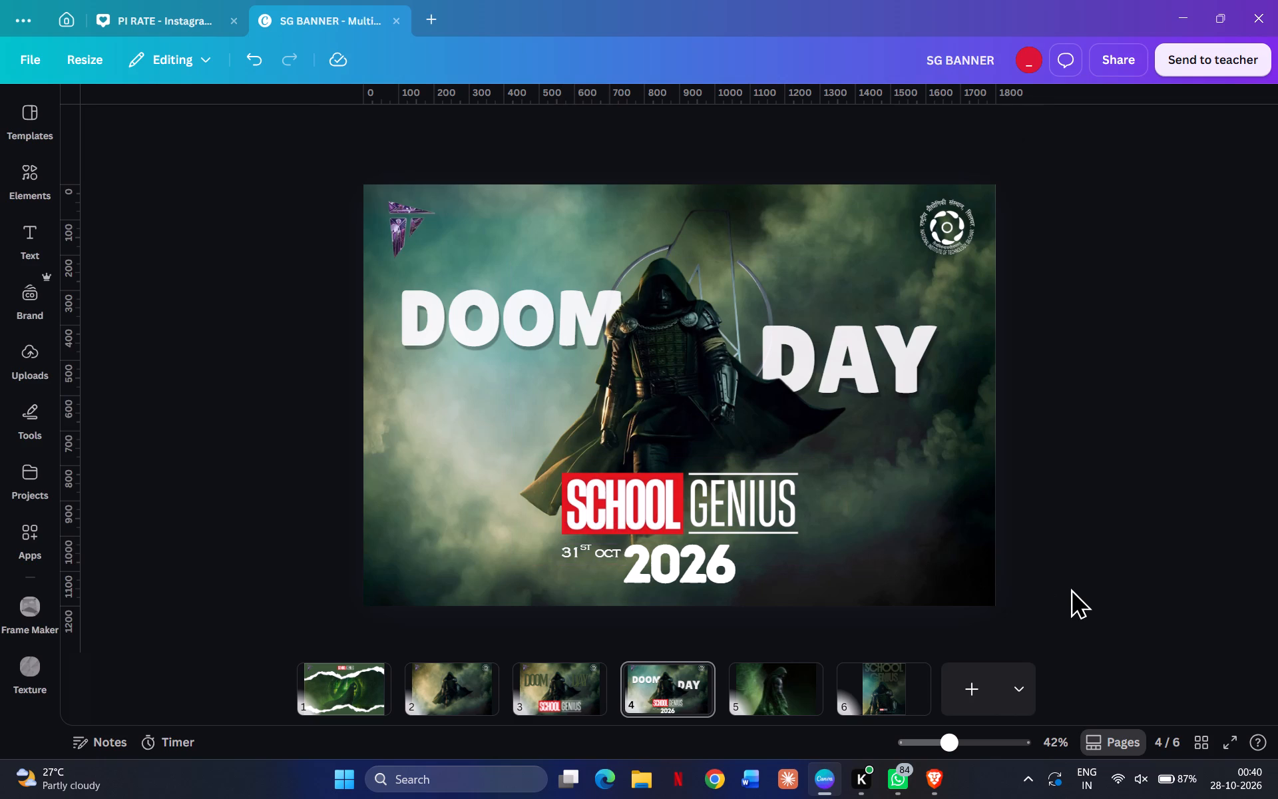
Duplicate the date text and place the copy just right of 2026, level with the original and aligned to GENIUS's right edge.
{"action": "left_click", "coordinate": [596, 543]}
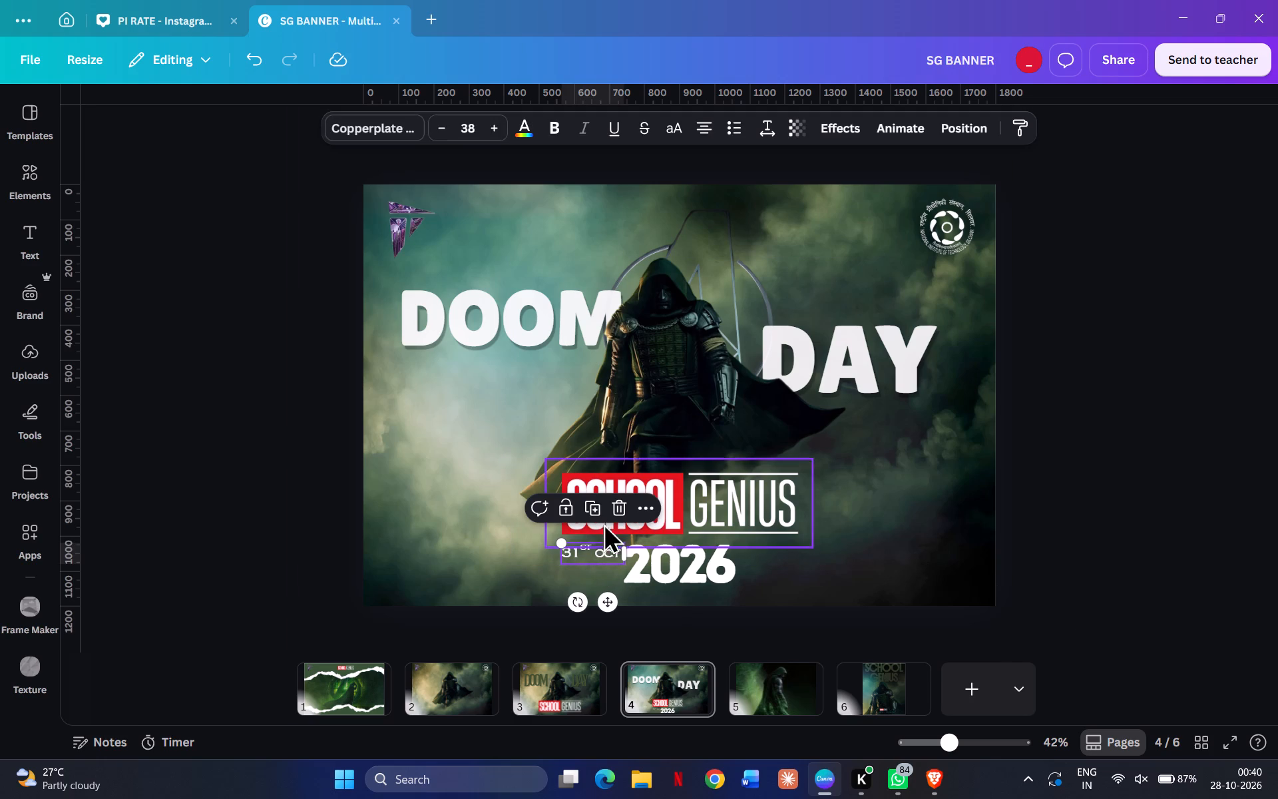
{"action": "left_click", "coordinate": [598, 511]}
{"action": "left_click_drag", "start_coordinate": [608, 550], "coordinate": [767, 545]}
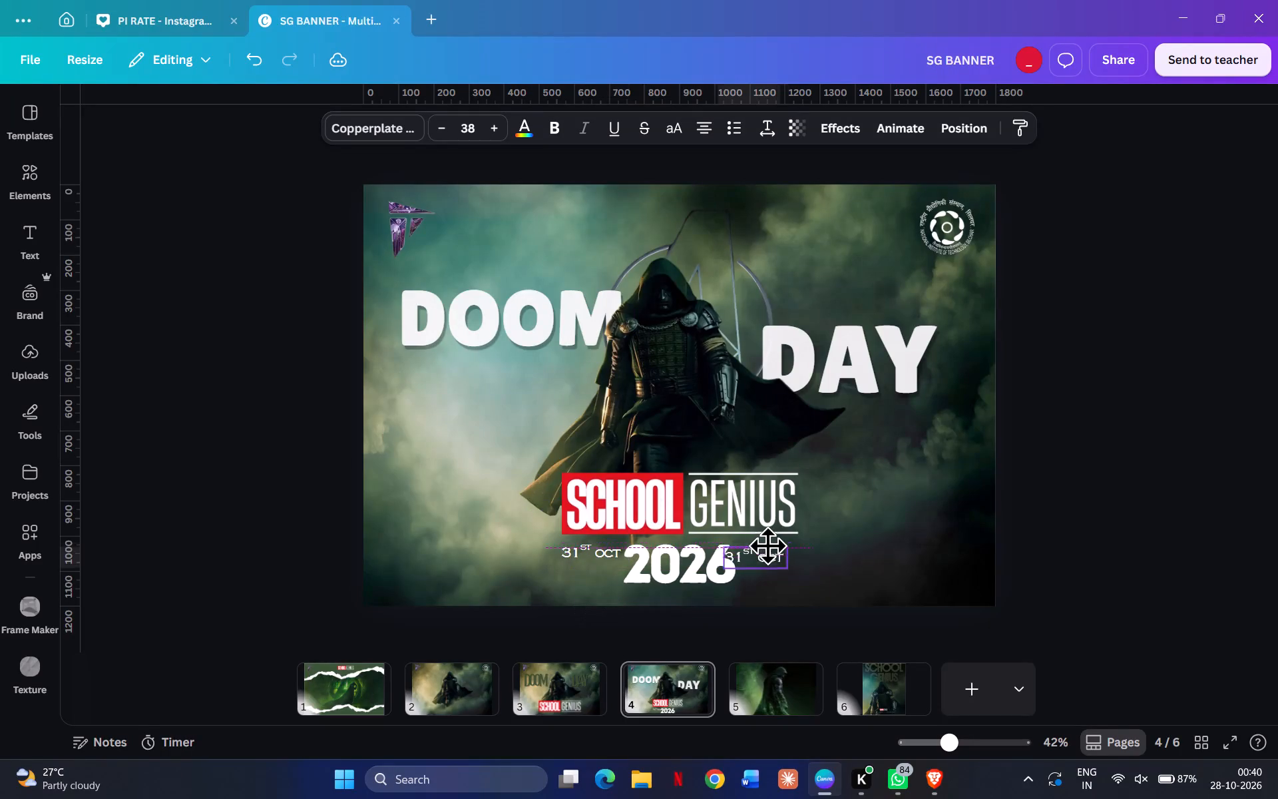
{"action": "left_click_drag", "start_coordinate": [767, 545], "coordinate": [779, 541]}
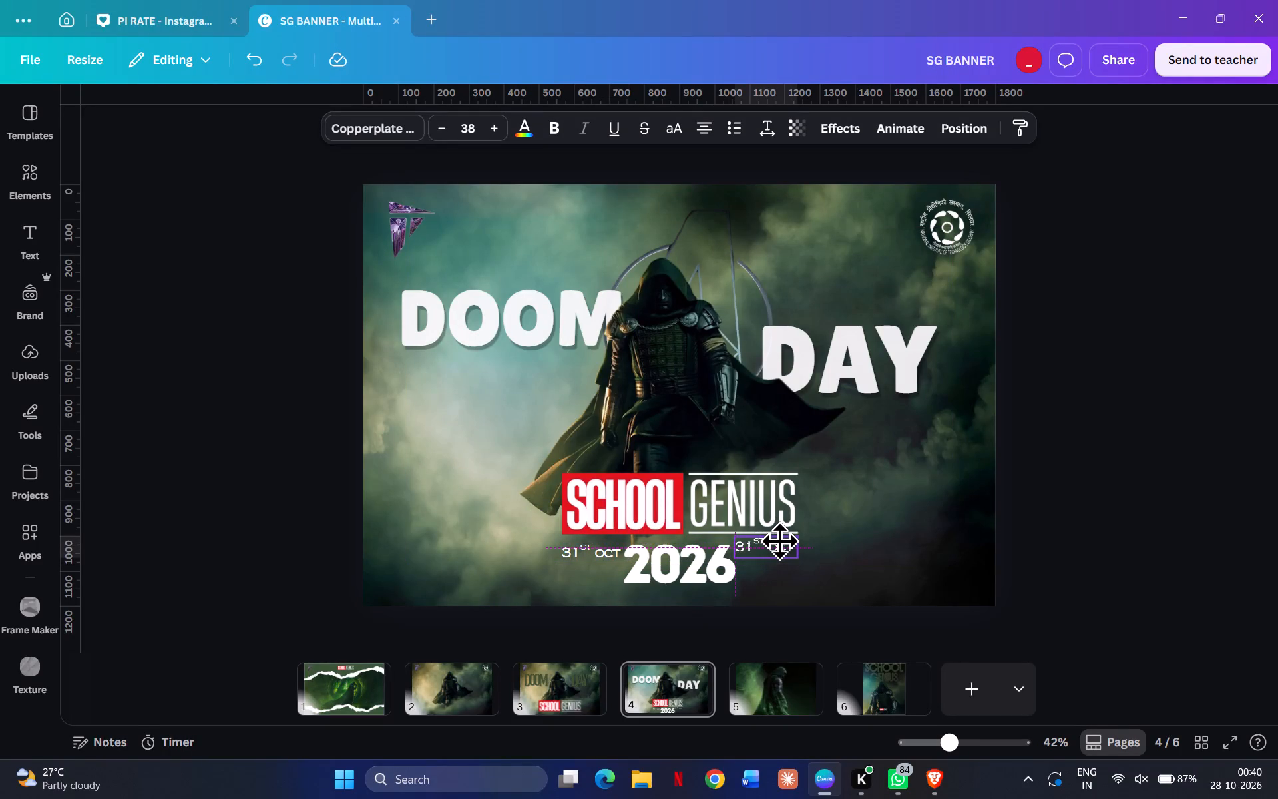
{"action": "left_click_drag", "start_coordinate": [779, 541], "coordinate": [779, 542]}
Replace OCT with Nov in the duplicated date text beside 2026, keeping the superscript ST.
{"action": "left_click", "coordinate": [765, 549]}
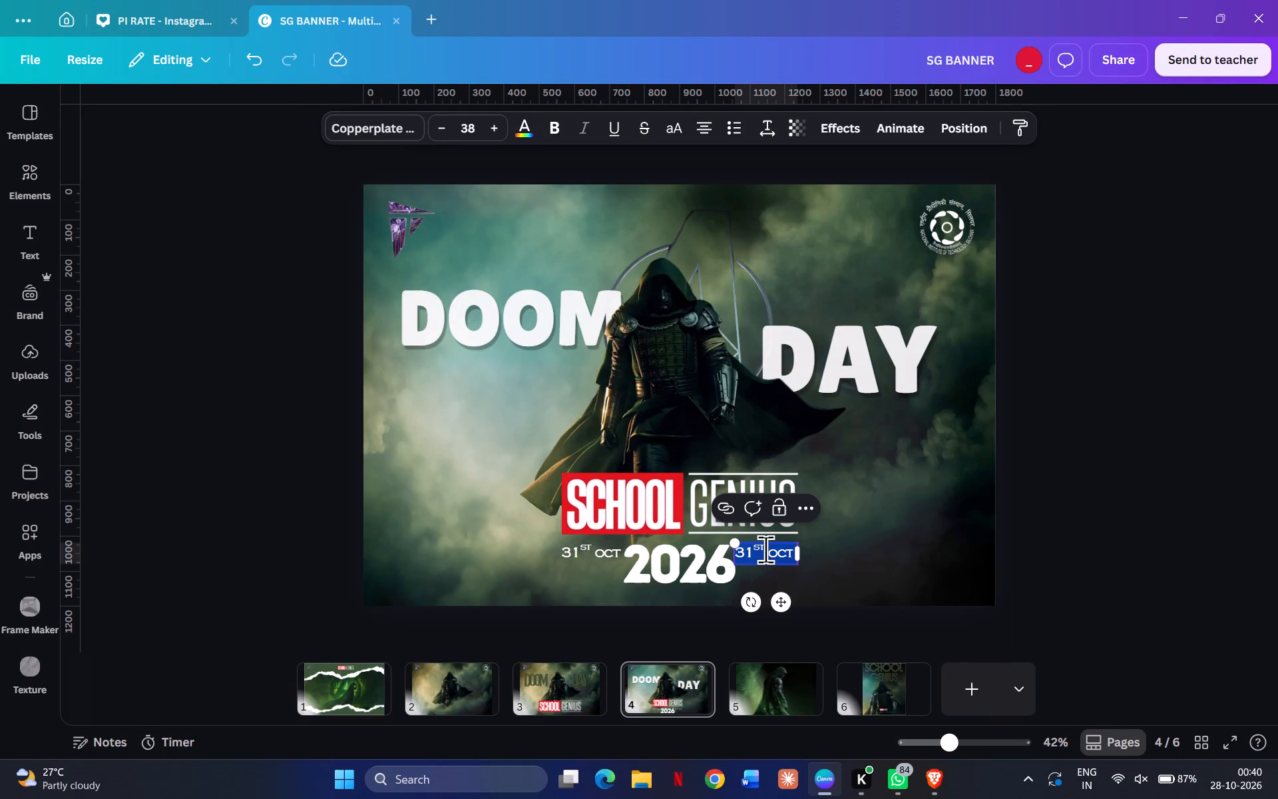
{"action": "key", "text": "Right"}
{"action": "key", "text": "BackSpace"}
{"action": "key", "text": "BackSpace"}
{"action": "key", "text": "BackSpace"}
{"action": "key", "text": "BackSpace"}
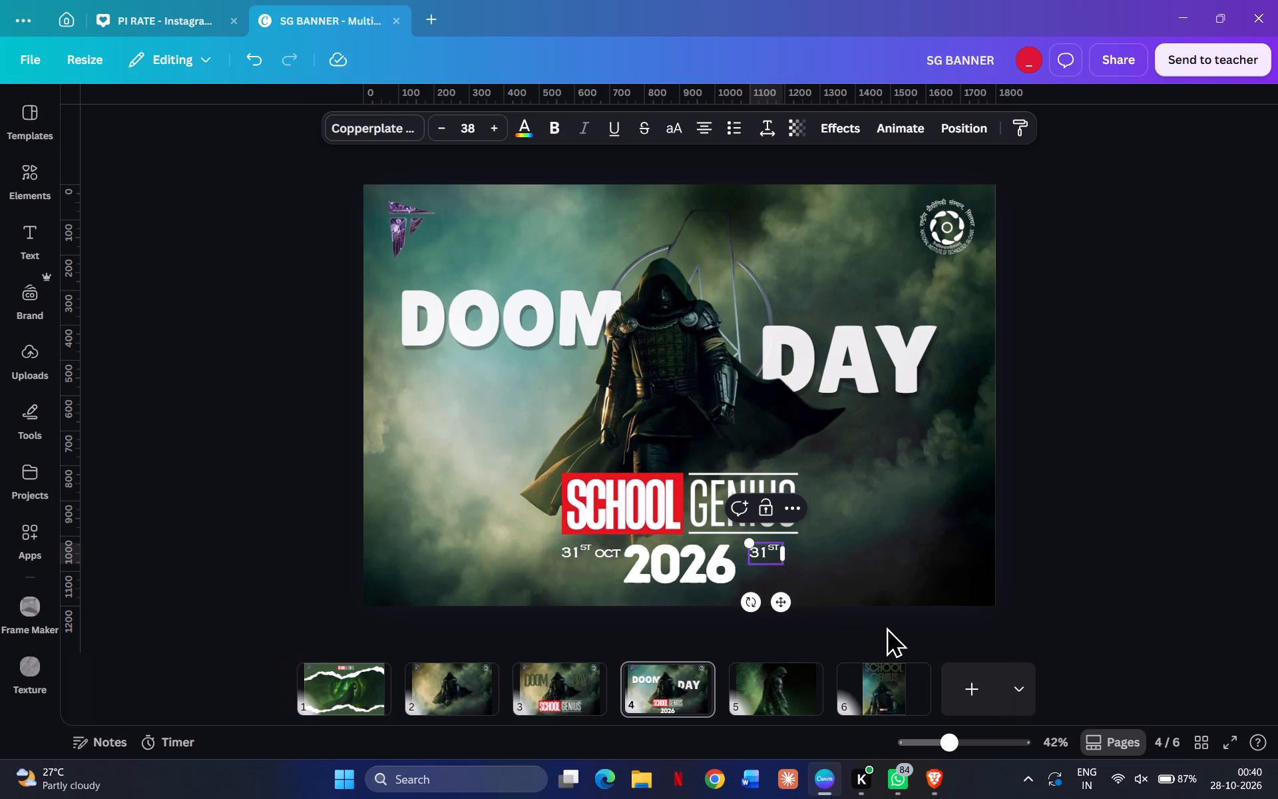
{"action": "key", "text": "o"}
{"action": "key", "text": "v"}
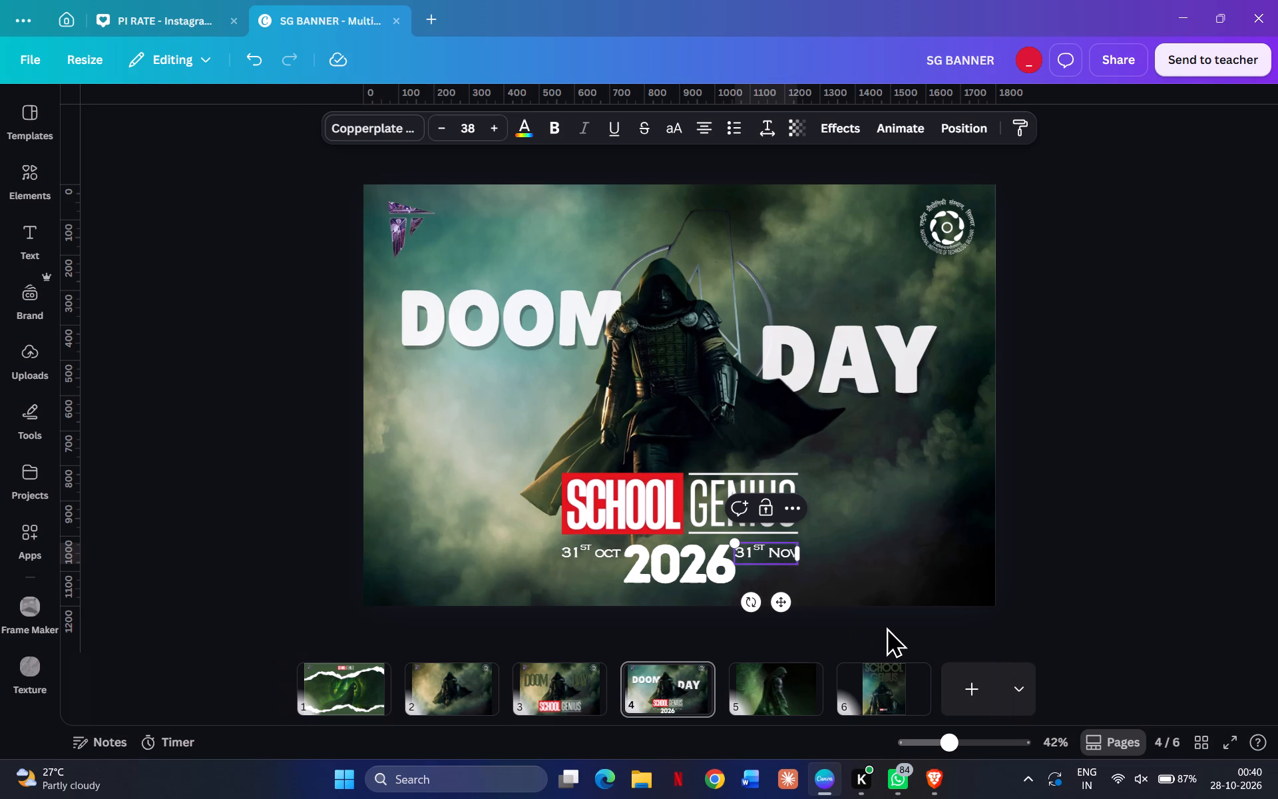
Delete the 3 from the Nov date text so it reads 1ST Nov, and finish editing.
{"action": "key", "text": "Left"}
{"action": "key", "text": "Left"}
{"action": "key", "text": "Left"}
{"action": "key", "text": "Left"}
{"action": "key", "text": "Left"}
{"action": "key", "text": "Left"}
{"action": "key", "text": "Left"}
{"action": "key", "text": "BackSpace"}
{"action": "key", "text": "Left"}
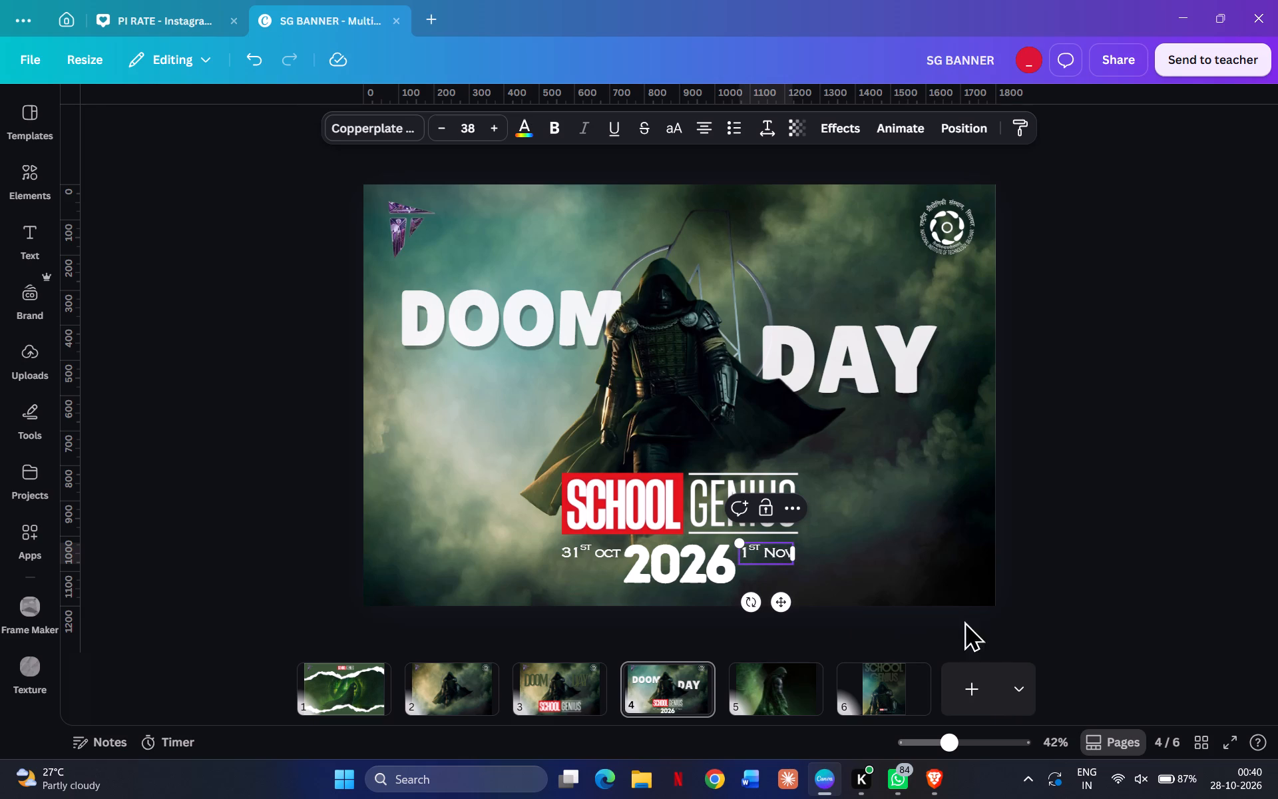
{"action": "left_click", "coordinate": [1045, 636]}
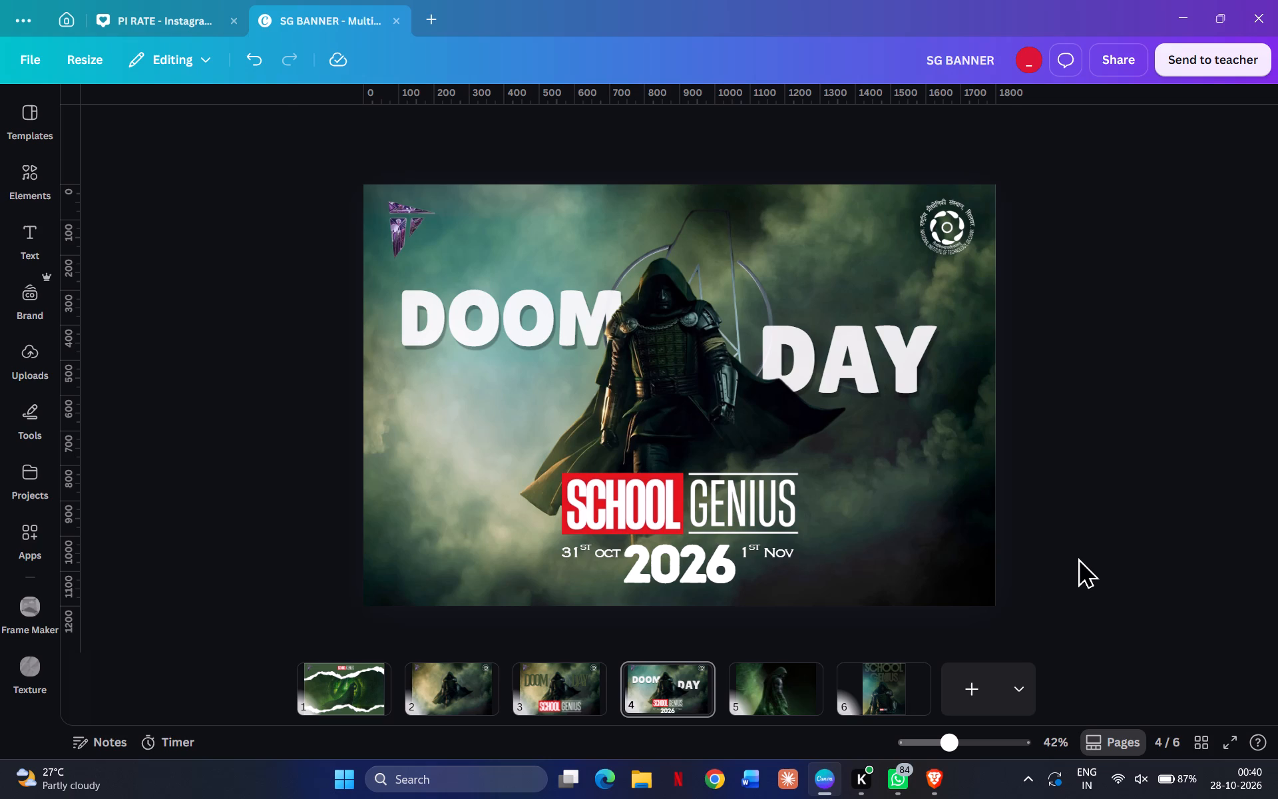
Move the two date texts outward from 2026, leaving similar gaps and keeping them level with each other.
{"action": "left_click_drag", "start_coordinate": [600, 551], "coordinate": [572, 546]}
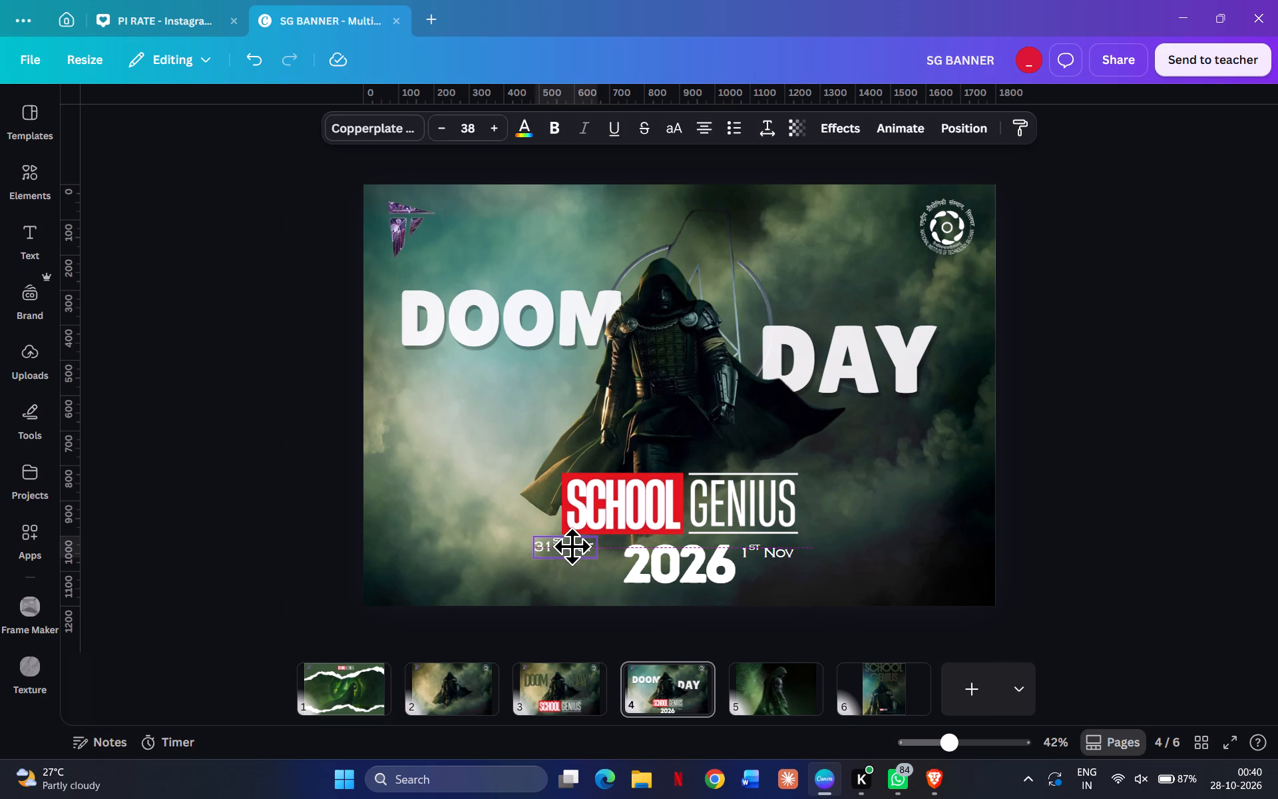
{"action": "left_click_drag", "start_coordinate": [572, 546], "coordinate": [572, 550]}
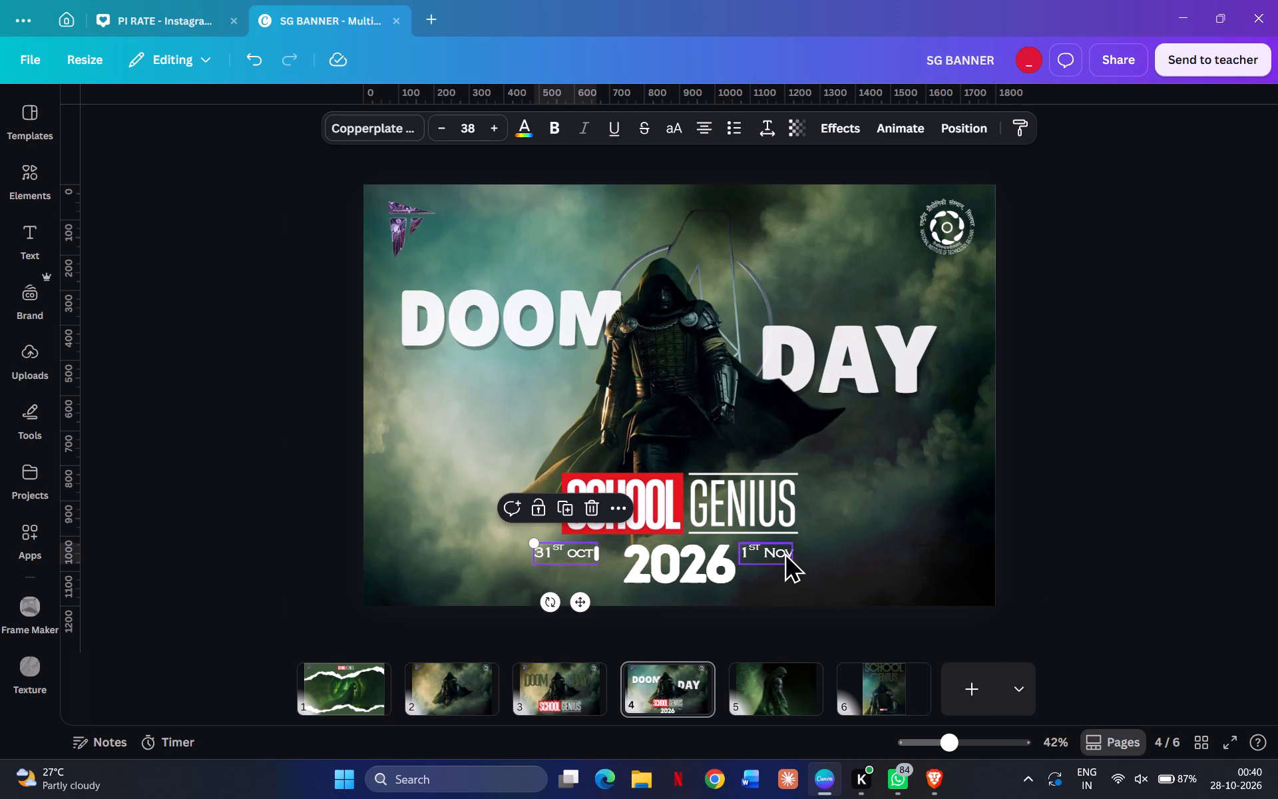
{"action": "left_click_drag", "start_coordinate": [784, 552], "coordinate": [803, 553]}
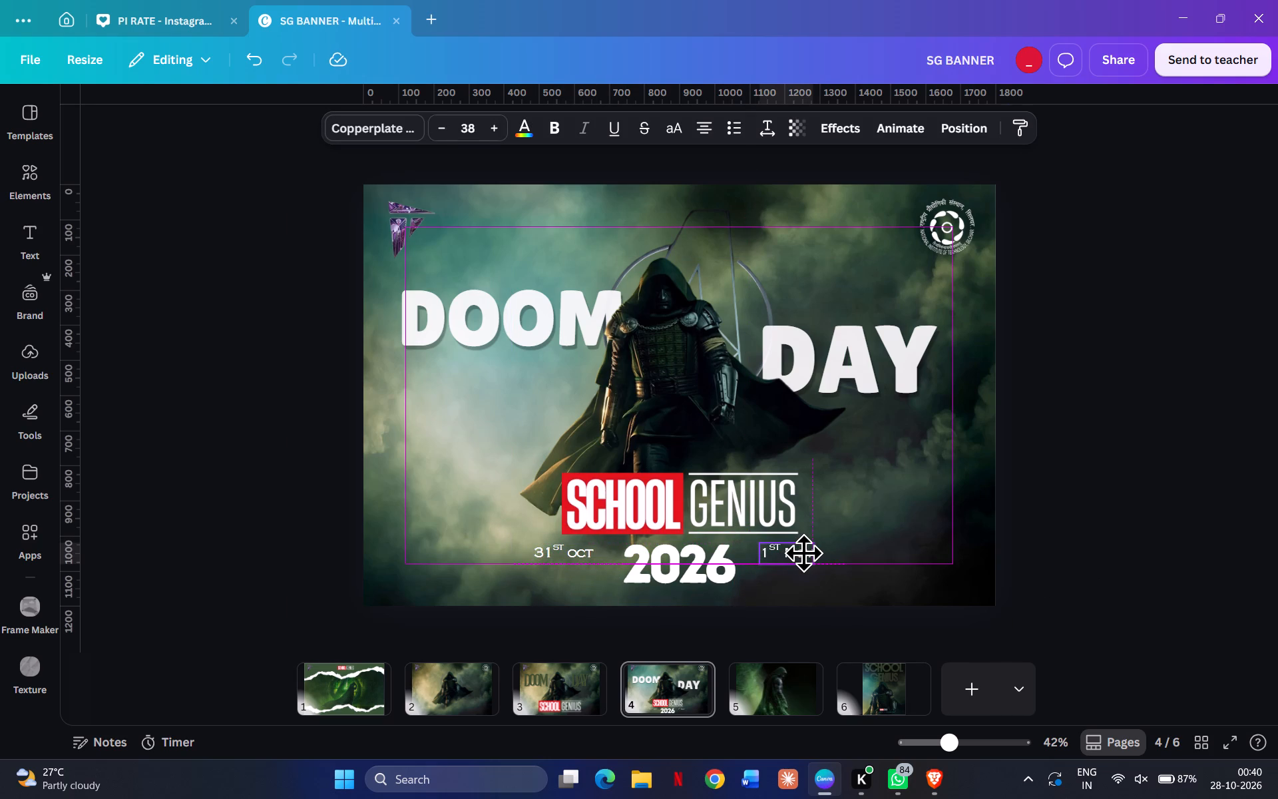
{"action": "left_click_drag", "start_coordinate": [803, 553], "coordinate": [806, 553]}
{"action": "left_click", "coordinate": [1097, 535]}
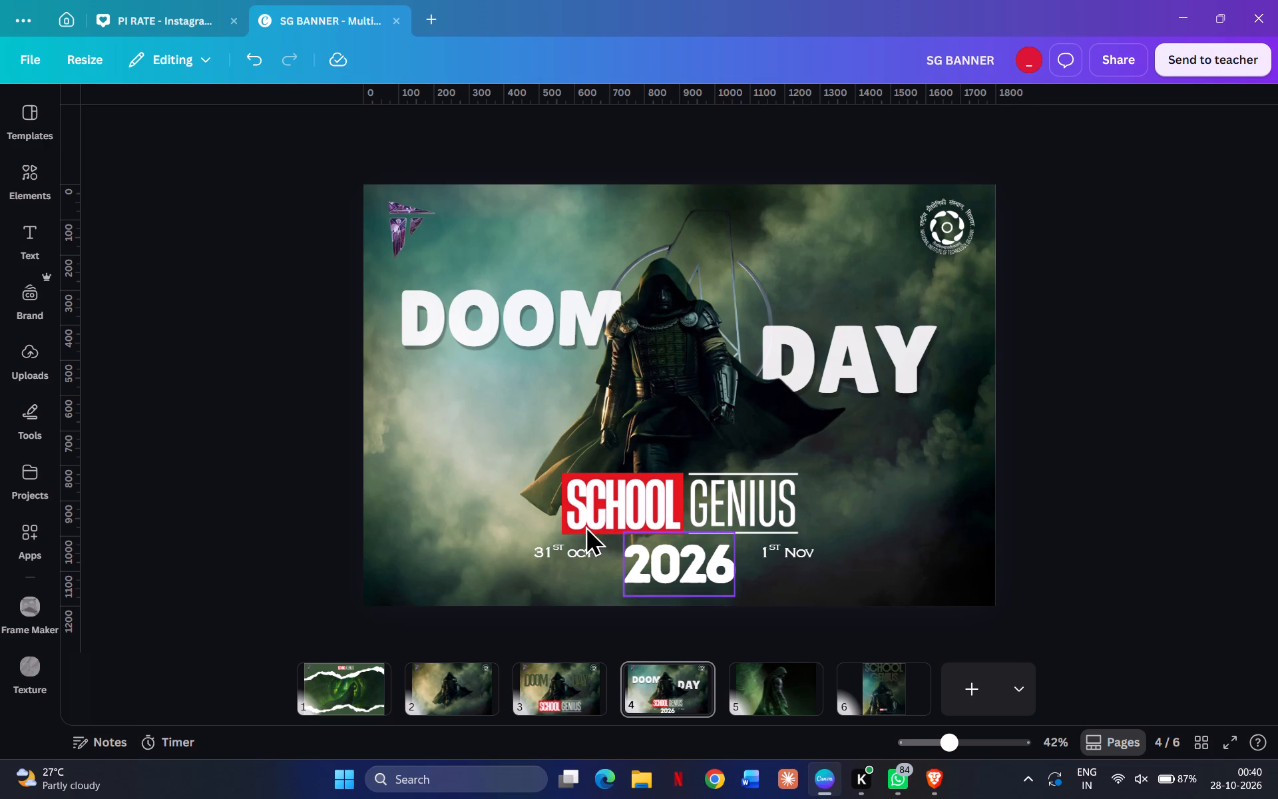
Enlarge both date texts together to a font size of about 45.4.
{"action": "left_click", "coordinate": [562, 553]}
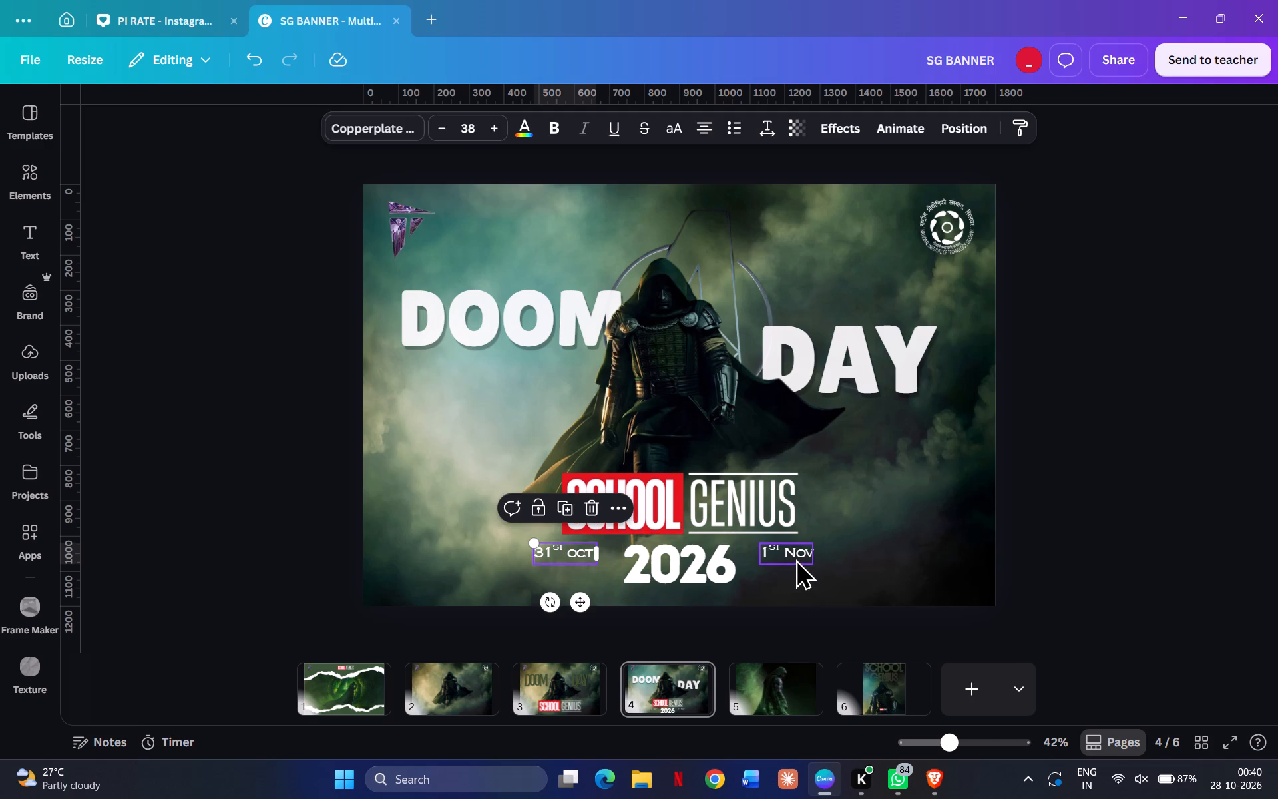
{"action": "left_click", "coordinate": [789, 556], "text": "shift"}
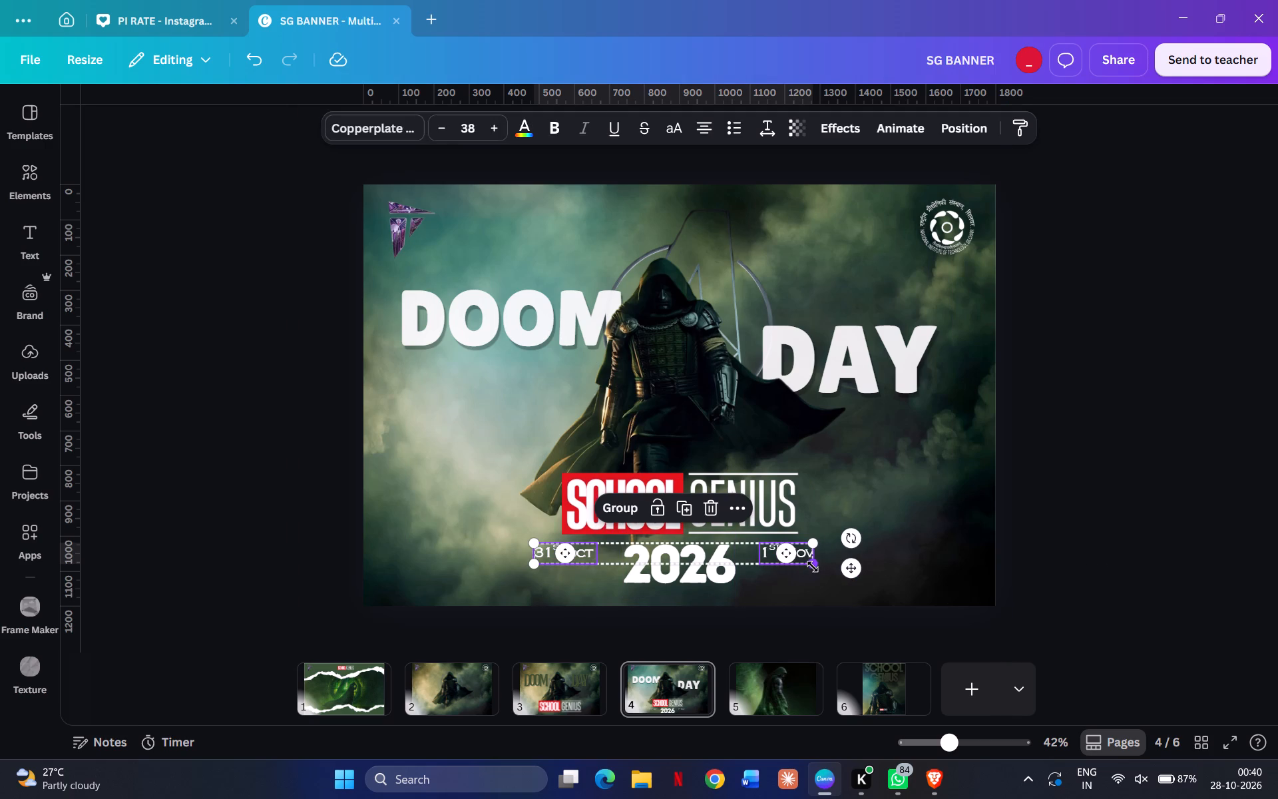
{"action": "left_click_drag", "start_coordinate": [813, 567], "coordinate": [853, 579]}
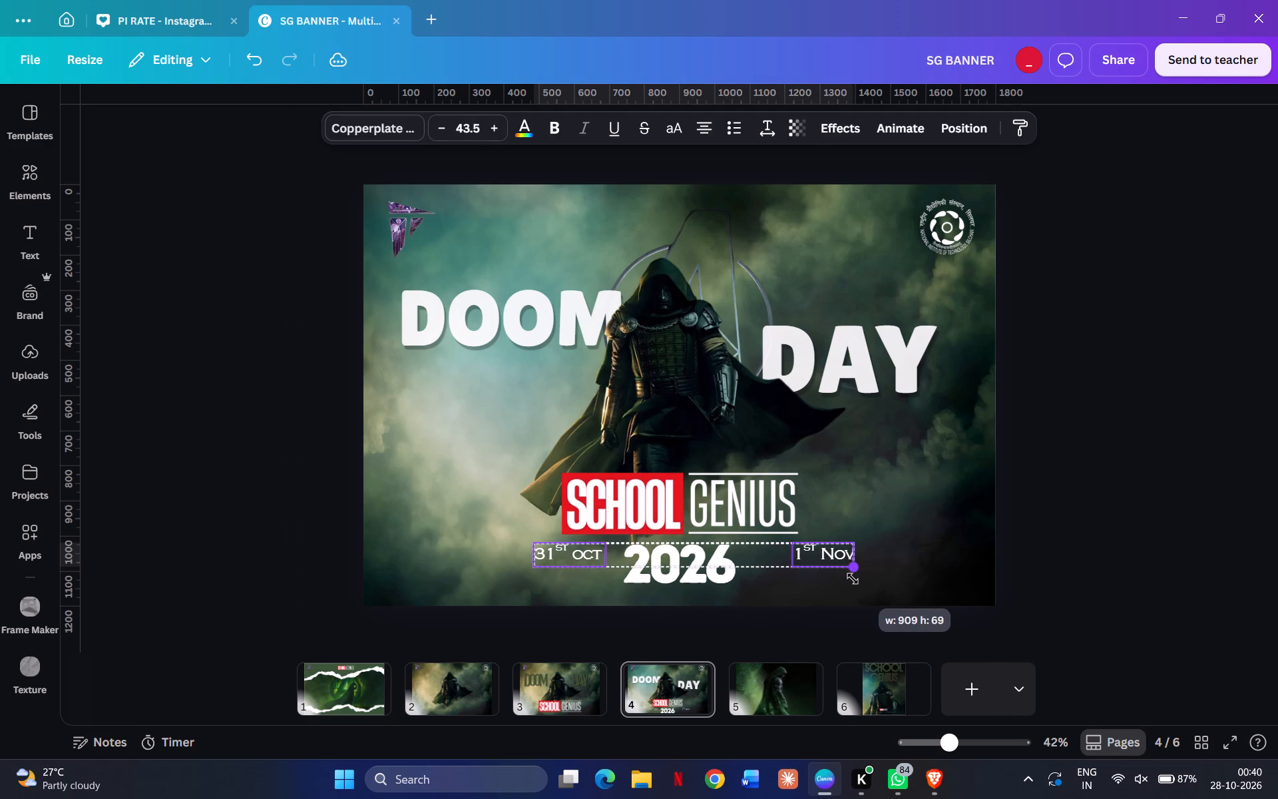
{"action": "left_click_drag", "start_coordinate": [853, 579], "coordinate": [865, 585]}
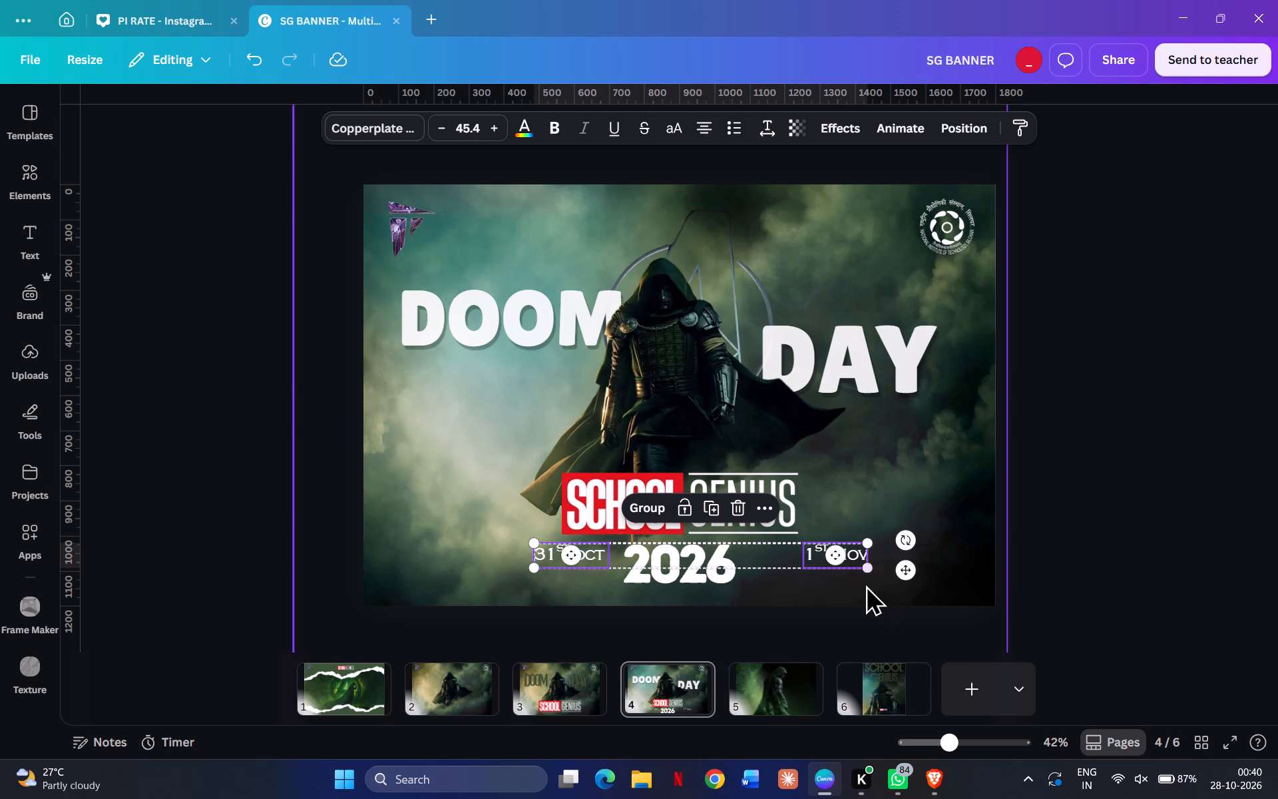
{"action": "double_click", "coordinate": [1014, 522]}
Bring the enlarged date texts in closer to 2026, keeping them level and evenly spaced on either side.
{"action": "left_click", "coordinate": [818, 545]}
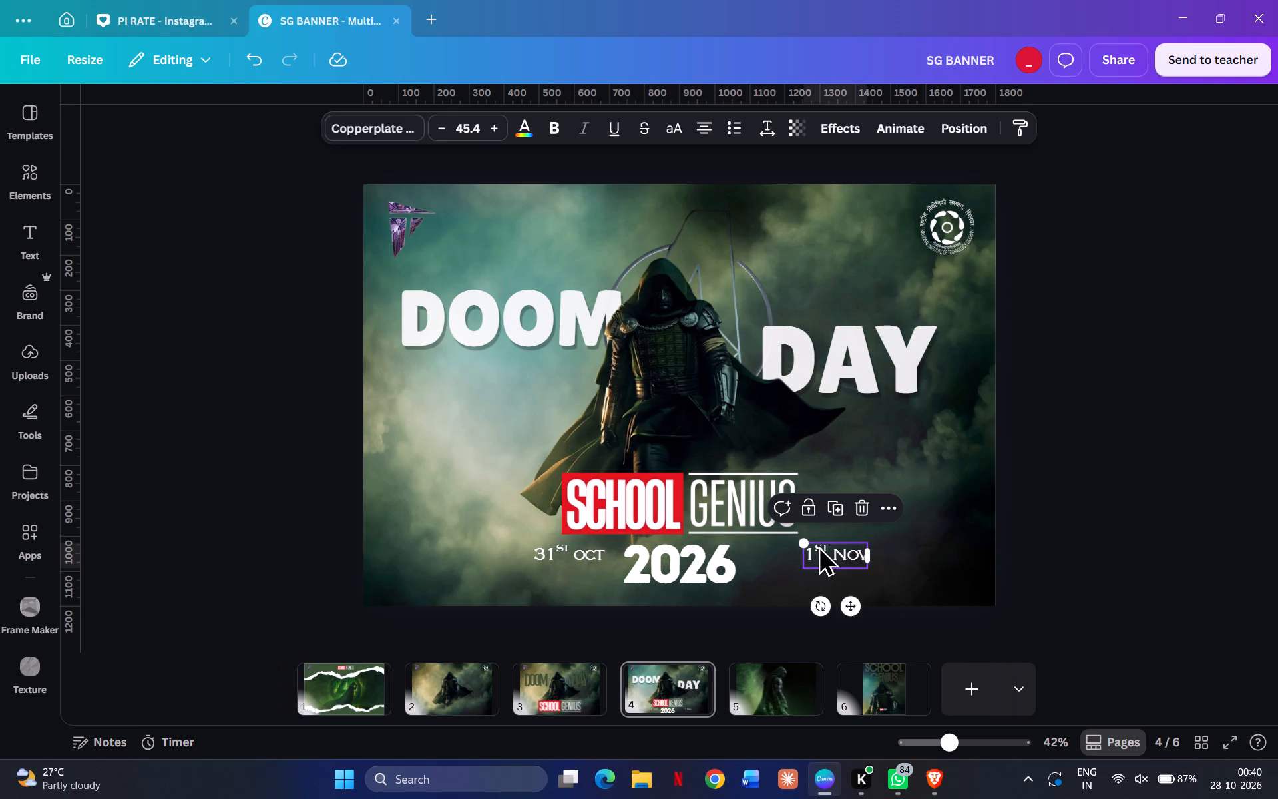
{"action": "left_click_drag", "start_coordinate": [828, 551], "coordinate": [805, 551]}
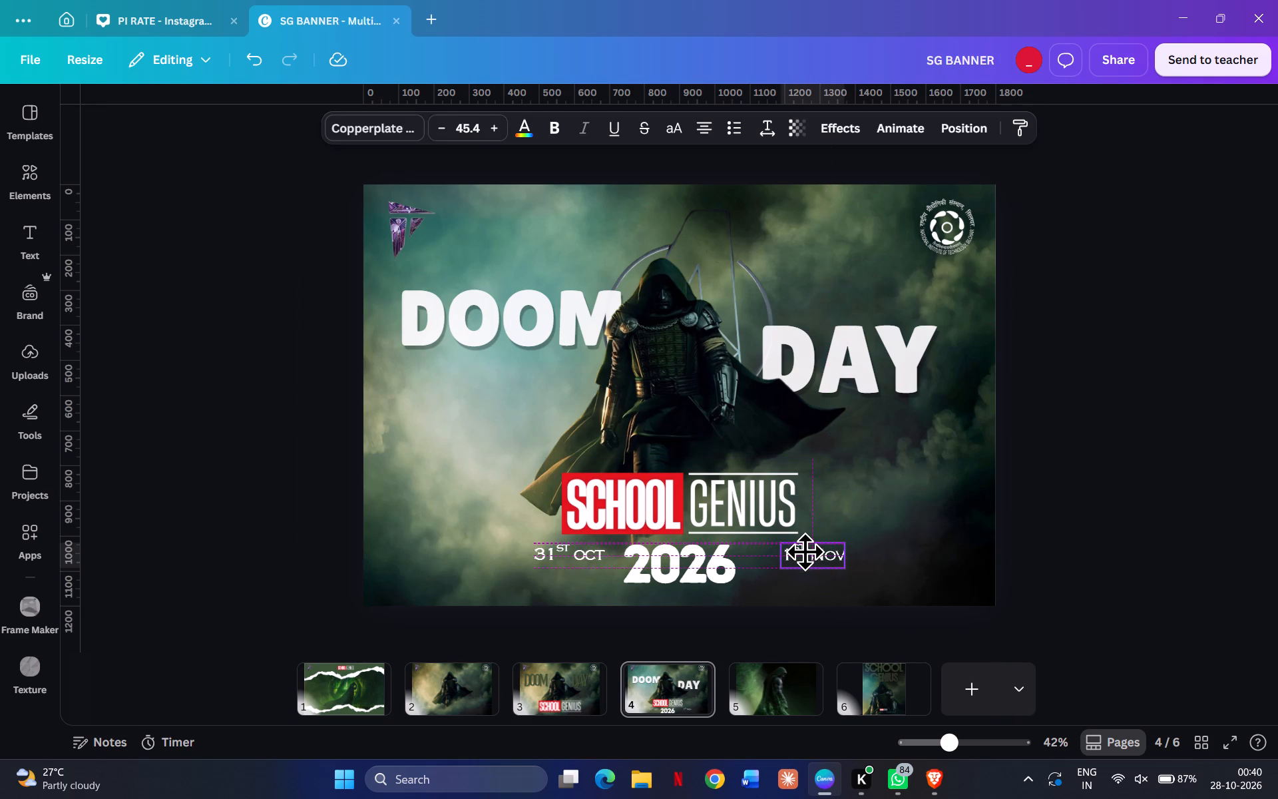
{"action": "left_click_drag", "start_coordinate": [805, 551], "coordinate": [797, 551]}
{"action": "left_click", "coordinate": [1074, 539]}
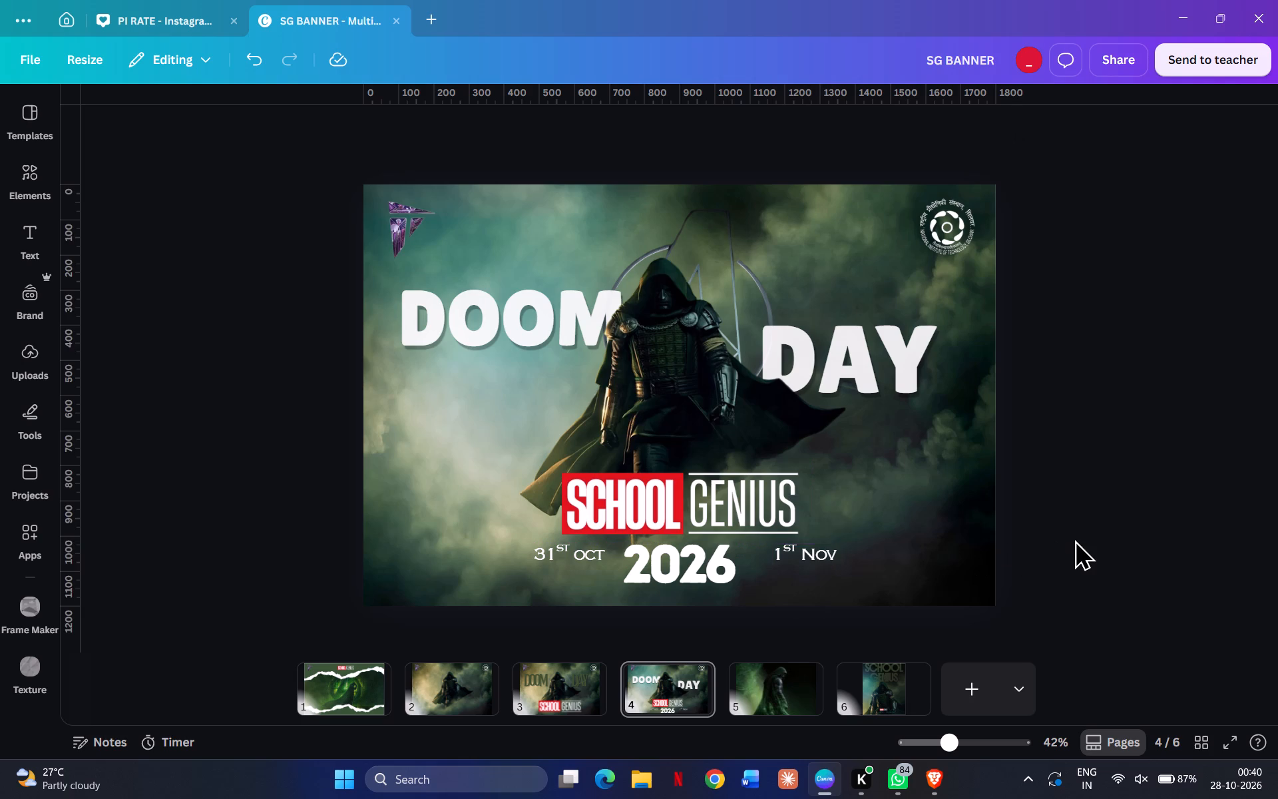
{"action": "left_click", "coordinate": [570, 551]}
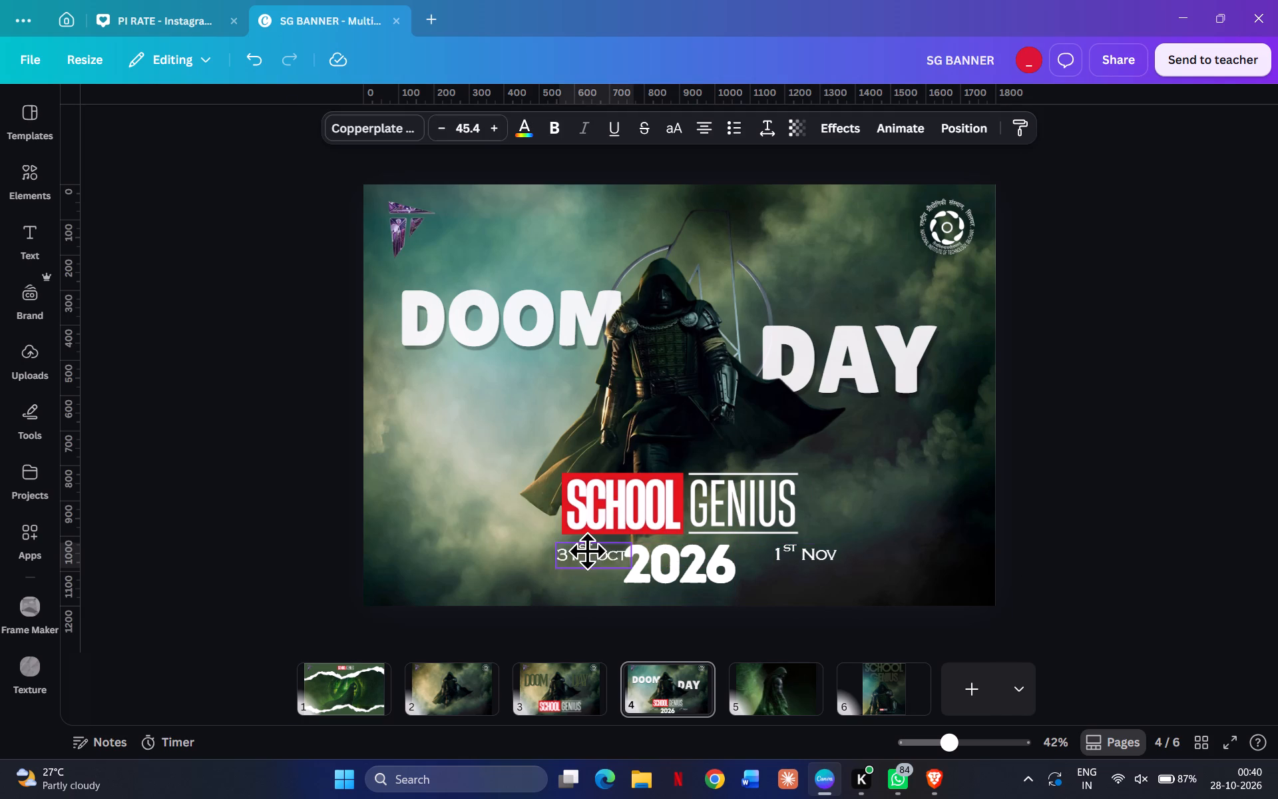
{"action": "left_click", "coordinate": [790, 555]}
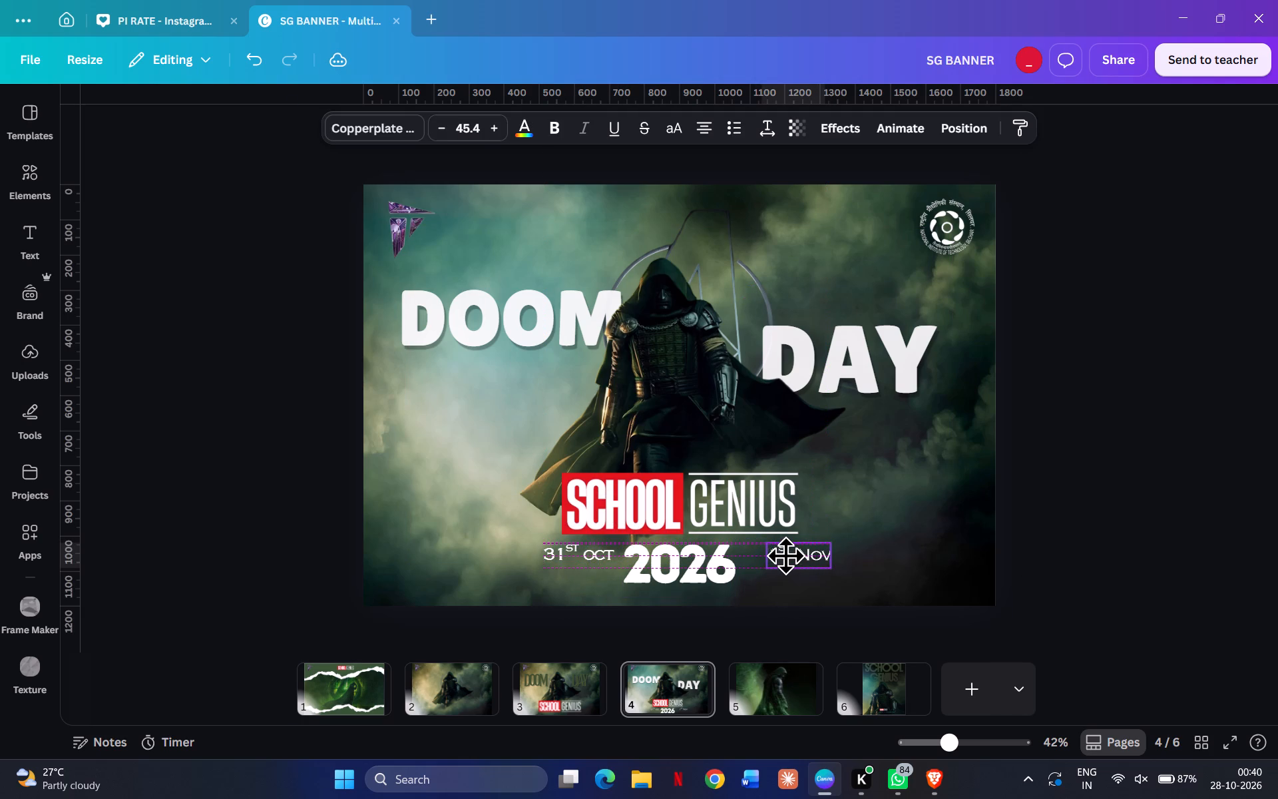
{"action": "left_click", "coordinate": [1116, 532]}
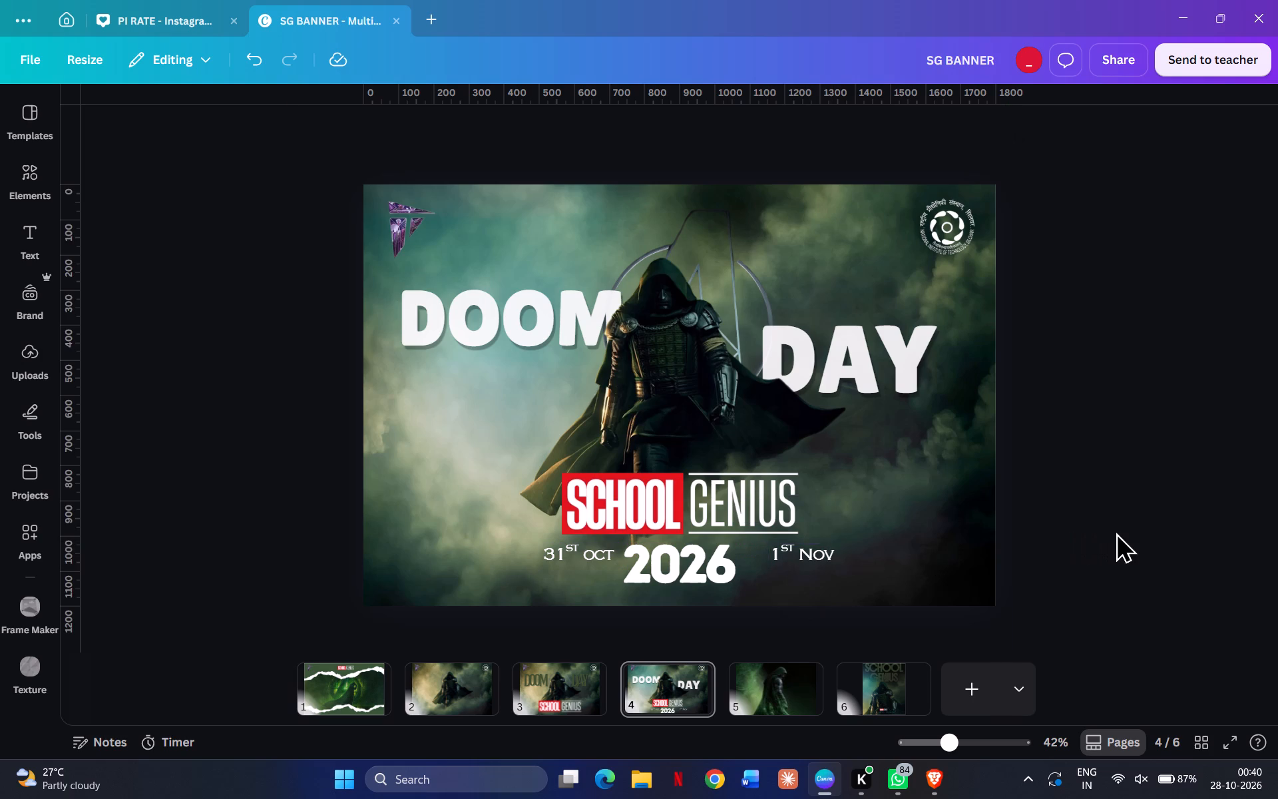
{"action": "left_click_drag", "start_coordinate": [800, 545], "coordinate": [787, 547]}
{"action": "left_click", "coordinate": [1114, 507]}
{"action": "left_click", "coordinate": [794, 554]}
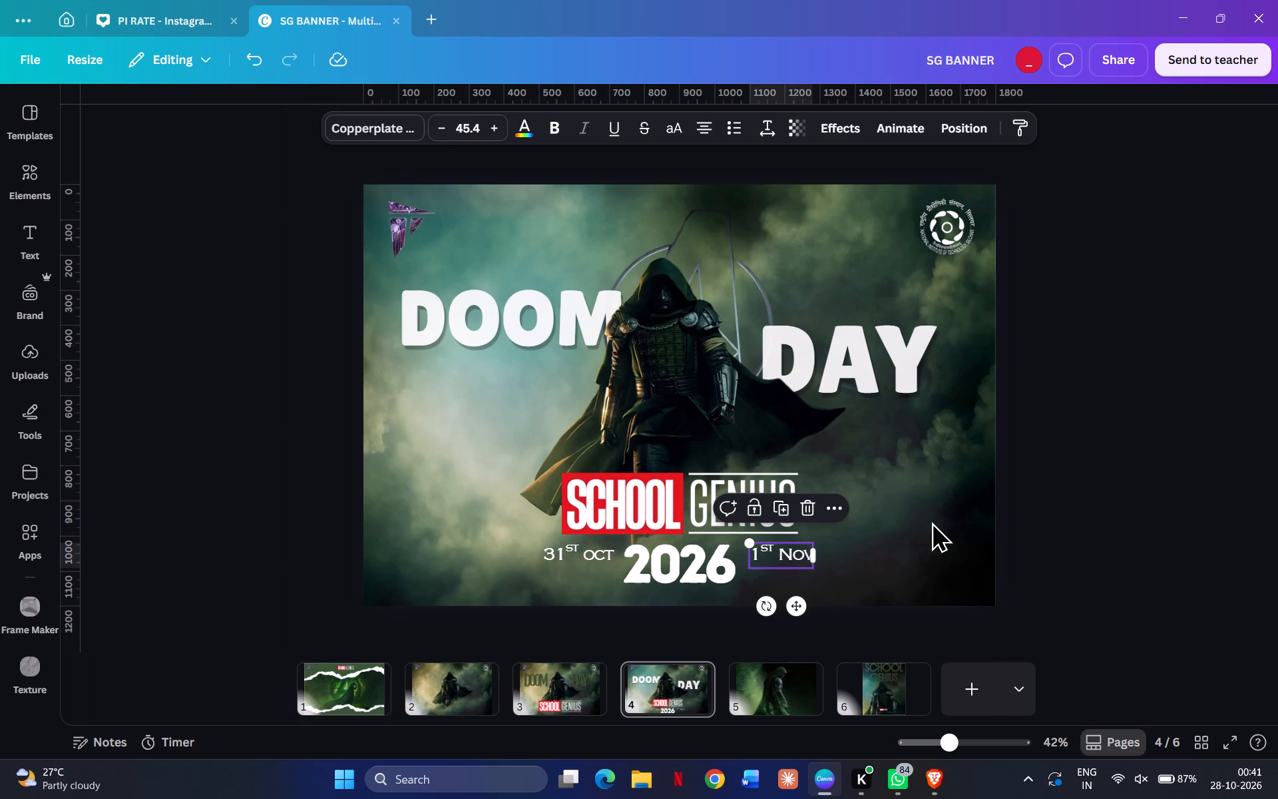
{"action": "left_click", "coordinate": [1053, 500]}
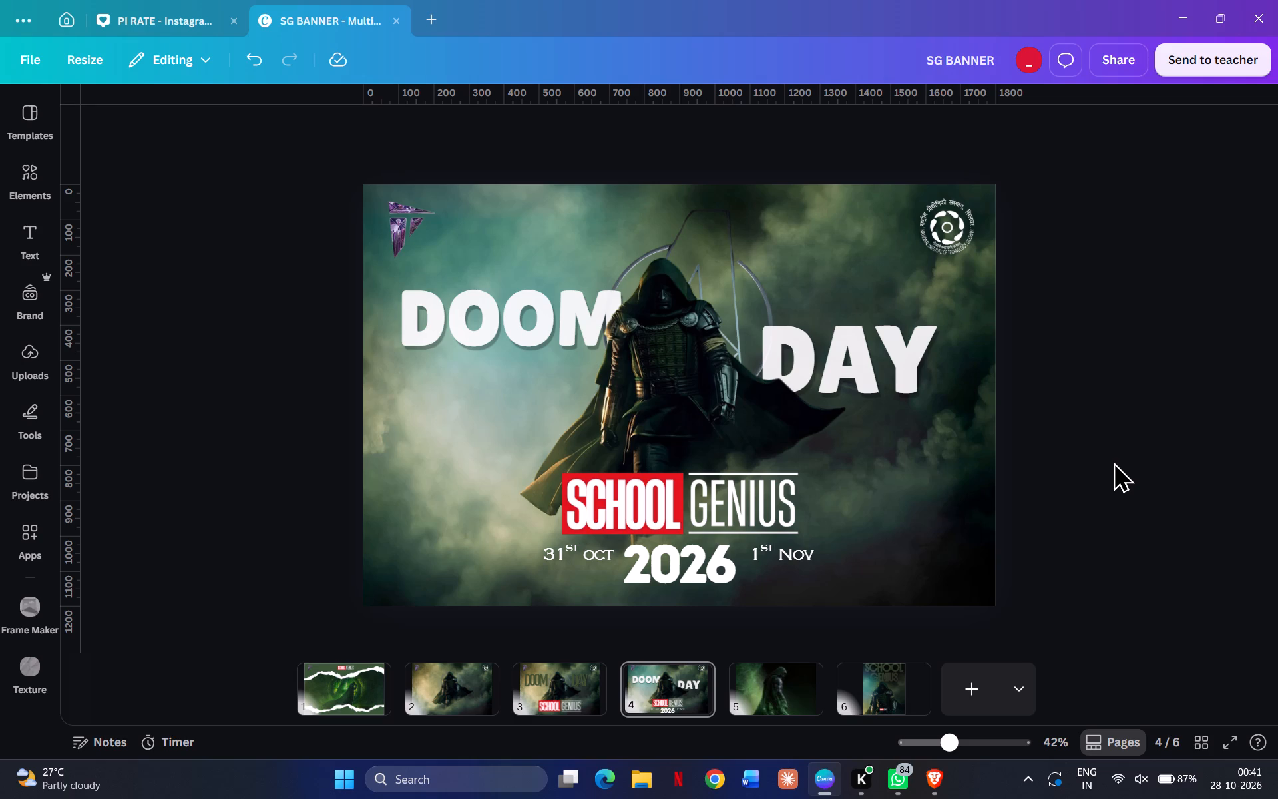
Shrink 2026 to font size 105 and place it centred slightly lower beneath the School Genius logo.
{"action": "left_click_drag", "start_coordinate": [687, 581], "coordinate": [687, 587]}
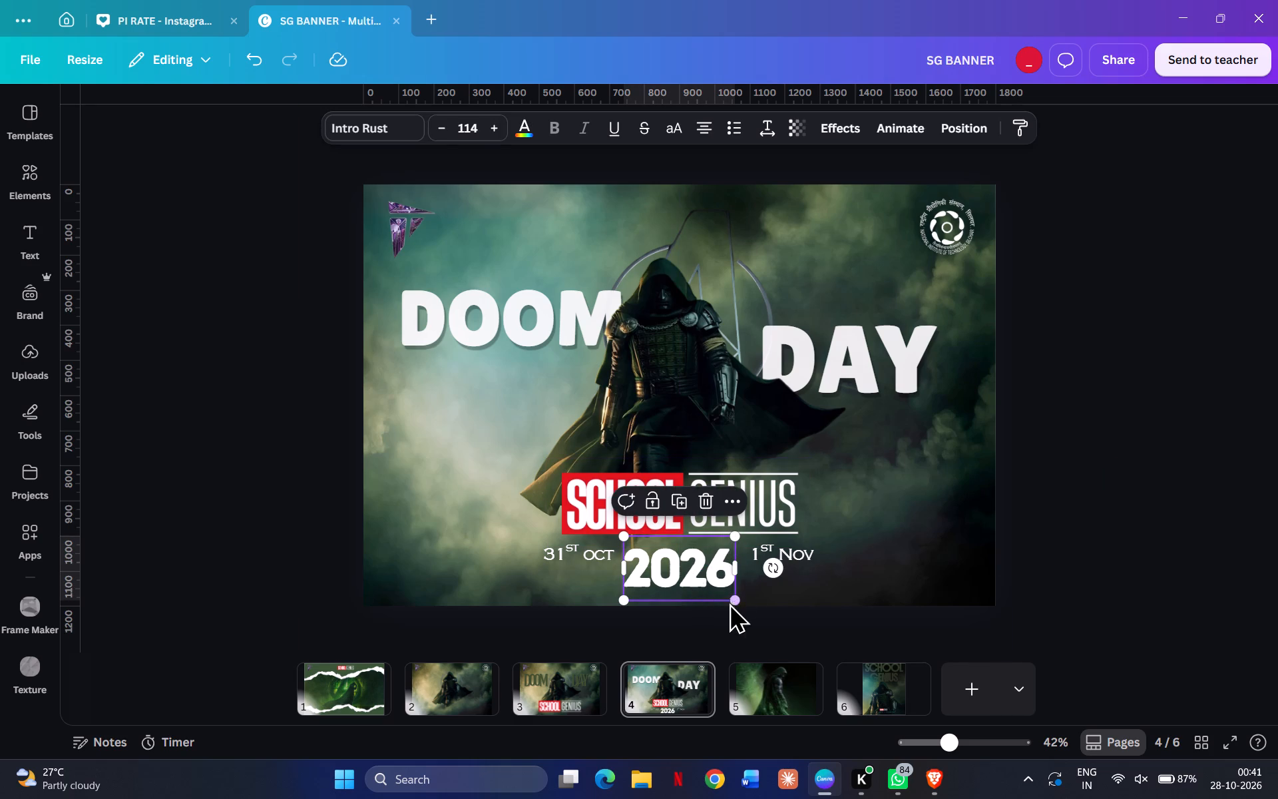
{"action": "left_click_drag", "start_coordinate": [735, 600], "coordinate": [728, 596]}
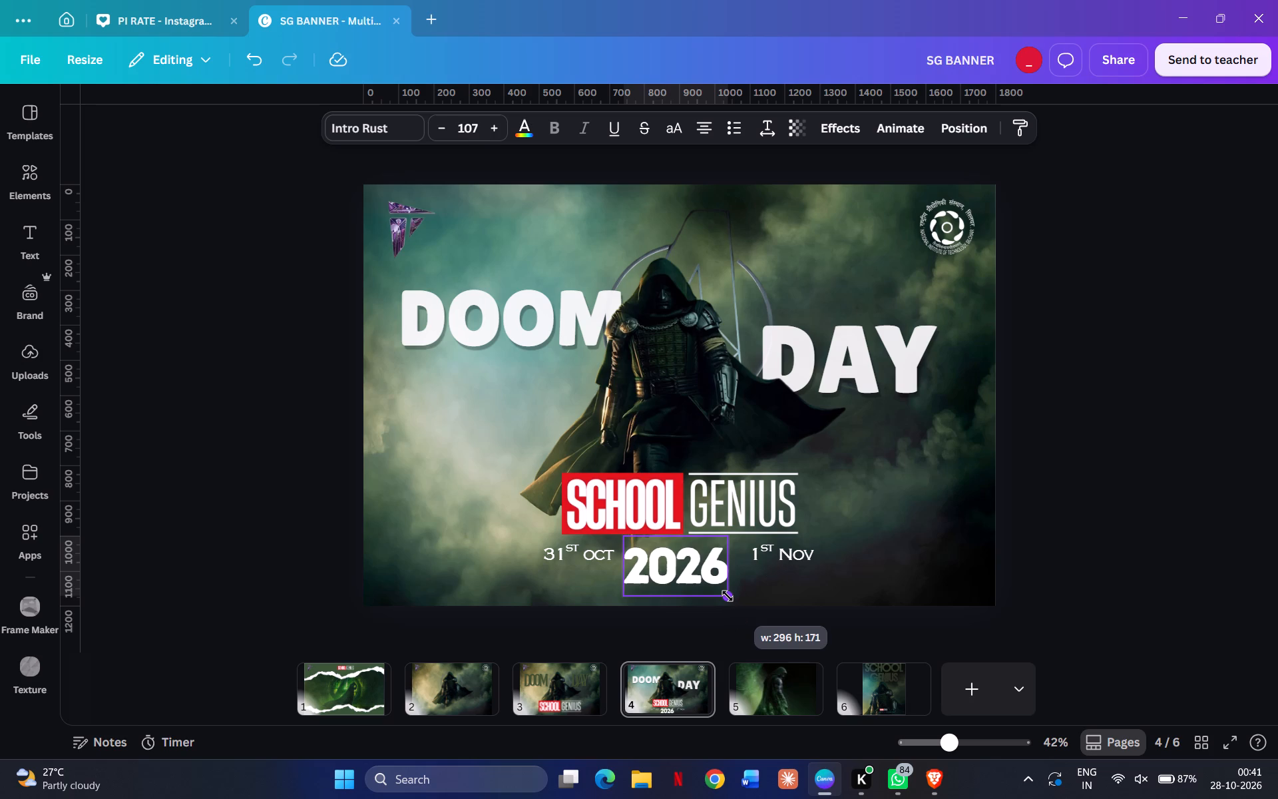
{"action": "left_click_drag", "start_coordinate": [728, 596], "coordinate": [726, 594]}
{"action": "left_click_drag", "start_coordinate": [688, 558], "coordinate": [688, 569]}
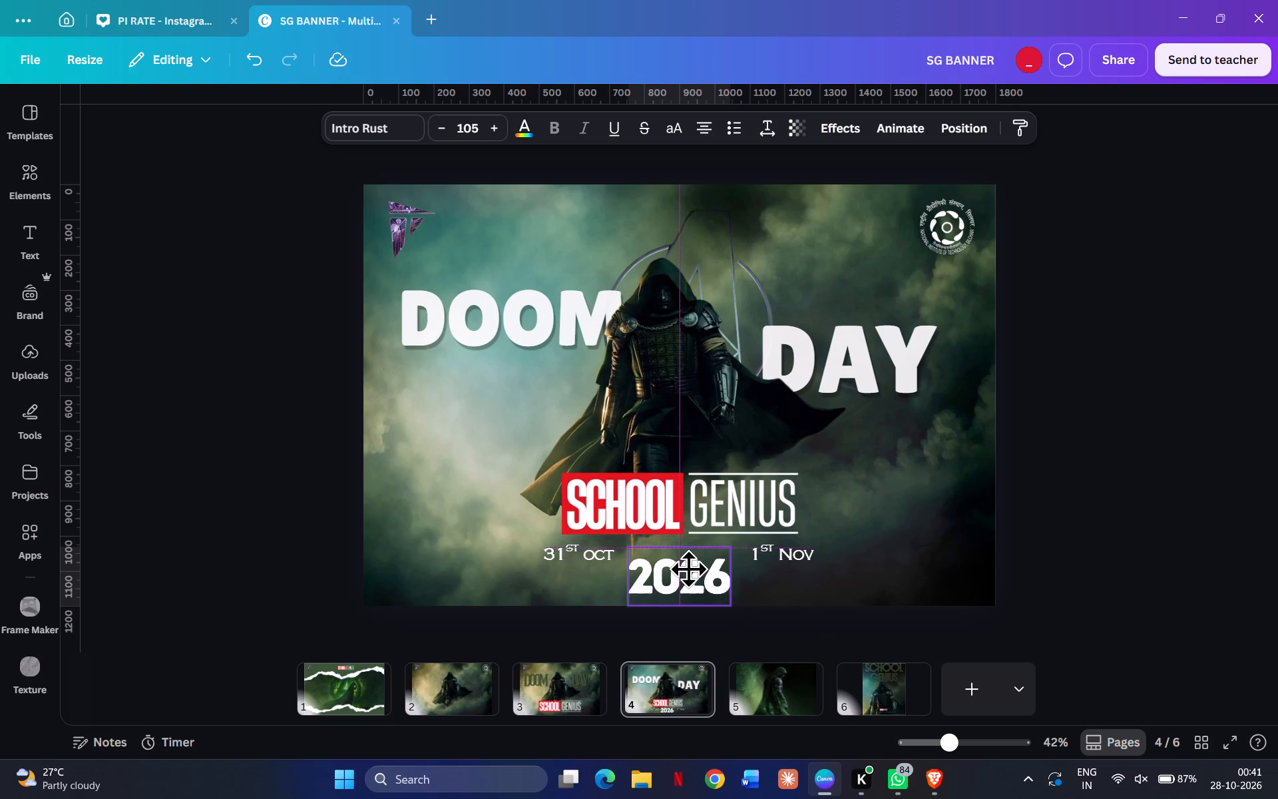
{"action": "left_click_drag", "start_coordinate": [688, 569], "coordinate": [688, 564]}
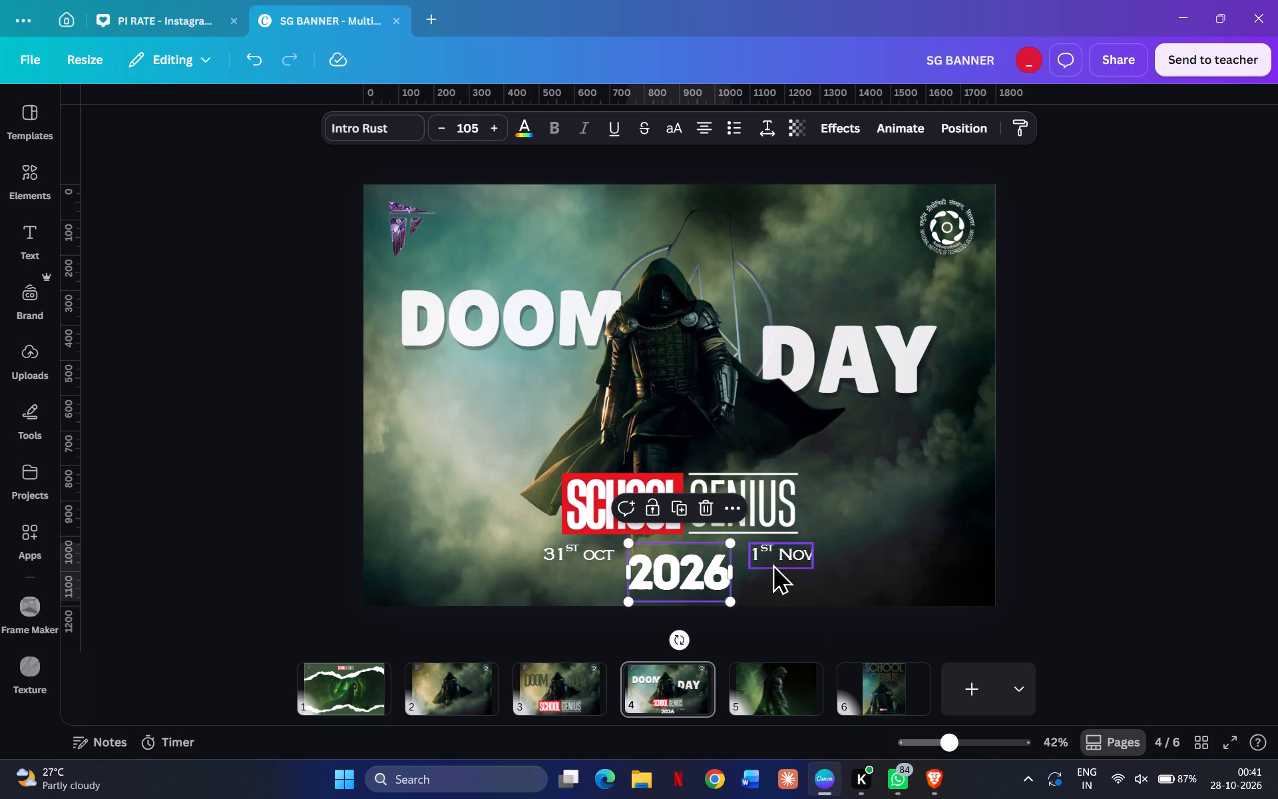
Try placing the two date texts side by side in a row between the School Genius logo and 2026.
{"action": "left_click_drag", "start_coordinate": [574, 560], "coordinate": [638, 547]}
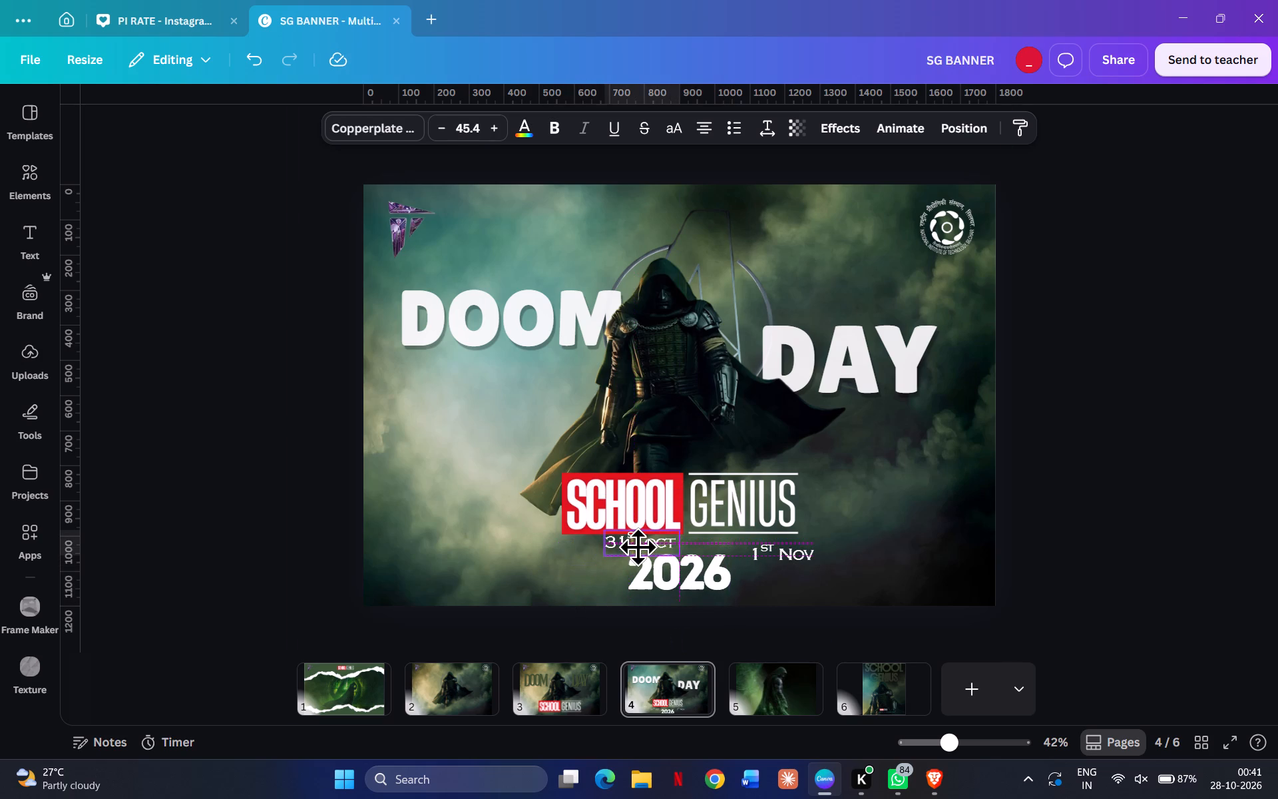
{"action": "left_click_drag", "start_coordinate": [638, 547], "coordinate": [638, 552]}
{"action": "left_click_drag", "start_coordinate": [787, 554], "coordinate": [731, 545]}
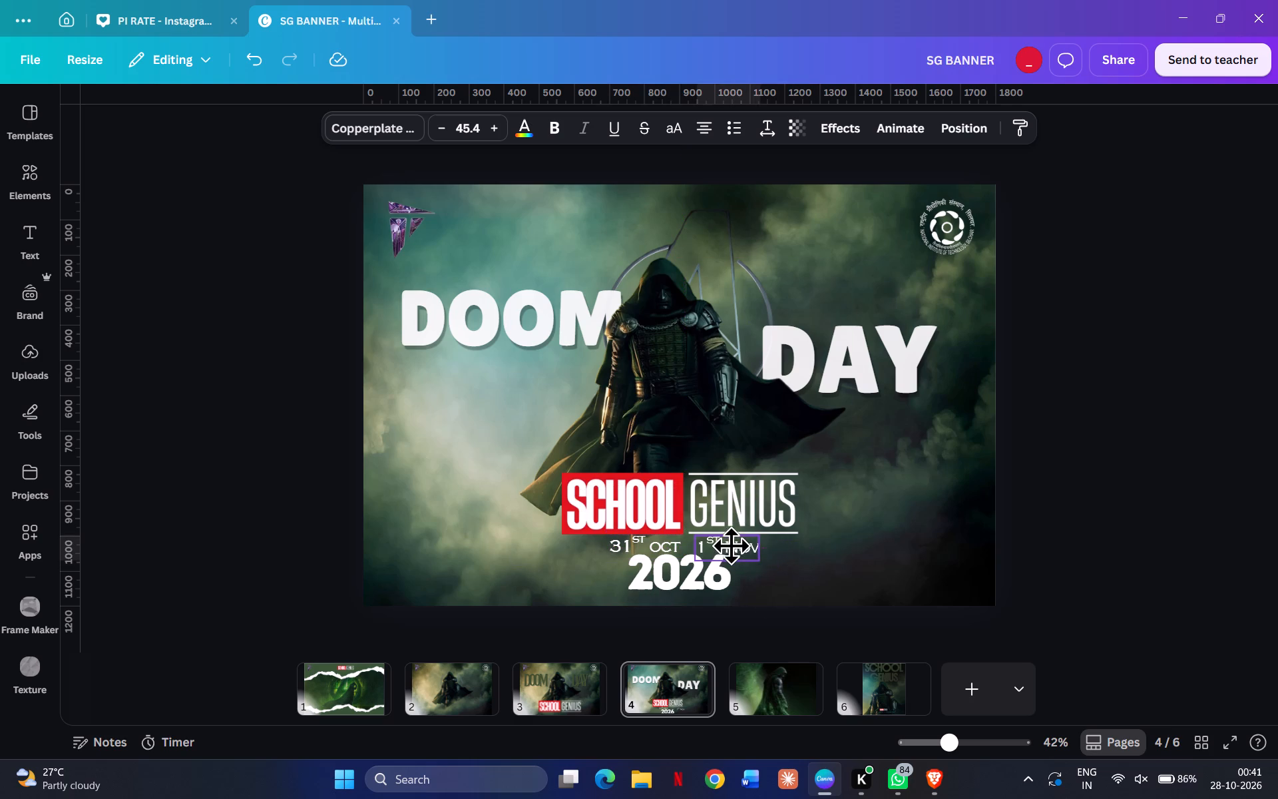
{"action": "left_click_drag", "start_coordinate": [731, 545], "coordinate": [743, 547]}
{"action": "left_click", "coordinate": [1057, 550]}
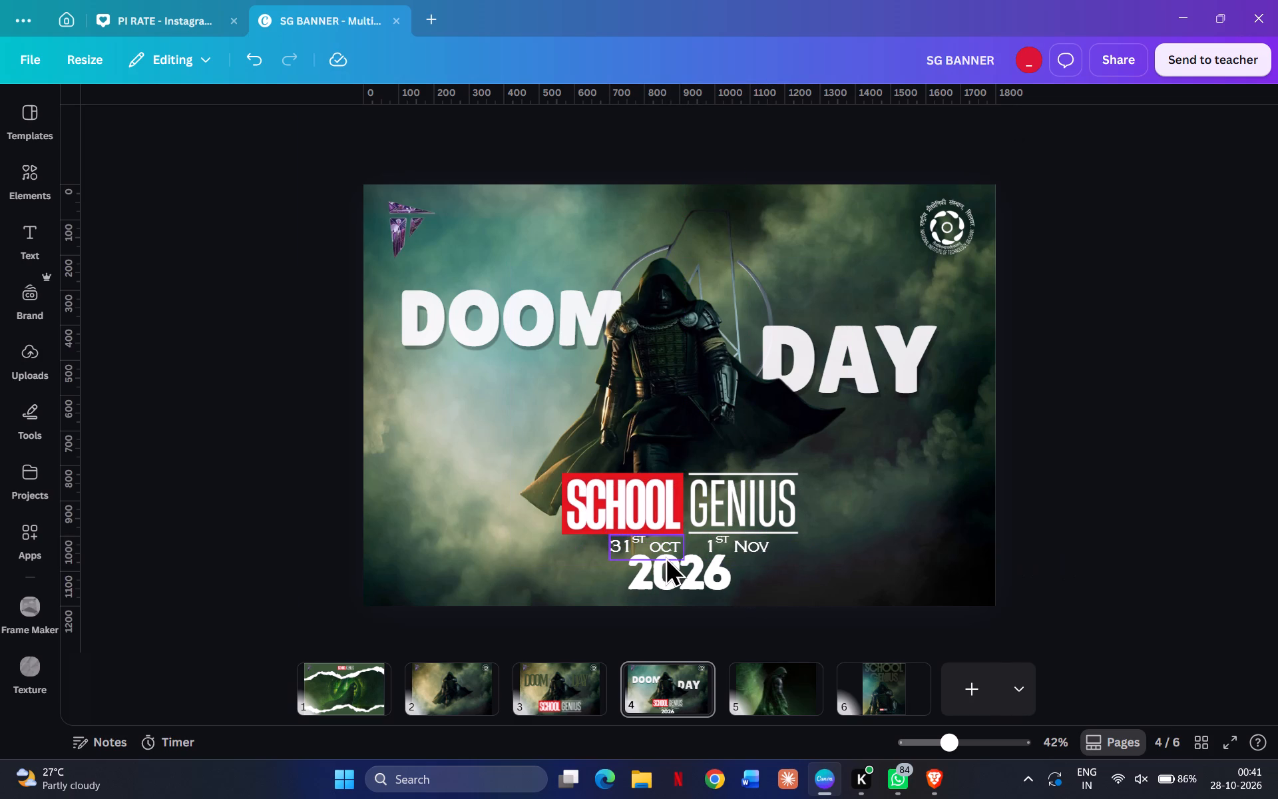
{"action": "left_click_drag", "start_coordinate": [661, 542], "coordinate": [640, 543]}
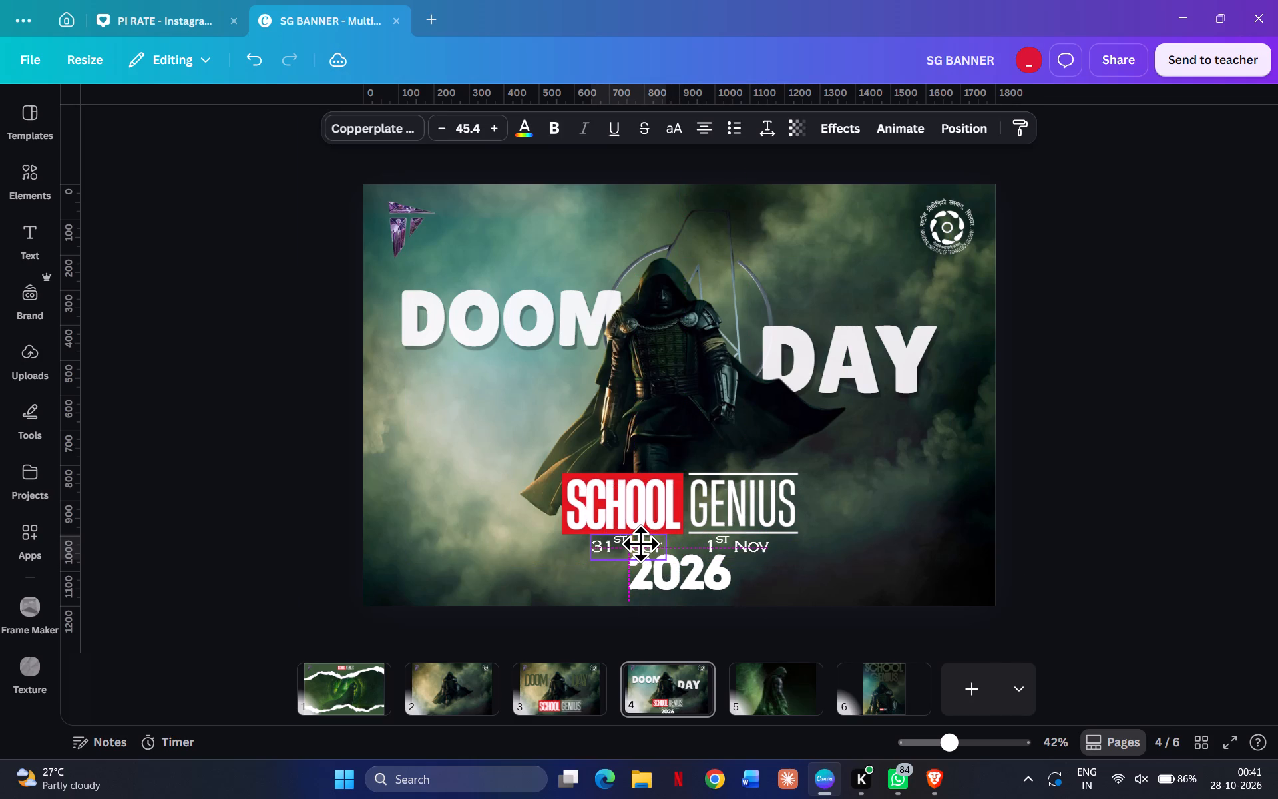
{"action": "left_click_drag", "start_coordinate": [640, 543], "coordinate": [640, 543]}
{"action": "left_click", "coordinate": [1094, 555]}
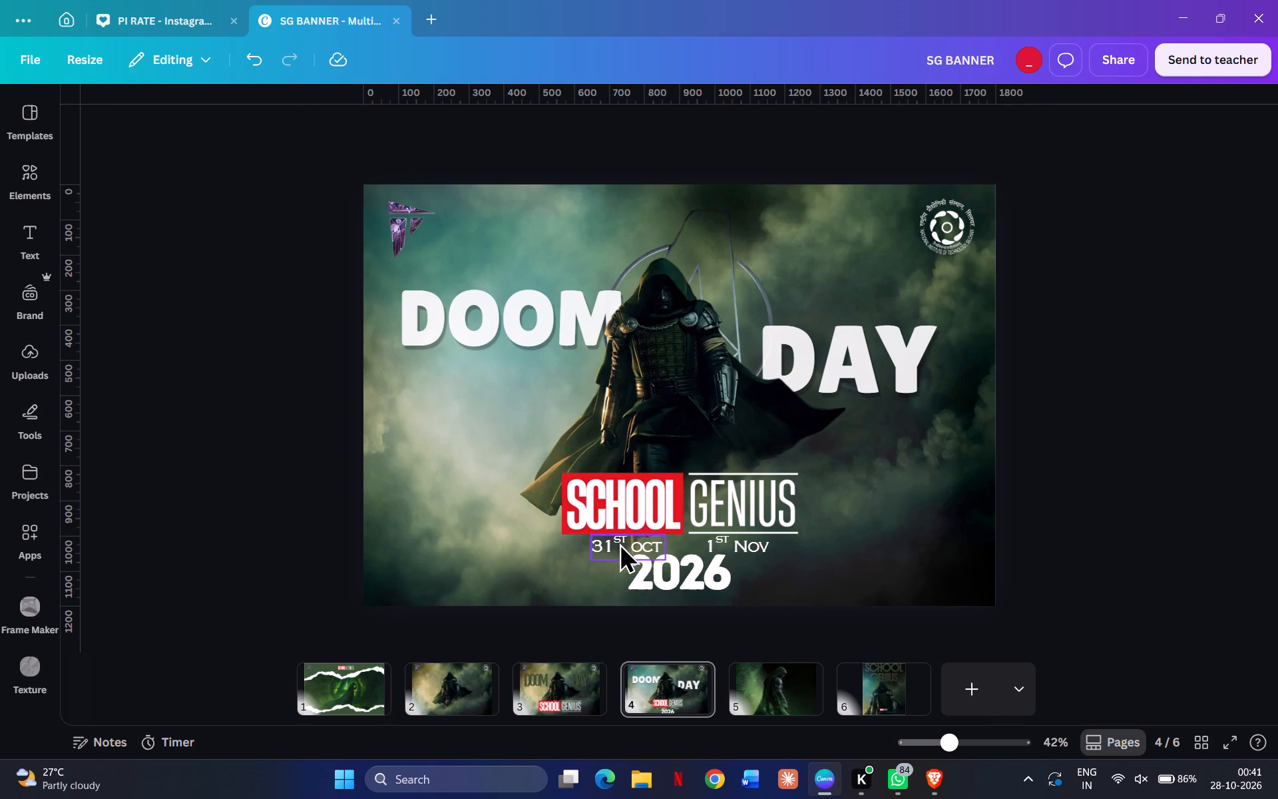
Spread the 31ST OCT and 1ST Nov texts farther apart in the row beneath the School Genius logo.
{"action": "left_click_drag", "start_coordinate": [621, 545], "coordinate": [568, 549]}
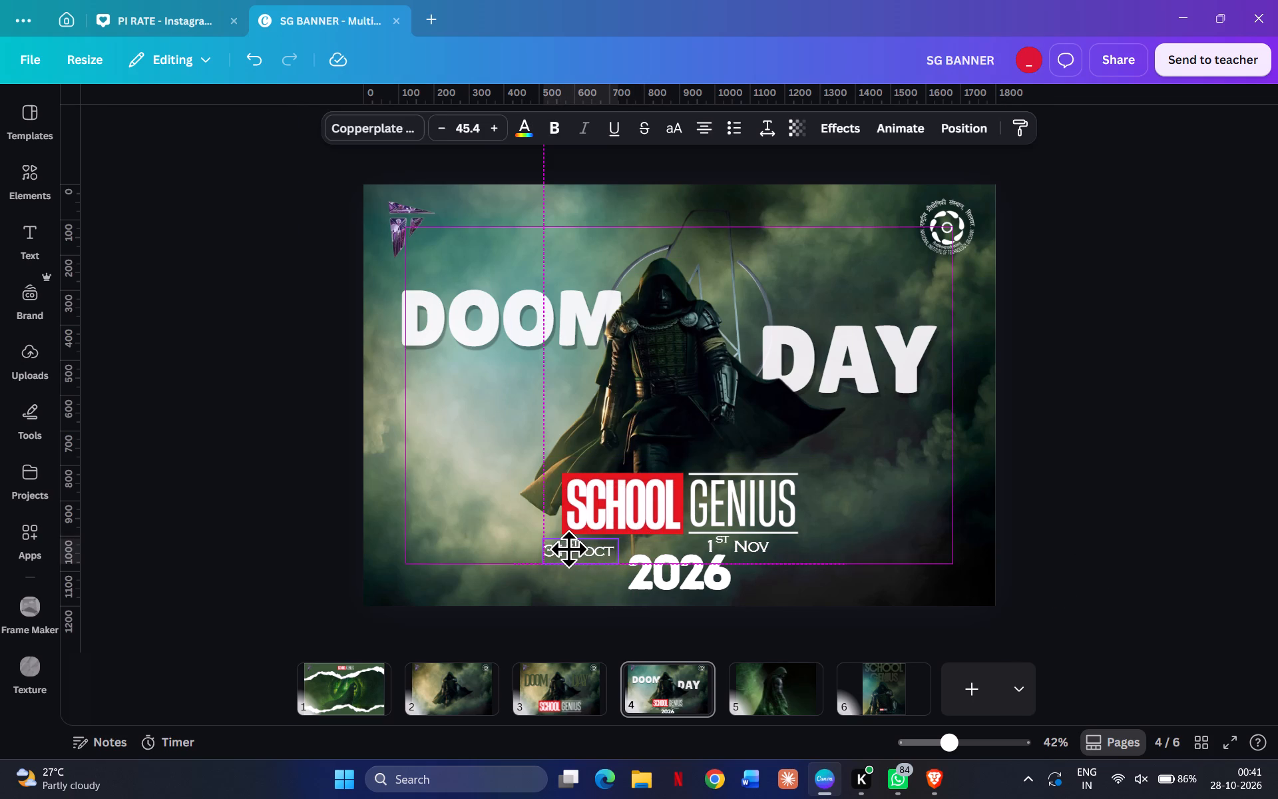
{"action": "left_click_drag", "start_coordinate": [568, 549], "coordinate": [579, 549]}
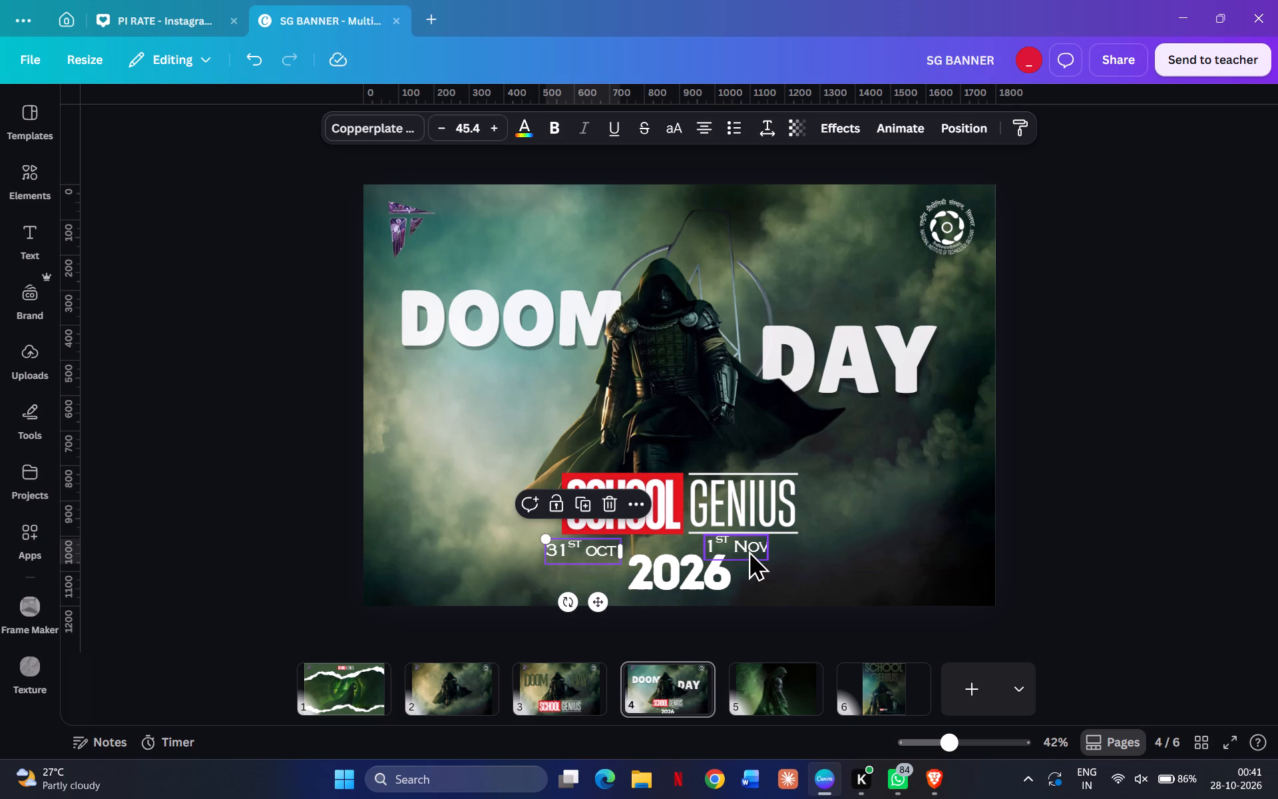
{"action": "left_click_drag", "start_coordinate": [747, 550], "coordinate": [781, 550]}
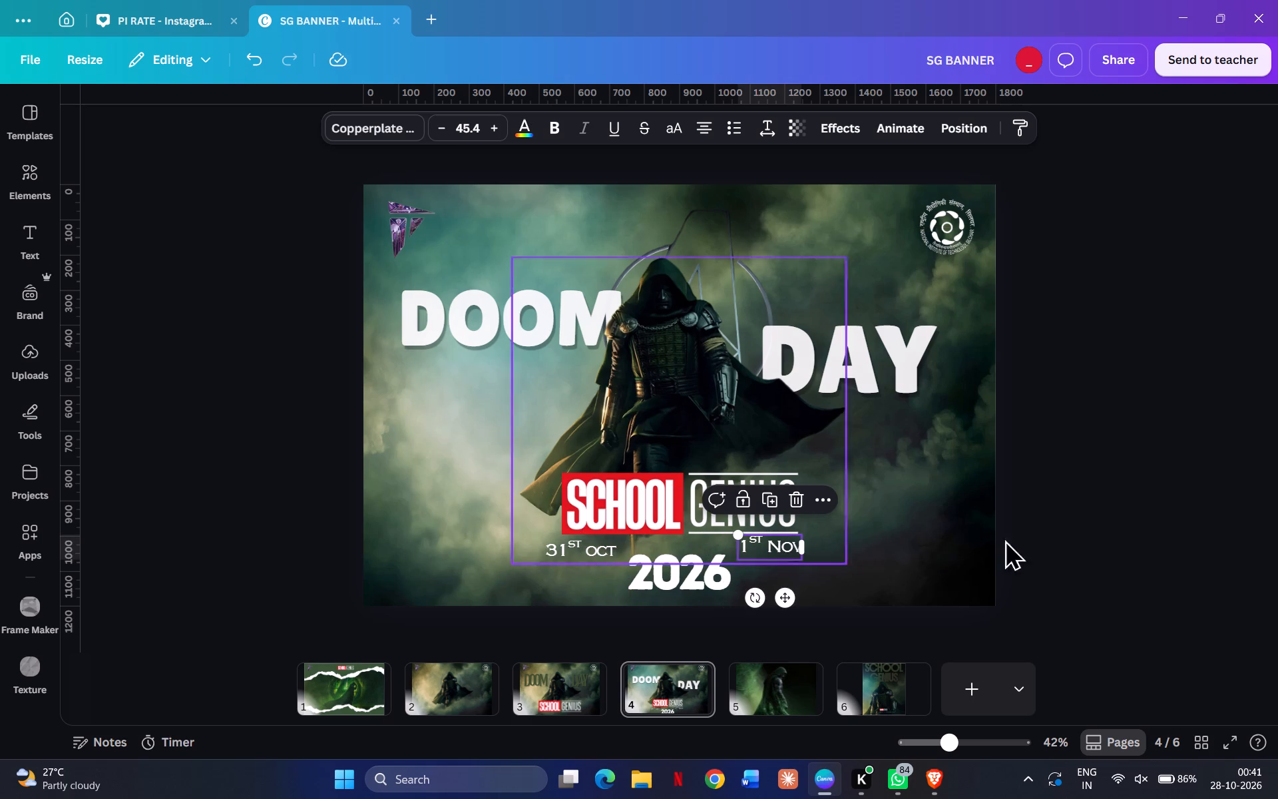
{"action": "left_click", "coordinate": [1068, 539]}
Duplicate the 31ST OCT text and replace the copy's wording with an ampersand (&).
{"action": "left_click", "coordinate": [590, 556]}
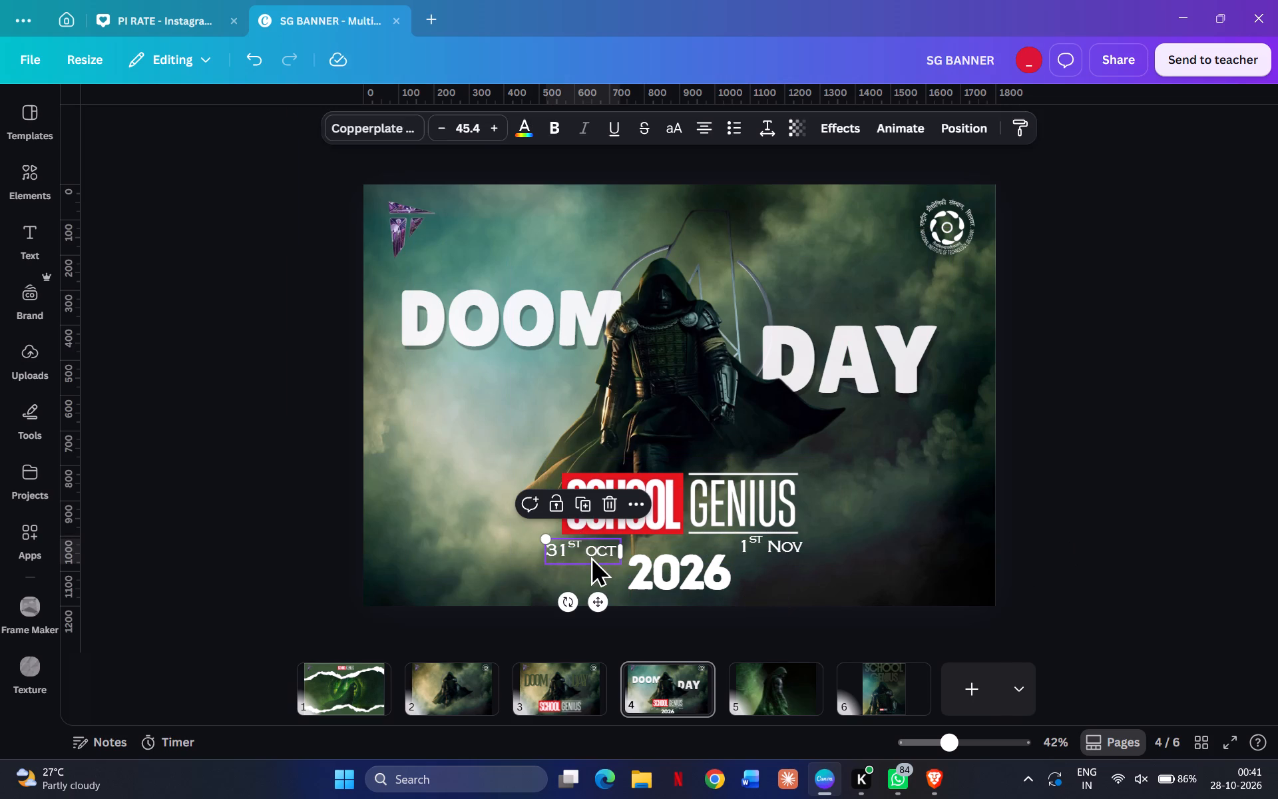
{"action": "left_click", "coordinate": [580, 493]}
{"action": "double_click", "coordinate": [601, 555]}
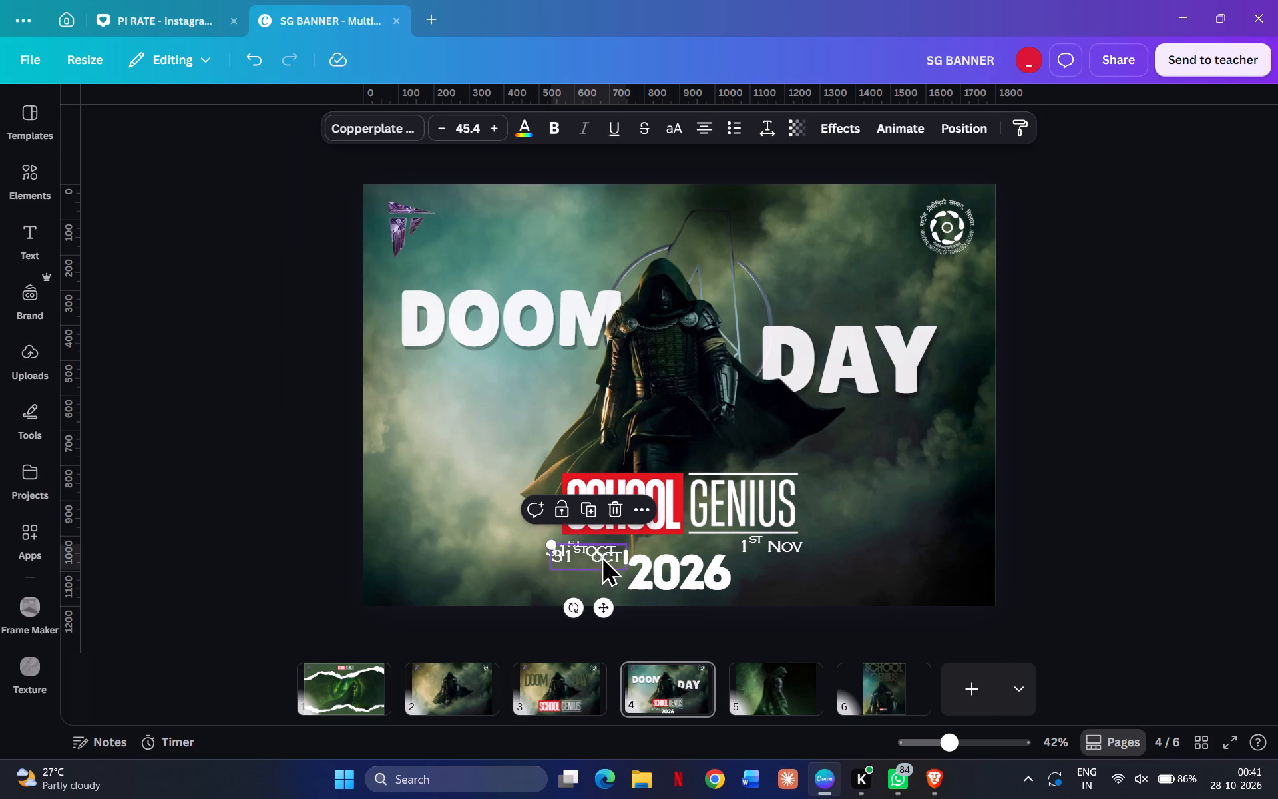
{"action": "key", "text": "shift+ampersand"}
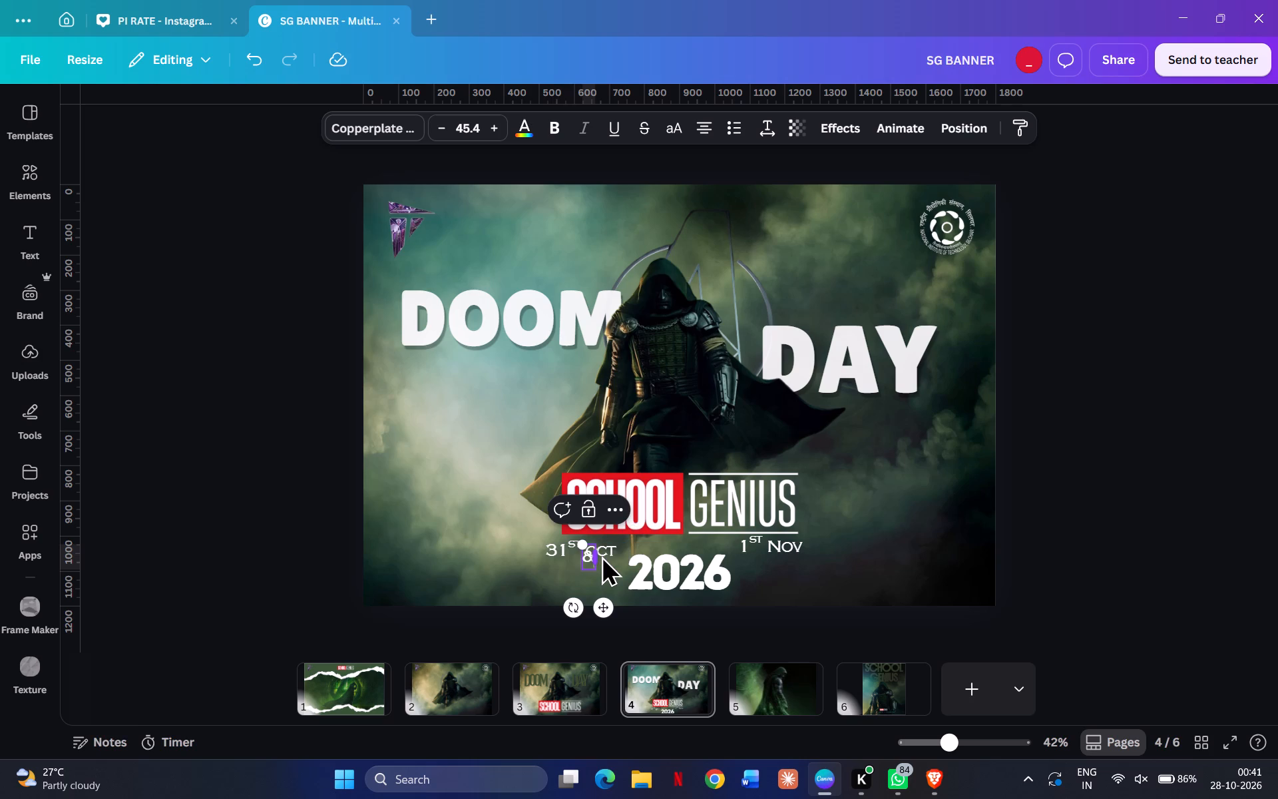
{"action": "double_click", "coordinate": [1058, 510]}
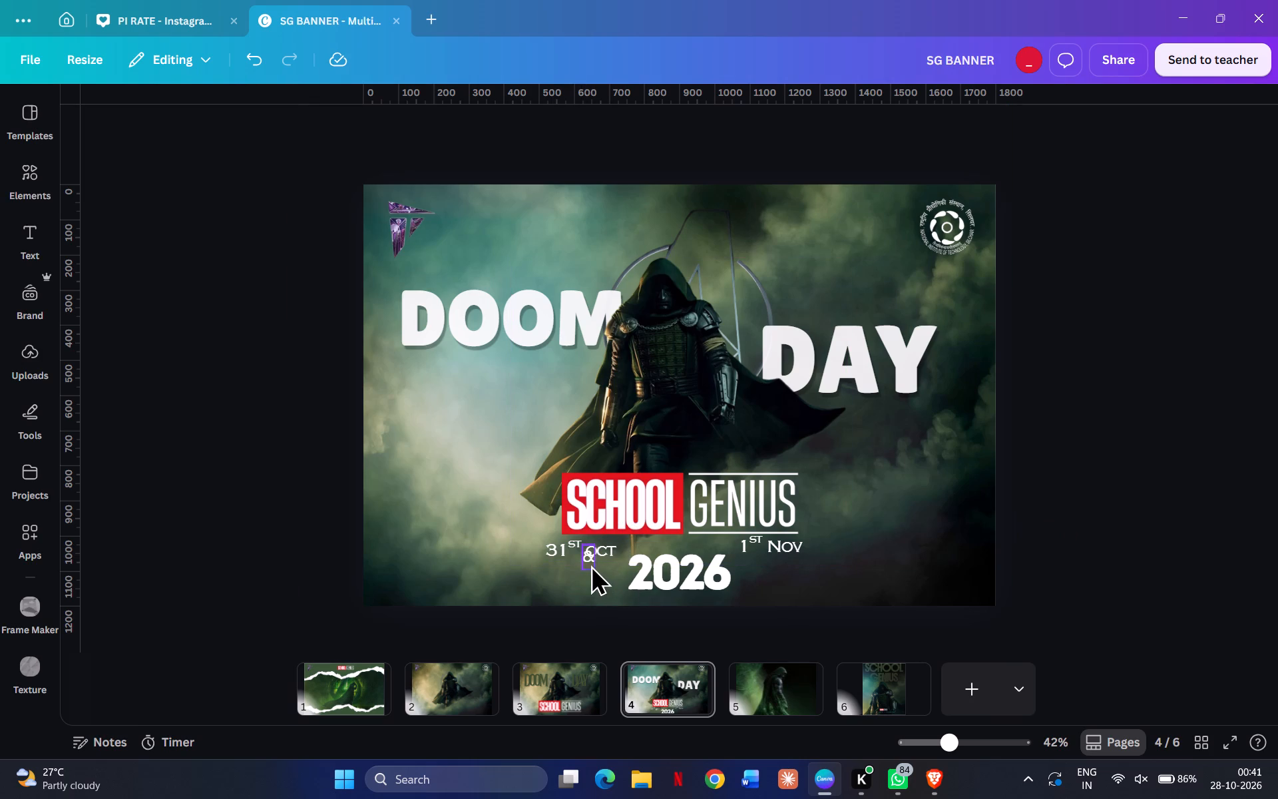
Place the ampersand between the two date texts, near the page centre, just above 2026.
{"action": "left_click_drag", "start_coordinate": [584, 555], "coordinate": [669, 542]}
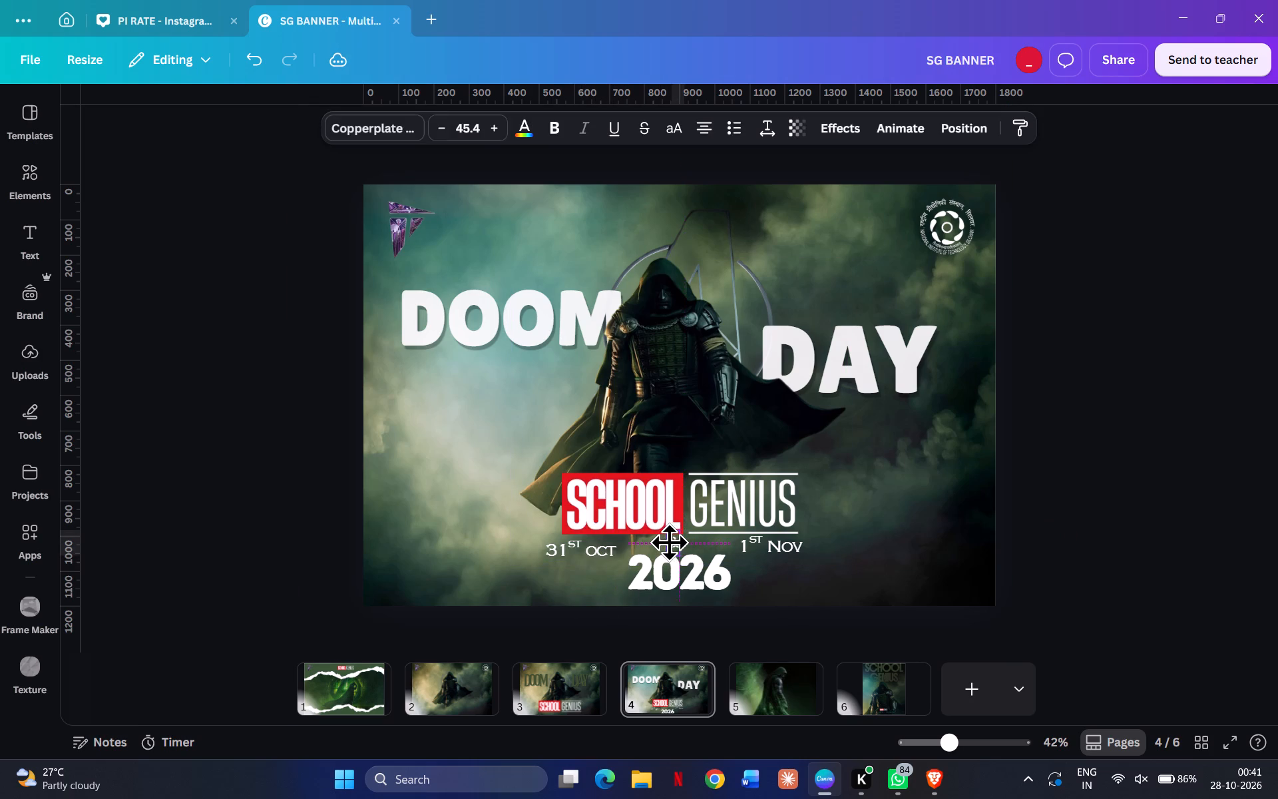
{"action": "left_click_drag", "start_coordinate": [669, 542], "coordinate": [668, 550]}
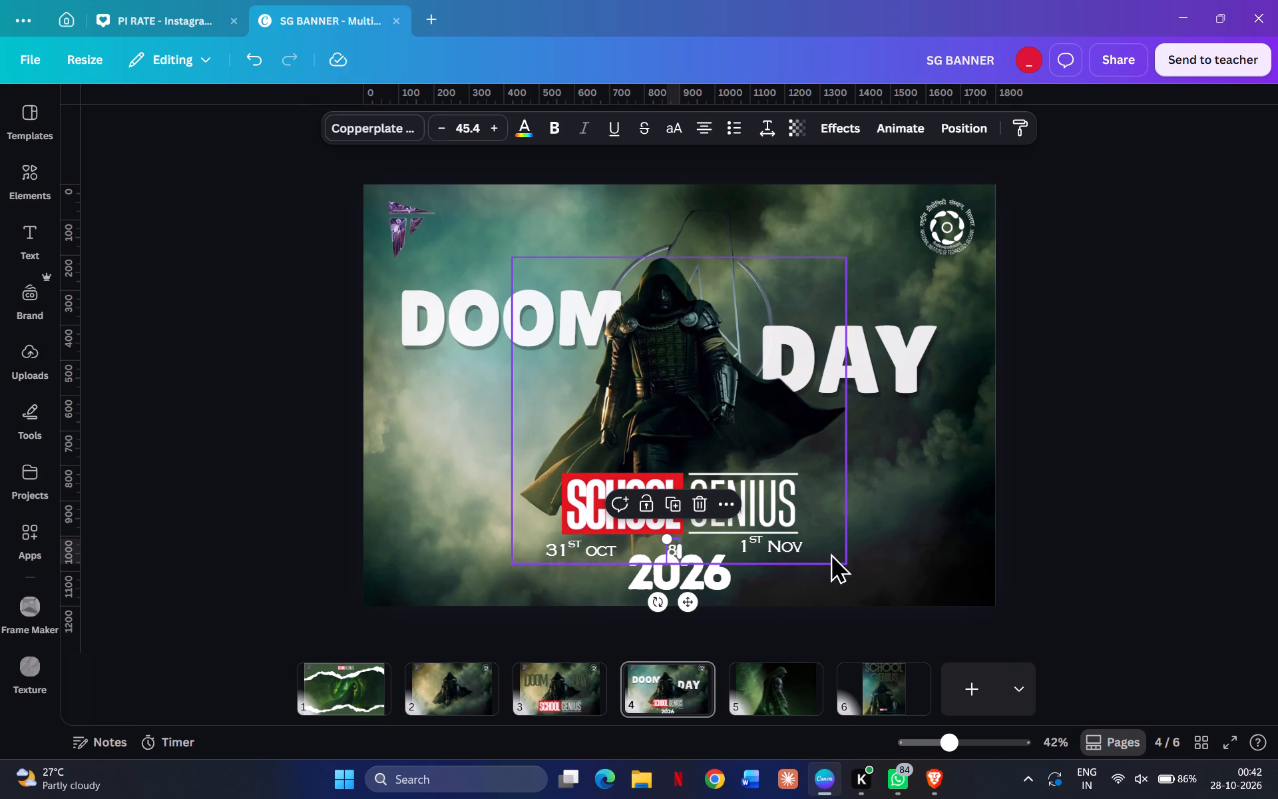
{"action": "left_click_drag", "start_coordinate": [672, 545], "coordinate": [672, 540]}
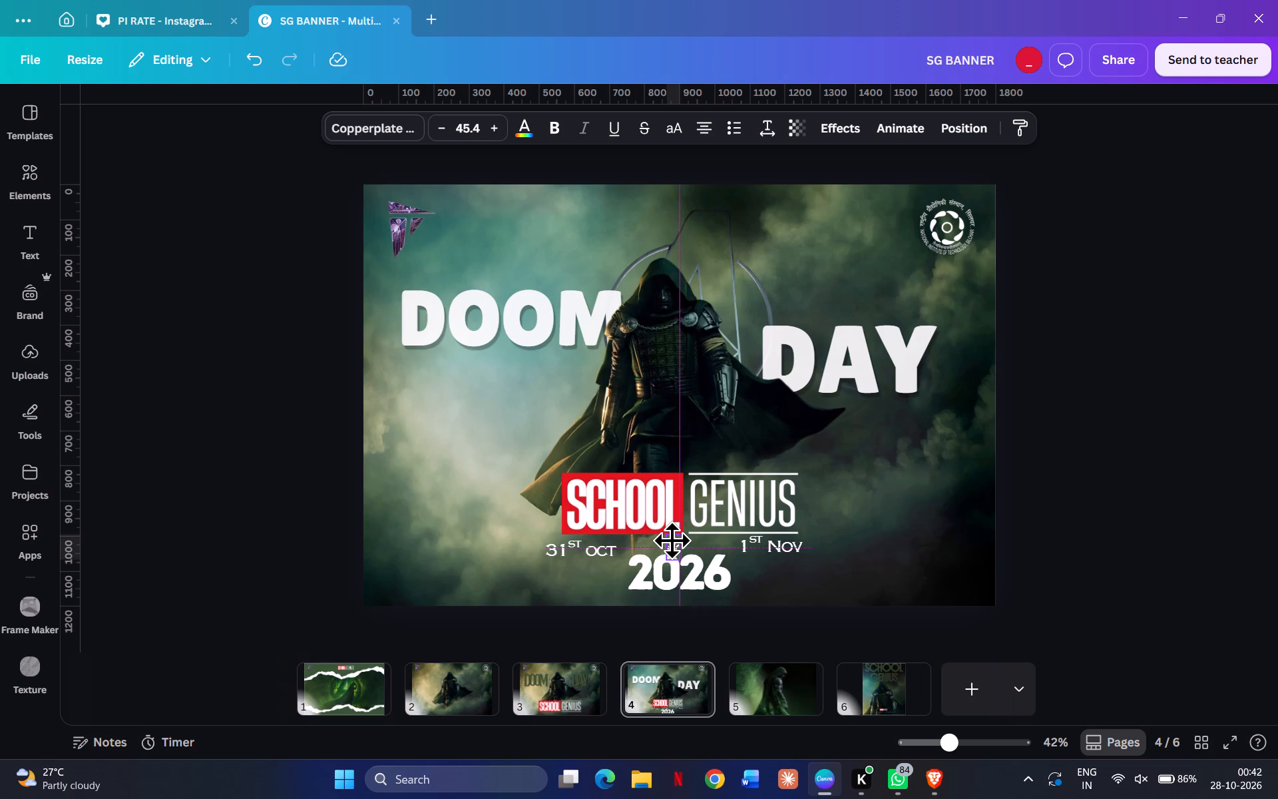
{"action": "left_click_drag", "start_coordinate": [672, 540], "coordinate": [672, 539]}
{"action": "left_click", "coordinate": [985, 525]}
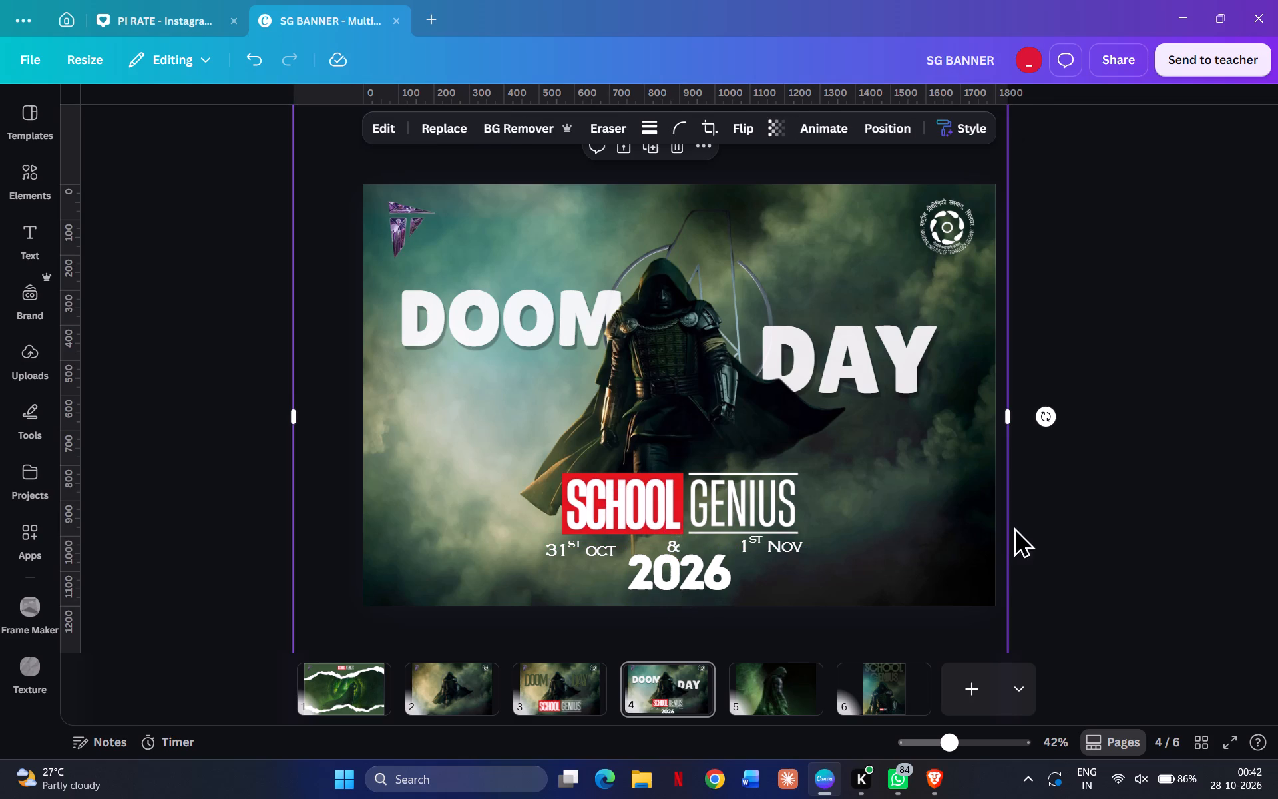
{"action": "left_click", "coordinate": [1069, 537]}
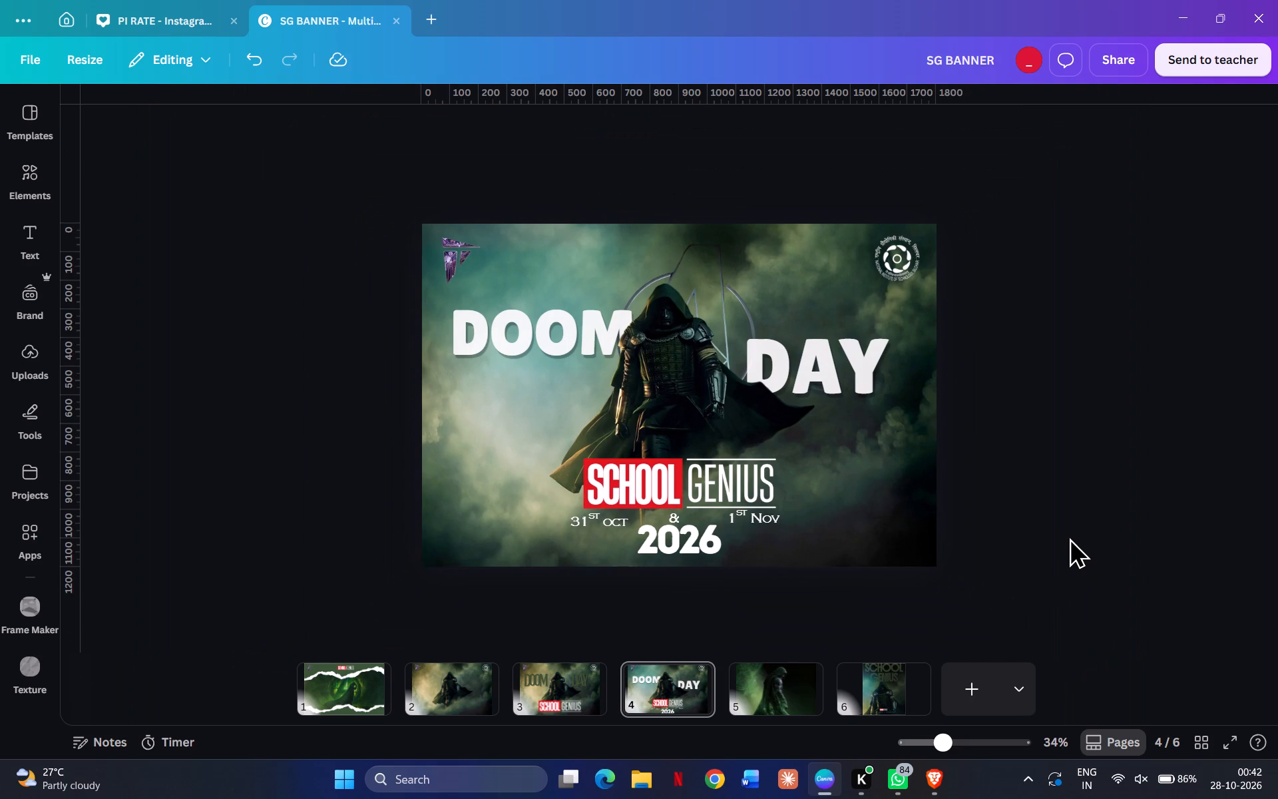
Nudge 2026 down slightly to leave more room beneath the date row.
{"action": "left_click", "coordinate": [700, 562]}
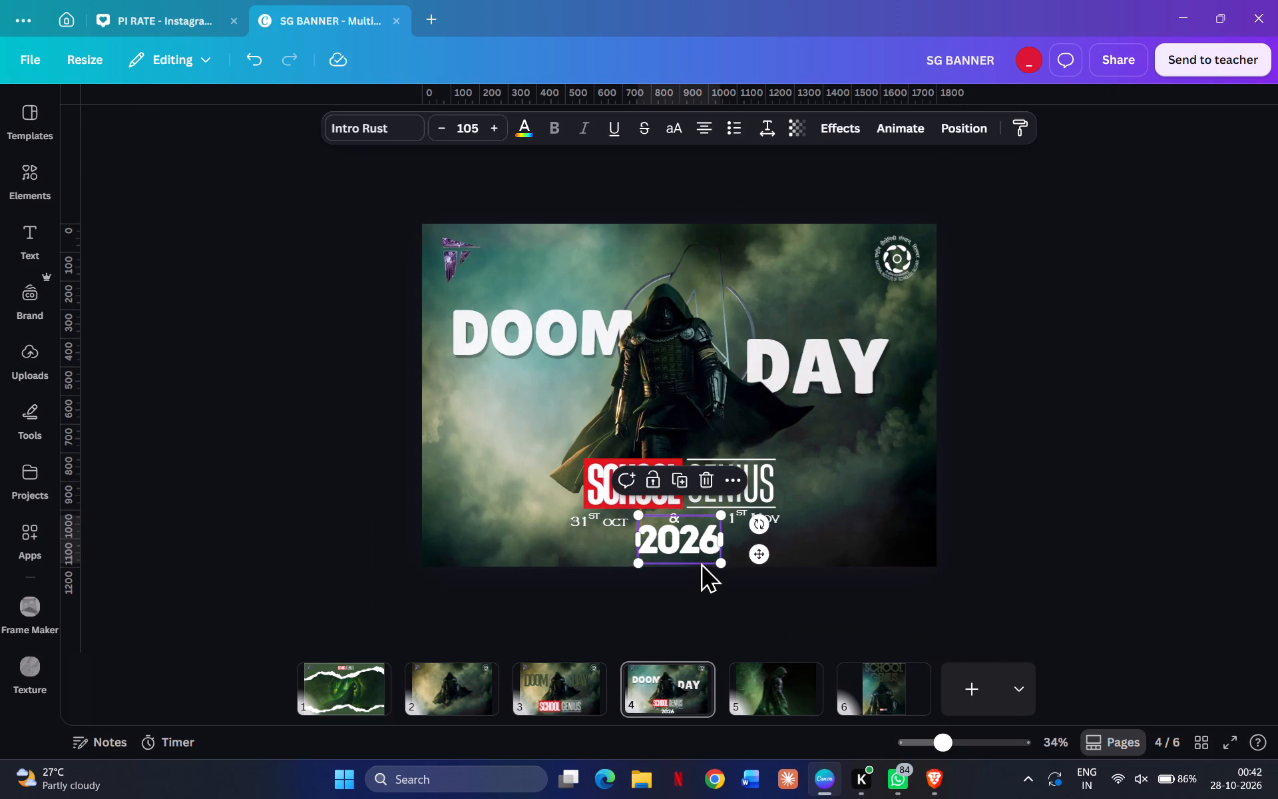
{"action": "key", "text": "Down"}
{"action": "key", "text": "Down"}
{"action": "key", "text": "Down"}
{"action": "key", "text": "Down"}
{"action": "key", "text": "Down"}
{"action": "key", "text": "Down"}
{"action": "key", "text": "Down"}
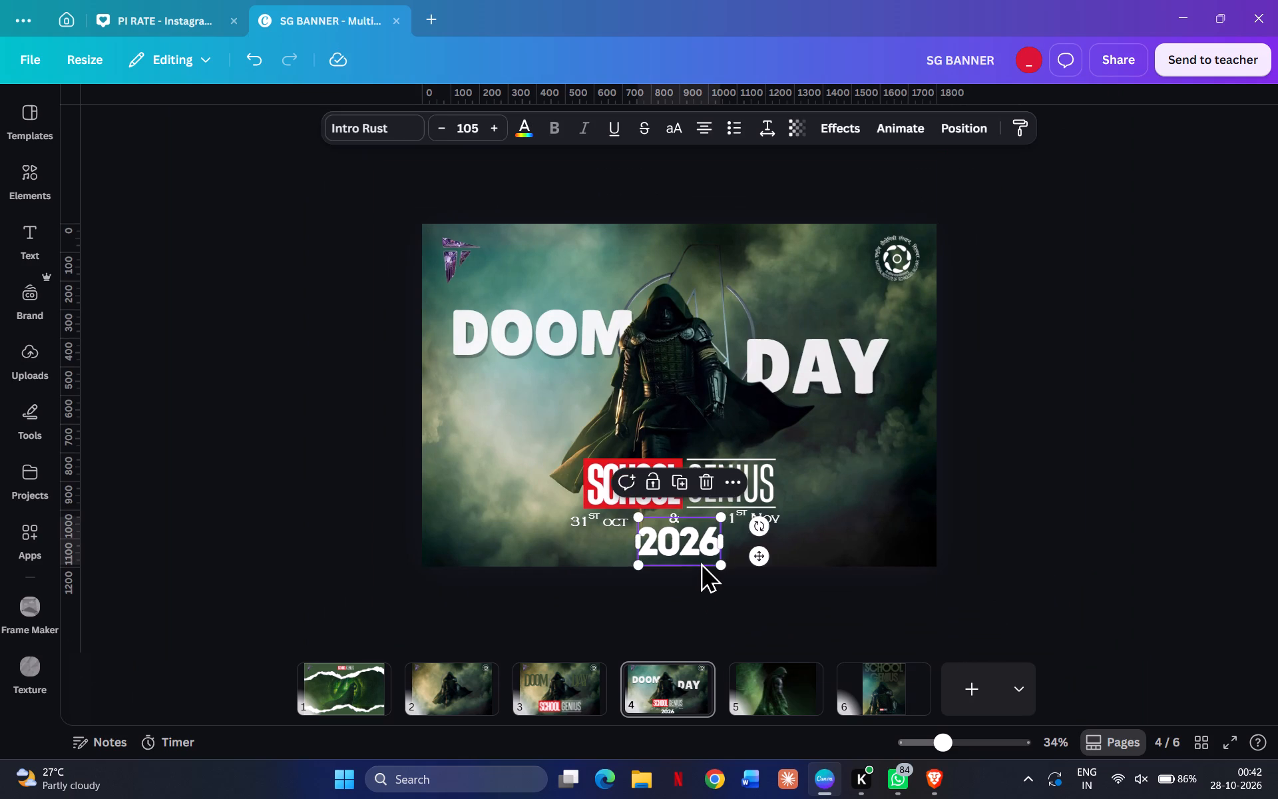
{"action": "key", "text": "Up"}
{"action": "left_click", "coordinate": [1164, 432]}
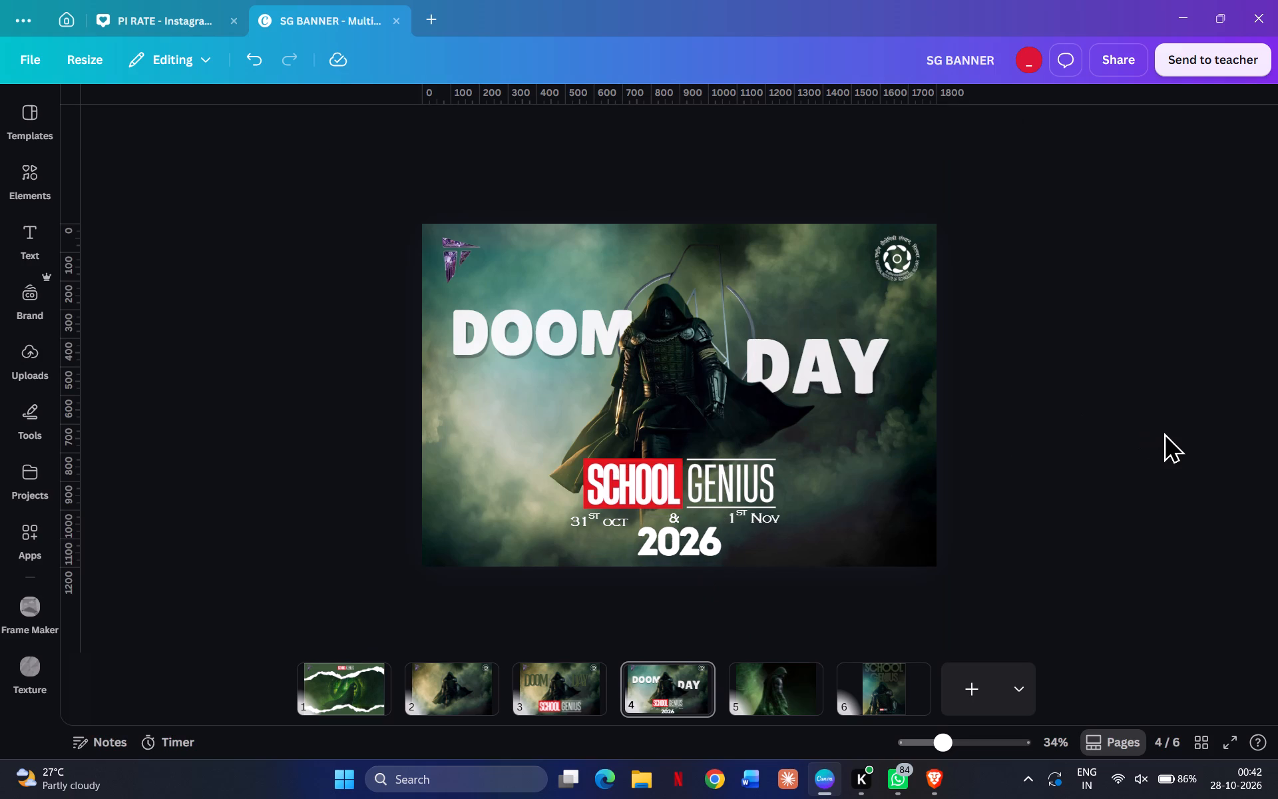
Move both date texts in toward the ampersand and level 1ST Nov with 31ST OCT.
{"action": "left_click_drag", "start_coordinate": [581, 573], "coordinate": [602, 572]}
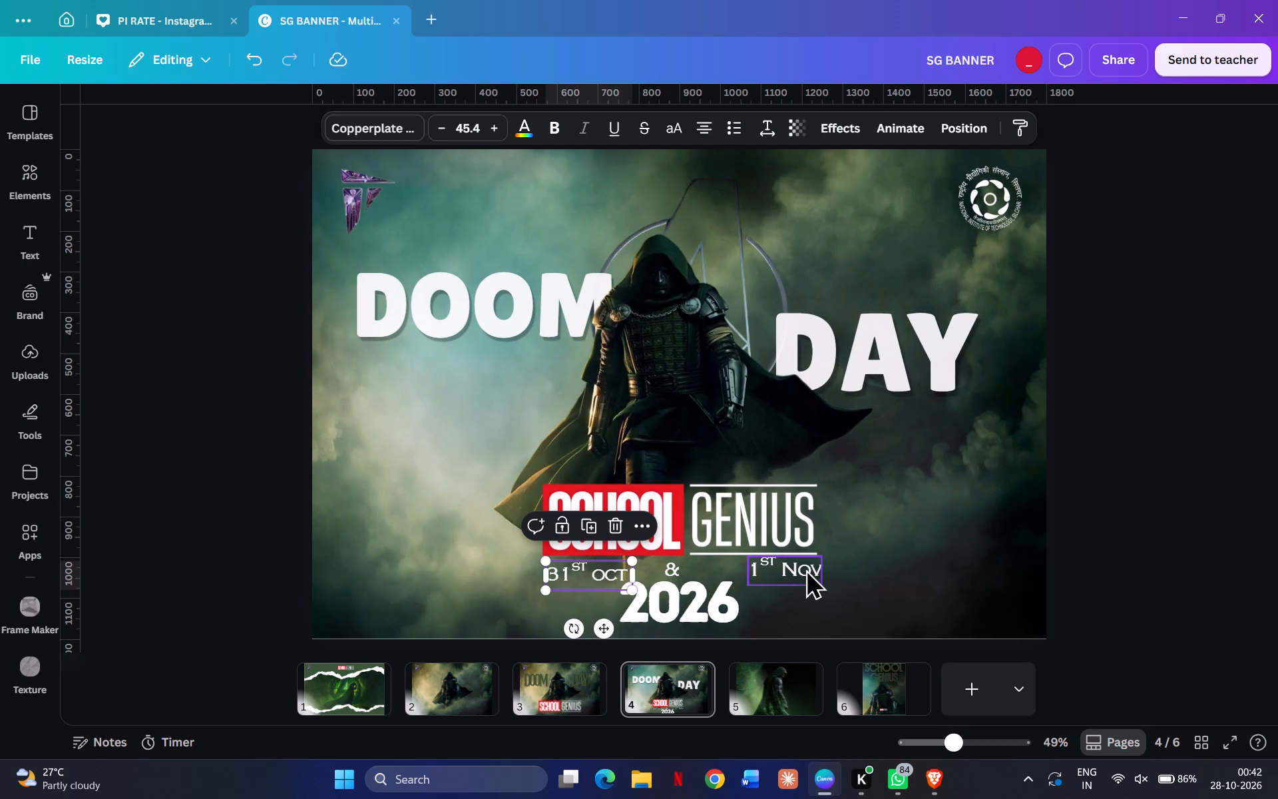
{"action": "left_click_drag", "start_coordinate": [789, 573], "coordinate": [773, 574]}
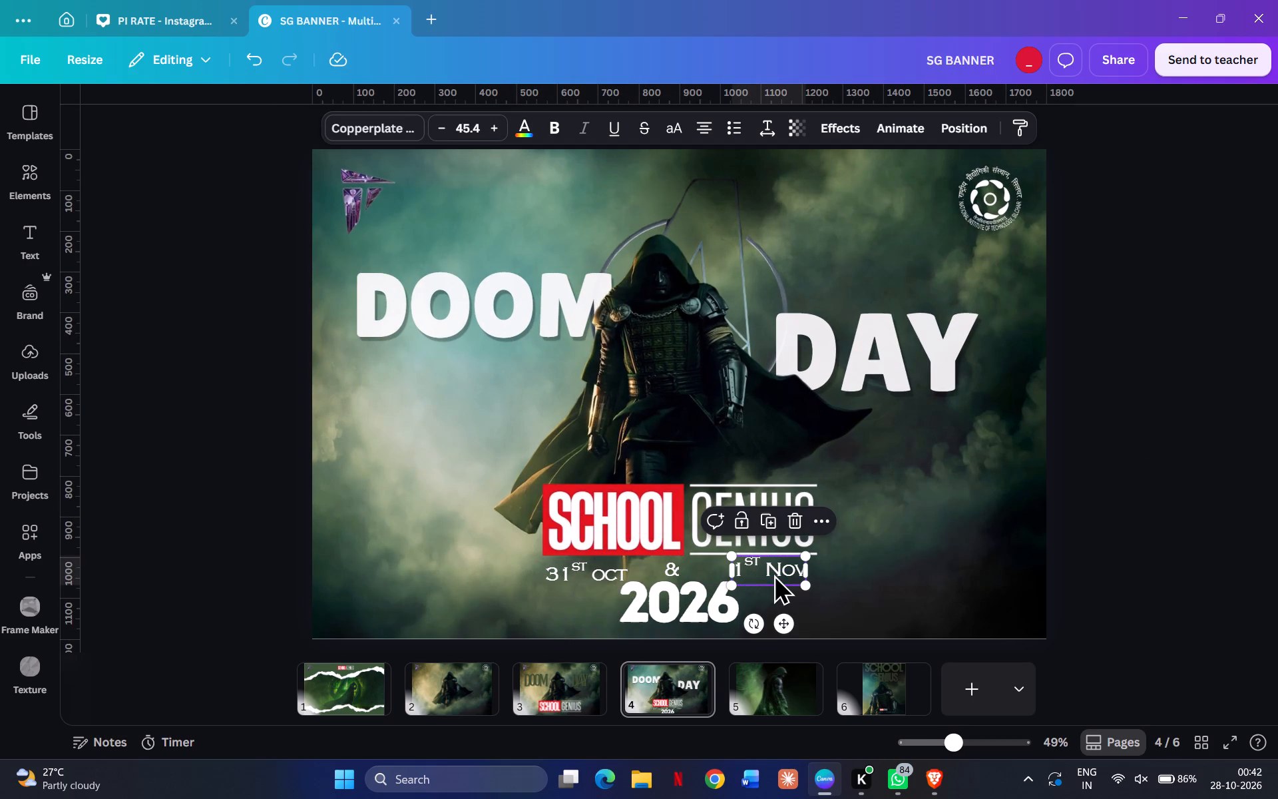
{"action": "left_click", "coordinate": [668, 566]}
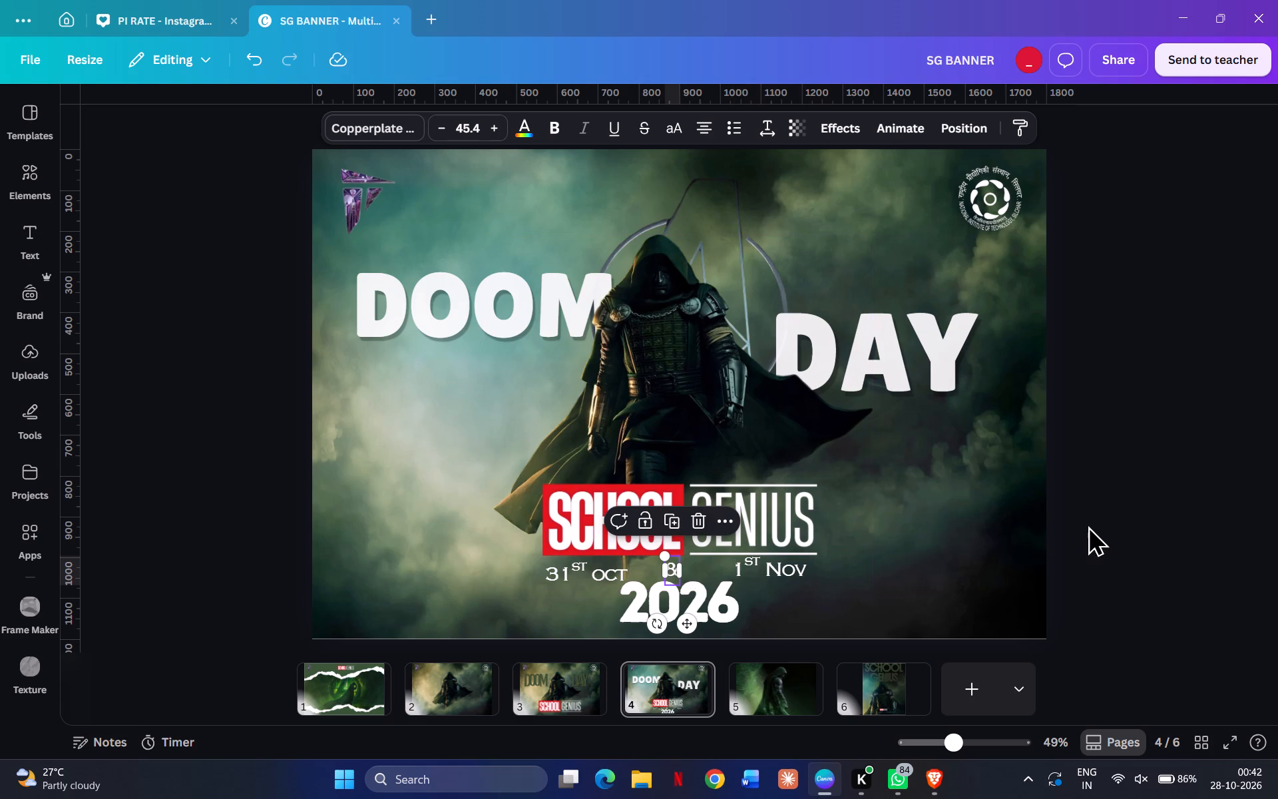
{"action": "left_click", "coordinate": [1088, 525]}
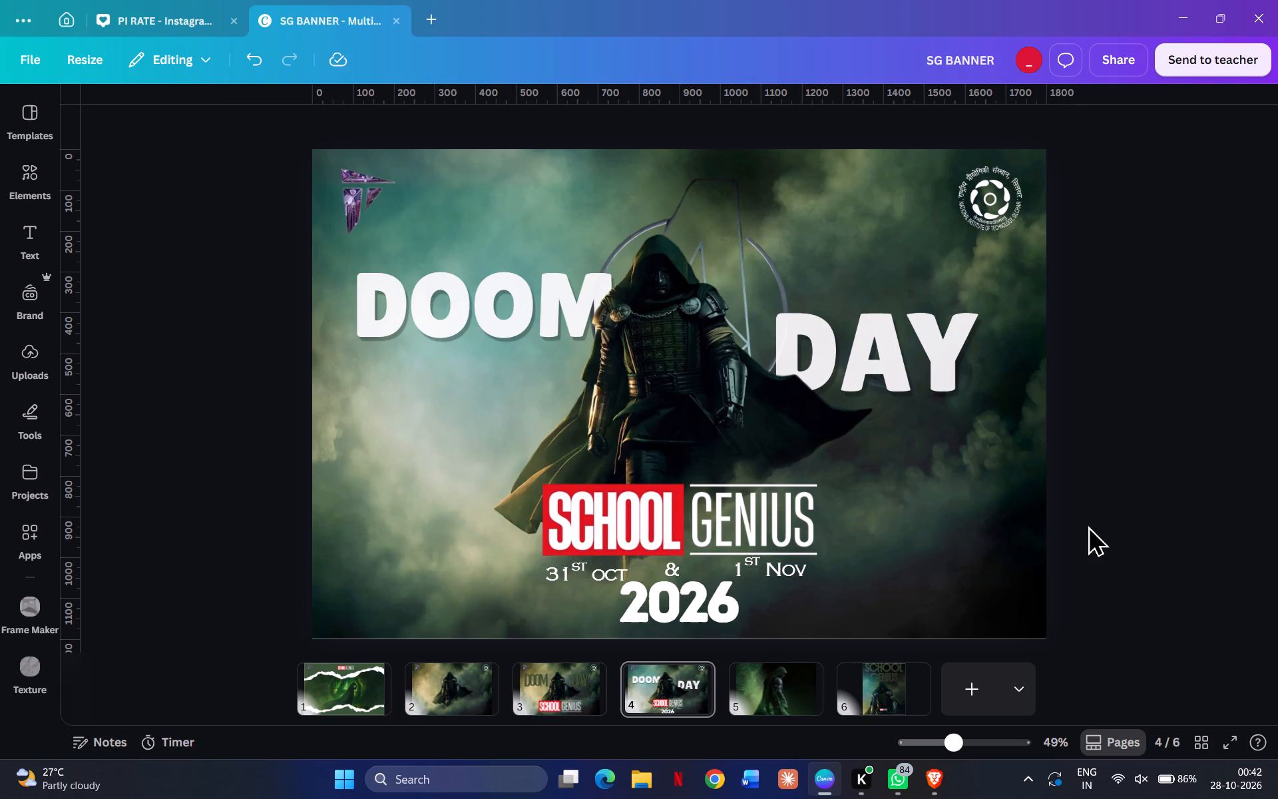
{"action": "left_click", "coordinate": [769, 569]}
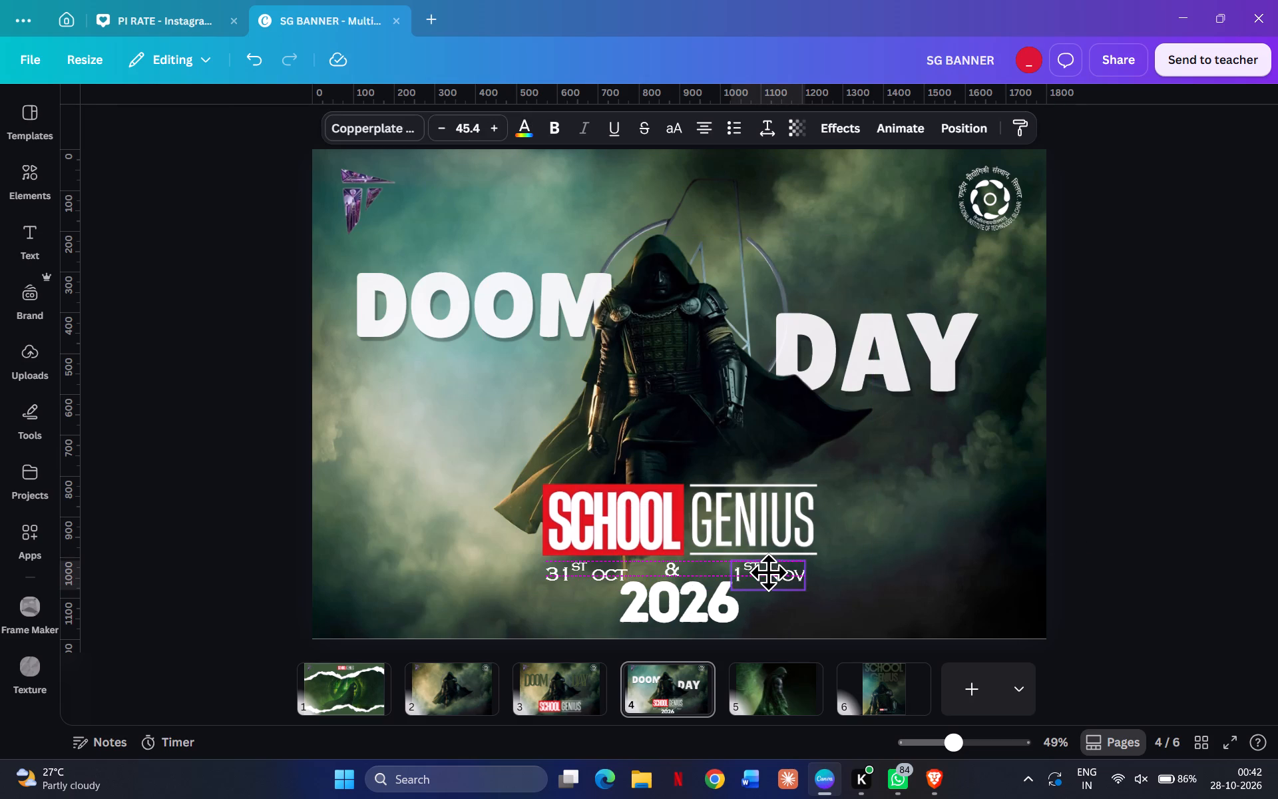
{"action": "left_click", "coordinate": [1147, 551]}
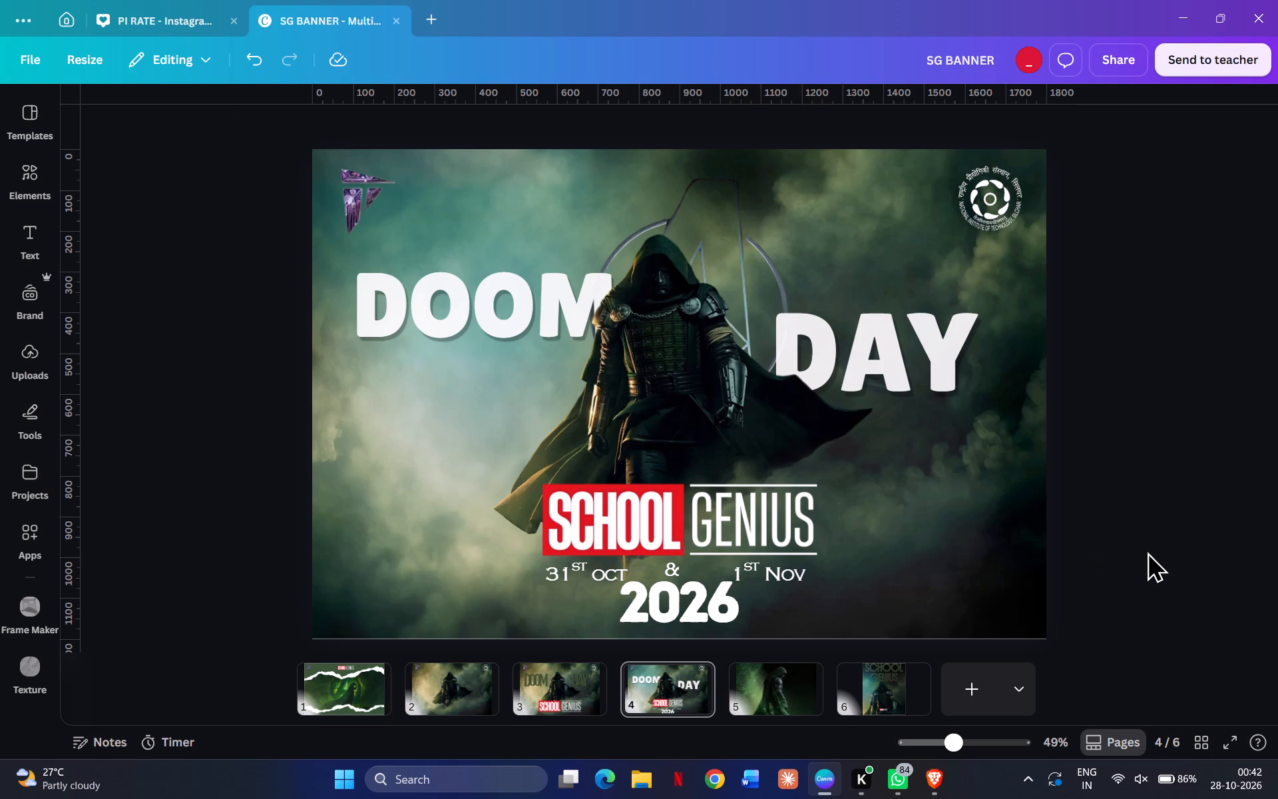
Bring both date texts close against the ampersand so they read 31ST OCT & 1ST Nov on one level line.
{"action": "left_click_drag", "start_coordinate": [591, 569], "coordinate": [628, 565]}
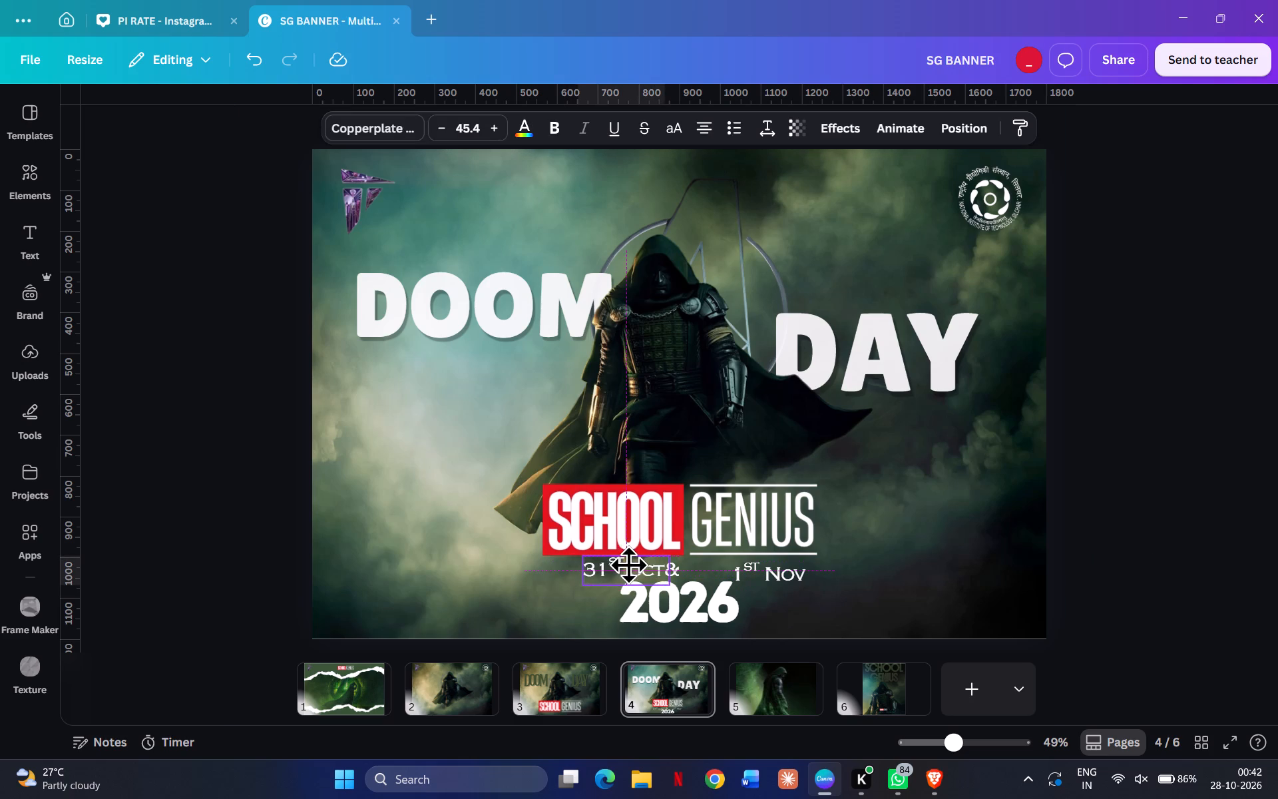
{"action": "left_click_drag", "start_coordinate": [628, 565], "coordinate": [618, 564]}
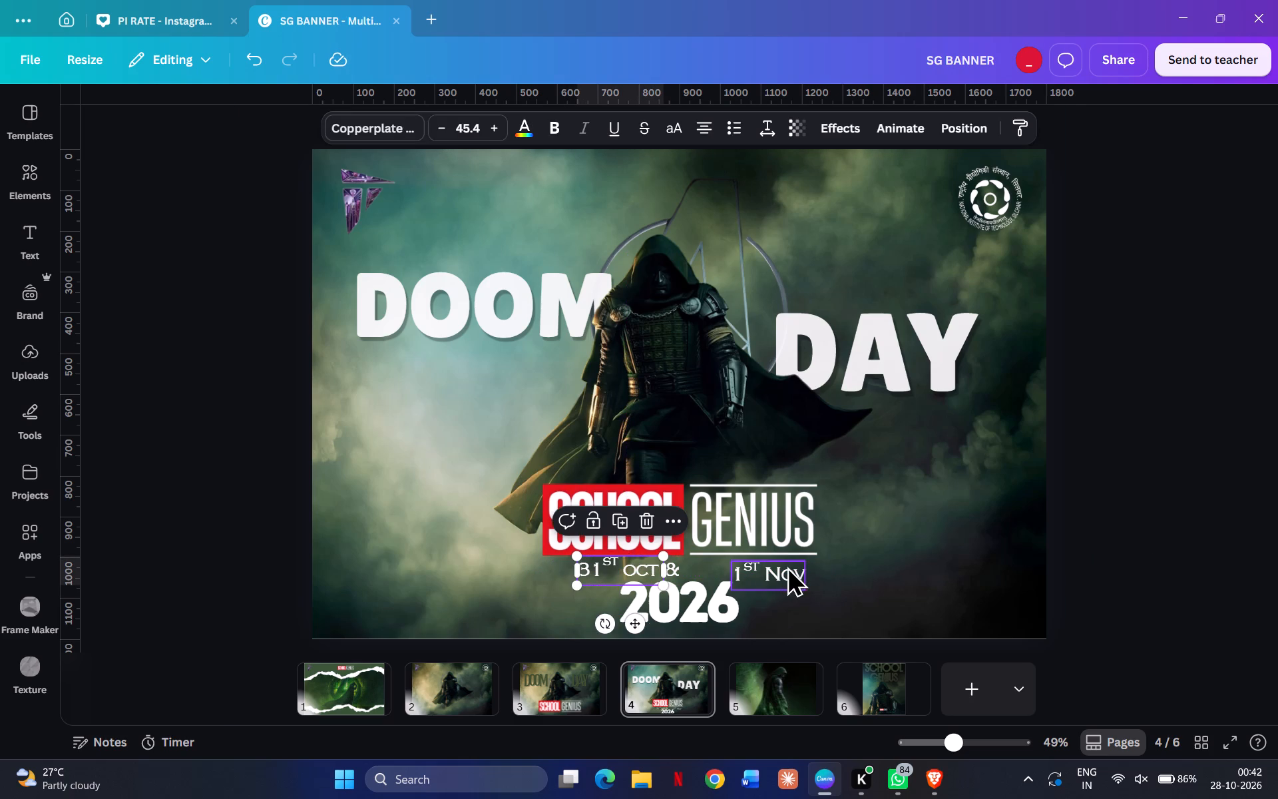
{"action": "left_click_drag", "start_coordinate": [787, 566], "coordinate": [750, 563]}
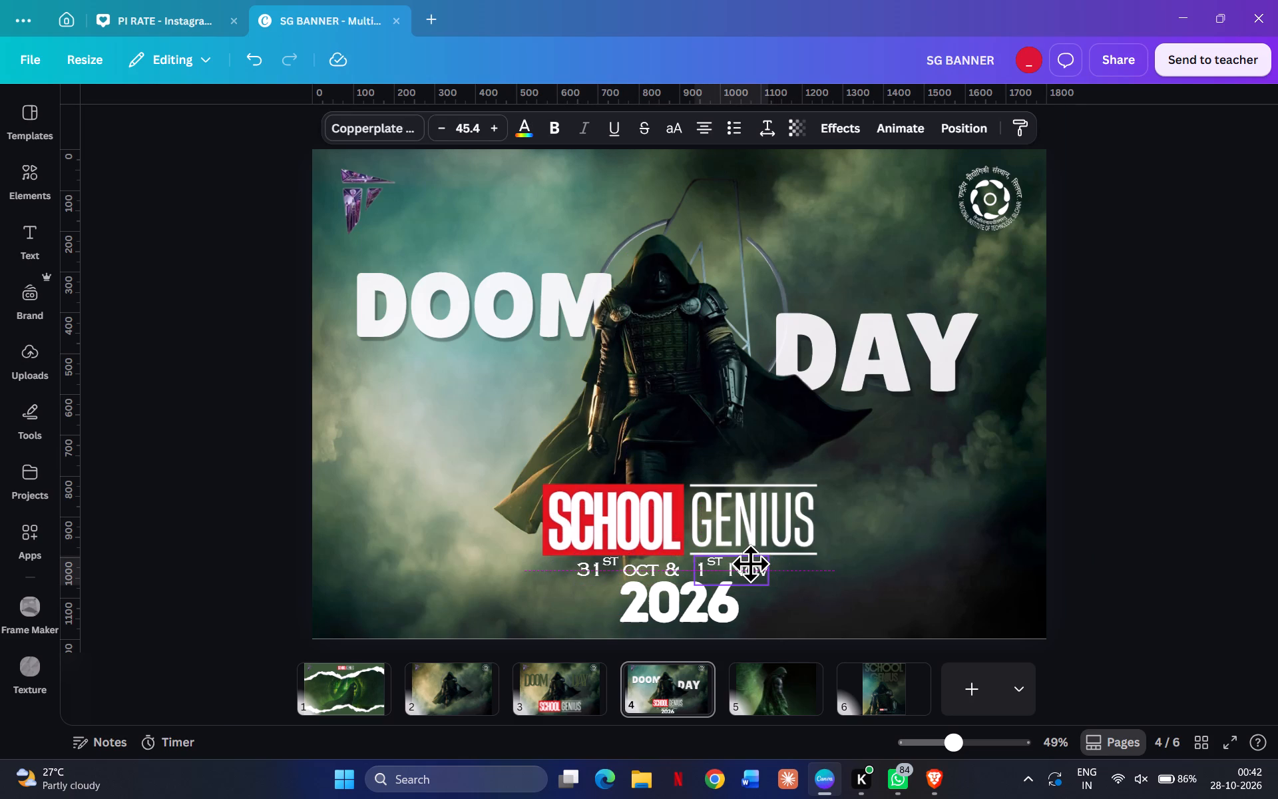
{"action": "left_click_drag", "start_coordinate": [750, 563], "coordinate": [745, 563]}
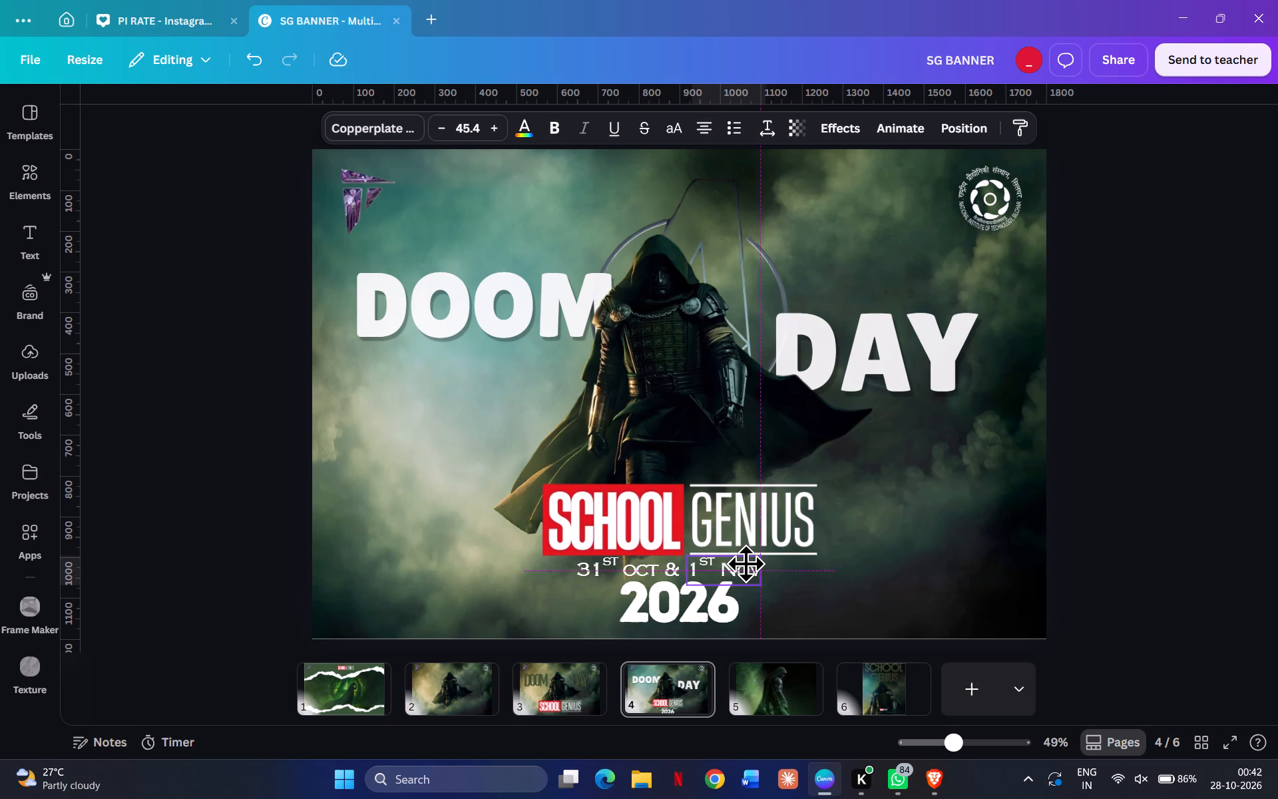
{"action": "left_click_drag", "start_coordinate": [745, 563], "coordinate": [746, 563]}
{"action": "left_click", "coordinate": [1082, 528]}
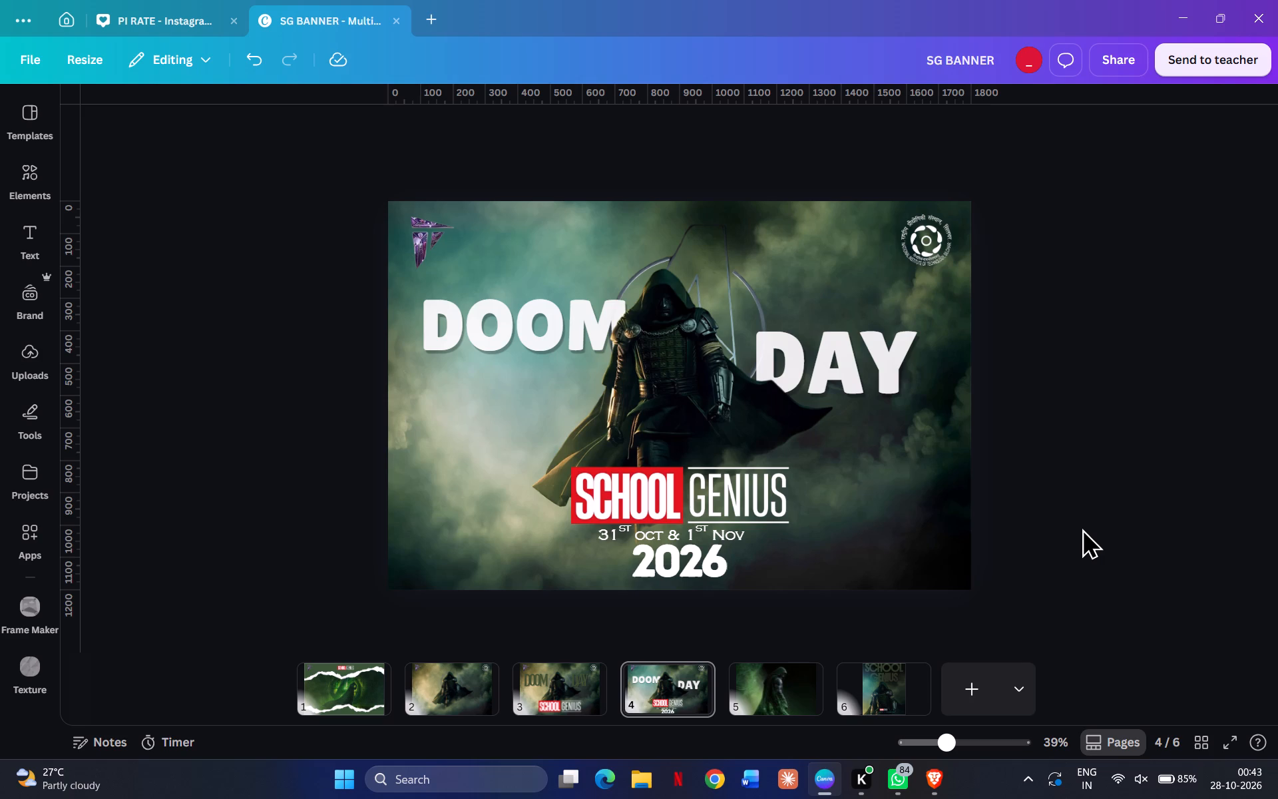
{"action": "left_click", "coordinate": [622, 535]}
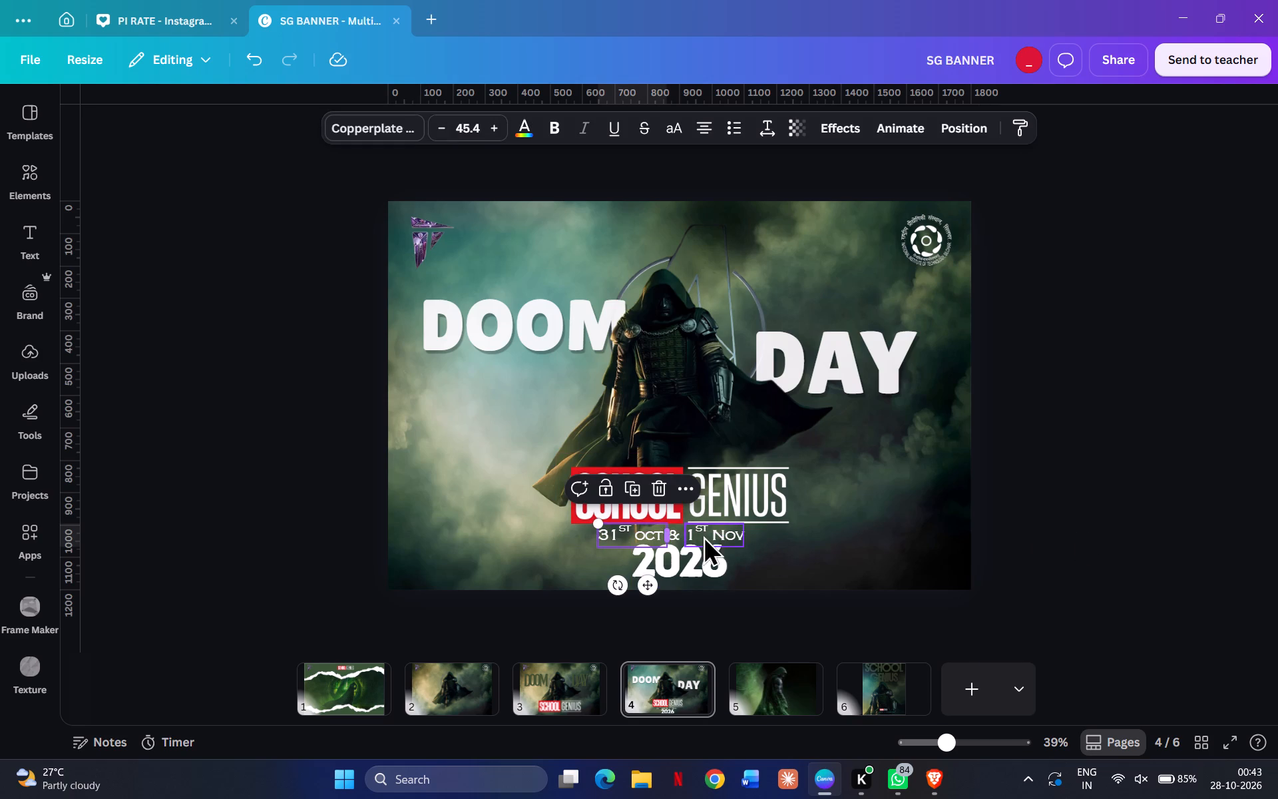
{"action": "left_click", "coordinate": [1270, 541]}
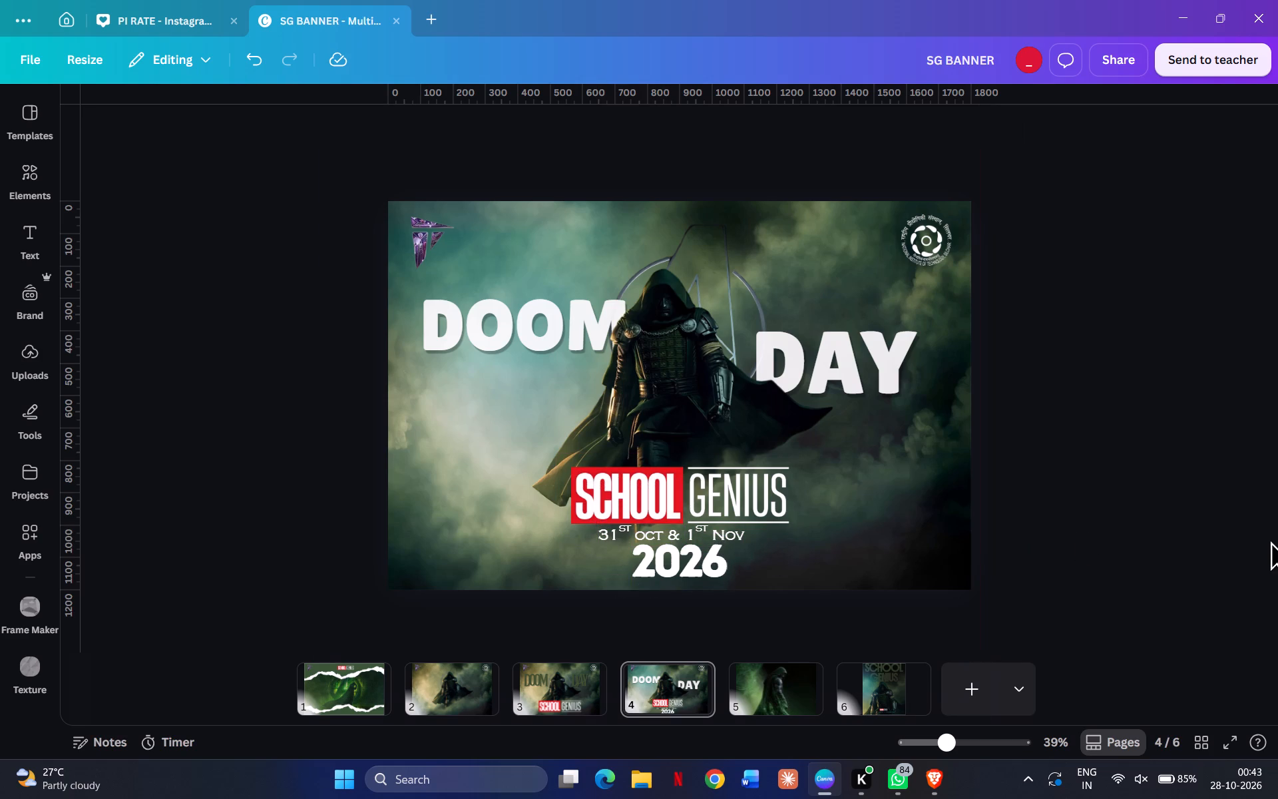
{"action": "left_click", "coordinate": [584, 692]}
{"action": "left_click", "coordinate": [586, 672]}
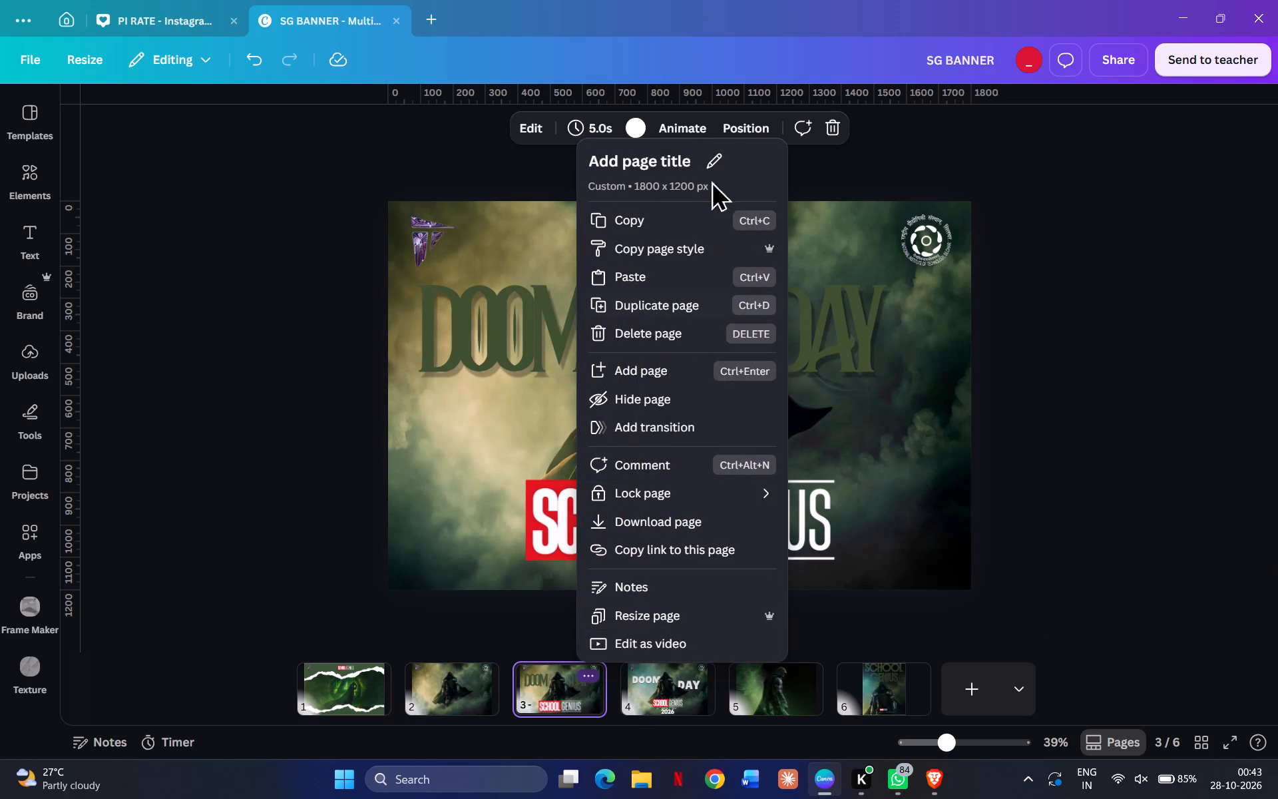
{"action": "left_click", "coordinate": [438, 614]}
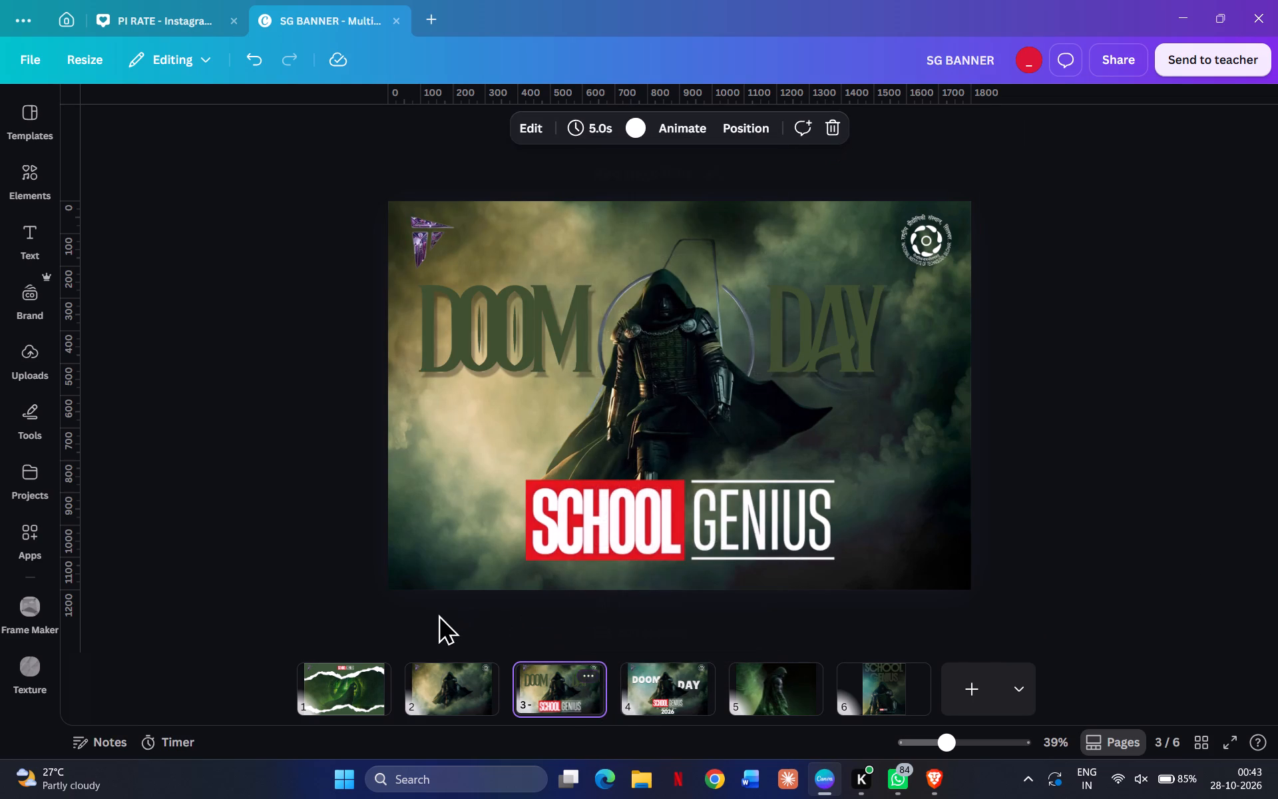
Duplicate page 4, the finished DOOM DAY banner with the date line.
{"action": "left_click", "coordinate": [662, 696]}
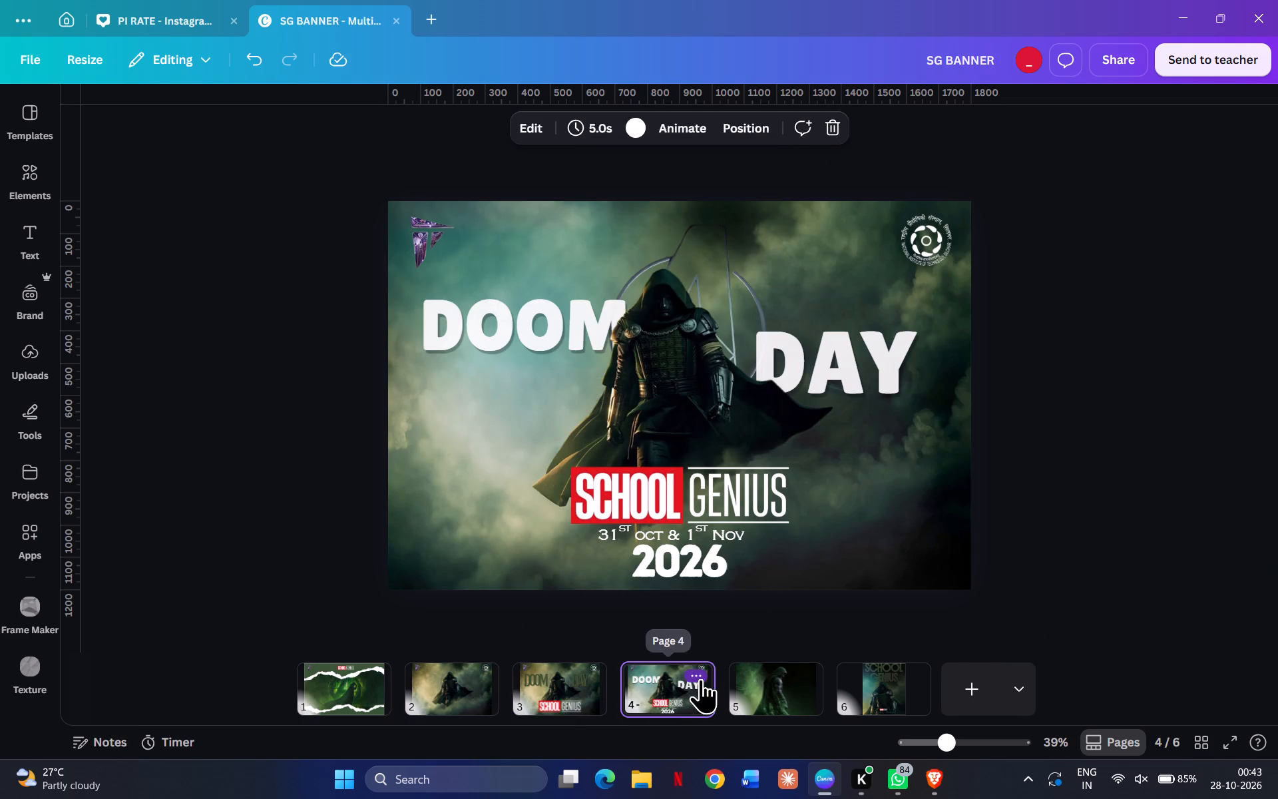
{"action": "left_click", "coordinate": [700, 678]}
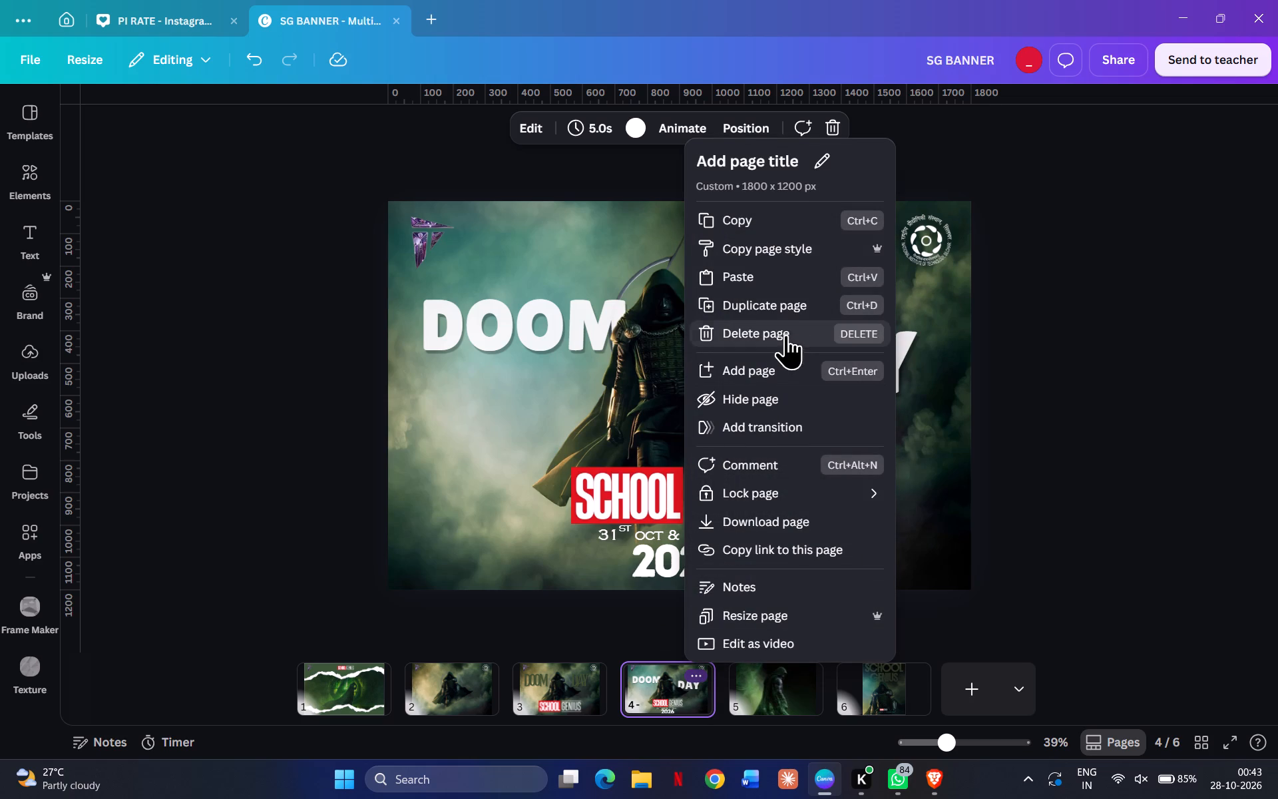
{"action": "left_click", "coordinate": [790, 304]}
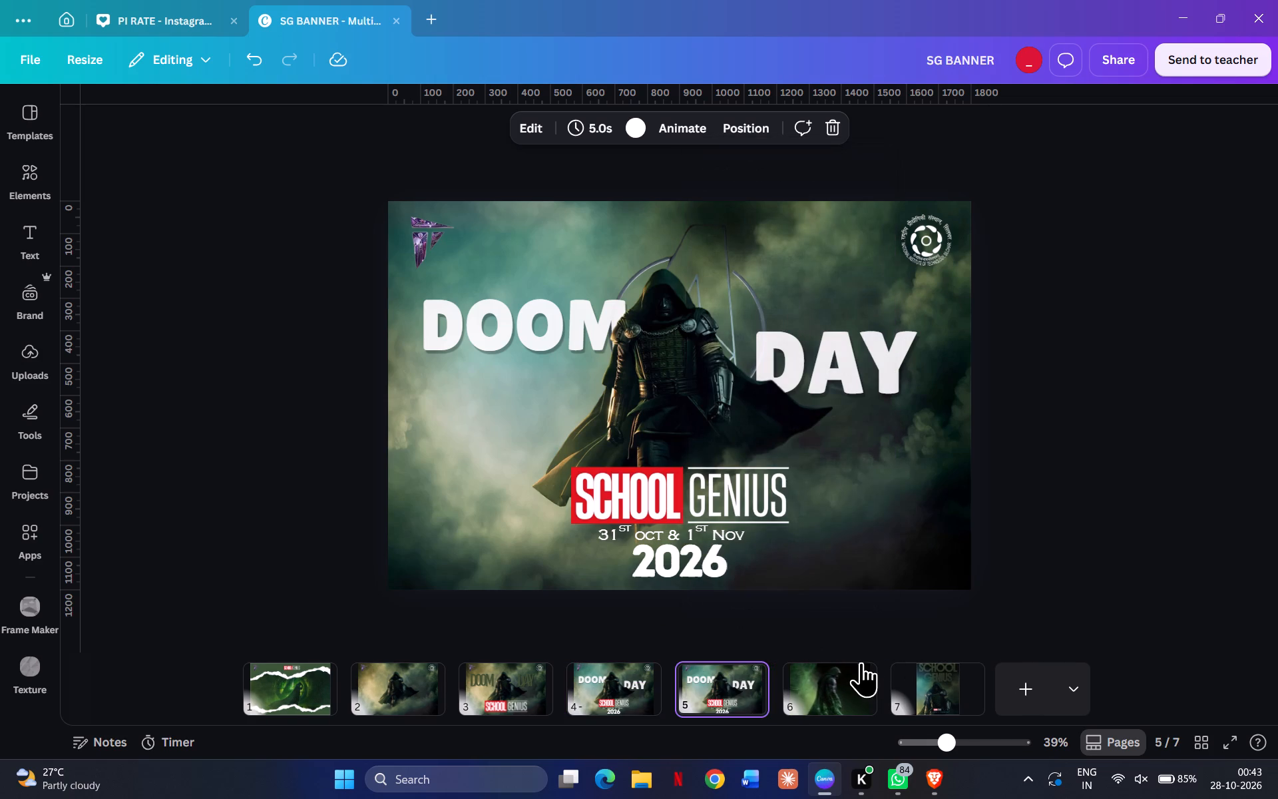
Delete page 6, which holds only the side view of the hooded figure in green smoke.
{"action": "left_click", "coordinate": [863, 676]}
{"action": "left_click", "coordinate": [860, 674]}
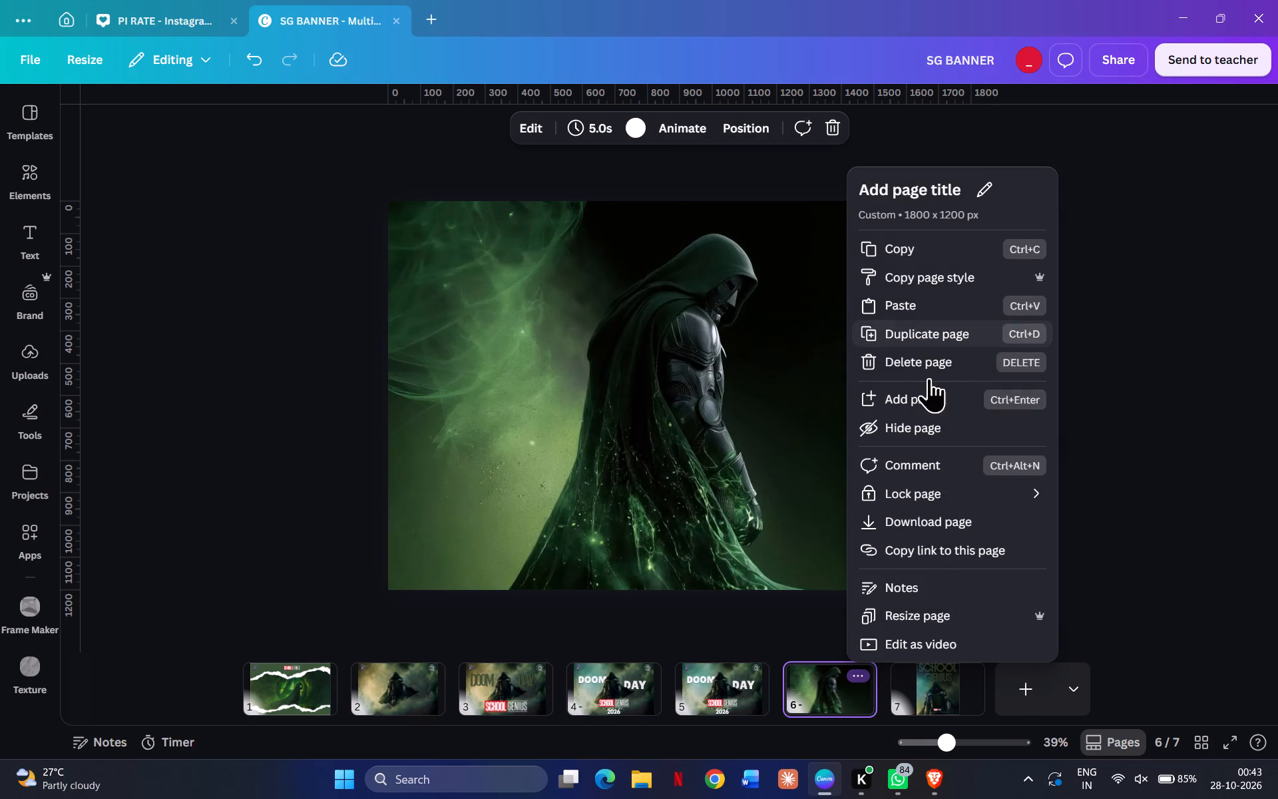
{"action": "left_click", "coordinate": [939, 364]}
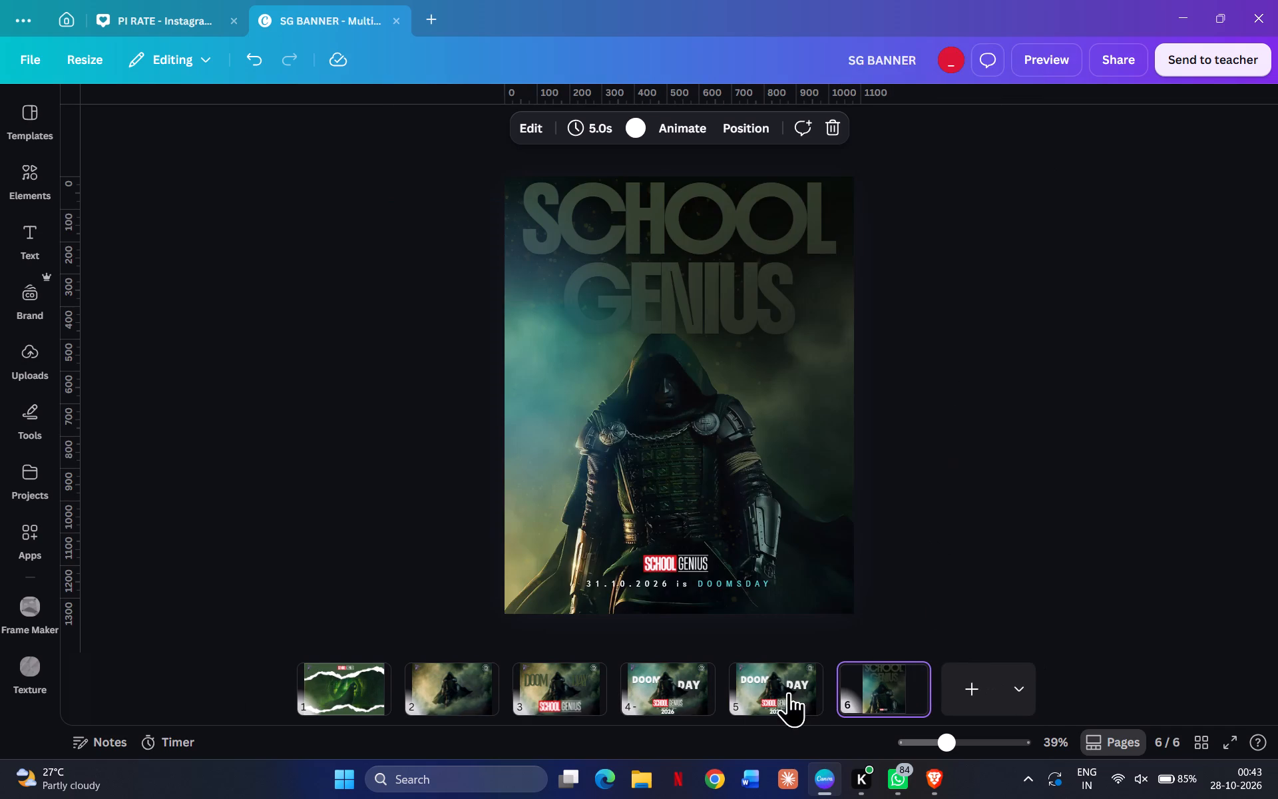
Delete page 6, the tall Instagram post with SCHOOL GENIUS above the hooded figure.
{"action": "left_click", "coordinate": [915, 677]}
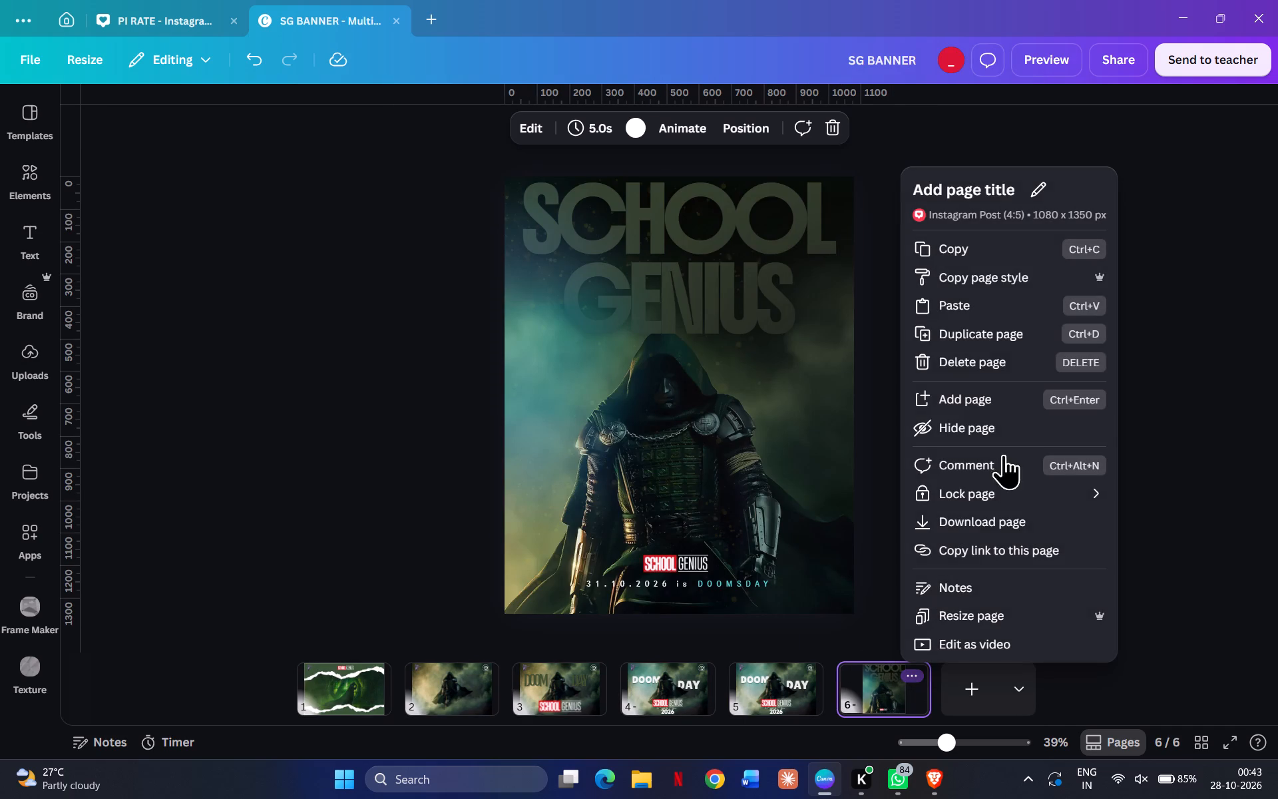
{"action": "left_click", "coordinate": [996, 353]}
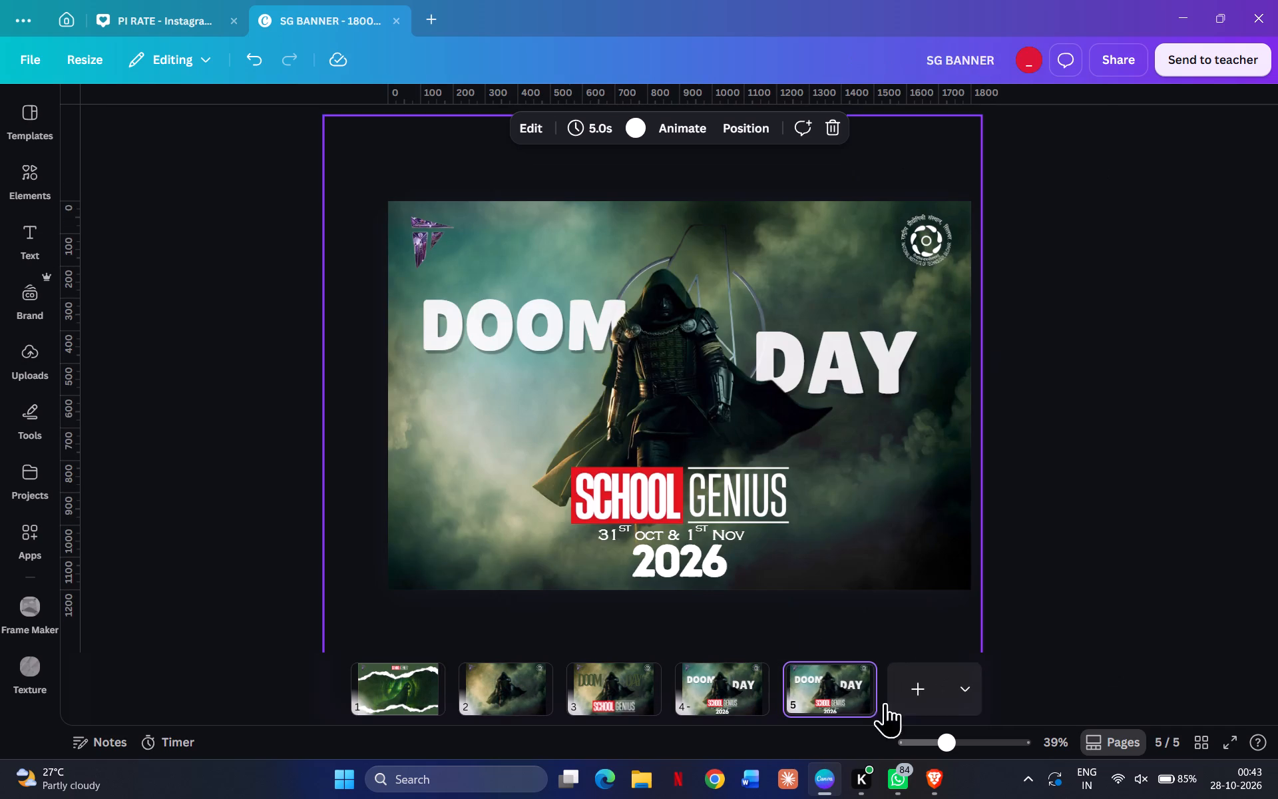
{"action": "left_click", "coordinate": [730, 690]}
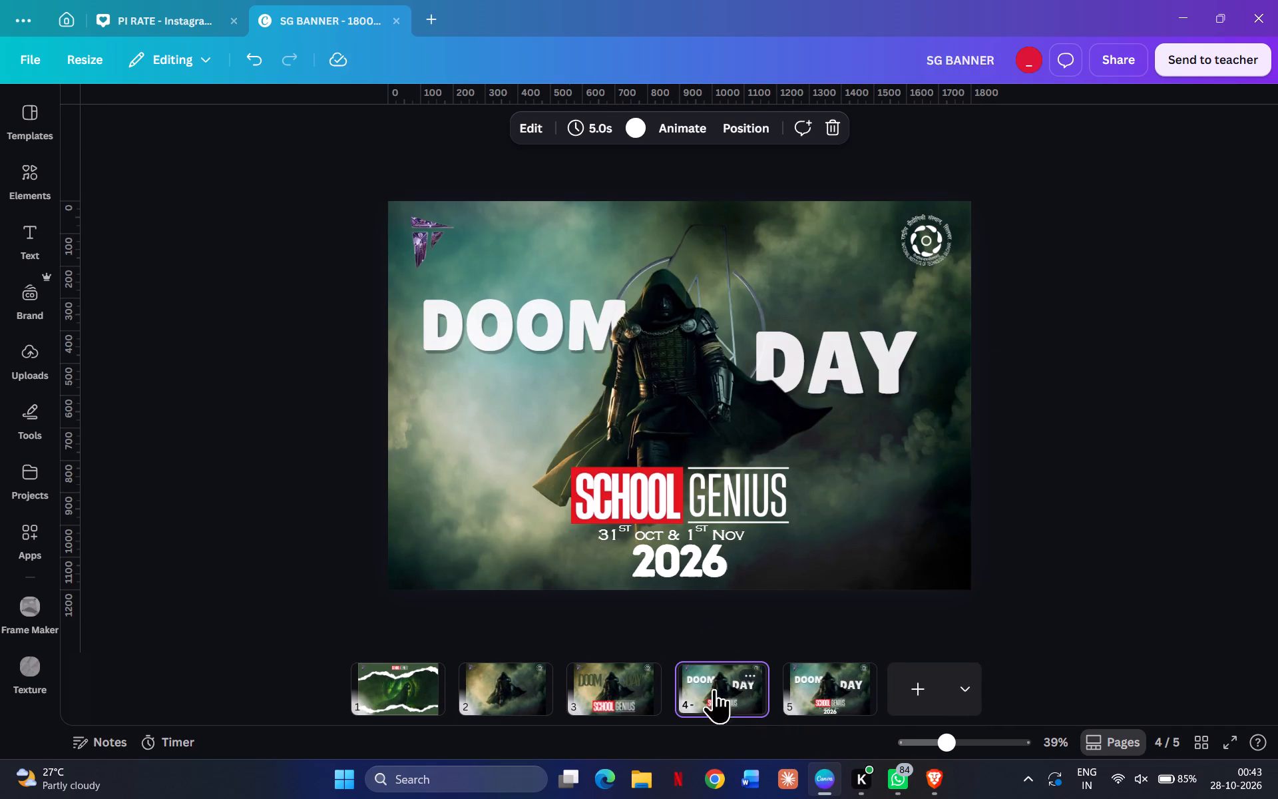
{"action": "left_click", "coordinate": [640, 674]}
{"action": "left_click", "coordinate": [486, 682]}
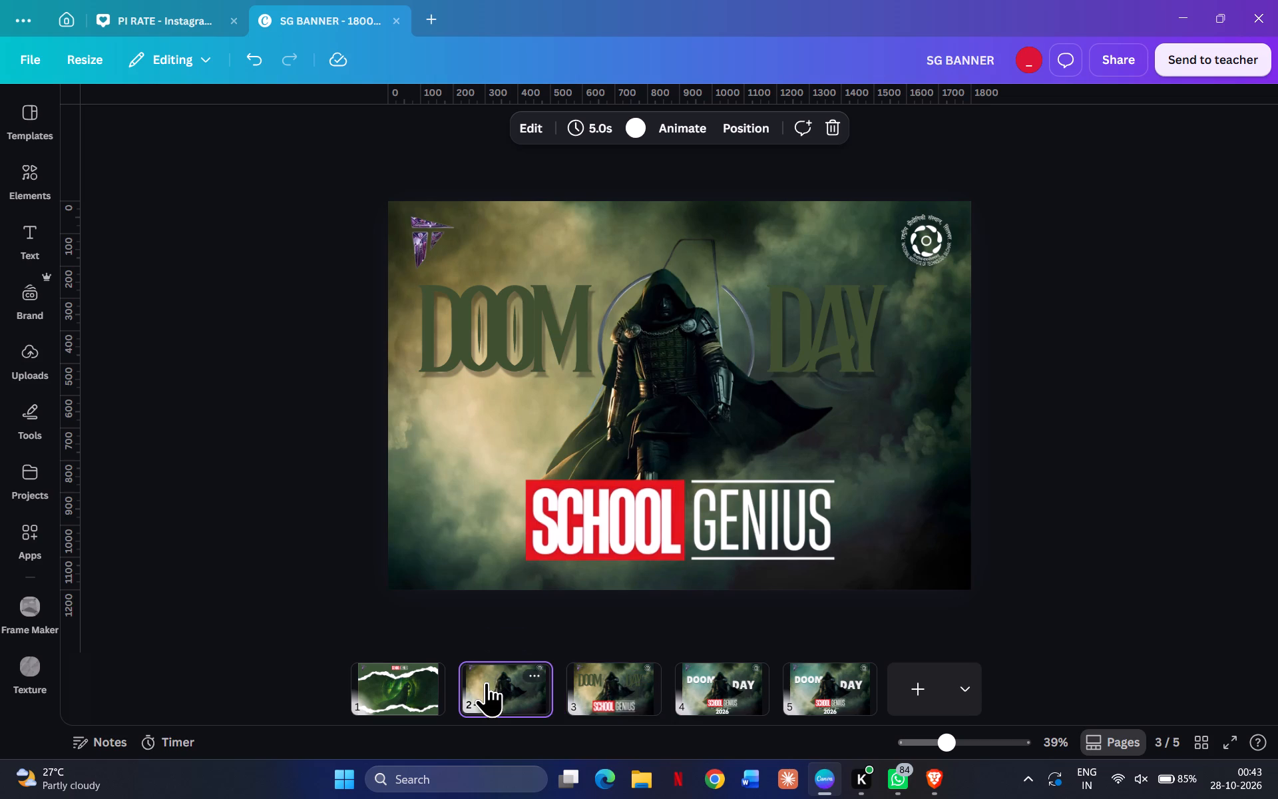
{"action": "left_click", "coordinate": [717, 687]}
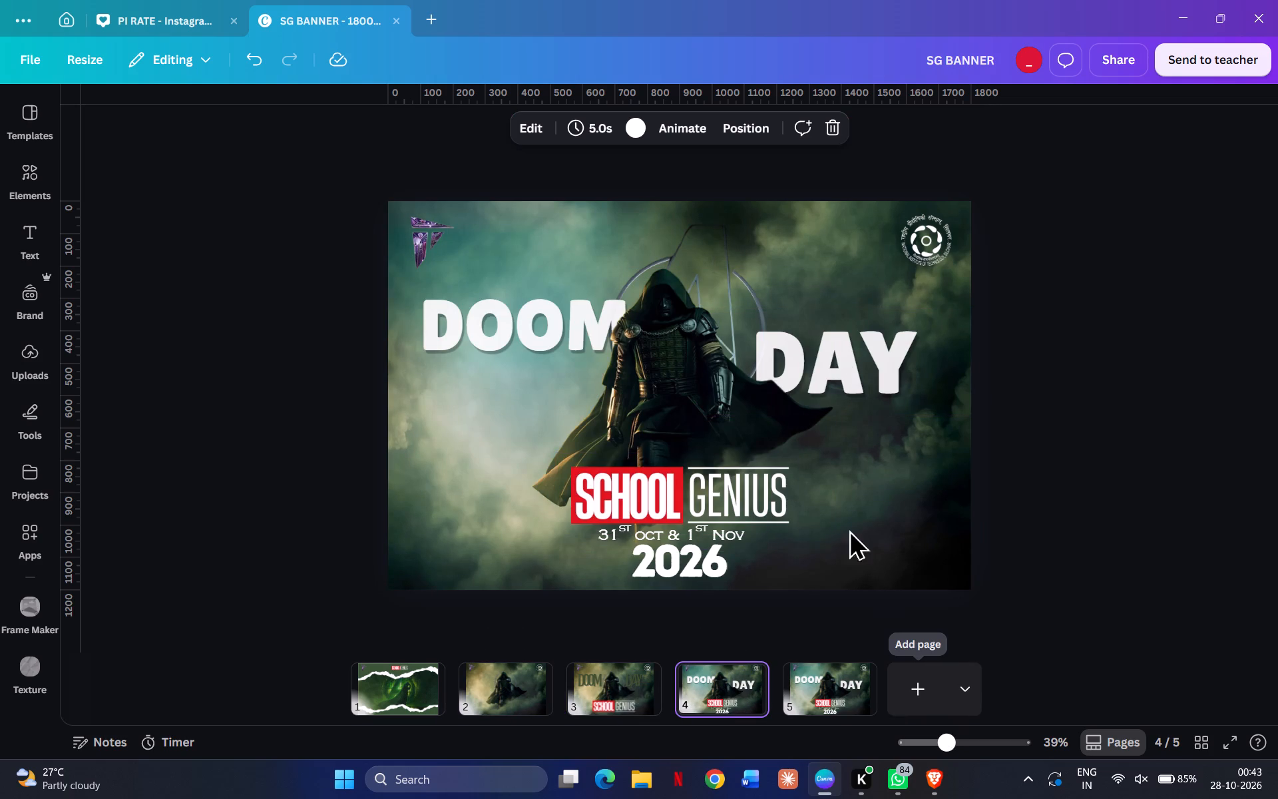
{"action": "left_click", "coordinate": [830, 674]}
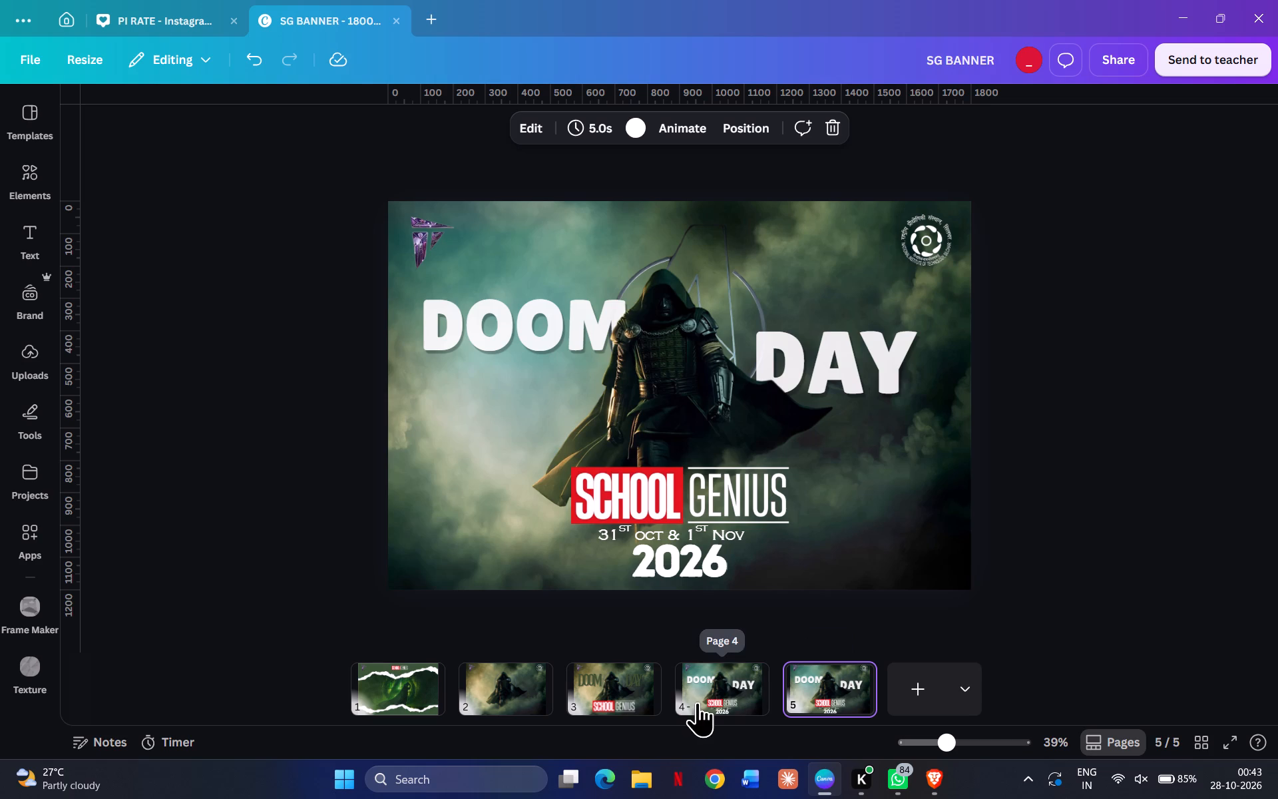
On page 4, delete the 31ST OCT, & and 1ST Nov texts above 2026.
{"action": "left_click", "coordinate": [714, 688]}
{"action": "left_click", "coordinate": [615, 535]}
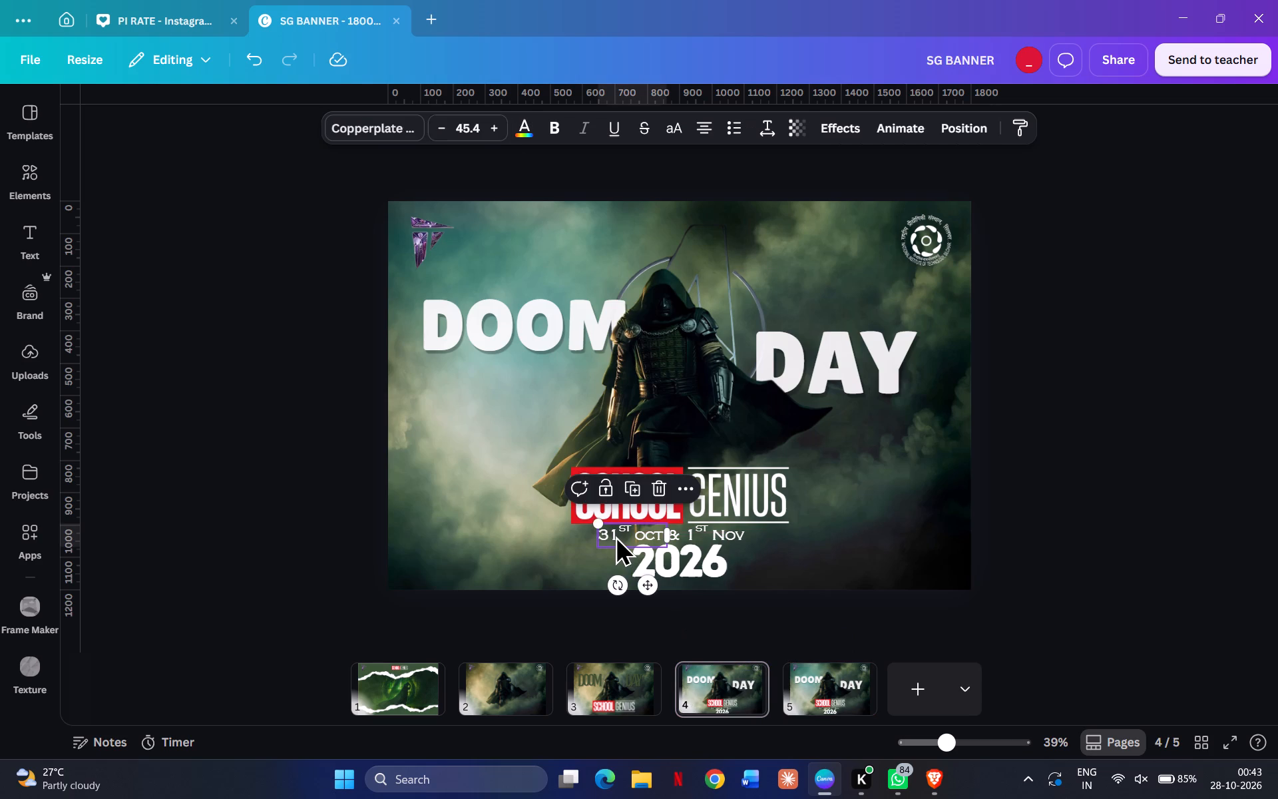
{"action": "left_click", "coordinate": [722, 533], "text": "shift"}
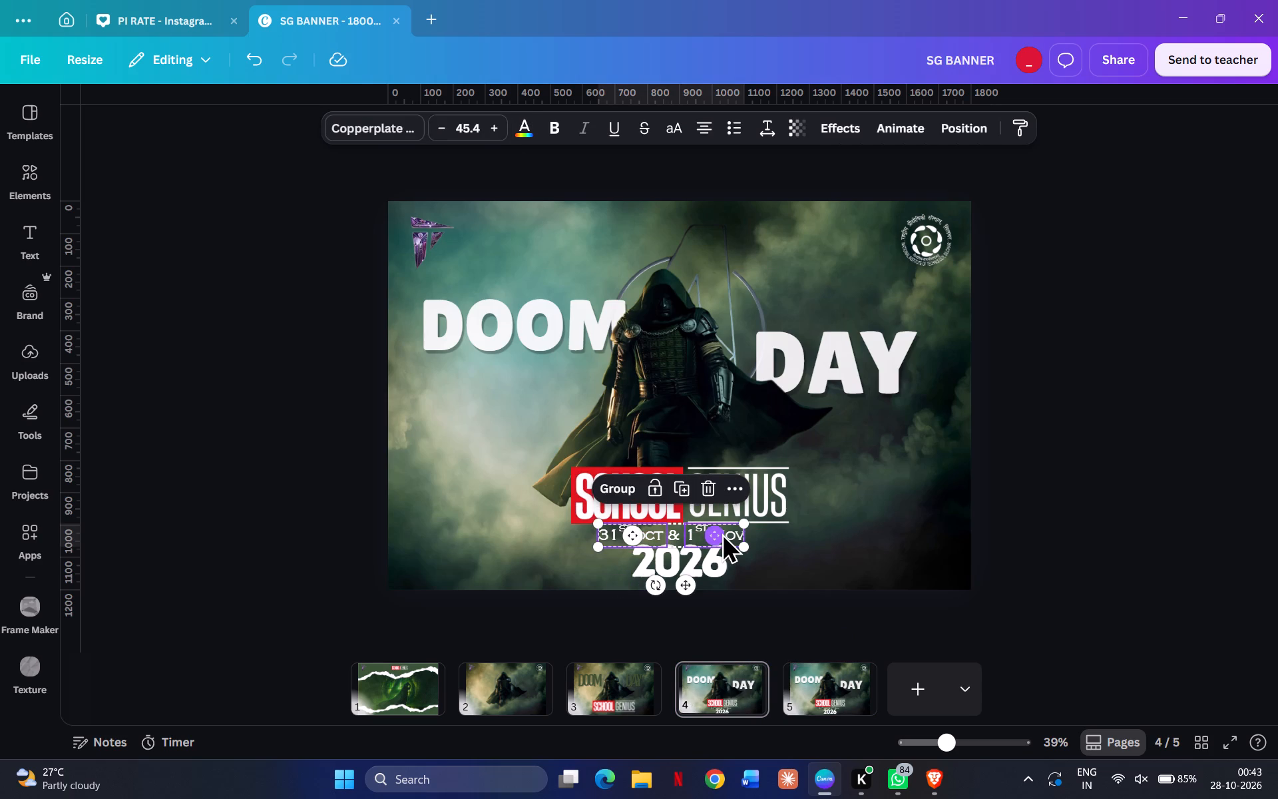
{"action": "key", "text": "Delete"}
{"action": "left_click", "coordinate": [674, 535]}
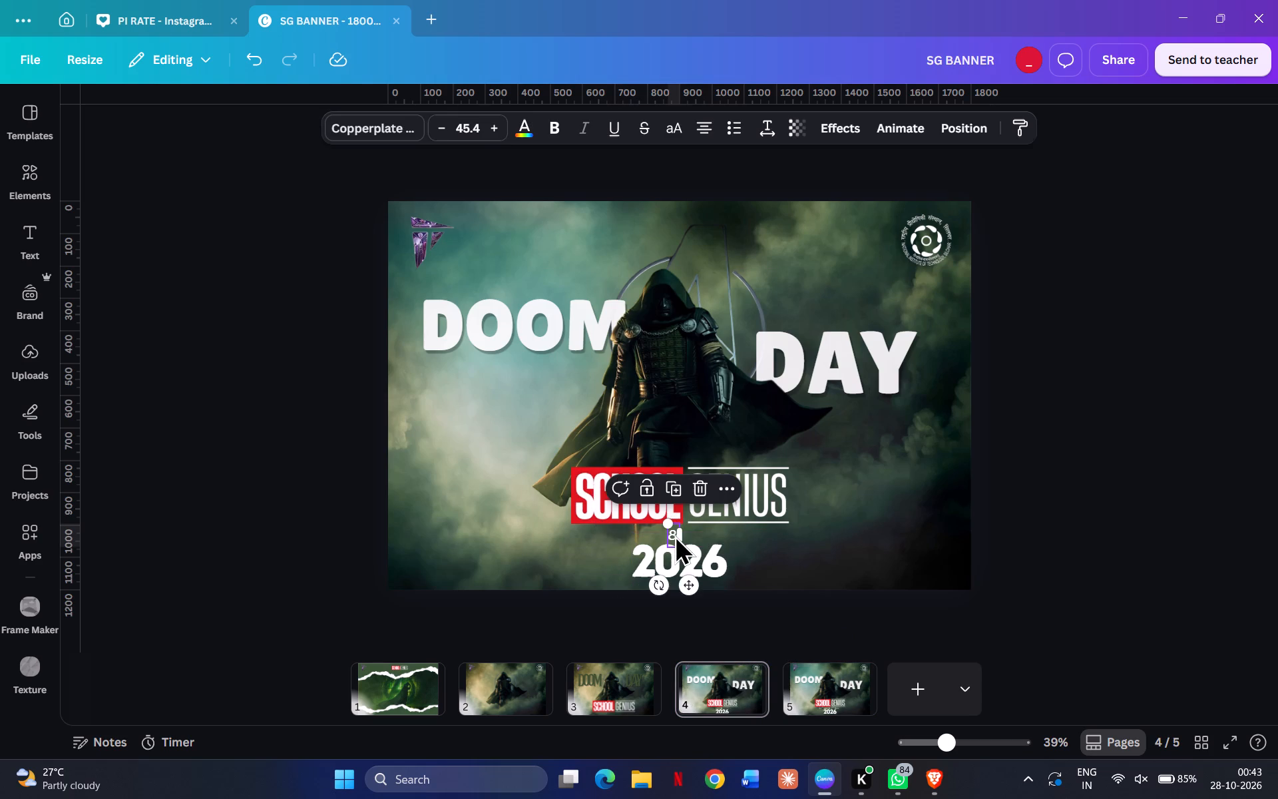
{"action": "key", "text": "Delete"}
Move 2026 up beneath the SCHOOL GENIUS logo, enlarge it to about size 124 and centre it horizontally on the page.
{"action": "left_click_drag", "start_coordinate": [674, 551], "coordinate": [674, 546]}
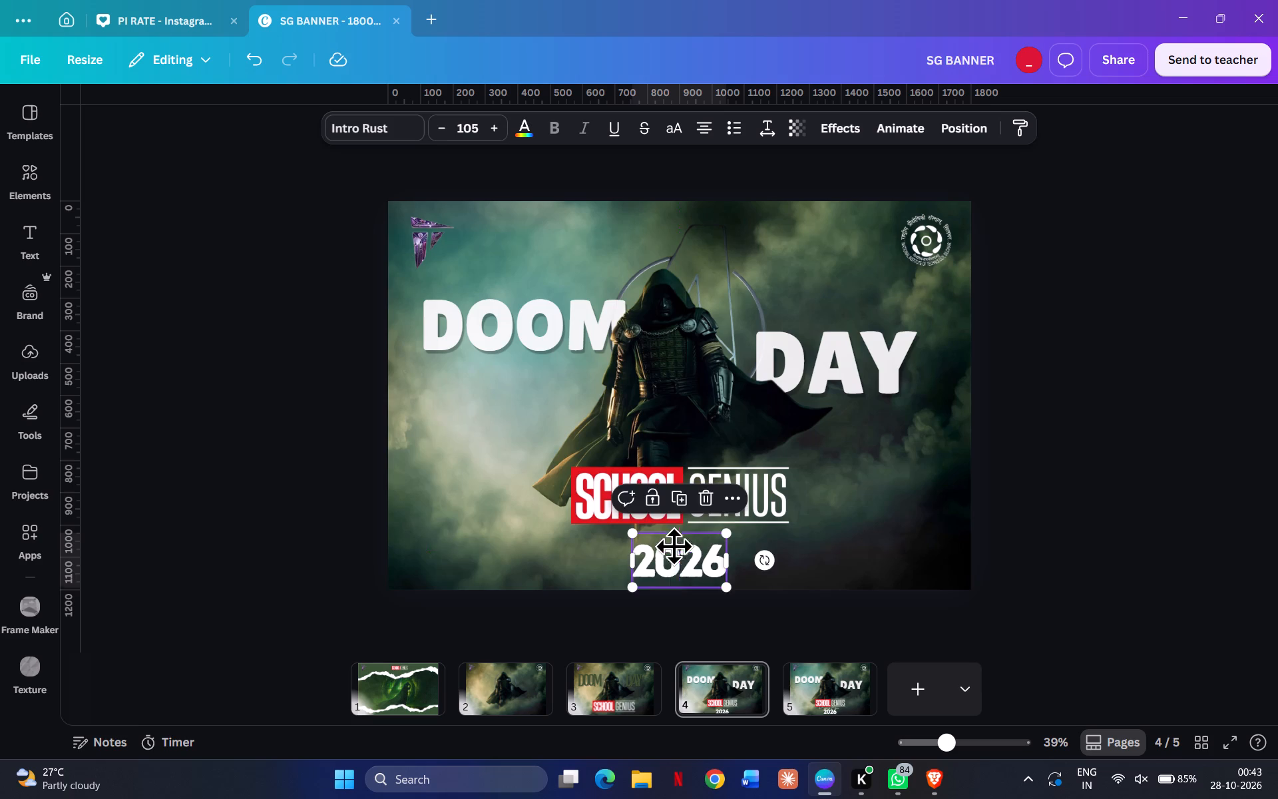
{"action": "left_click_drag", "start_coordinate": [674, 546], "coordinate": [674, 543]}
{"action": "left_click_drag", "start_coordinate": [727, 575], "coordinate": [738, 585]}
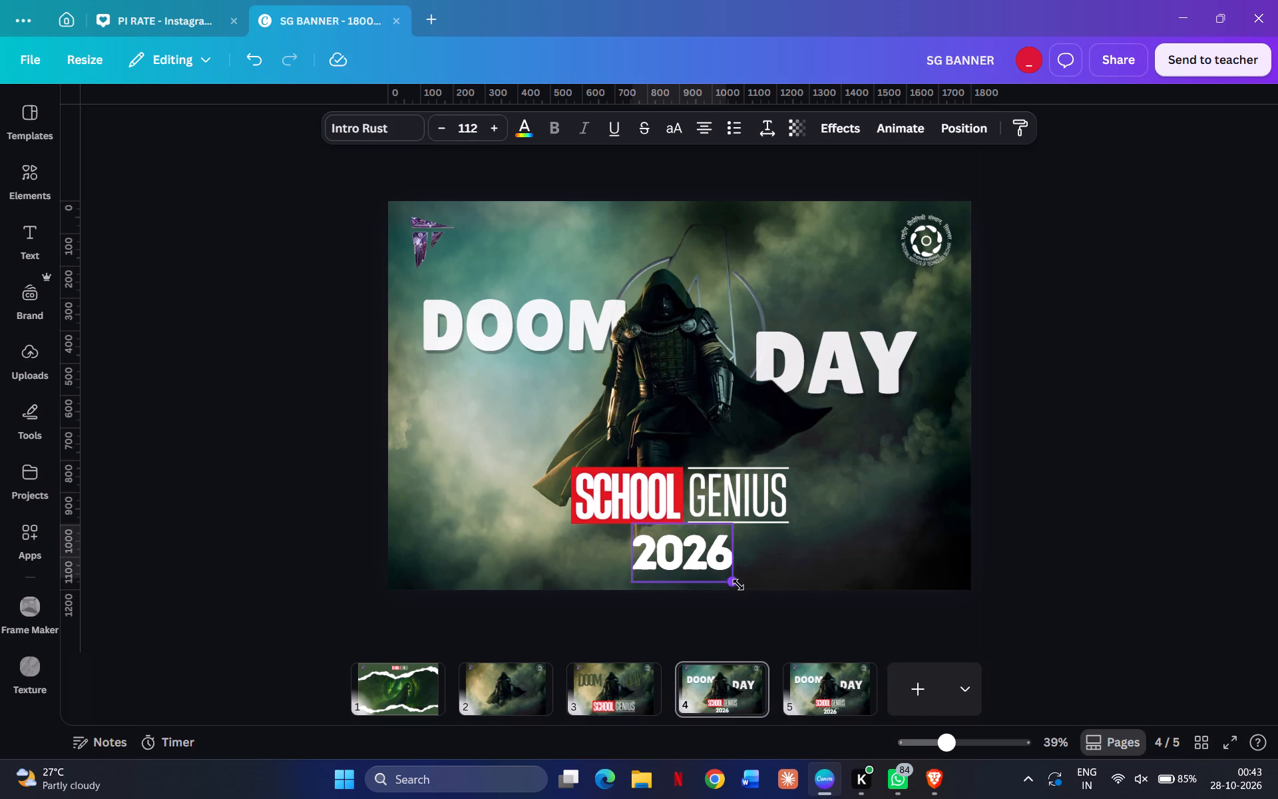
{"action": "left_click_drag", "start_coordinate": [738, 585], "coordinate": [741, 587]}
{"action": "left_click_drag", "start_coordinate": [726, 567], "coordinate": [718, 559]}
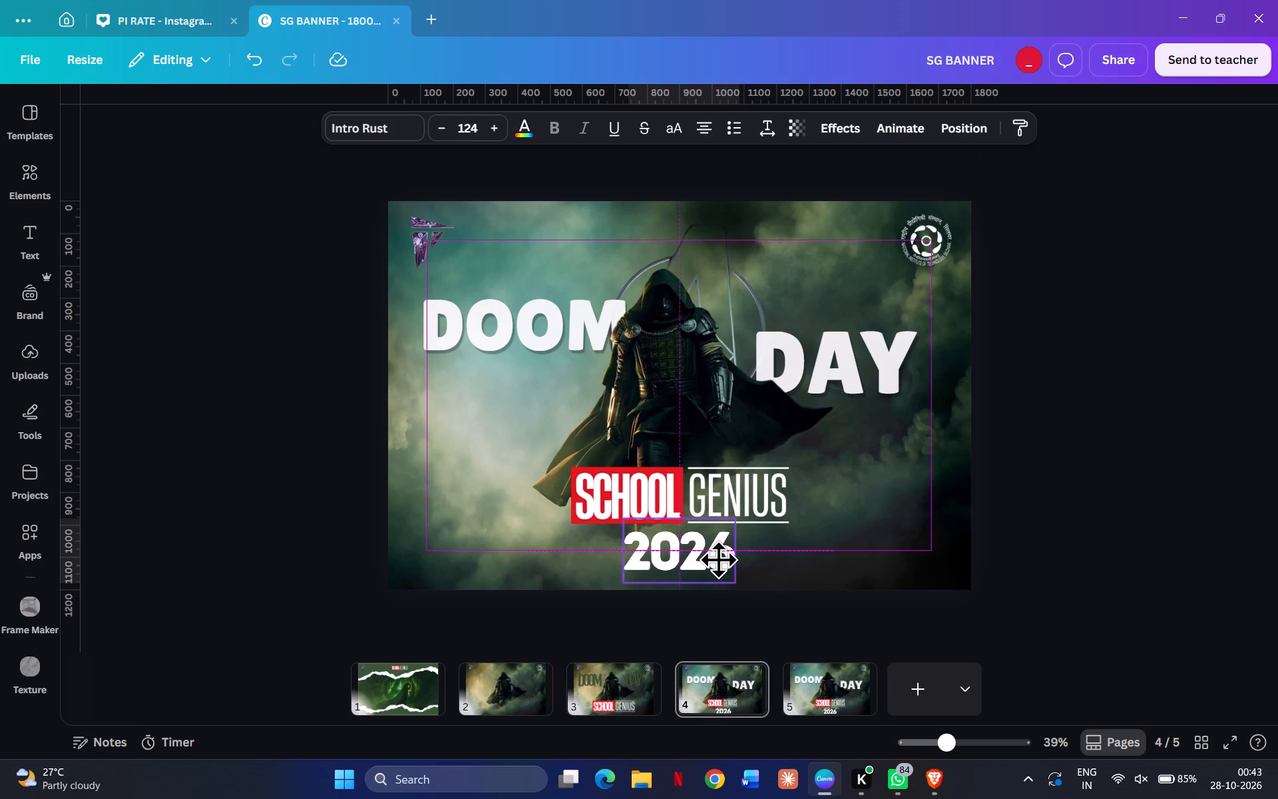
{"action": "left_click_drag", "start_coordinate": [718, 559], "coordinate": [714, 560]}
{"action": "left_click", "coordinate": [1137, 521]}
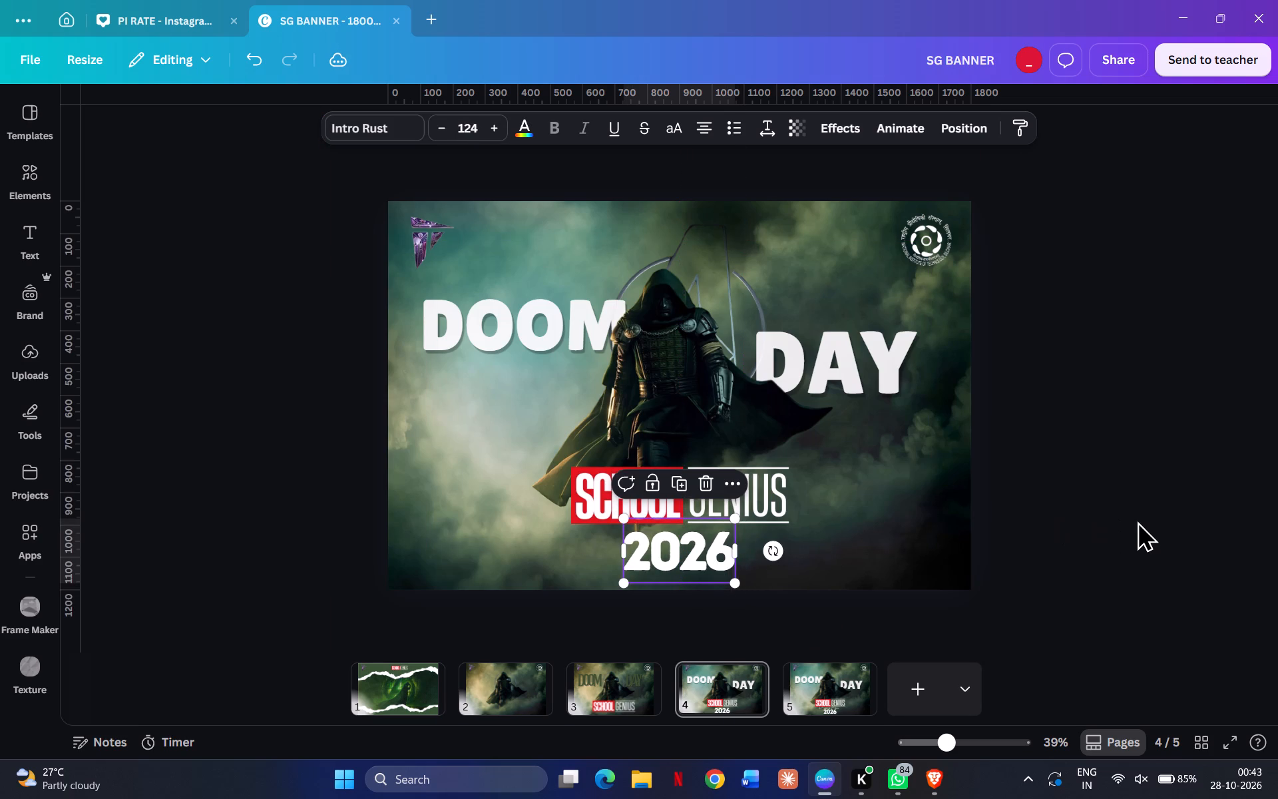
{"action": "left_click", "coordinate": [880, 515]}
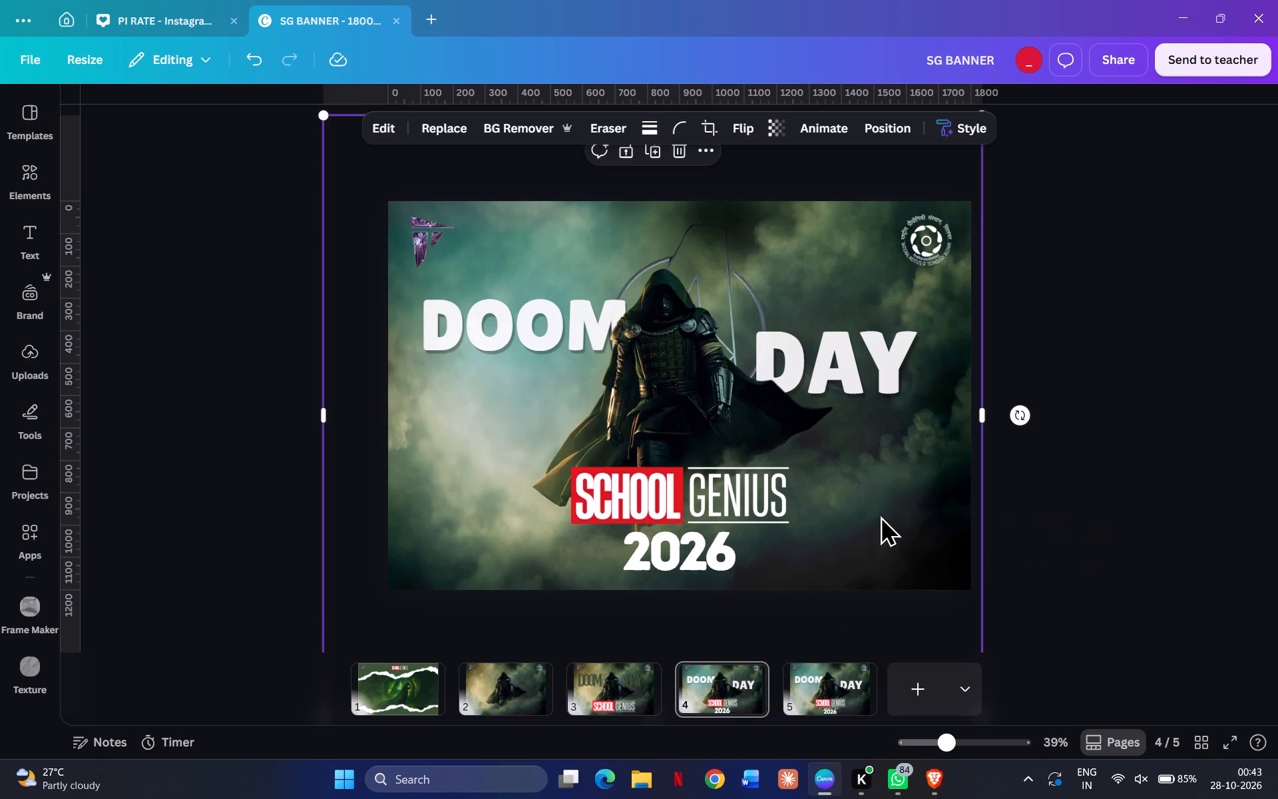
Copy the 31ST OCT text from page 5 onto page 4 and place it beside the word GENIUS.
{"action": "left_click", "coordinate": [785, 703]}
{"action": "left_click", "coordinate": [640, 535]}
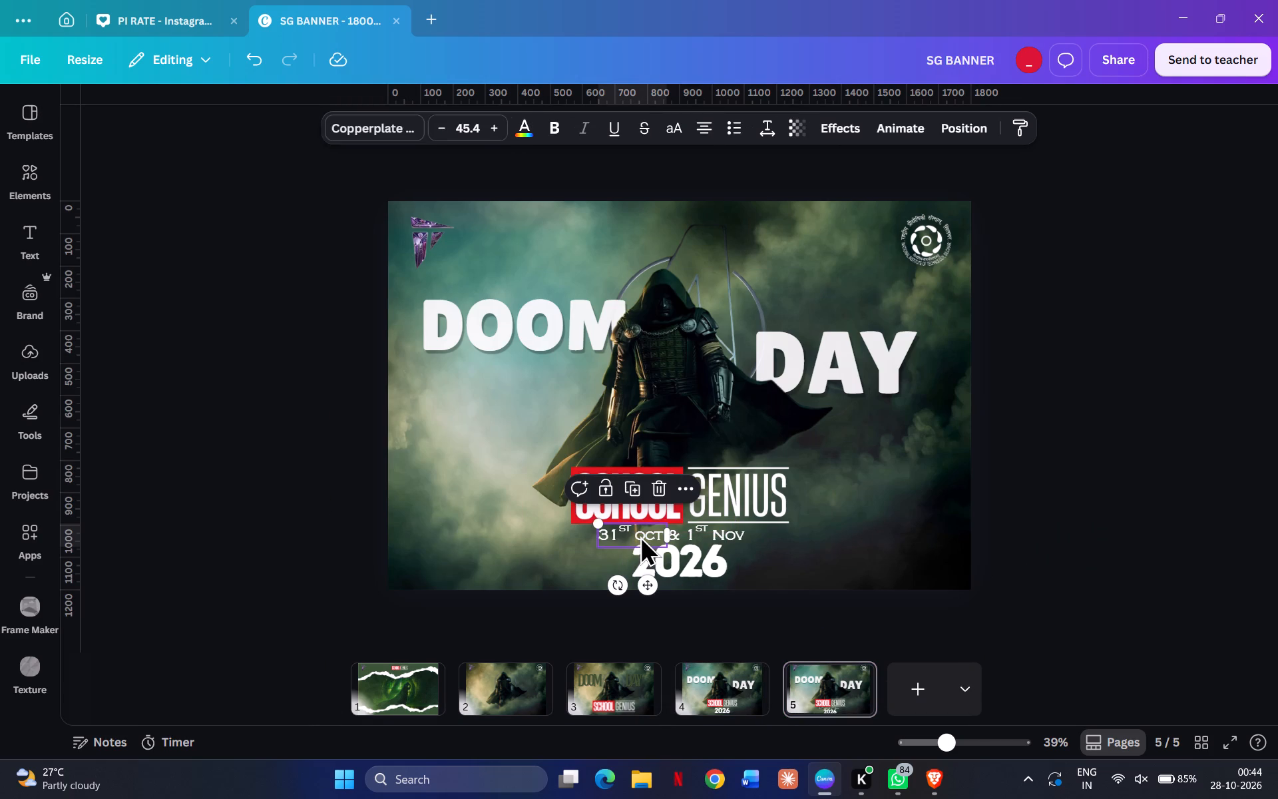
{"action": "key", "text": "ctrl+c"}
{"action": "left_click", "coordinate": [722, 700]}
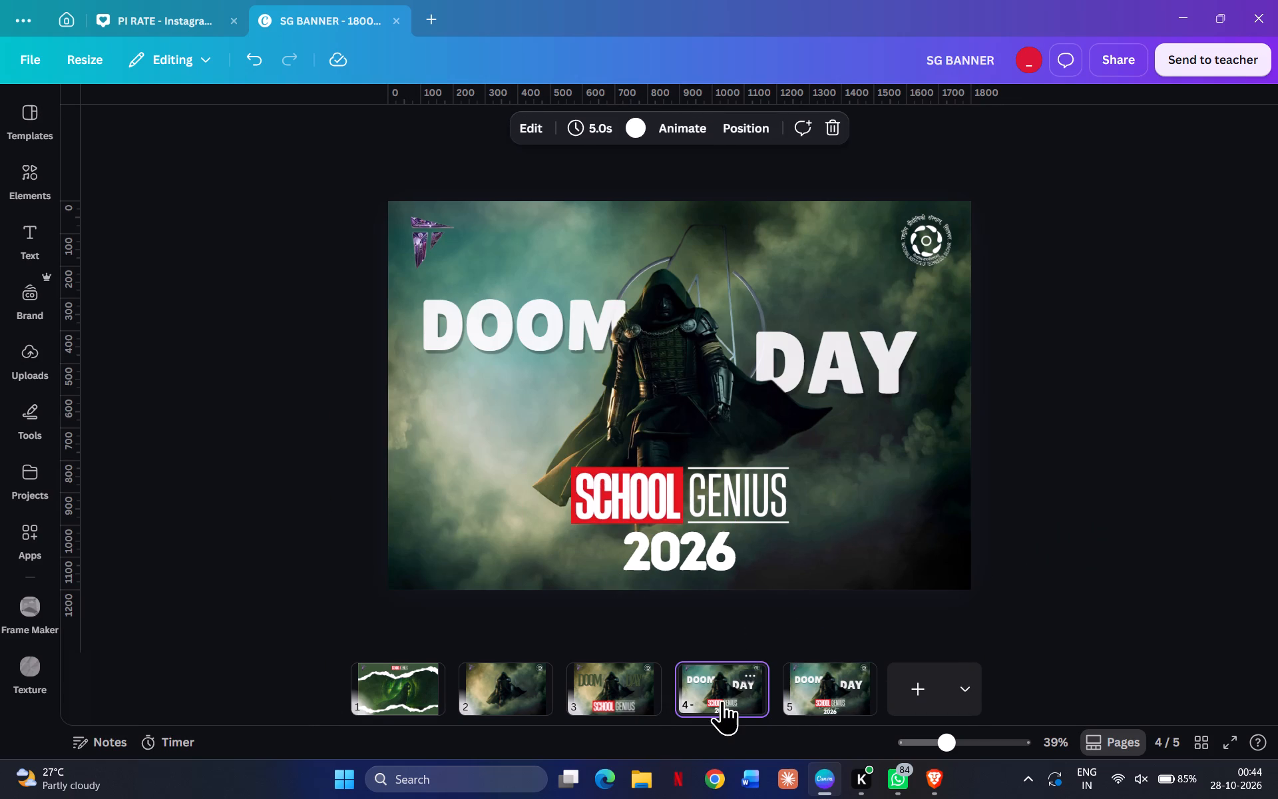
{"action": "left_click", "coordinate": [817, 536]}
{"action": "key", "text": "ctrl+v"}
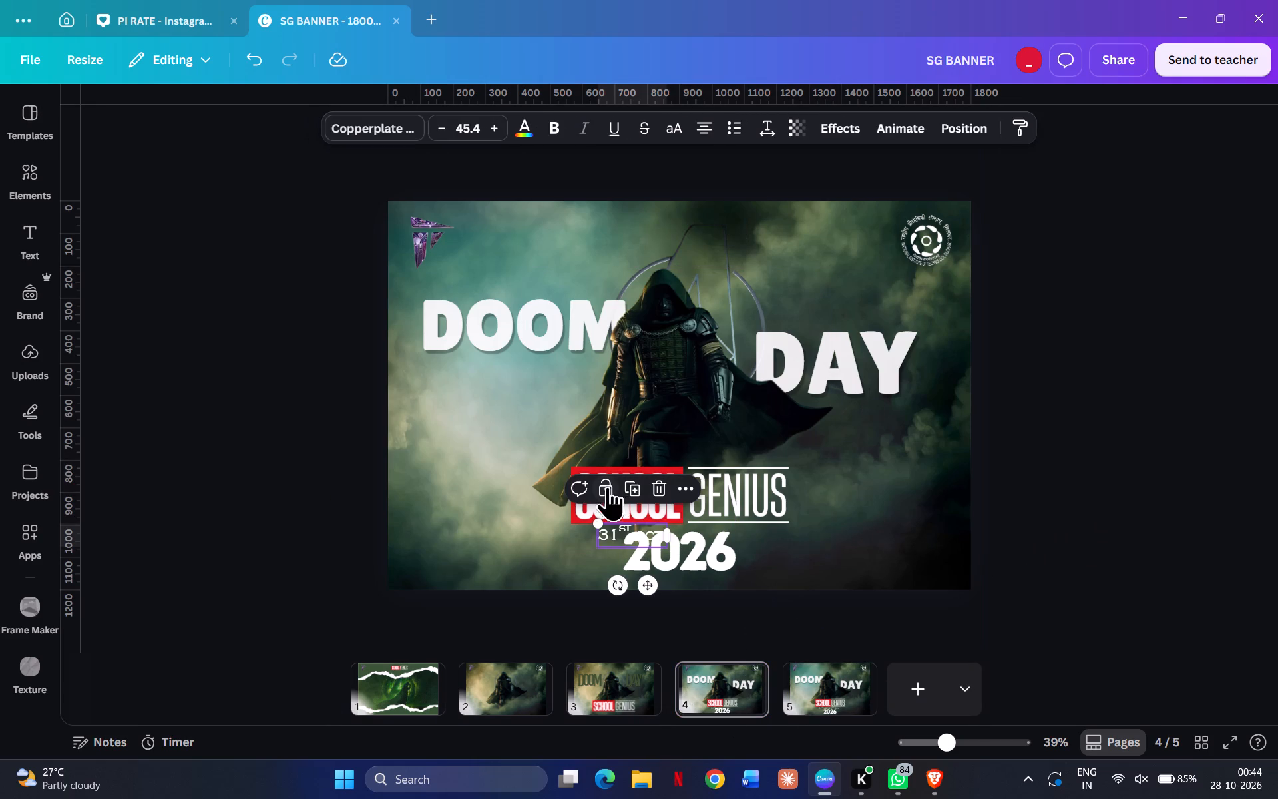
{"action": "left_click_drag", "start_coordinate": [628, 529], "coordinate": [841, 492]}
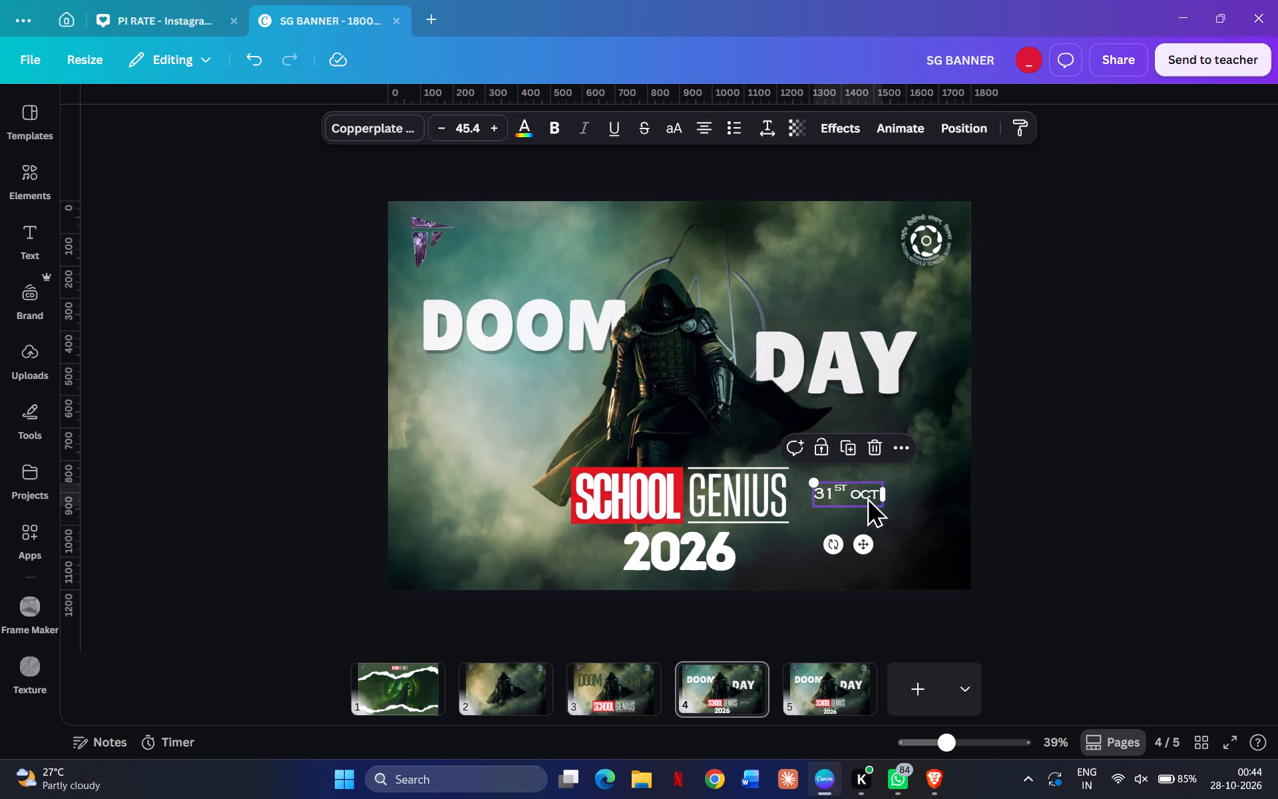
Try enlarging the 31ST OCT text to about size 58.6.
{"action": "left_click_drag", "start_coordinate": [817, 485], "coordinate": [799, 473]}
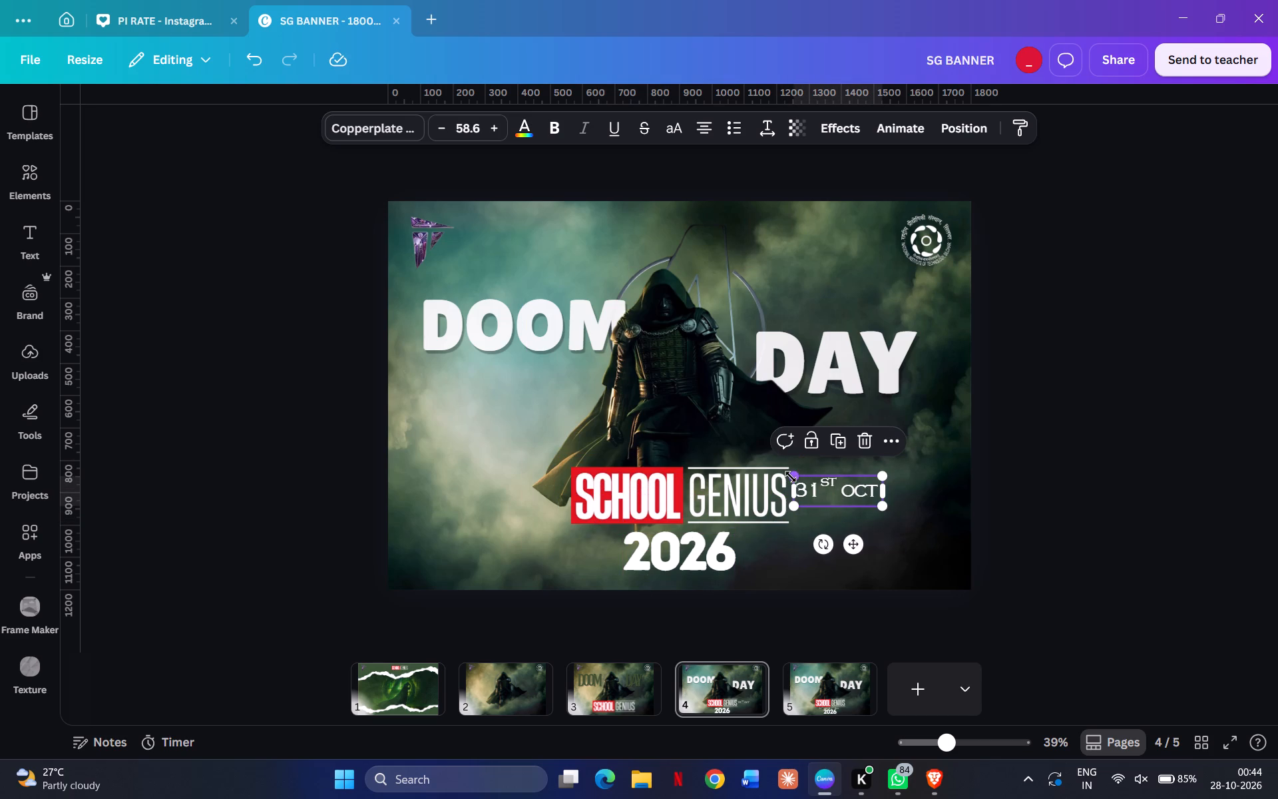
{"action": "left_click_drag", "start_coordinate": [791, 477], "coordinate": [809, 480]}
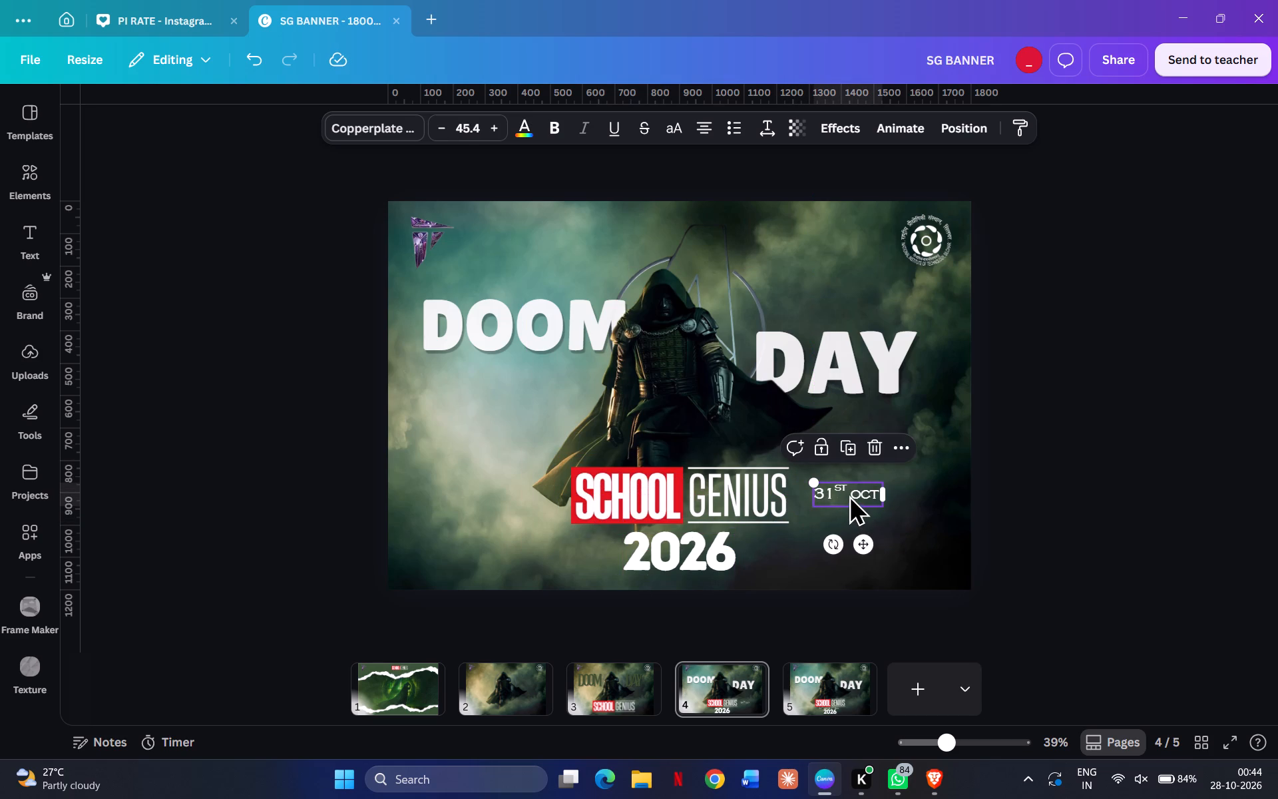
Reposition the 31ST OCT text in the dark area below DAY, slightly above the logo's level.
{"action": "left_click_drag", "start_coordinate": [847, 493], "coordinate": [674, 500]}
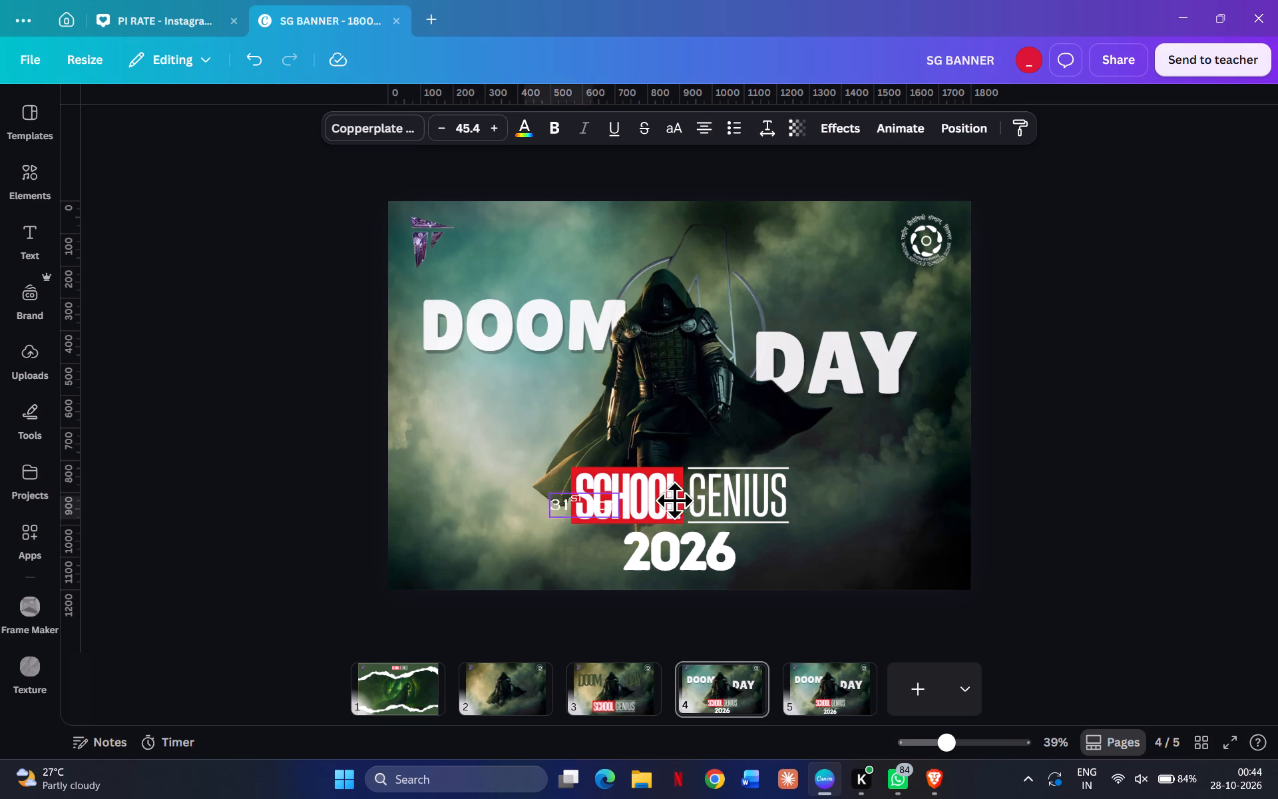
{"action": "left_click_drag", "start_coordinate": [674, 500], "coordinate": [869, 507]}
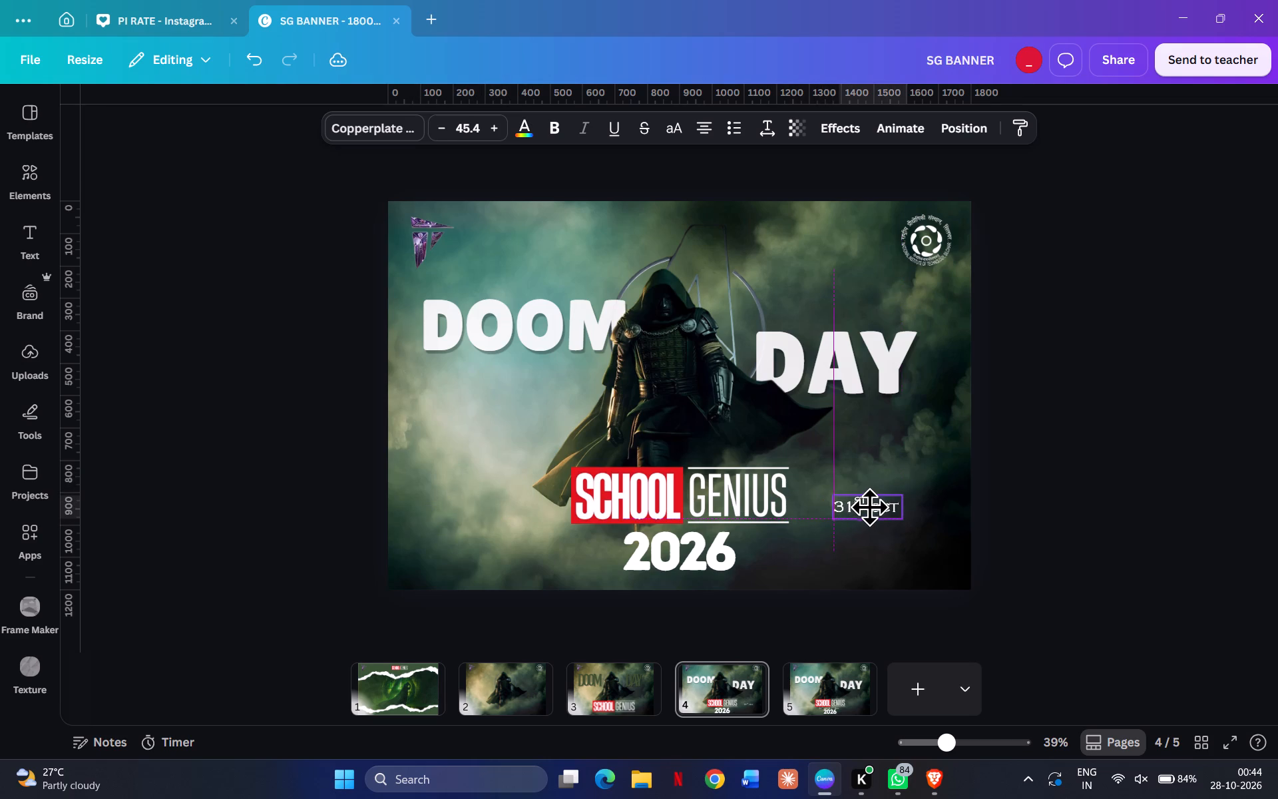
{"action": "left_click_drag", "start_coordinate": [869, 507], "coordinate": [857, 516]}
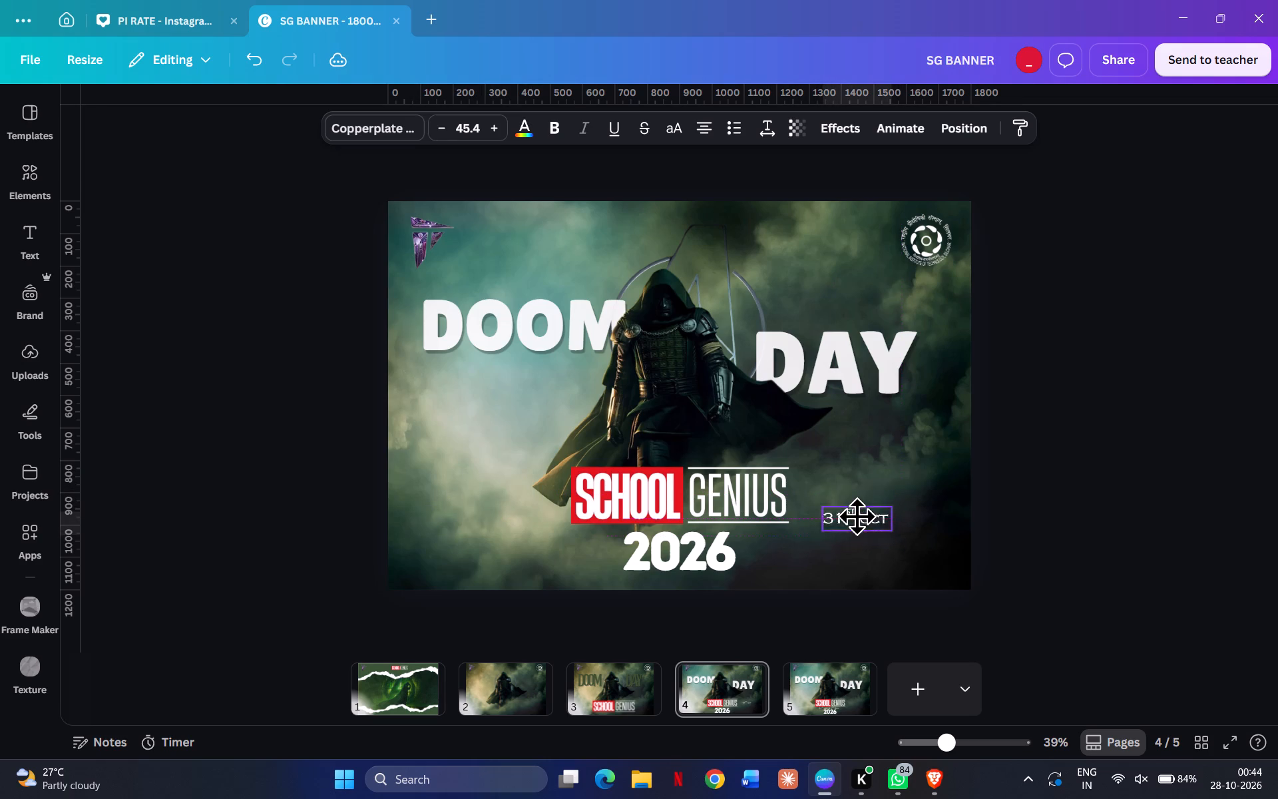
{"action": "left_click_drag", "start_coordinate": [857, 516], "coordinate": [868, 467]}
{"action": "left_click", "coordinate": [1027, 479]}
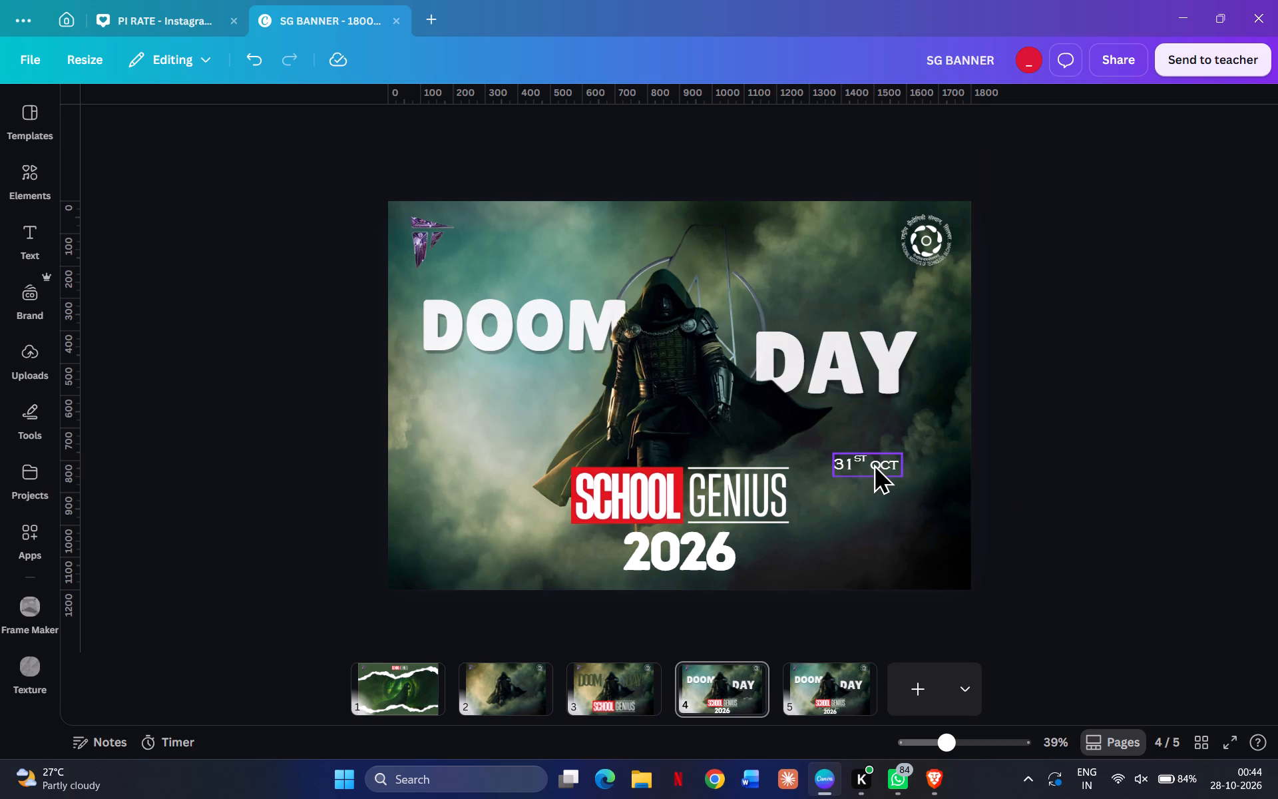
Add an ampersand on its own line below 31ST OCT within the same text.
{"action": "left_click", "coordinate": [873, 463]}
{"action": "left_click", "coordinate": [891, 463]}
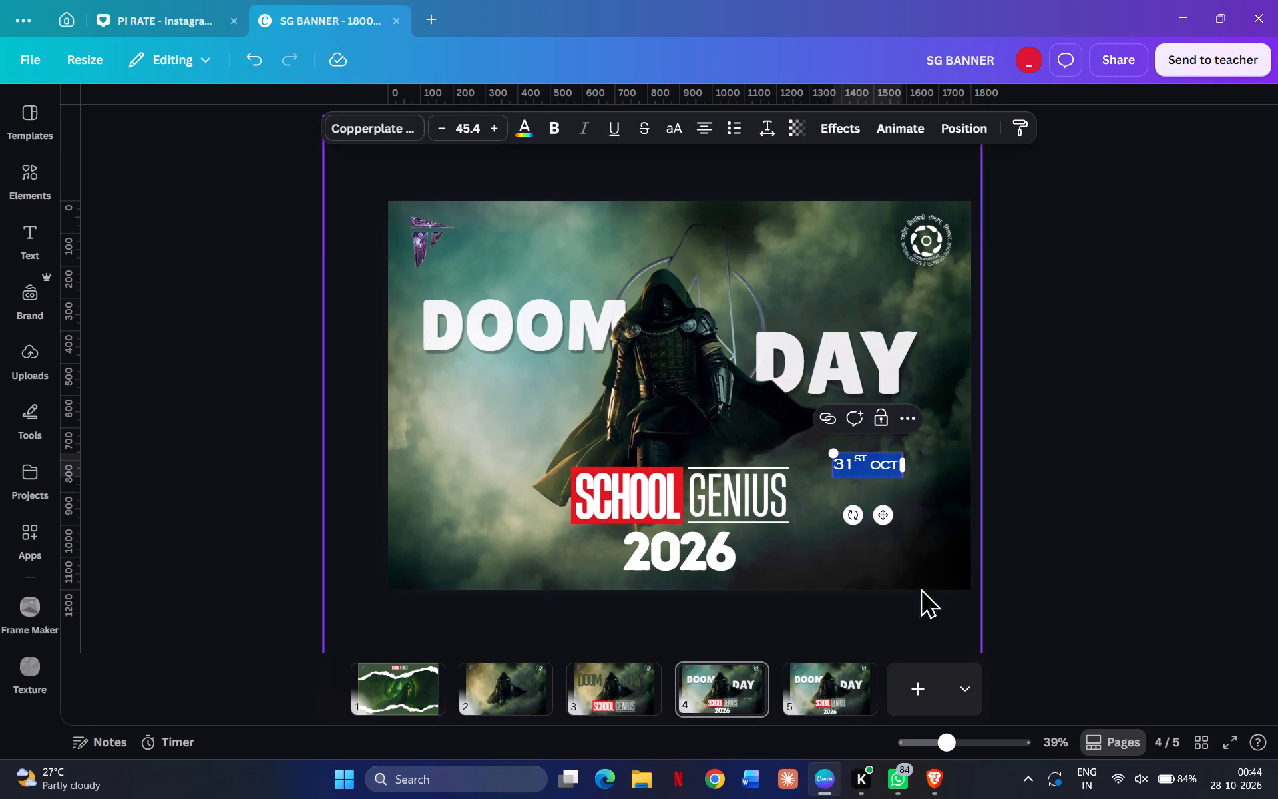
{"action": "key", "text": "Right"}
{"action": "key", "text": "Return"}
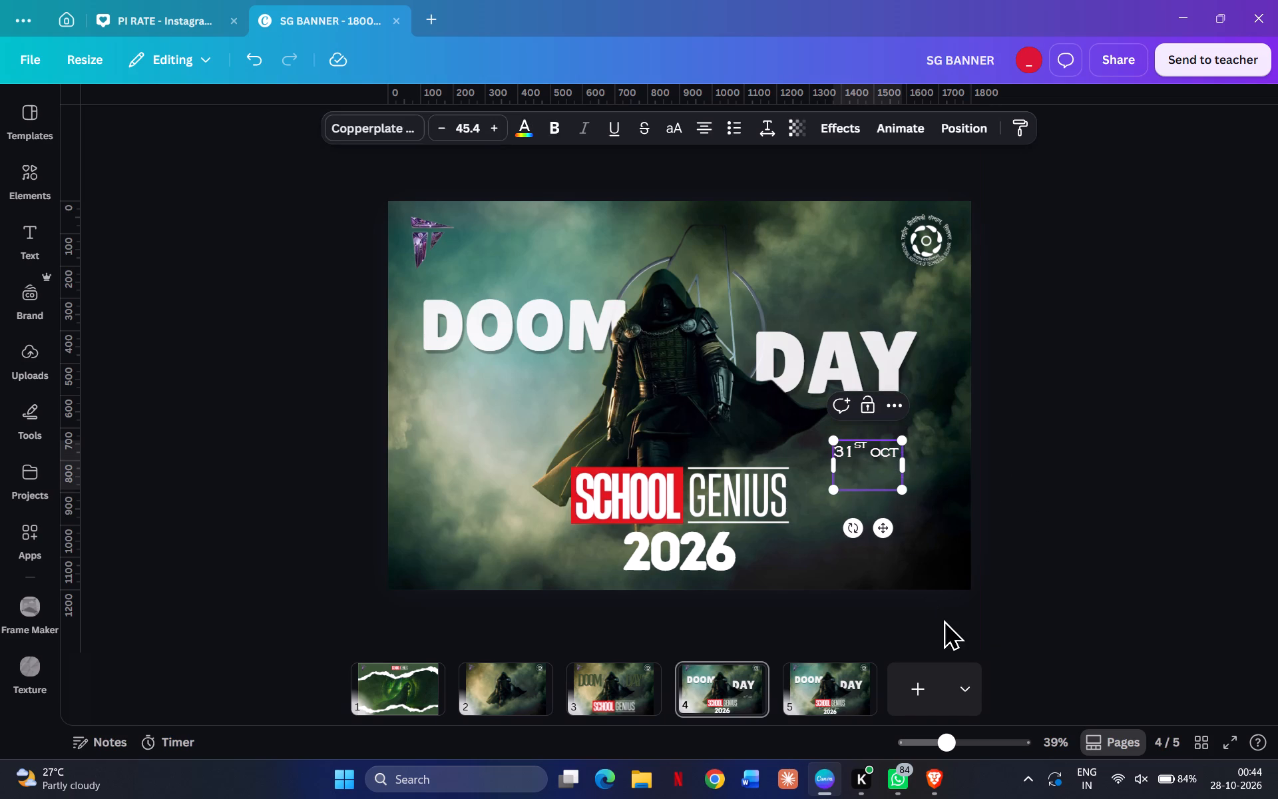
{"action": "key", "text": "shift+ampersand"}
{"action": "key", "text": "Return"}
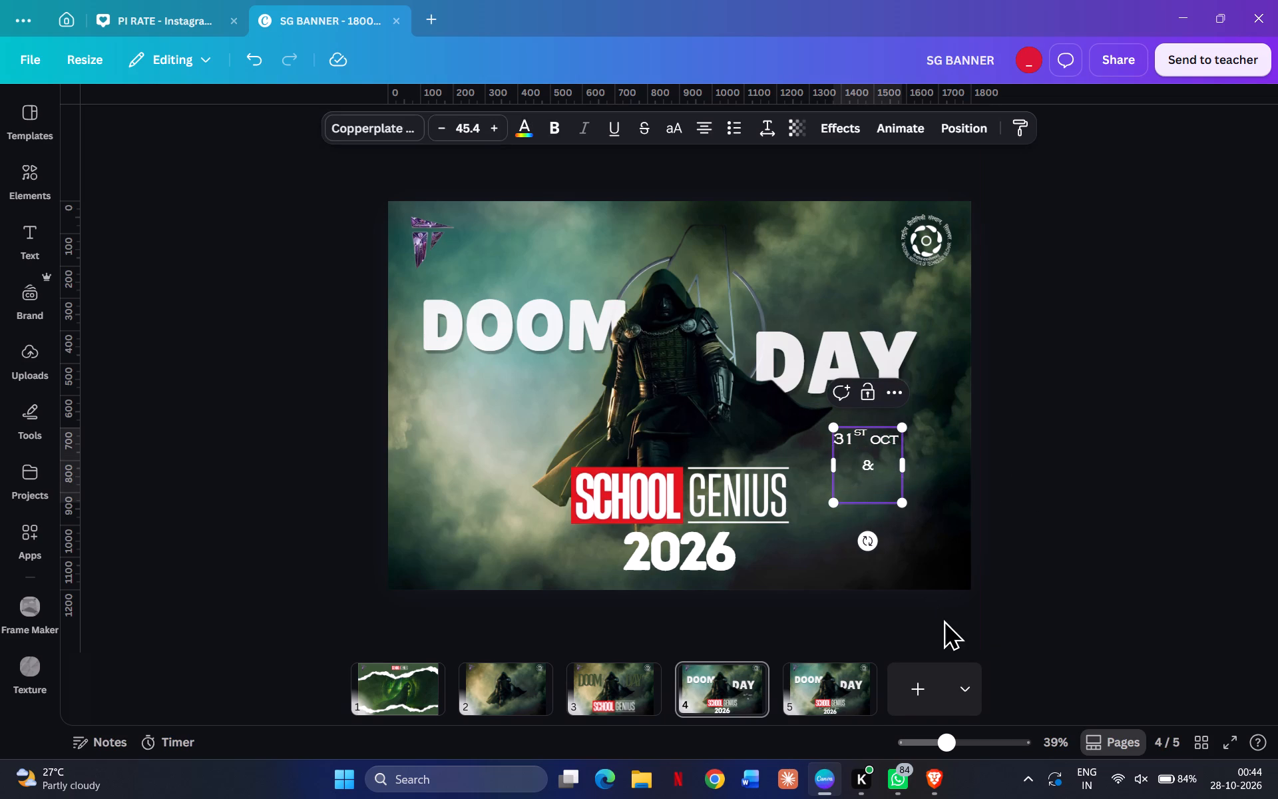
Add a third line reading 1ST below the ampersand, with ST set as superscript.
{"action": "key", "text": "1"}
{"action": "key", "text": "s"}
{"action": "key", "text": "BackSpace"}
{"action": "left_click", "coordinate": [767, 136]}
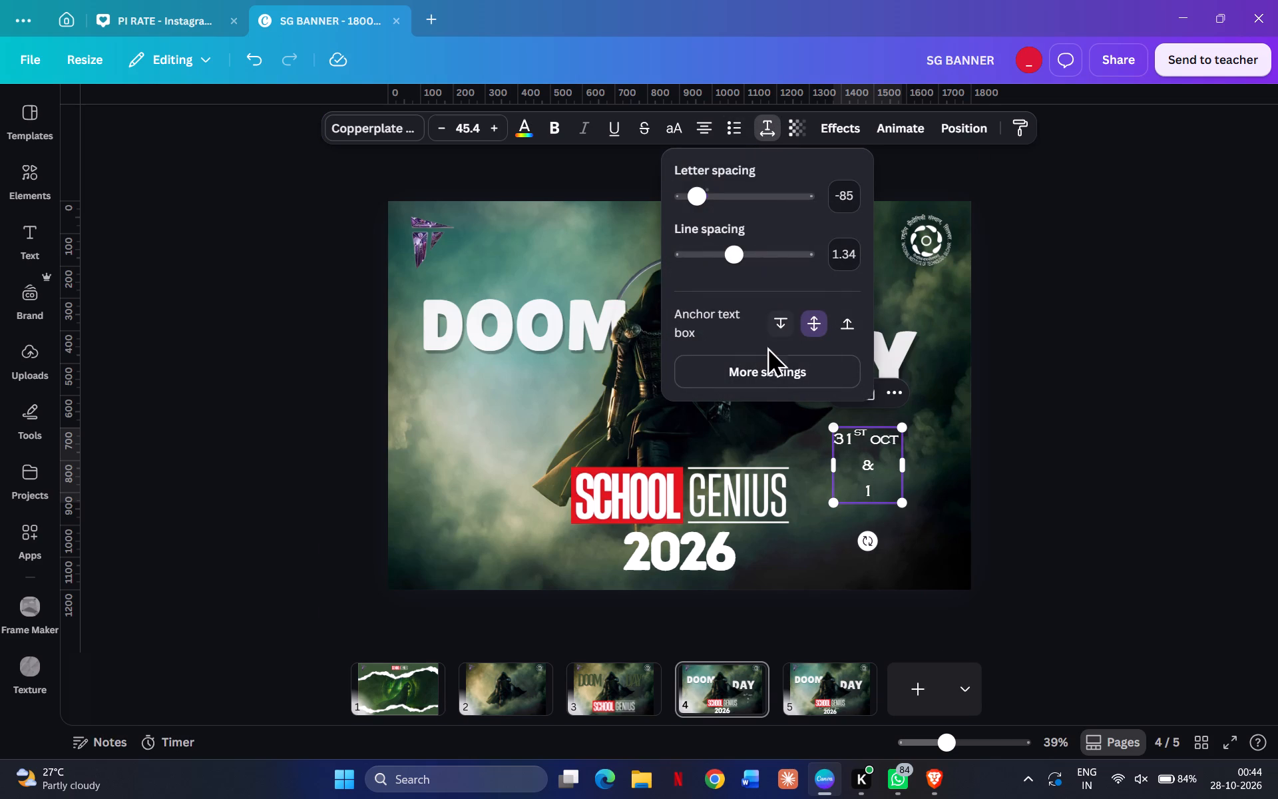
{"action": "left_click", "coordinate": [762, 373]}
{"action": "left_click", "coordinate": [199, 505]}
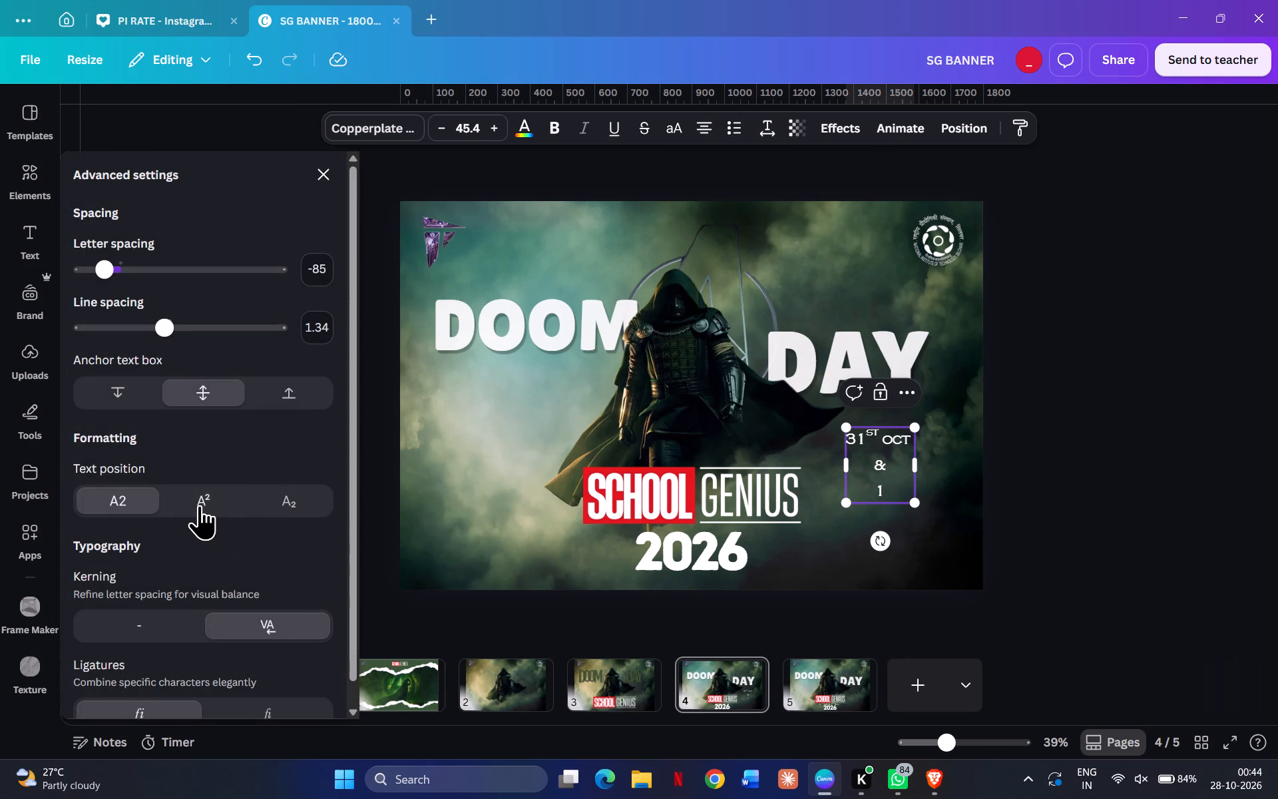
{"action": "type", "text": "ST"}
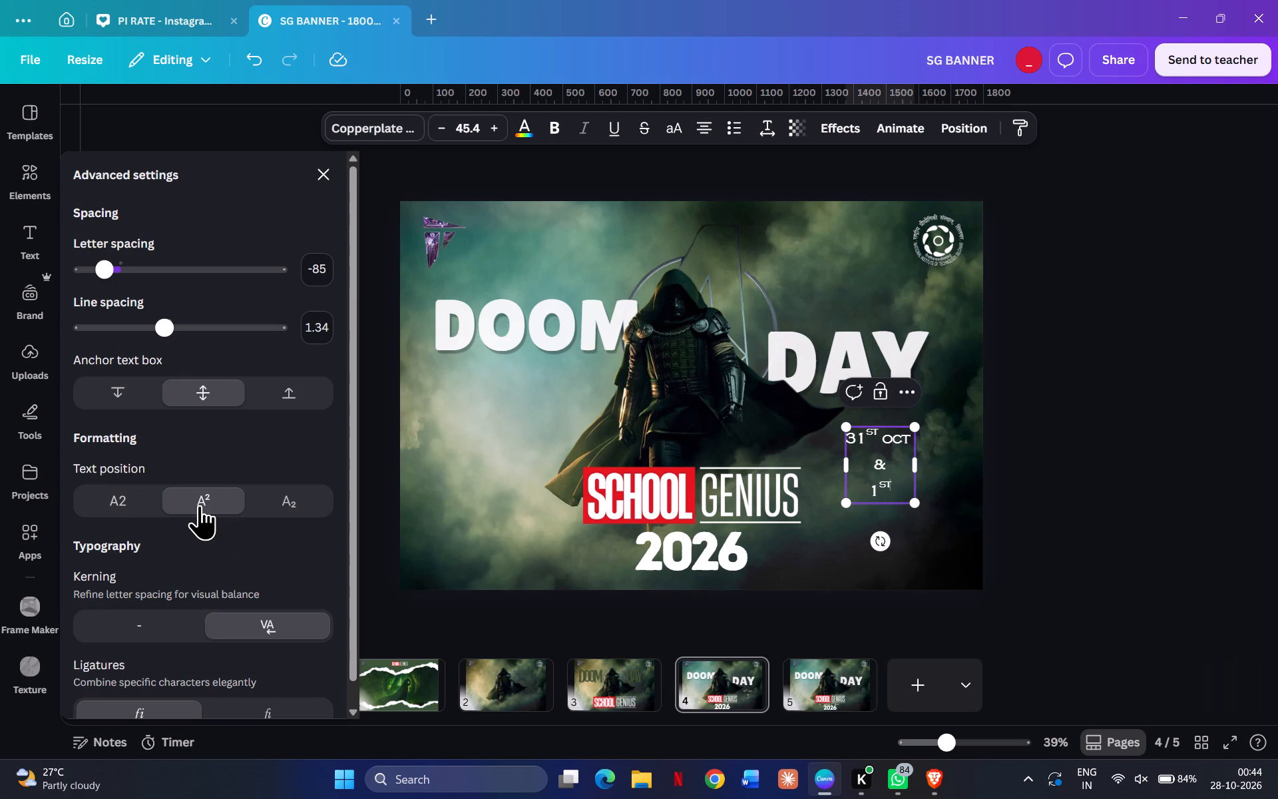
{"action": "left_click", "coordinate": [319, 162]}
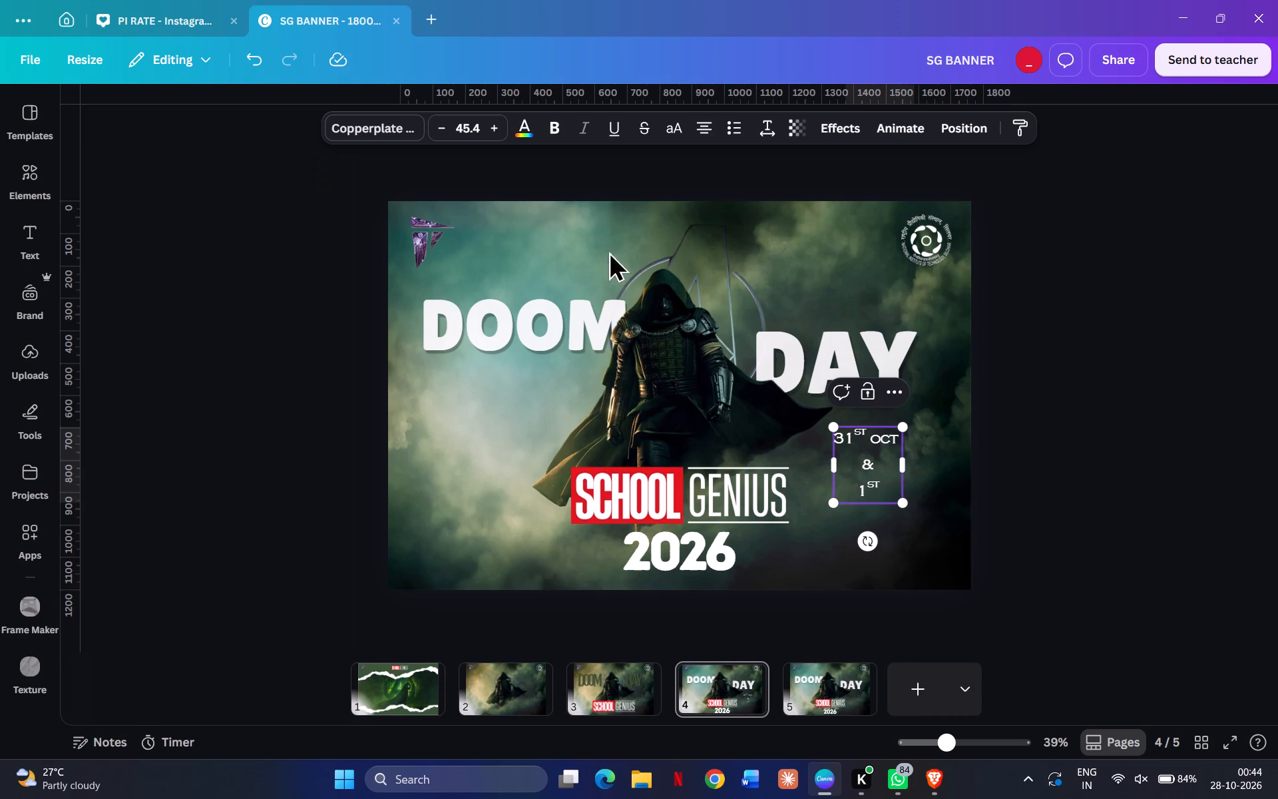
Complete the third line of the date text by adding Nov after 1ST.
{"action": "left_click", "coordinate": [886, 483]}
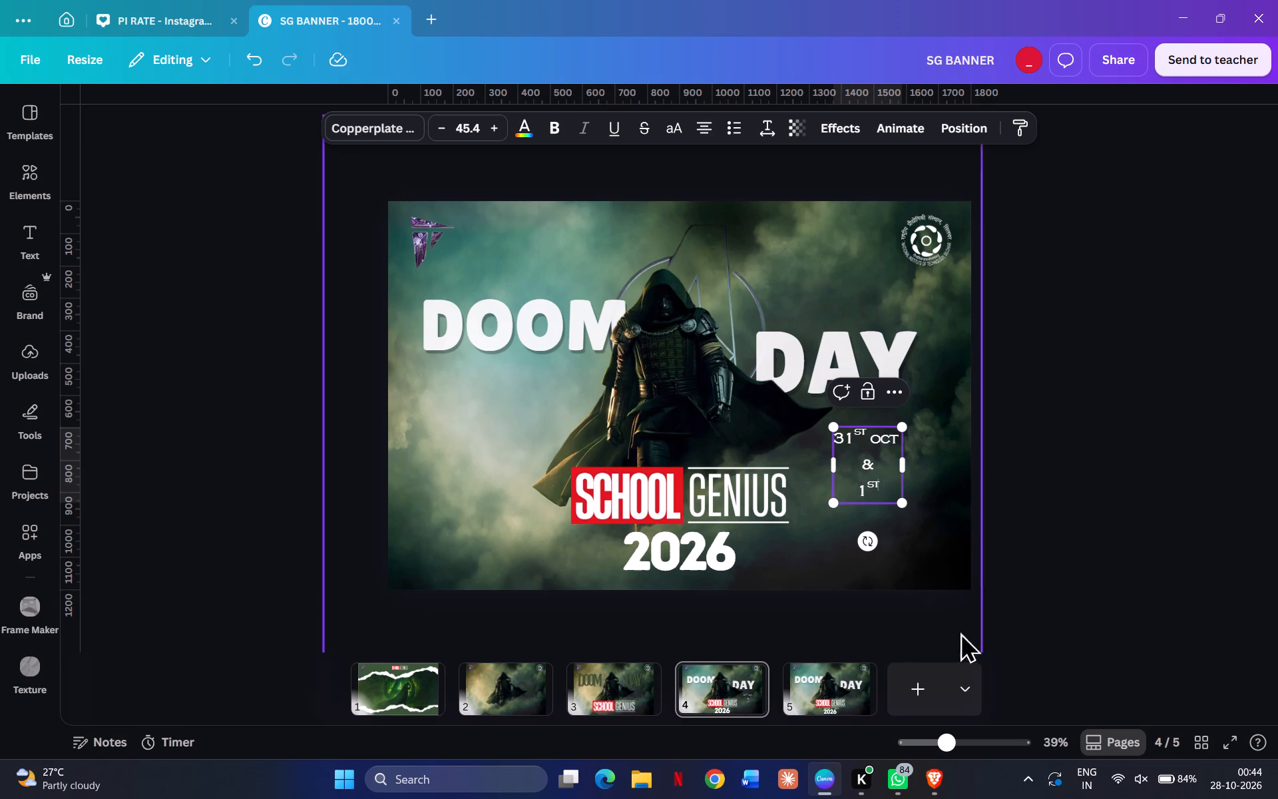
{"action": "key", "text": "space"}
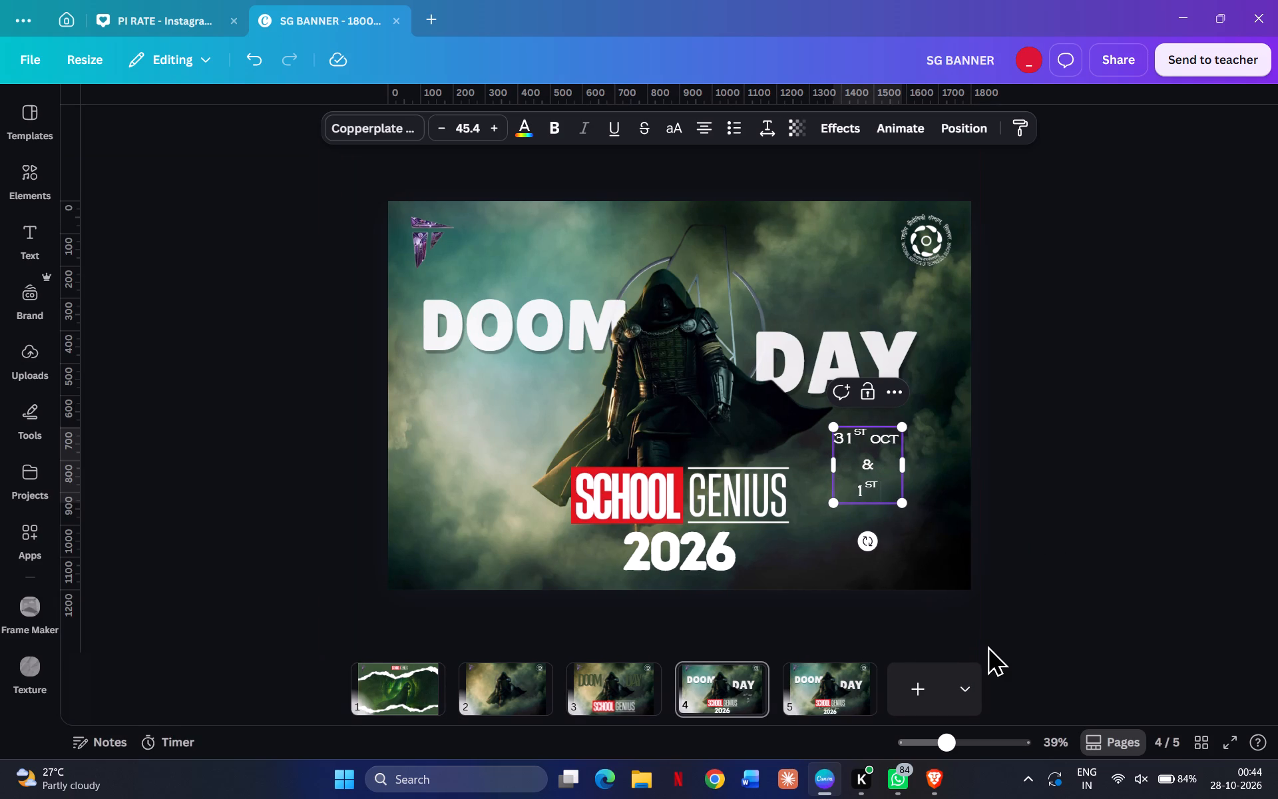
{"action": "key", "text": "o"}
{"action": "key", "text": "v"}
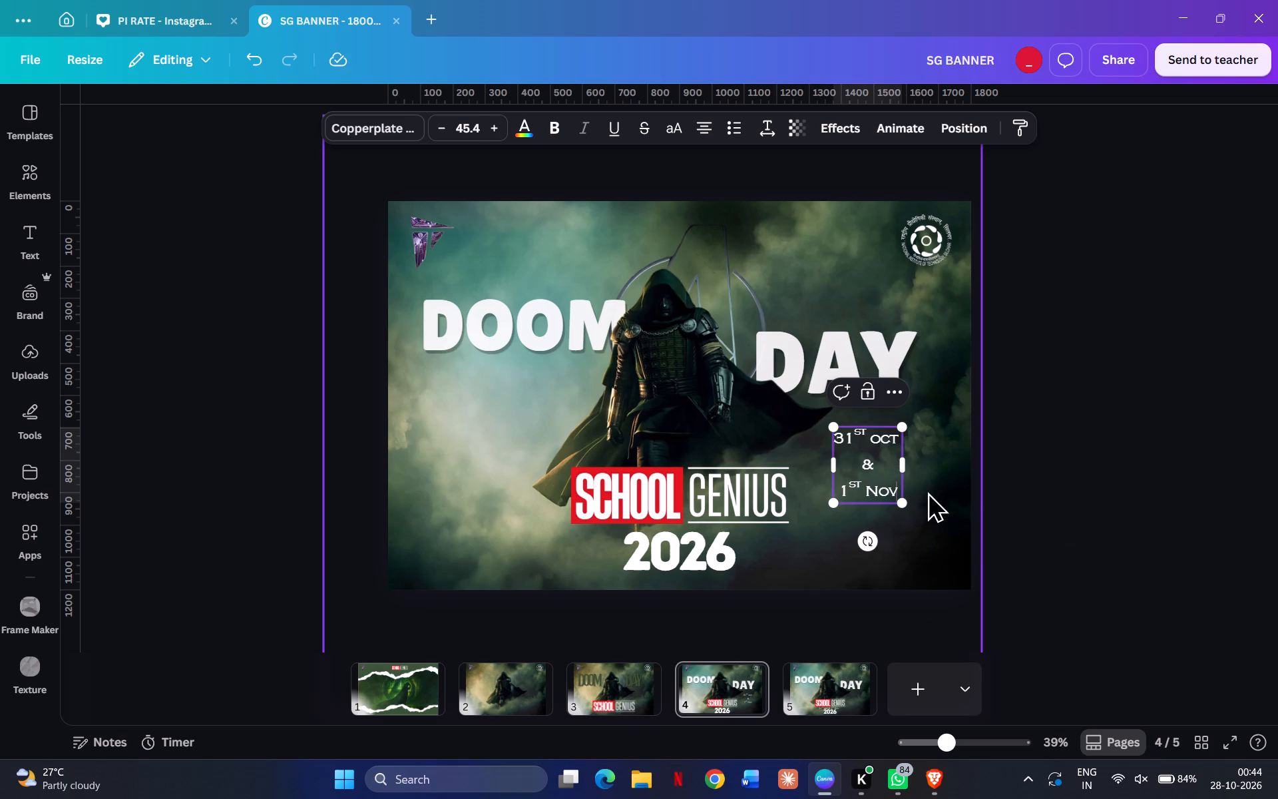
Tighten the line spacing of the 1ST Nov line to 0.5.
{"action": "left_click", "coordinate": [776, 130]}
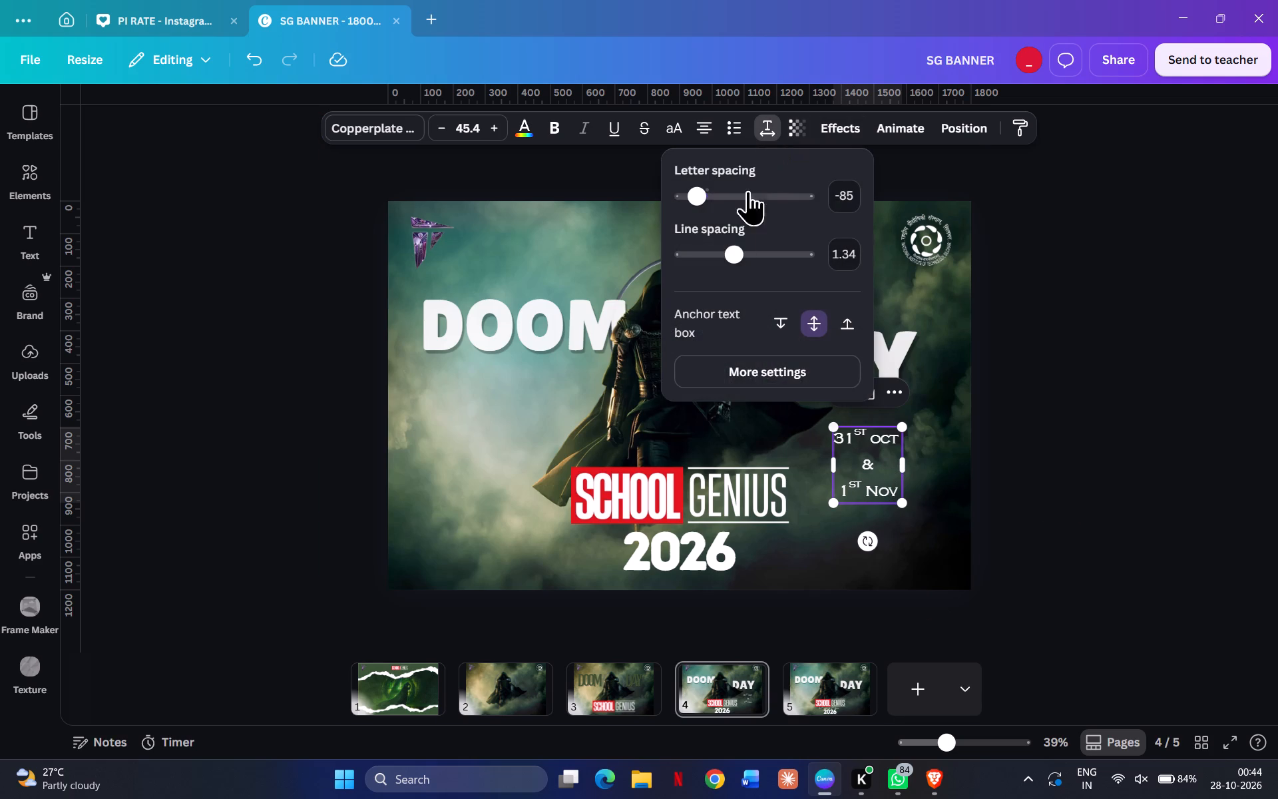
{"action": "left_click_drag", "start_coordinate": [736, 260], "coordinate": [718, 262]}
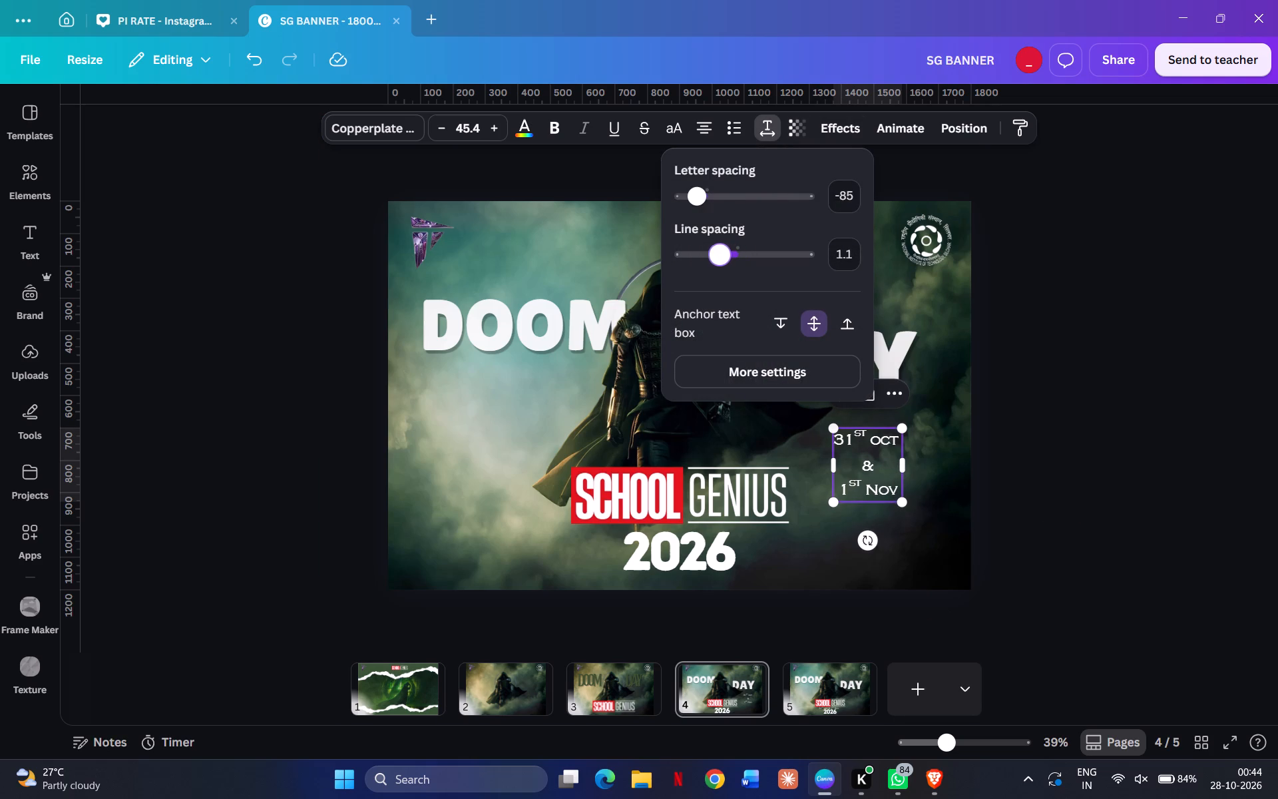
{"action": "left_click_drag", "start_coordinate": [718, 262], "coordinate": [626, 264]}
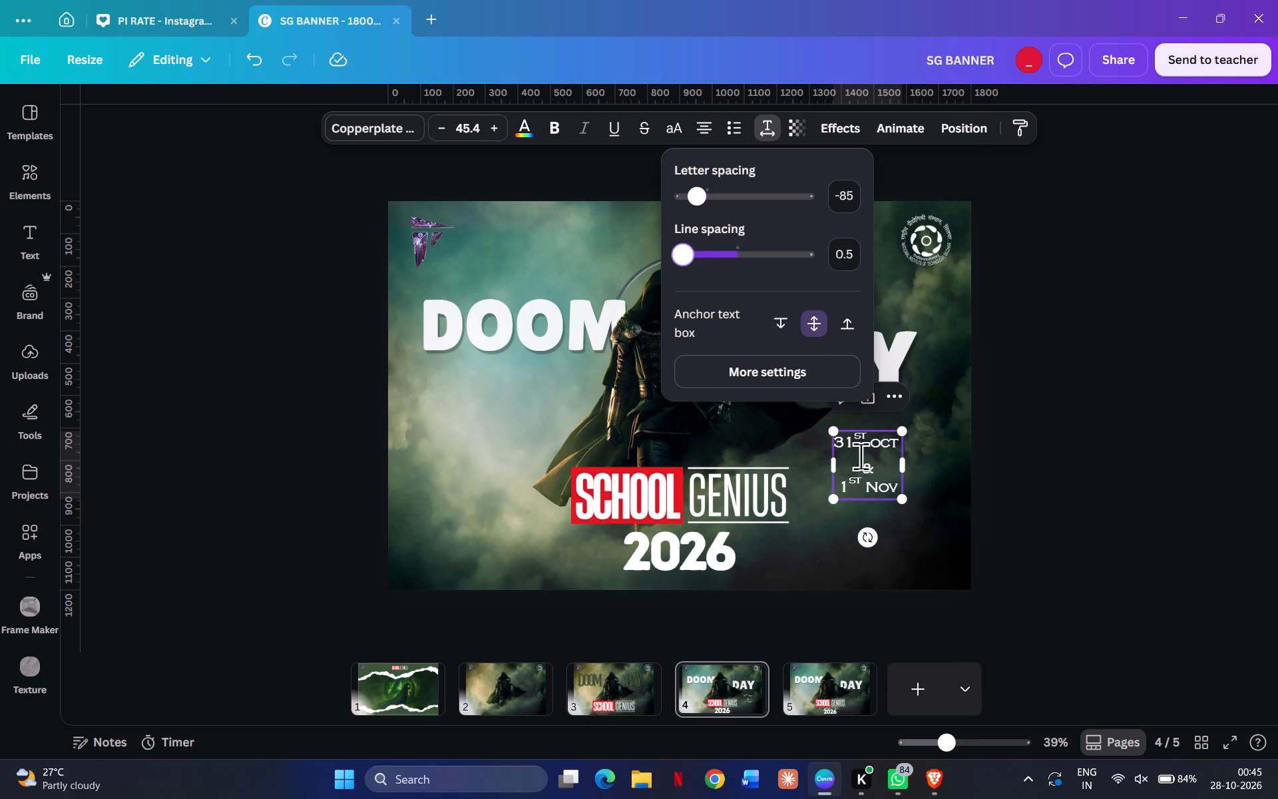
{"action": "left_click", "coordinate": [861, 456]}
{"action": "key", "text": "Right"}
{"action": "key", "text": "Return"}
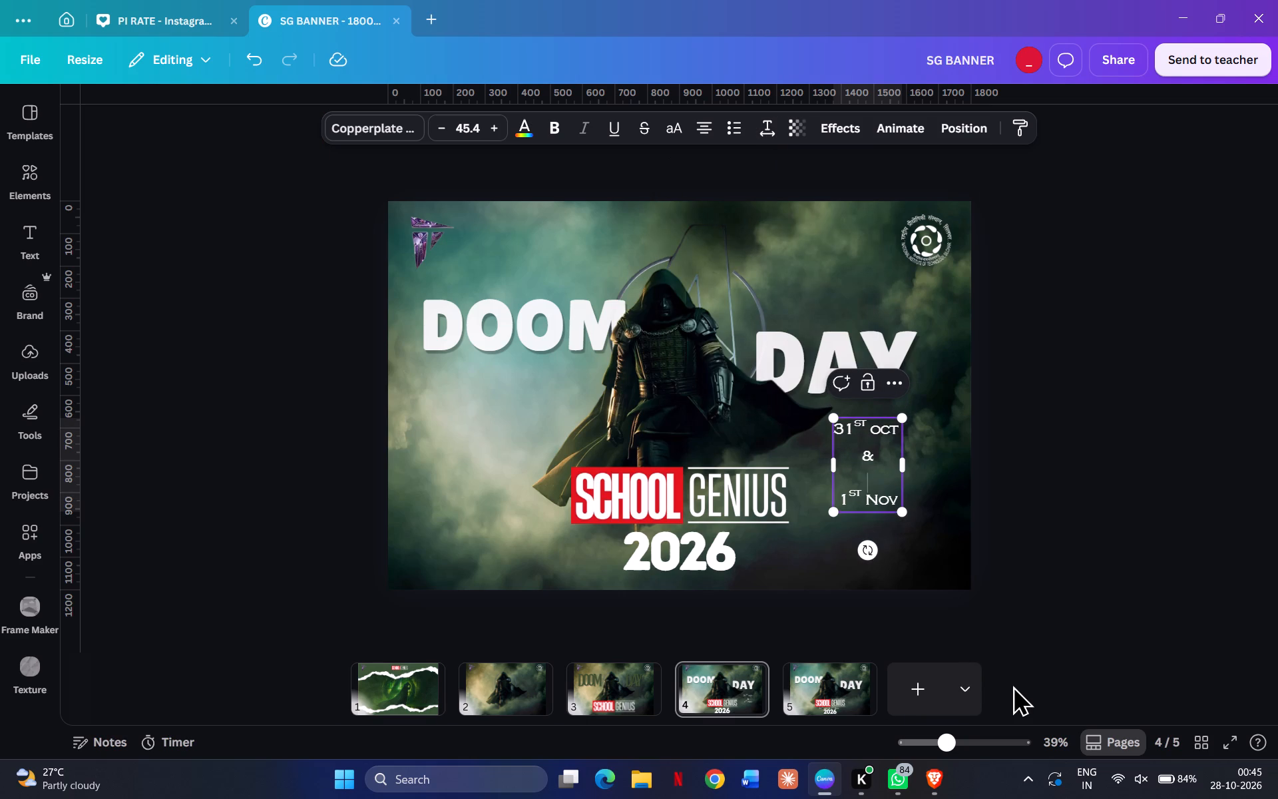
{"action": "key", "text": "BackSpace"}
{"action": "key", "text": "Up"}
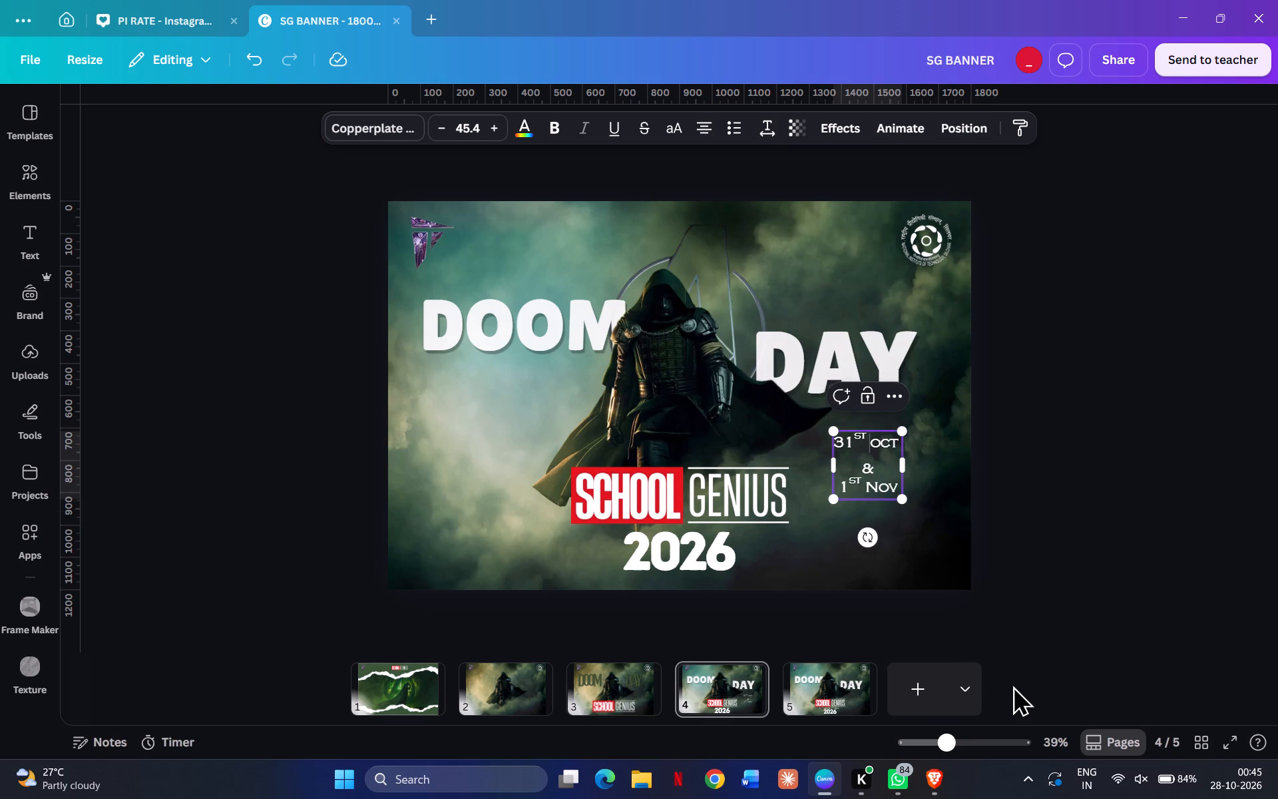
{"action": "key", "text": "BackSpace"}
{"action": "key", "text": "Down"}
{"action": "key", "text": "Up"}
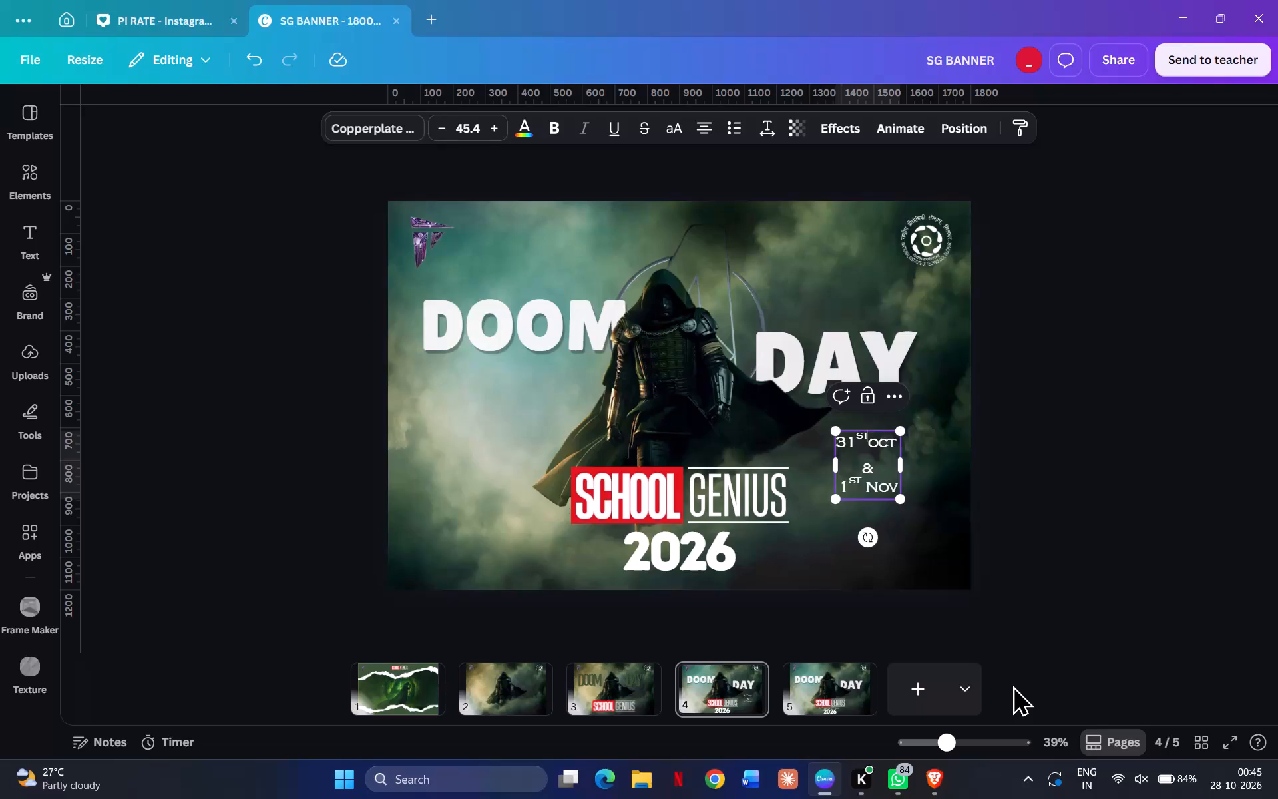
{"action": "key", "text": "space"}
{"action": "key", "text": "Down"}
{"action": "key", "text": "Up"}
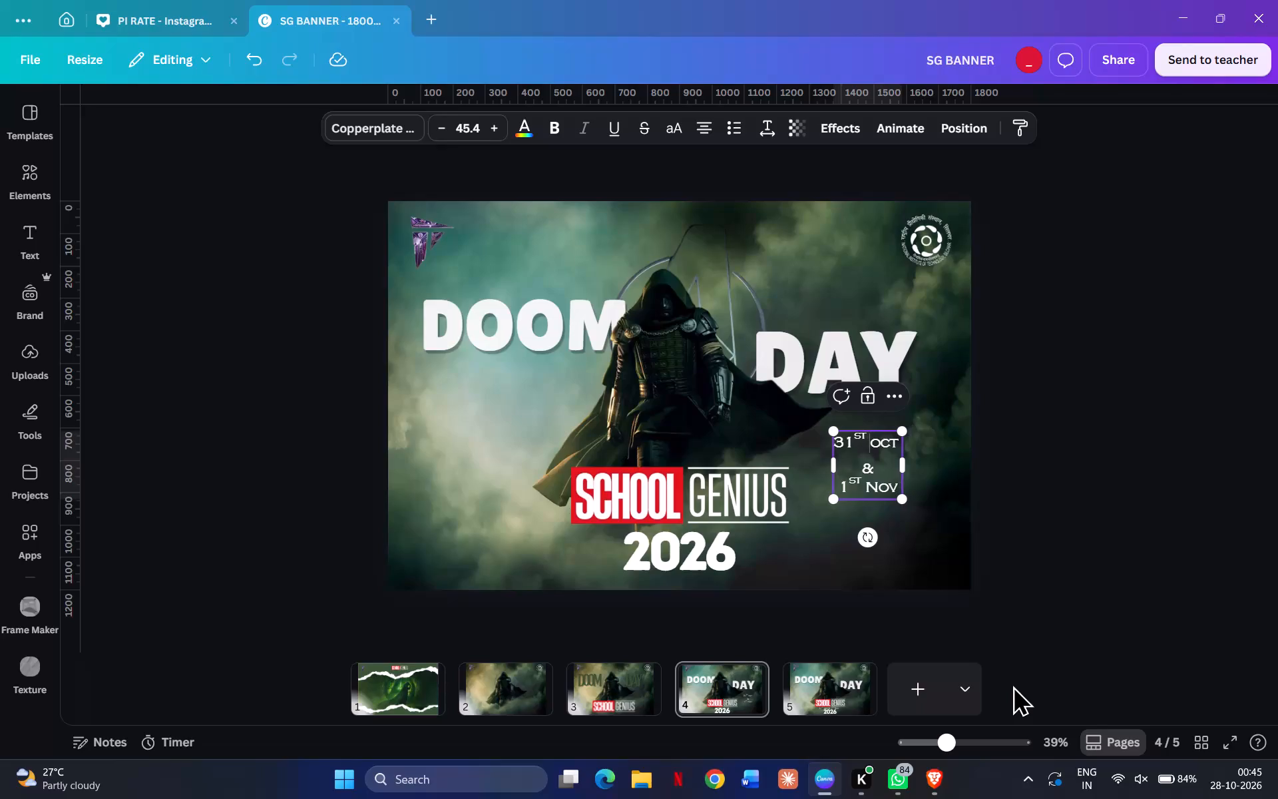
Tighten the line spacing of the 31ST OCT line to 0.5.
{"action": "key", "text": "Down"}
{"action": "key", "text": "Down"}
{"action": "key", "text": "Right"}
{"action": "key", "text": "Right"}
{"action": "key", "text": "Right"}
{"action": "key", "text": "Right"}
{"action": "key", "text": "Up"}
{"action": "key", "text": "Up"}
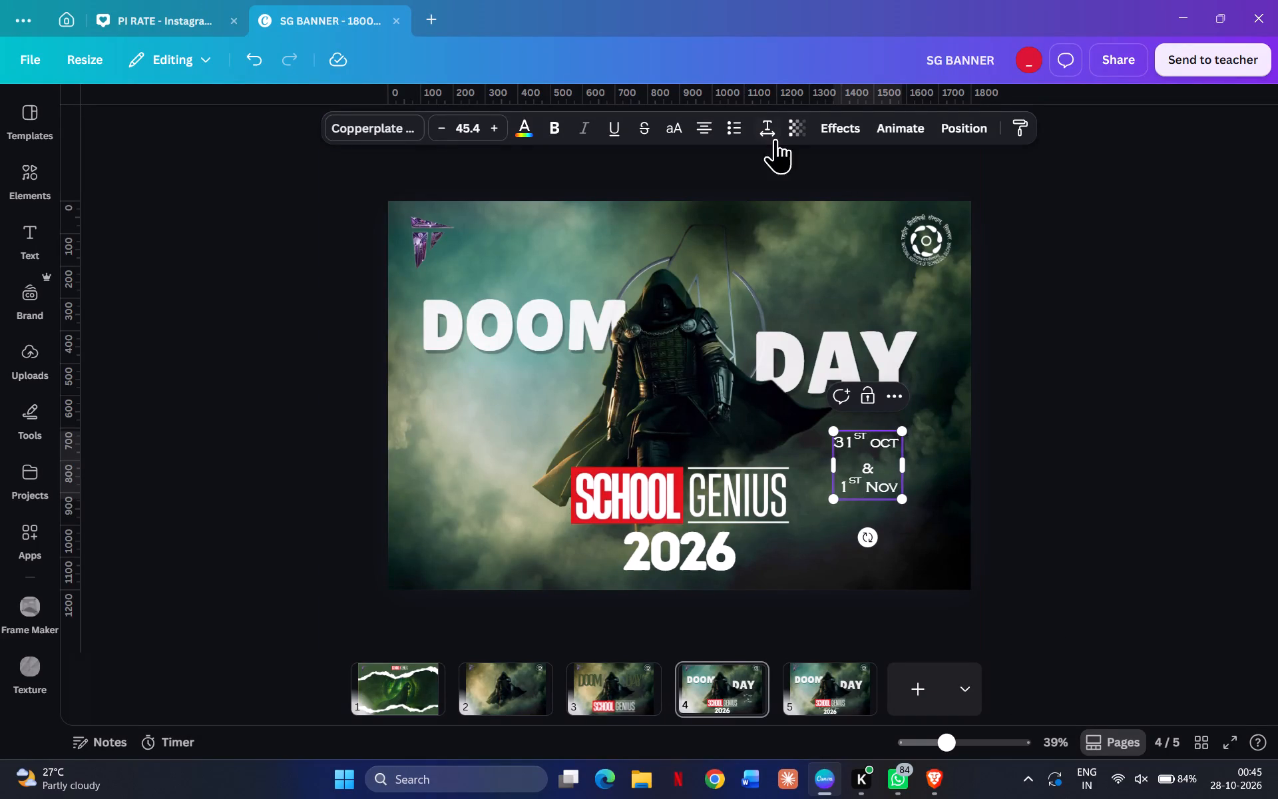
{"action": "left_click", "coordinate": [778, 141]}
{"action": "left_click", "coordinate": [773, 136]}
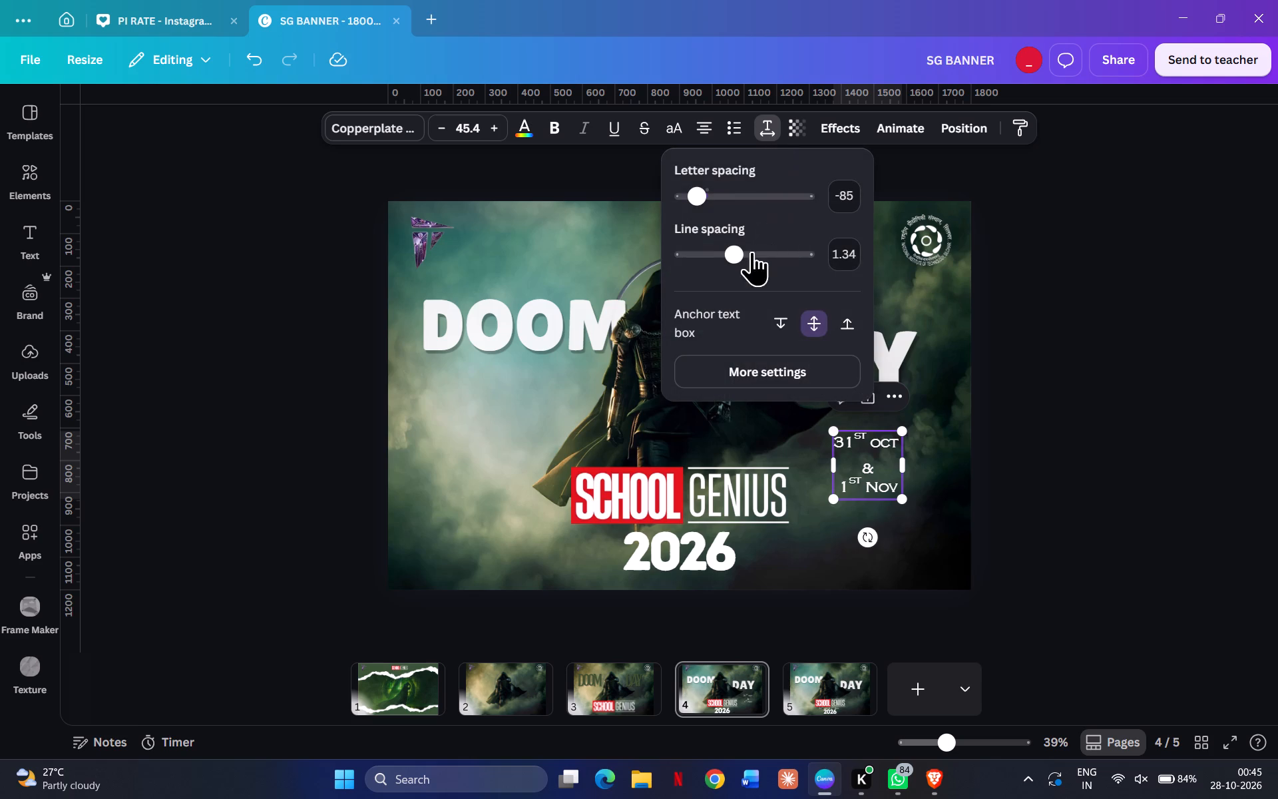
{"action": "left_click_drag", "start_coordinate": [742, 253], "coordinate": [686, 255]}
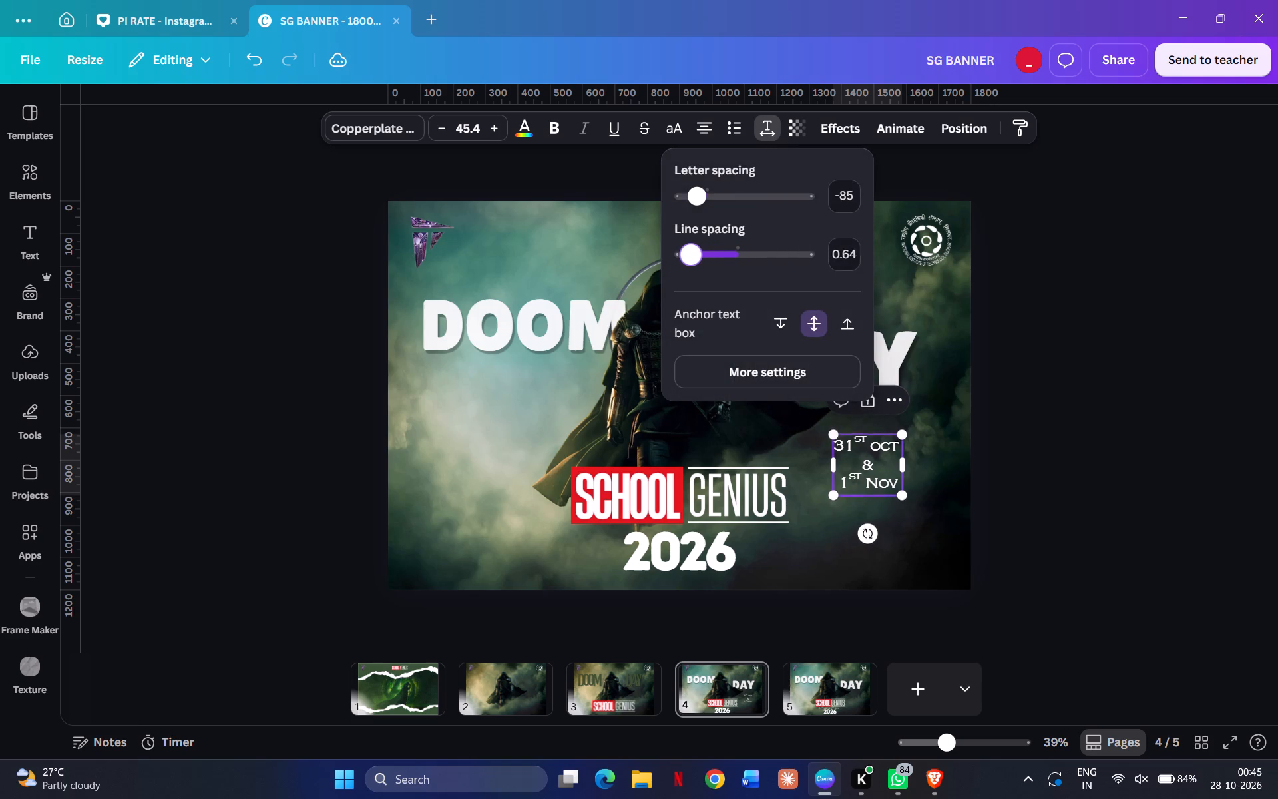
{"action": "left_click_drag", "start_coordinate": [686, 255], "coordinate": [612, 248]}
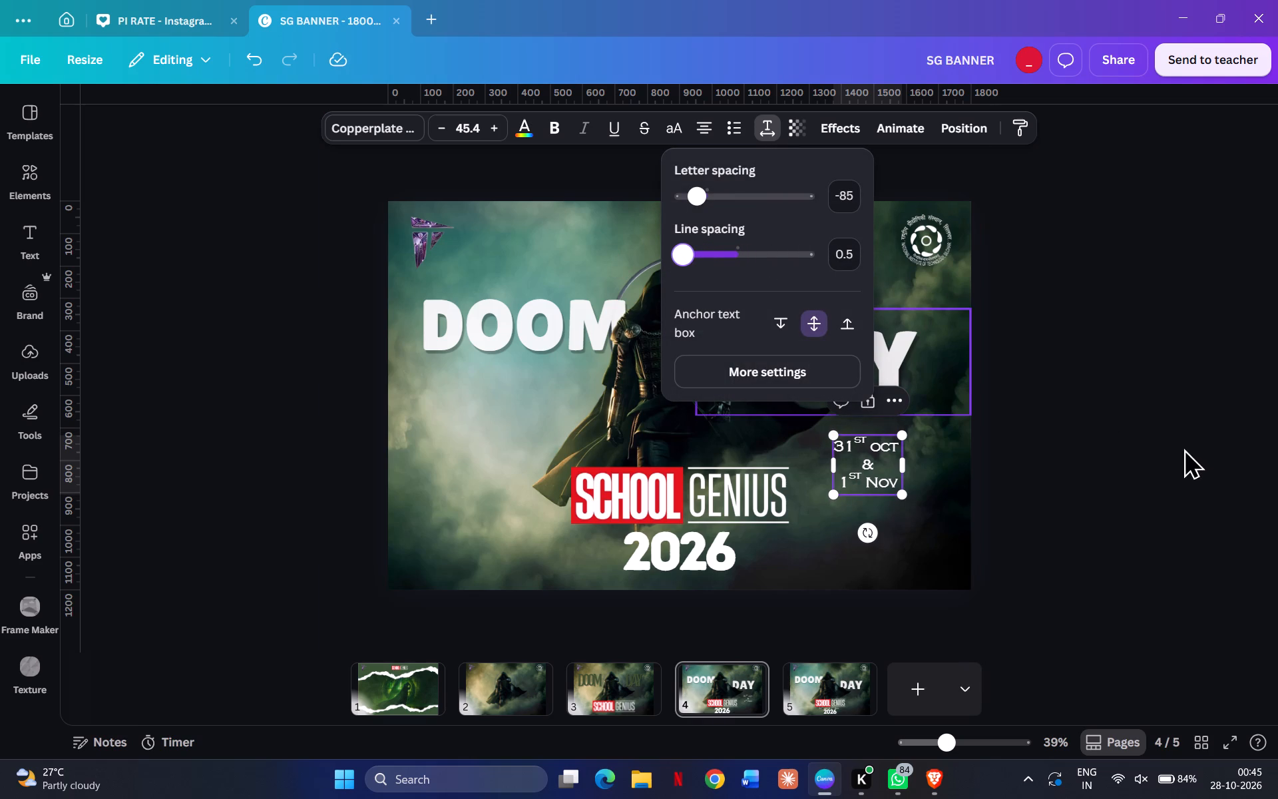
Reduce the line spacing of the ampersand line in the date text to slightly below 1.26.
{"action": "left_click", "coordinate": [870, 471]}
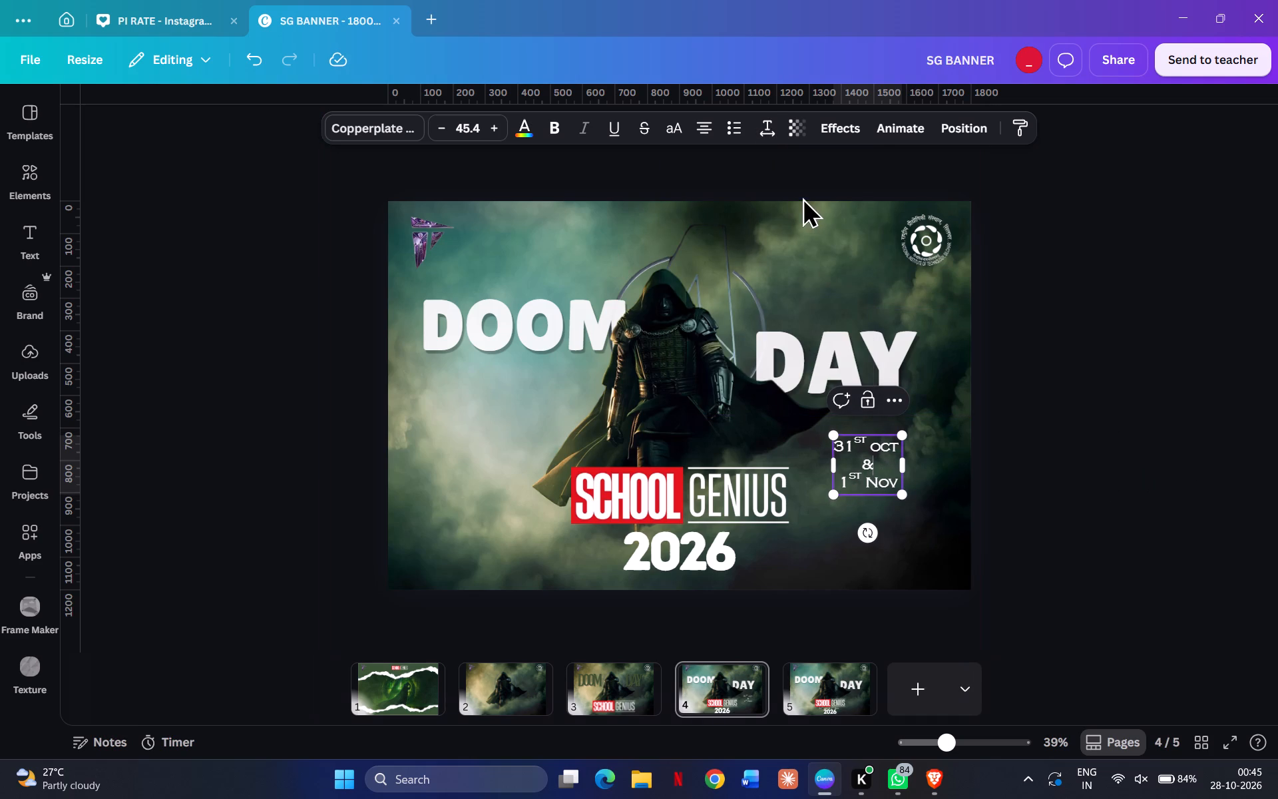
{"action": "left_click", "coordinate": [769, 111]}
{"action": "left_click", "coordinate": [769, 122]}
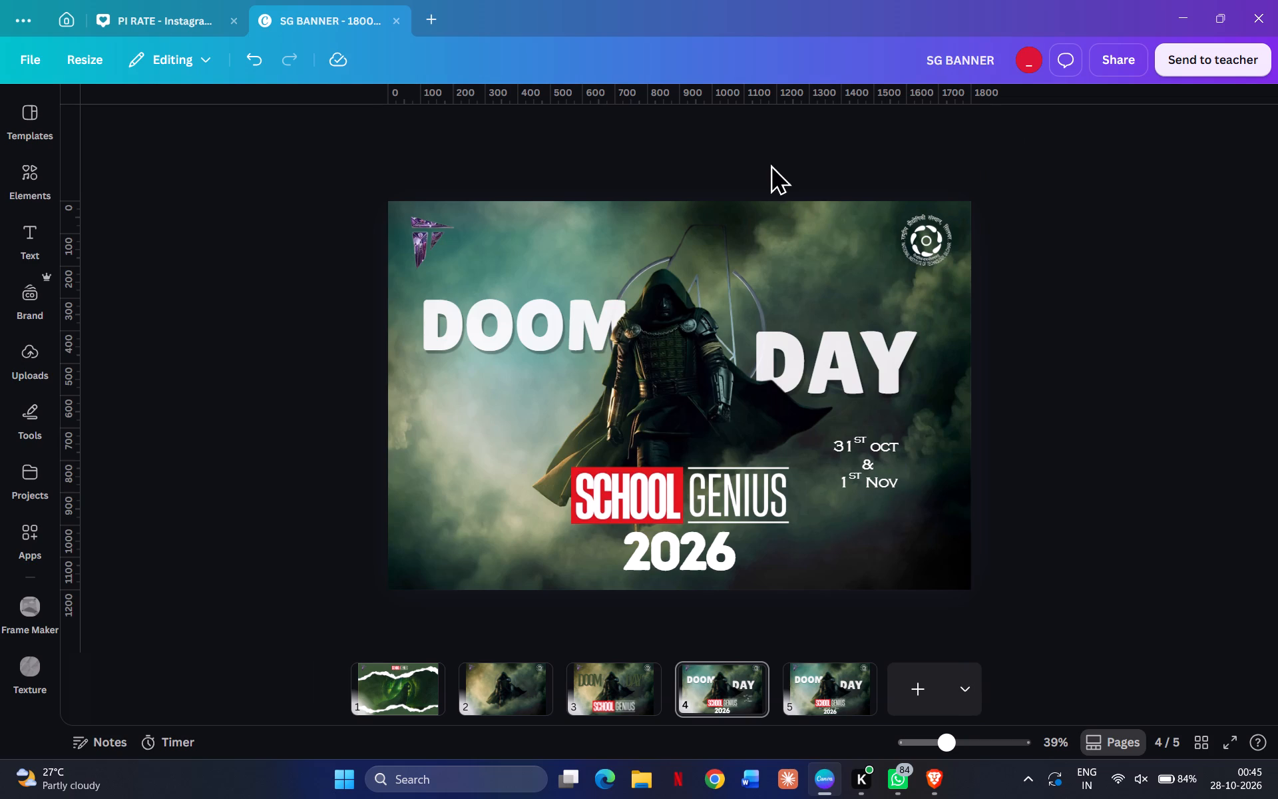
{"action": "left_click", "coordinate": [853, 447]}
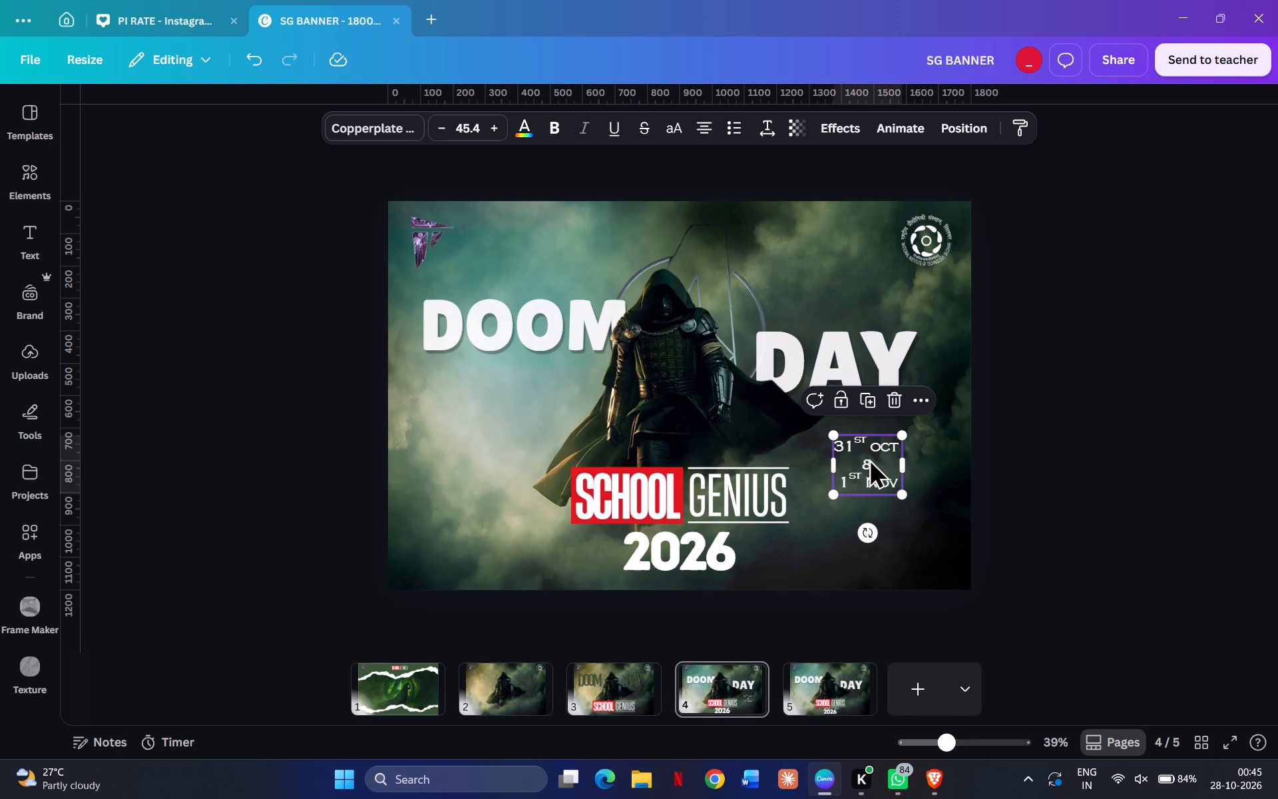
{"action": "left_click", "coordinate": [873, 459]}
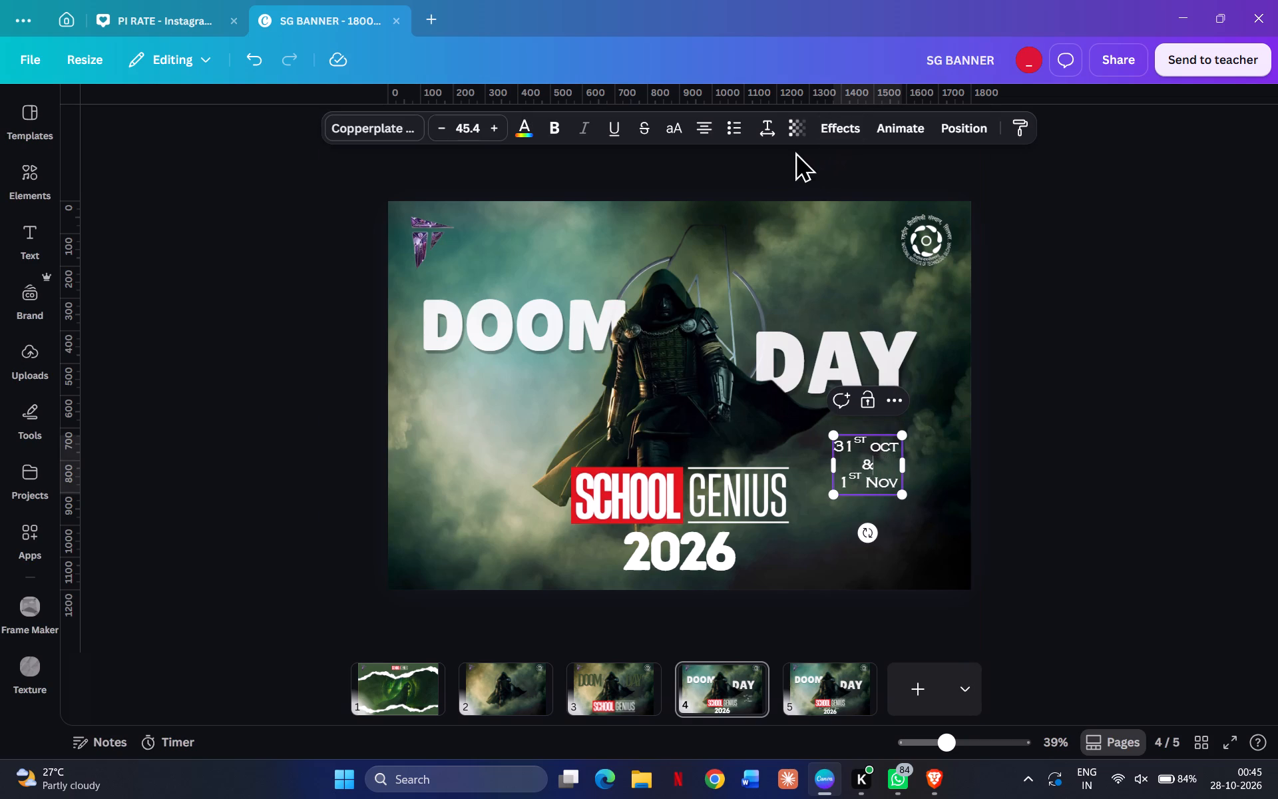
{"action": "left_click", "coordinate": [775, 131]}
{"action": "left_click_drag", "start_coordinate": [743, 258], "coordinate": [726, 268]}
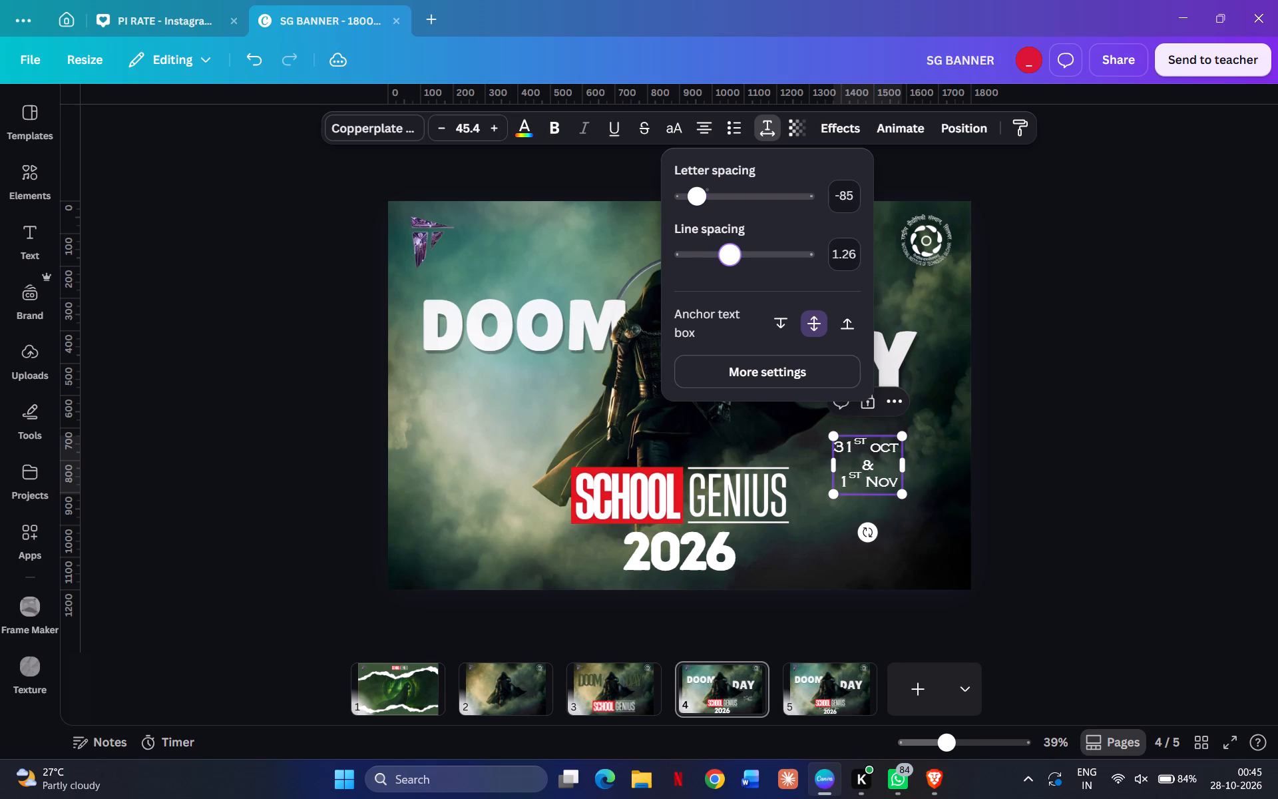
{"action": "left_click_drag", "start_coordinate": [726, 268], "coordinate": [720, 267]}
Apply one uniform line spacing, slightly above 1.07, to all three lines of the date text.
{"action": "double_click", "coordinate": [880, 475]}
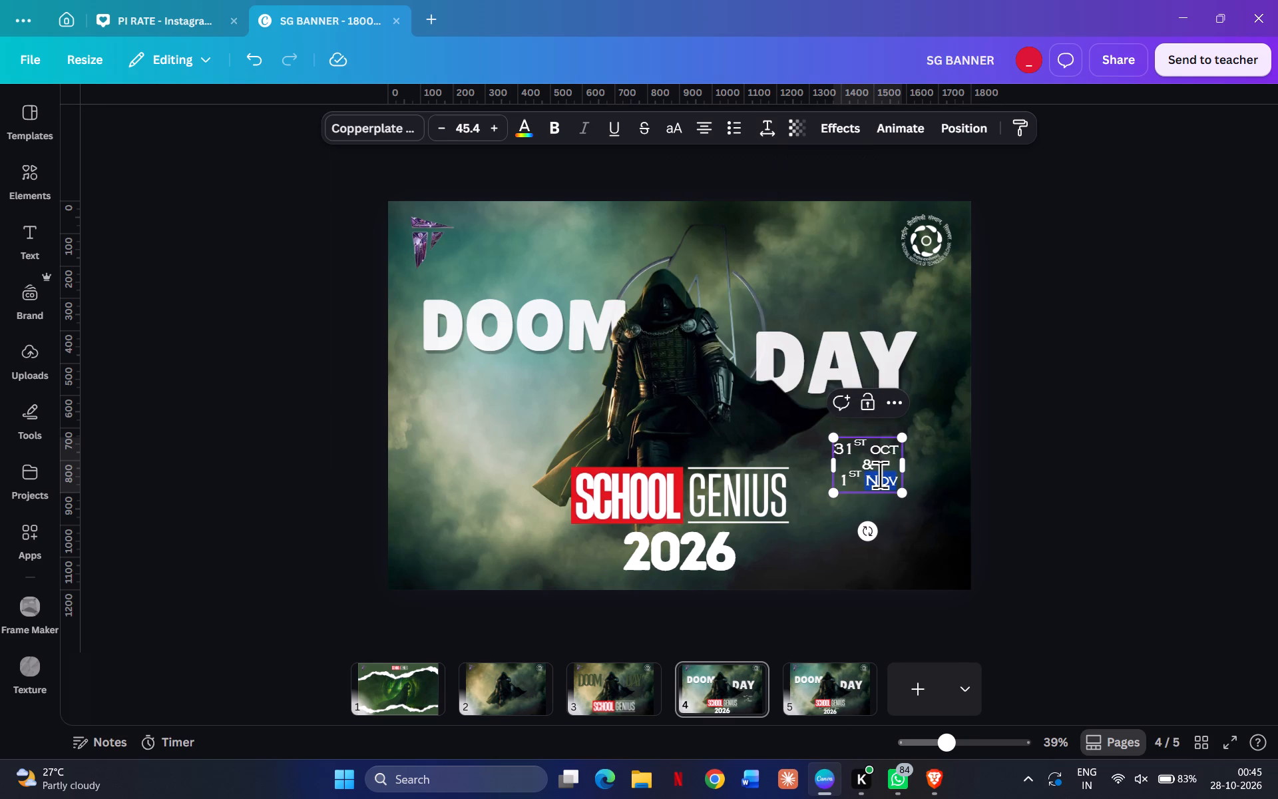
{"action": "key", "text": "ctrl+a"}
{"action": "left_click", "coordinate": [771, 136]}
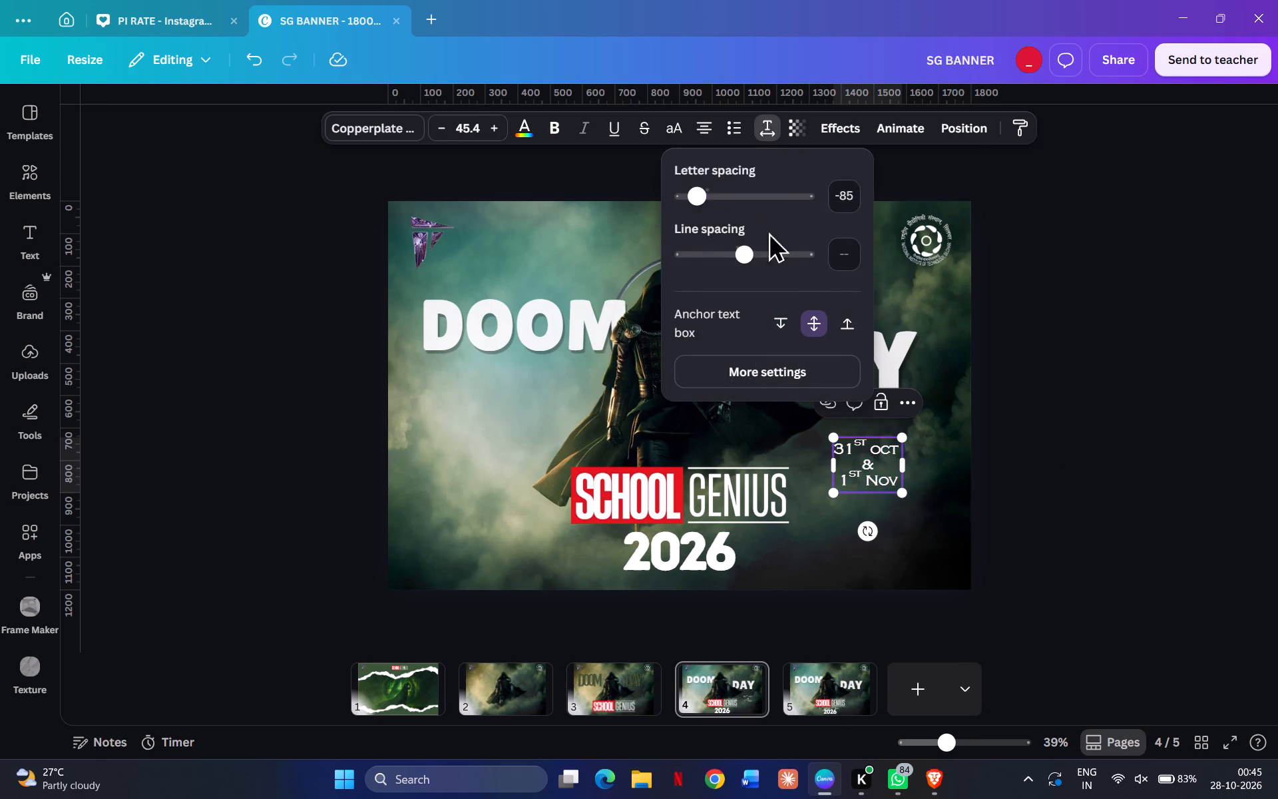
{"action": "left_click_drag", "start_coordinate": [751, 260], "coordinate": [695, 263]}
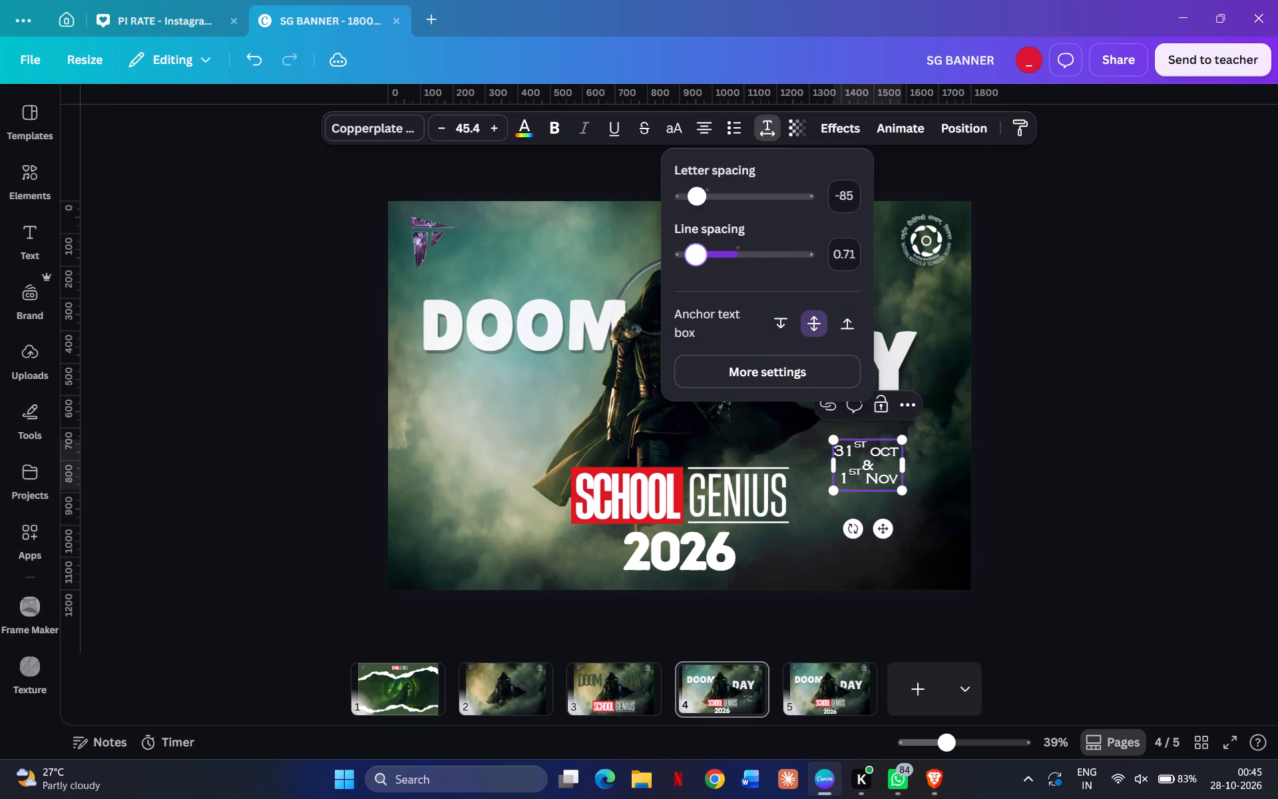
{"action": "left_click_drag", "start_coordinate": [695, 263], "coordinate": [749, 342]}
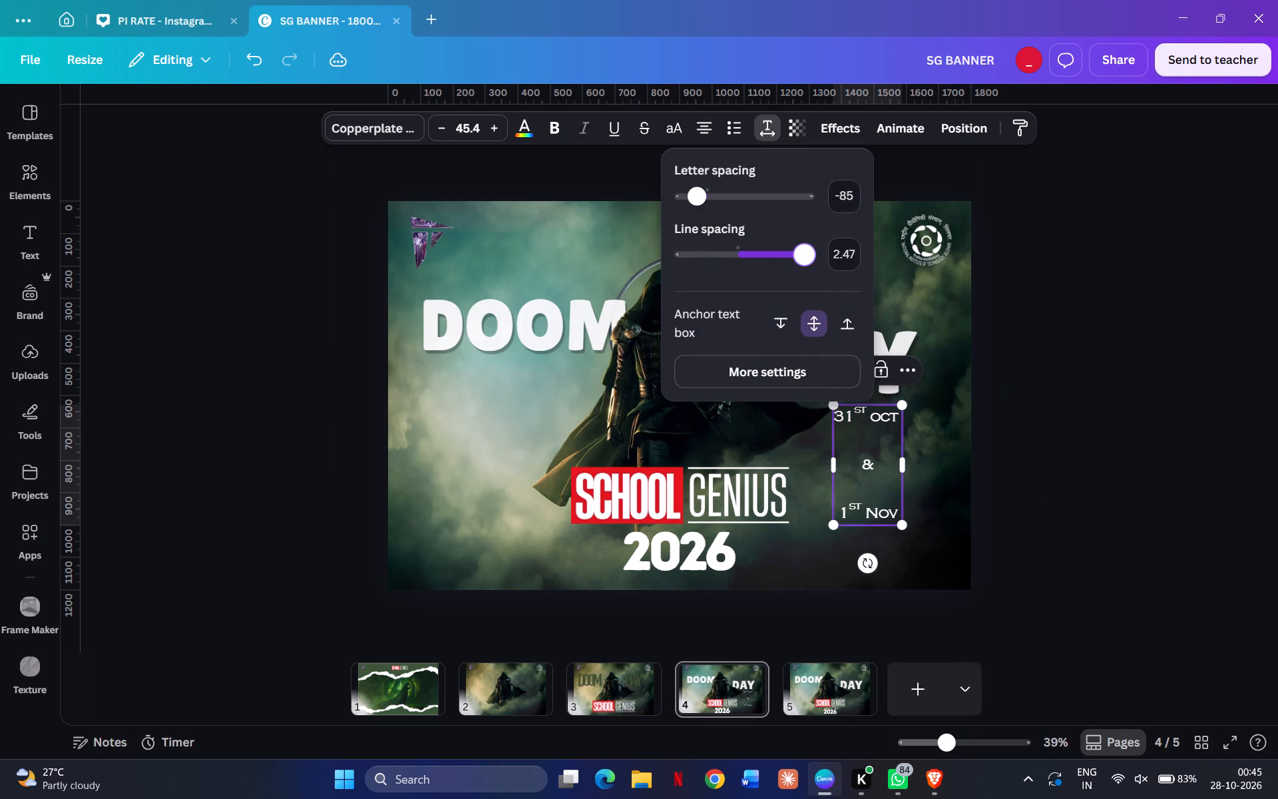
{"action": "left_click_drag", "start_coordinate": [749, 342], "coordinate": [717, 344]}
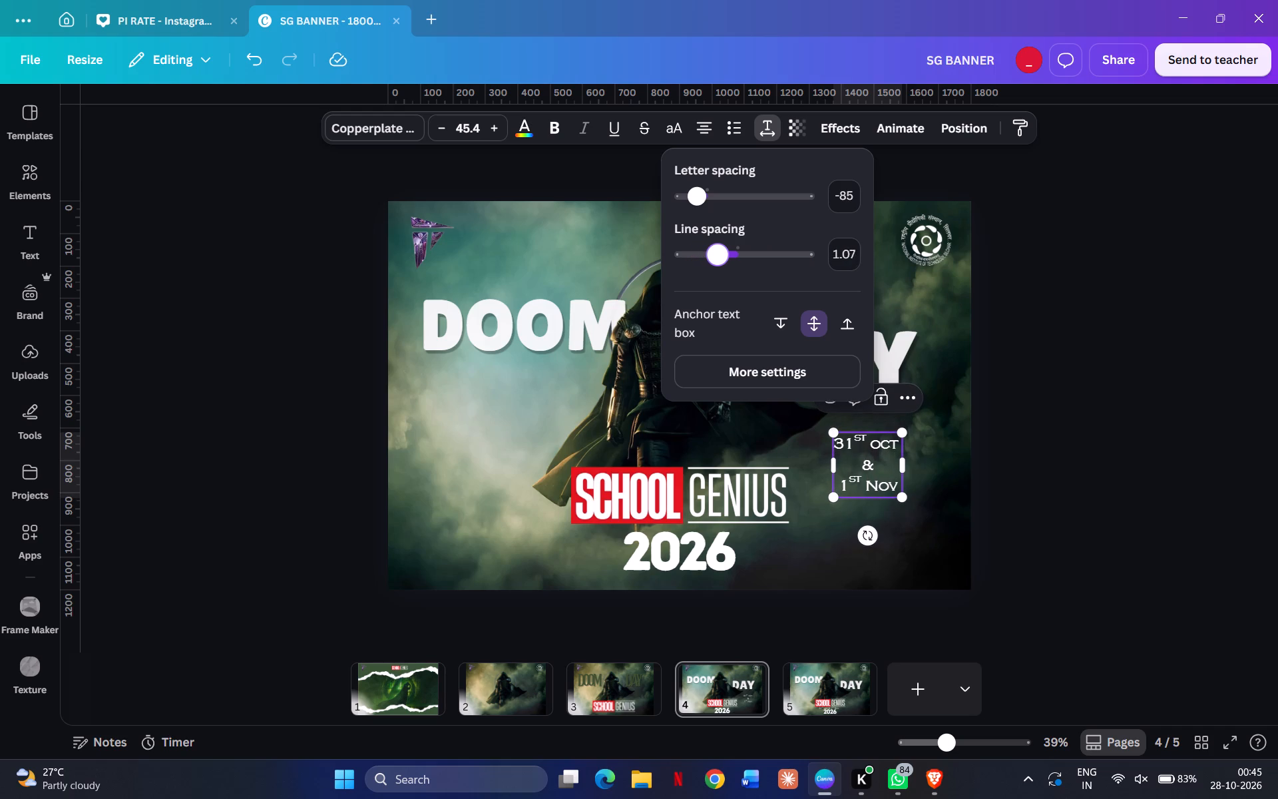
{"action": "left_click_drag", "start_coordinate": [717, 344], "coordinate": [722, 344]}
{"action": "double_click", "coordinate": [1022, 493]}
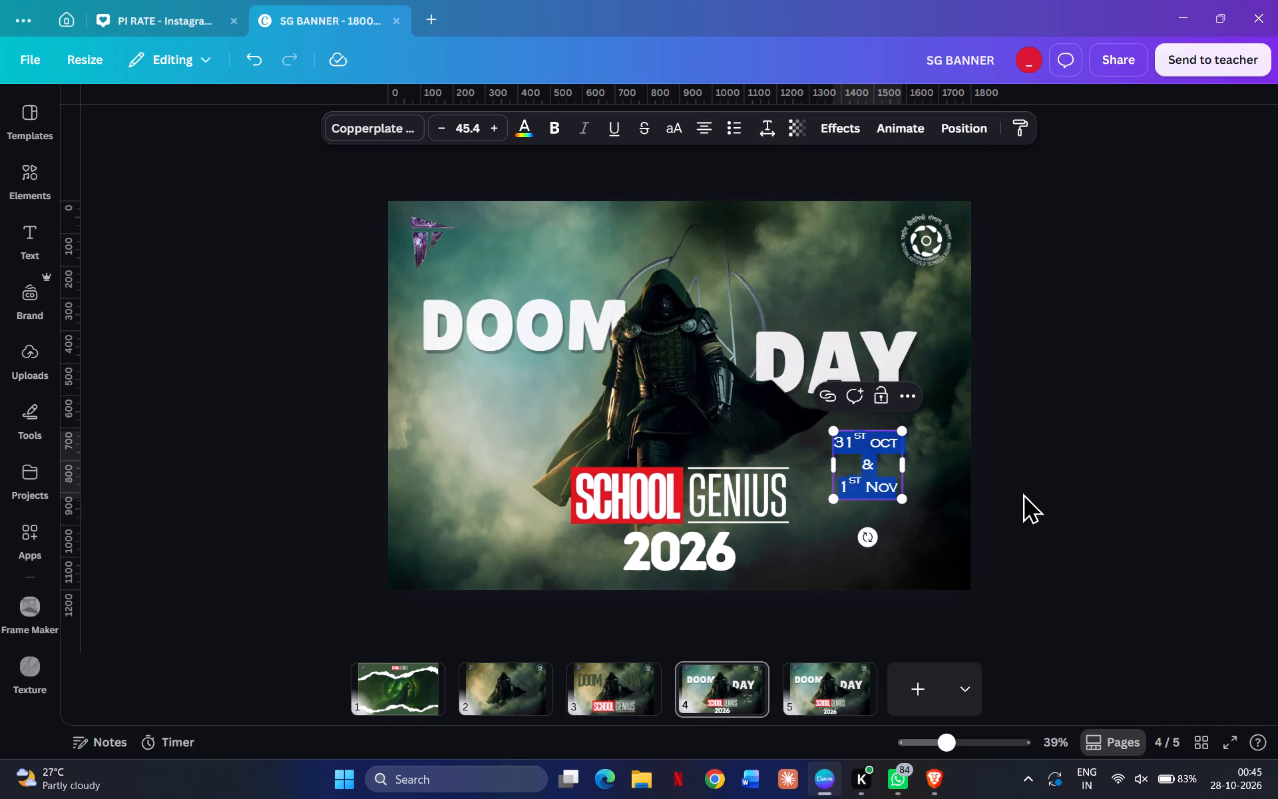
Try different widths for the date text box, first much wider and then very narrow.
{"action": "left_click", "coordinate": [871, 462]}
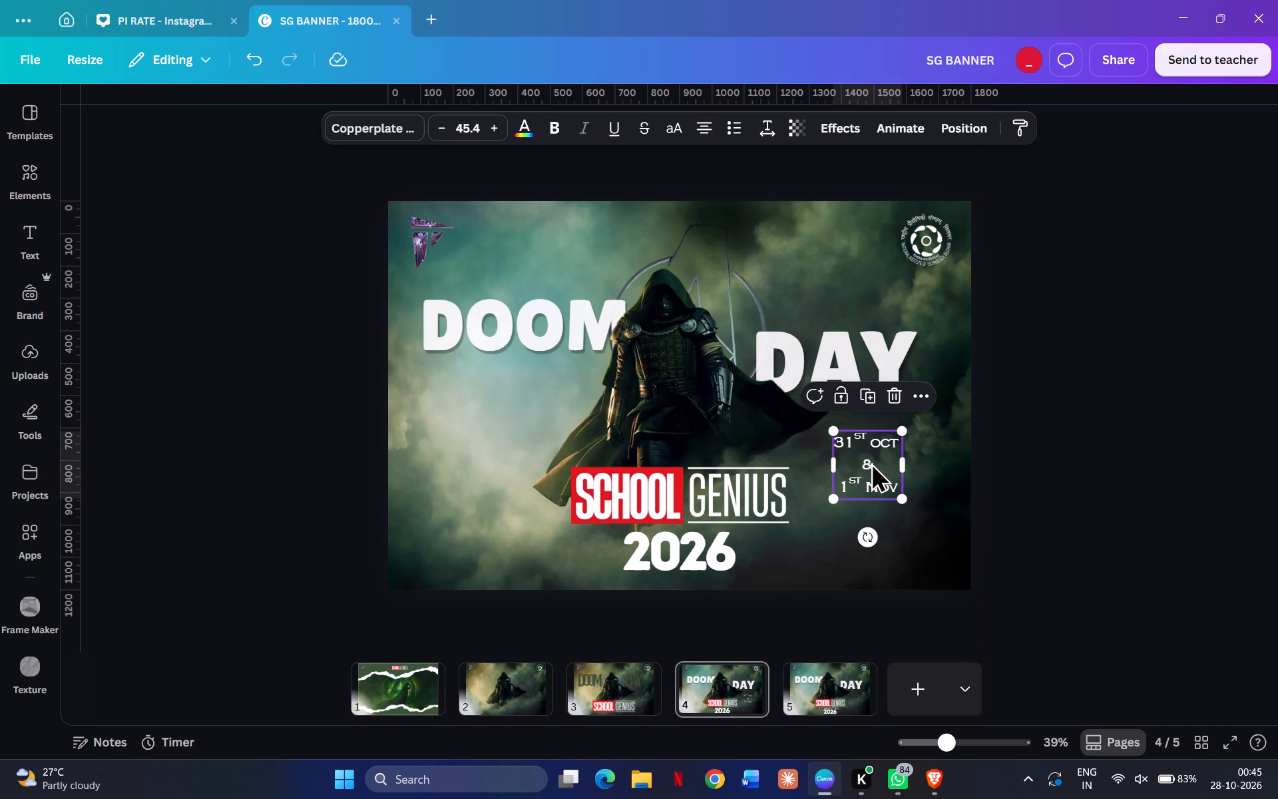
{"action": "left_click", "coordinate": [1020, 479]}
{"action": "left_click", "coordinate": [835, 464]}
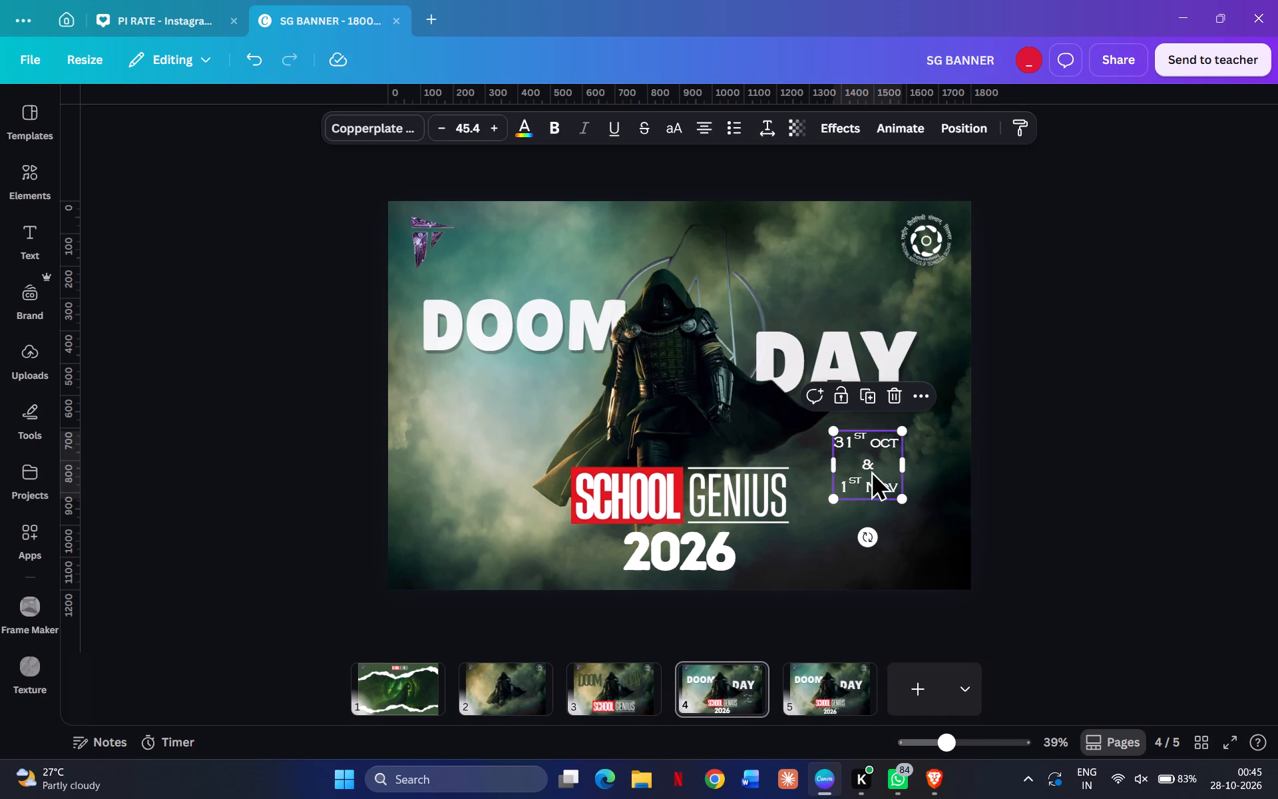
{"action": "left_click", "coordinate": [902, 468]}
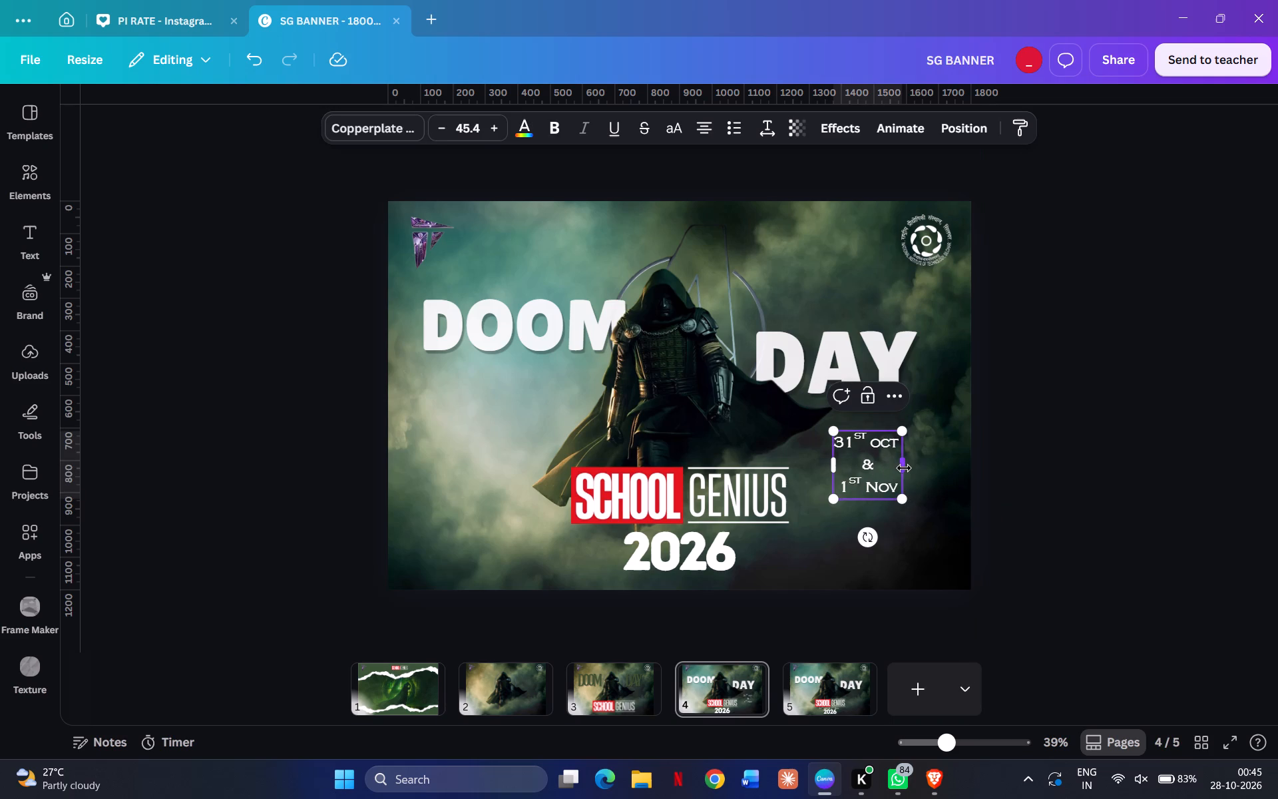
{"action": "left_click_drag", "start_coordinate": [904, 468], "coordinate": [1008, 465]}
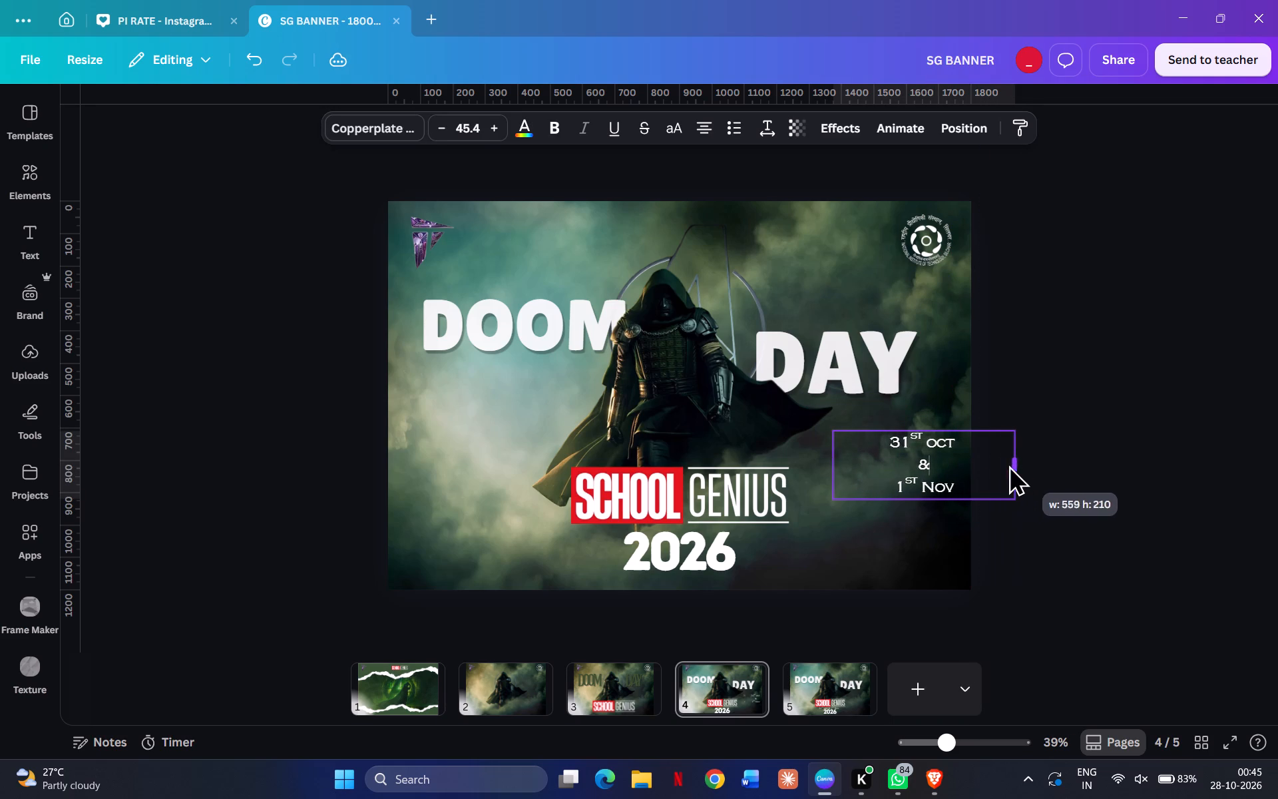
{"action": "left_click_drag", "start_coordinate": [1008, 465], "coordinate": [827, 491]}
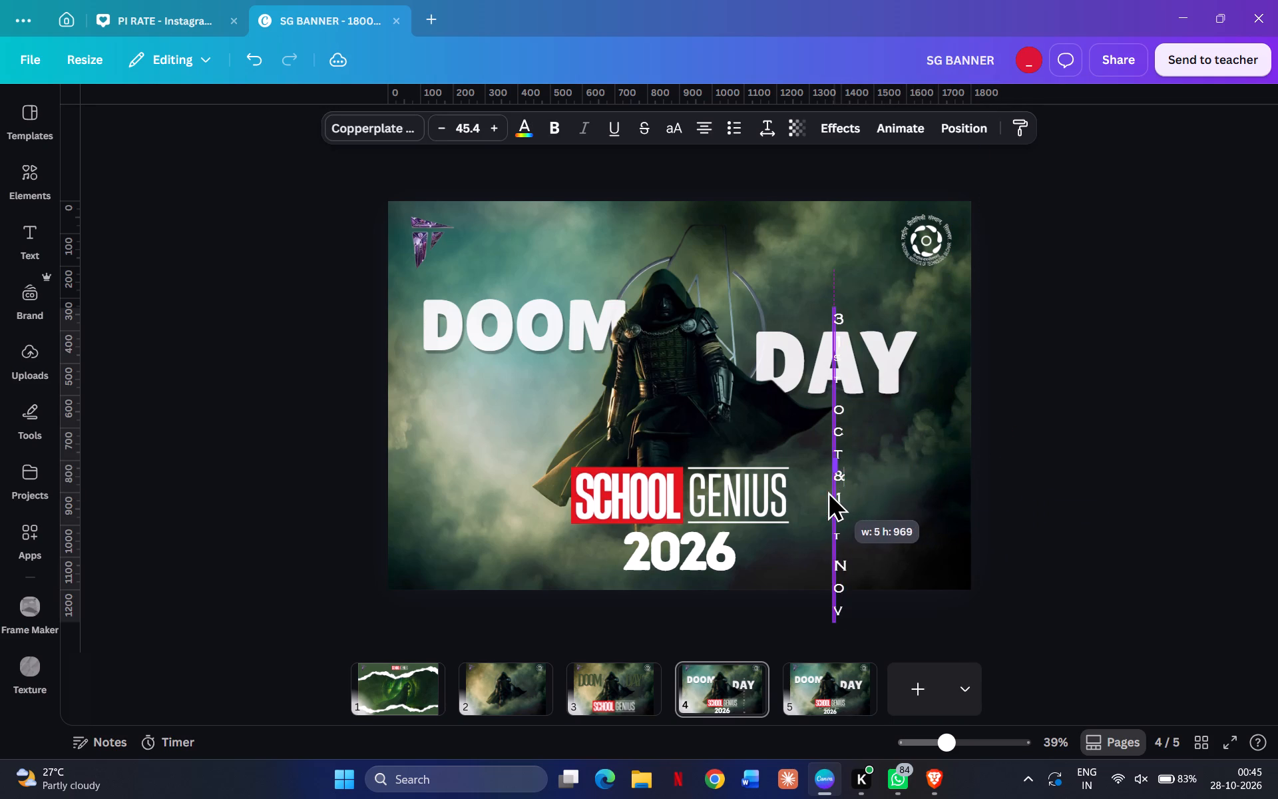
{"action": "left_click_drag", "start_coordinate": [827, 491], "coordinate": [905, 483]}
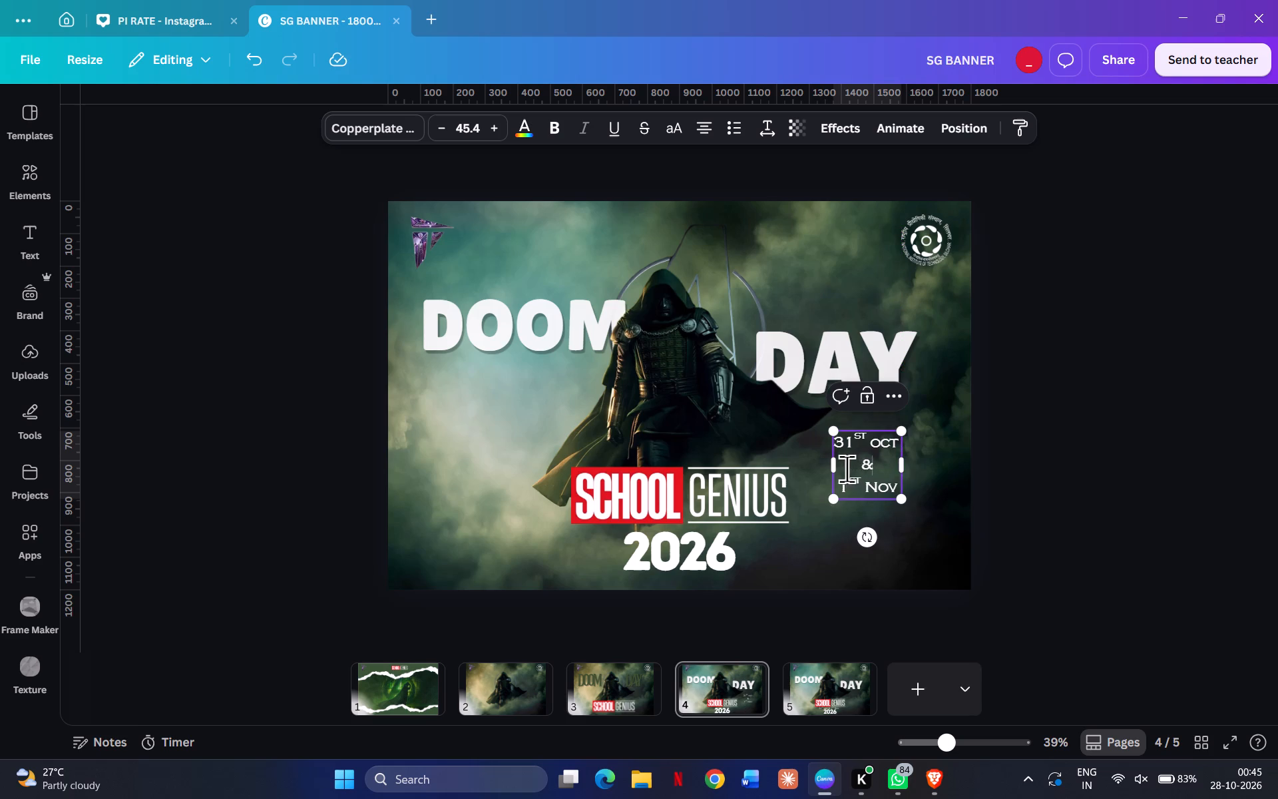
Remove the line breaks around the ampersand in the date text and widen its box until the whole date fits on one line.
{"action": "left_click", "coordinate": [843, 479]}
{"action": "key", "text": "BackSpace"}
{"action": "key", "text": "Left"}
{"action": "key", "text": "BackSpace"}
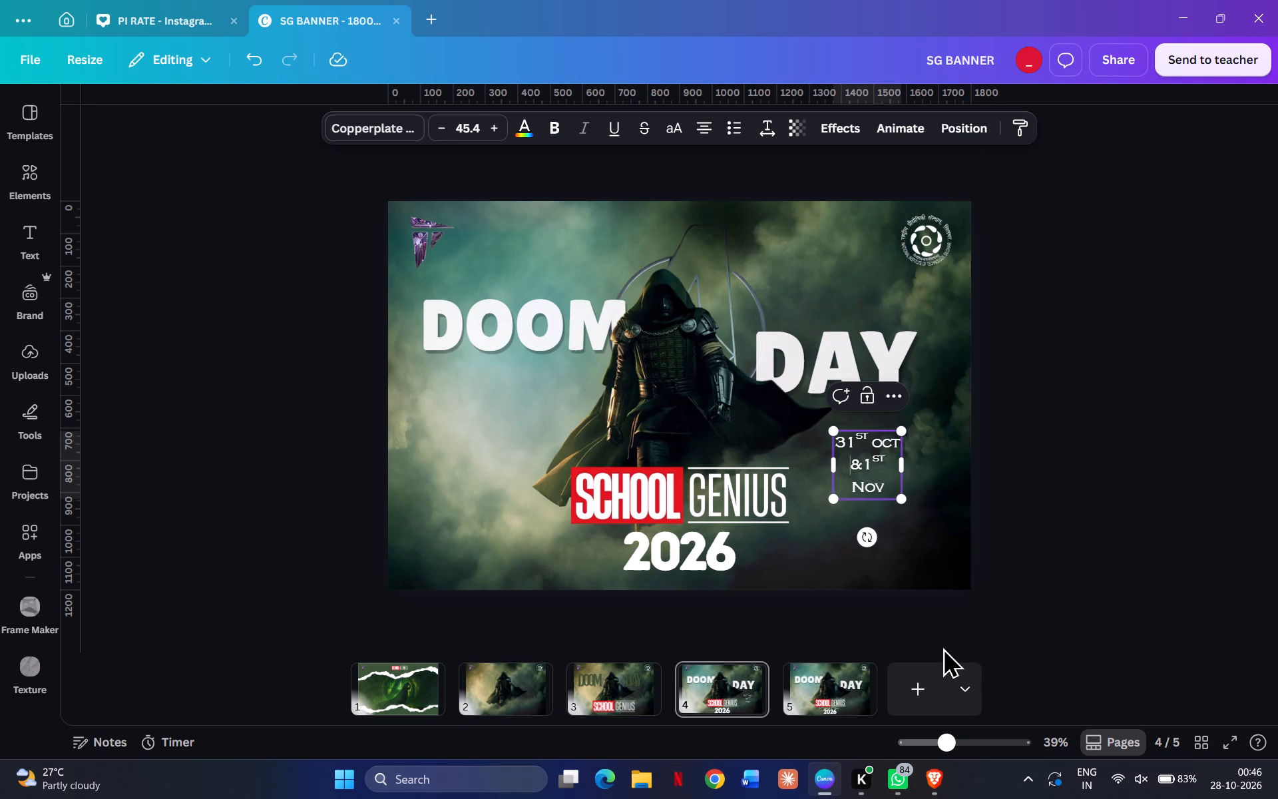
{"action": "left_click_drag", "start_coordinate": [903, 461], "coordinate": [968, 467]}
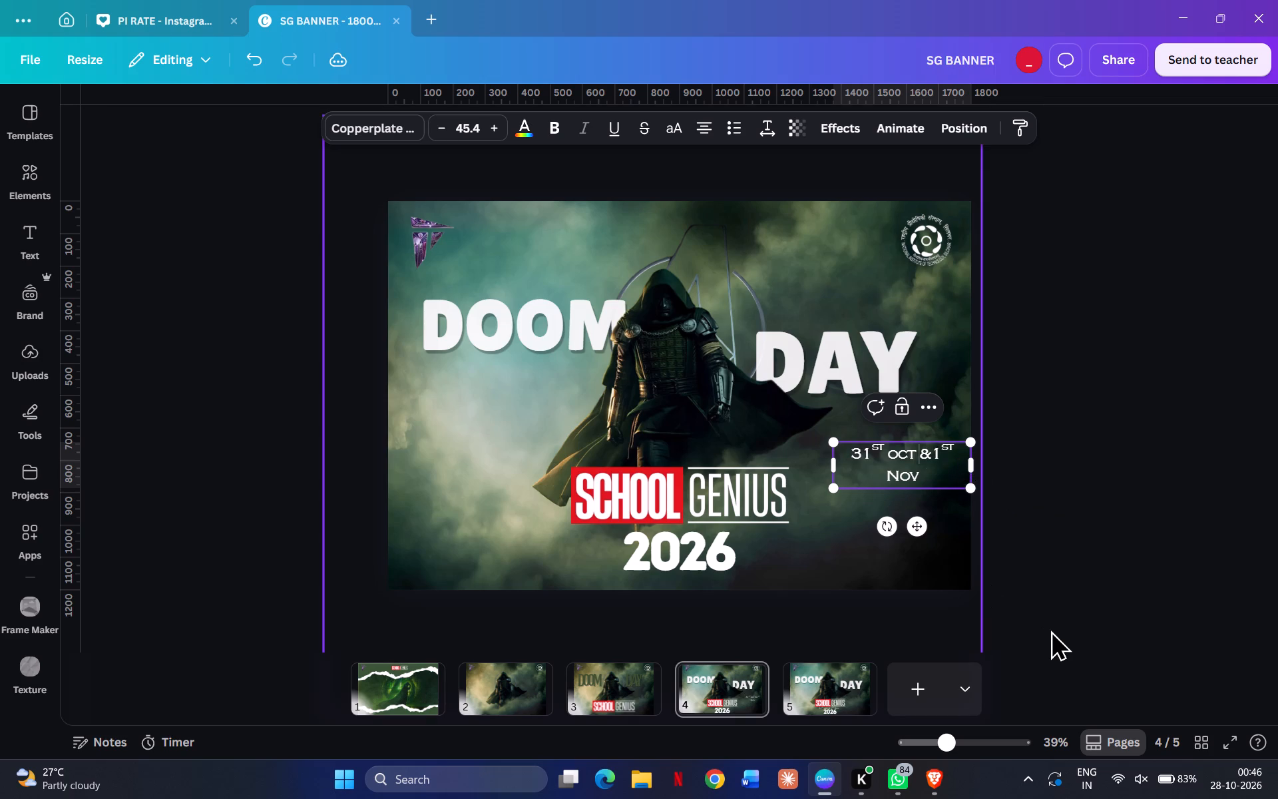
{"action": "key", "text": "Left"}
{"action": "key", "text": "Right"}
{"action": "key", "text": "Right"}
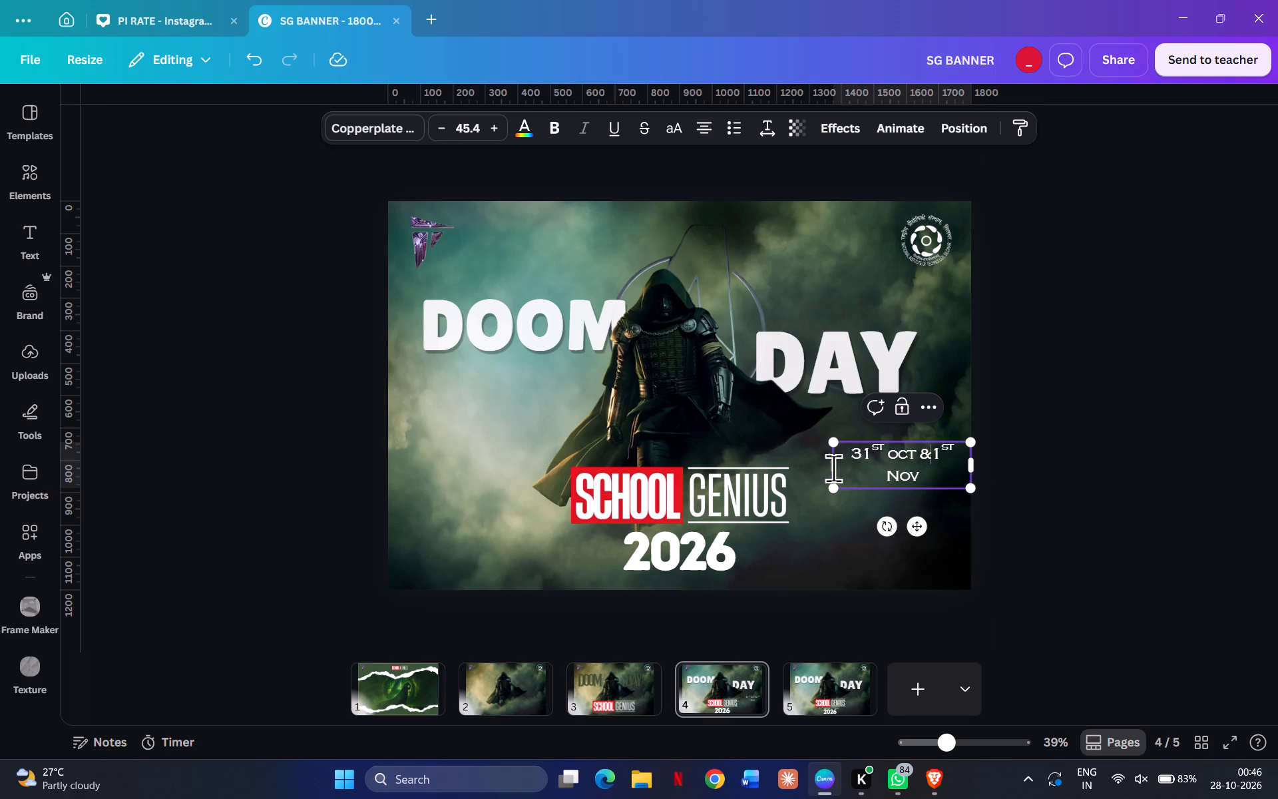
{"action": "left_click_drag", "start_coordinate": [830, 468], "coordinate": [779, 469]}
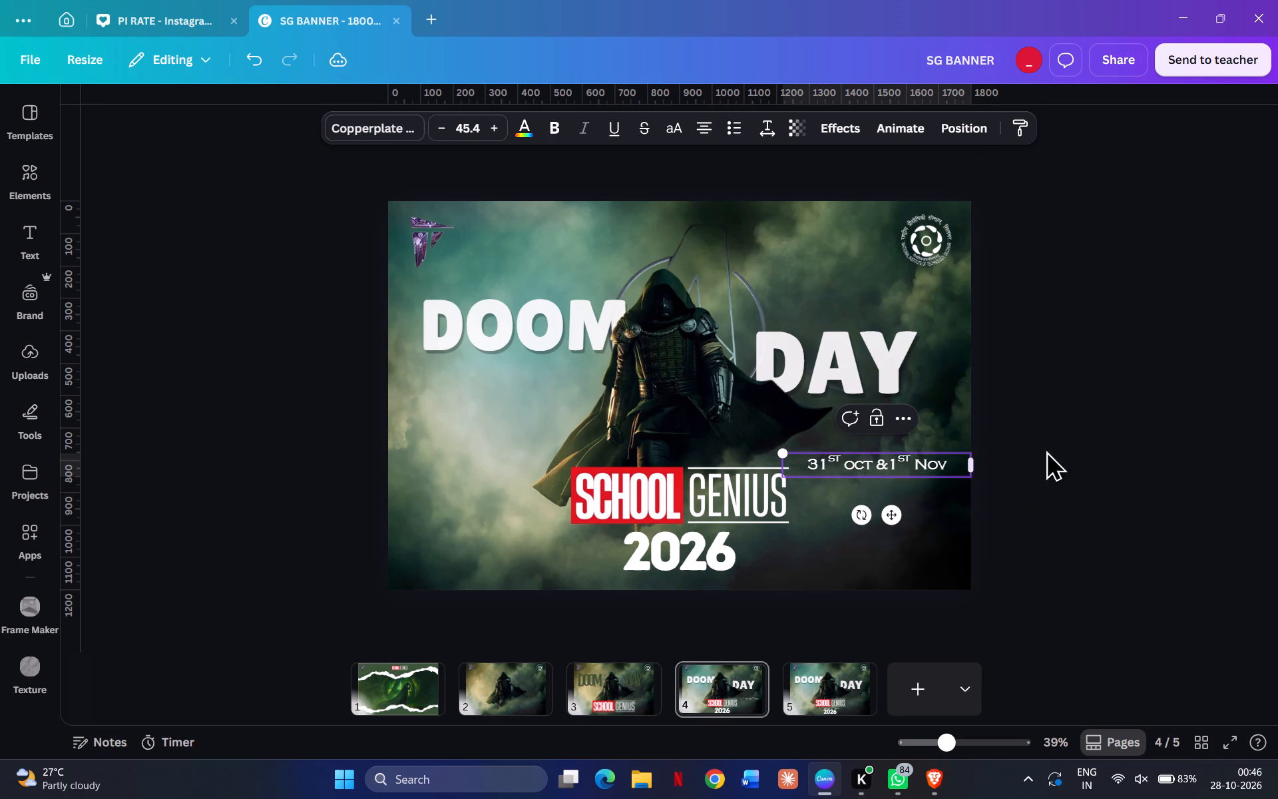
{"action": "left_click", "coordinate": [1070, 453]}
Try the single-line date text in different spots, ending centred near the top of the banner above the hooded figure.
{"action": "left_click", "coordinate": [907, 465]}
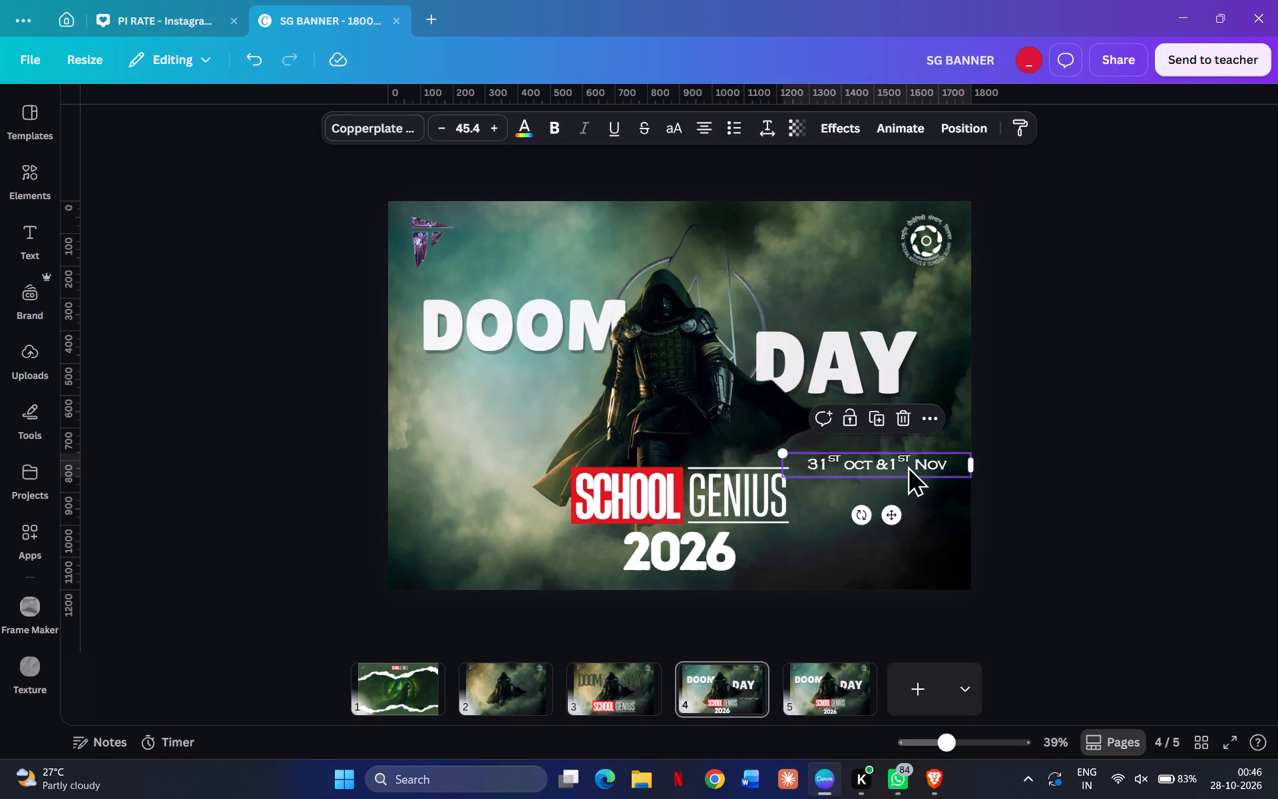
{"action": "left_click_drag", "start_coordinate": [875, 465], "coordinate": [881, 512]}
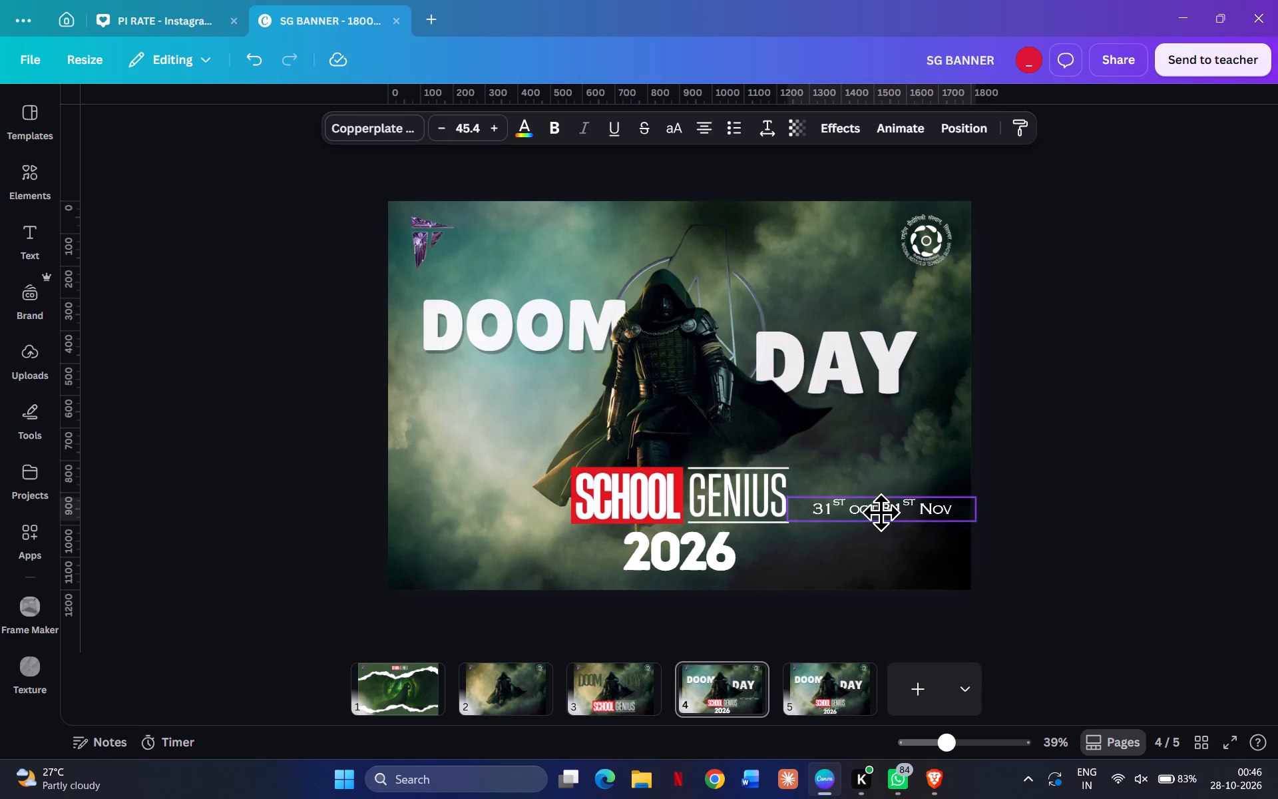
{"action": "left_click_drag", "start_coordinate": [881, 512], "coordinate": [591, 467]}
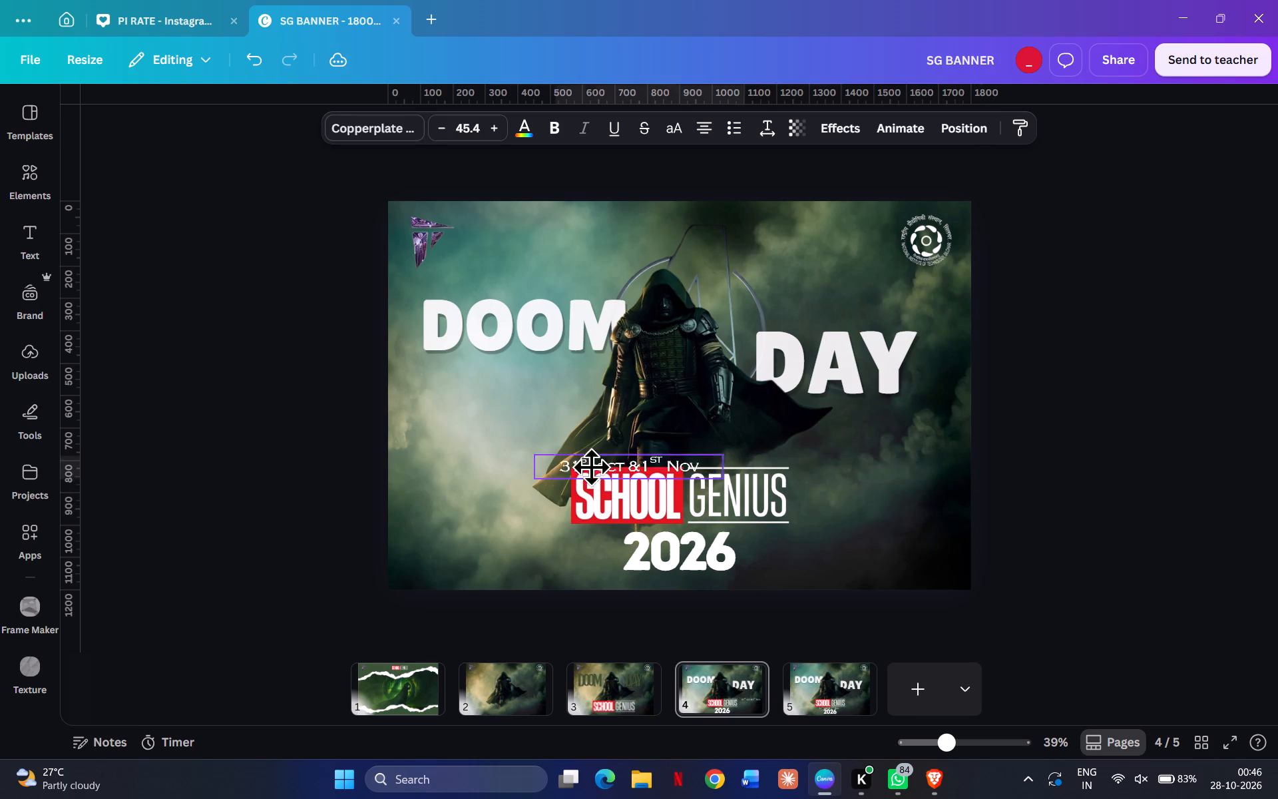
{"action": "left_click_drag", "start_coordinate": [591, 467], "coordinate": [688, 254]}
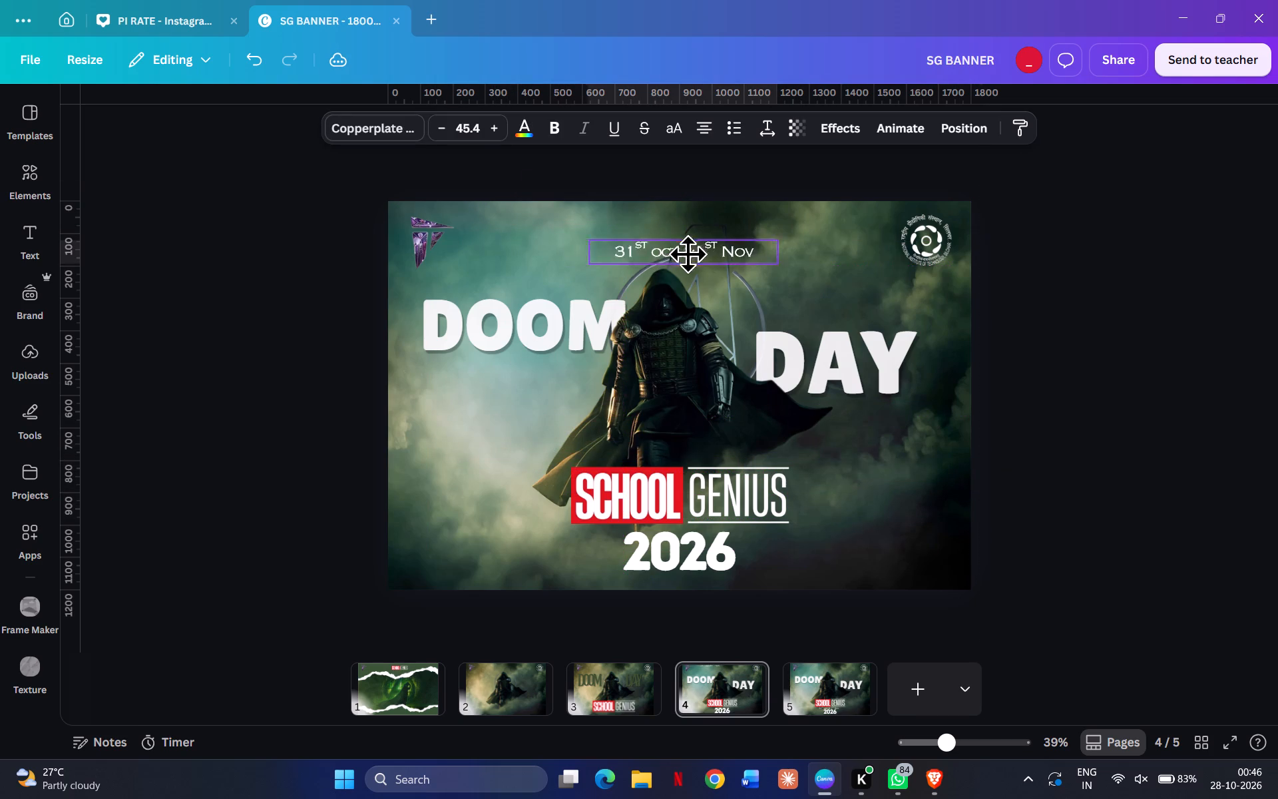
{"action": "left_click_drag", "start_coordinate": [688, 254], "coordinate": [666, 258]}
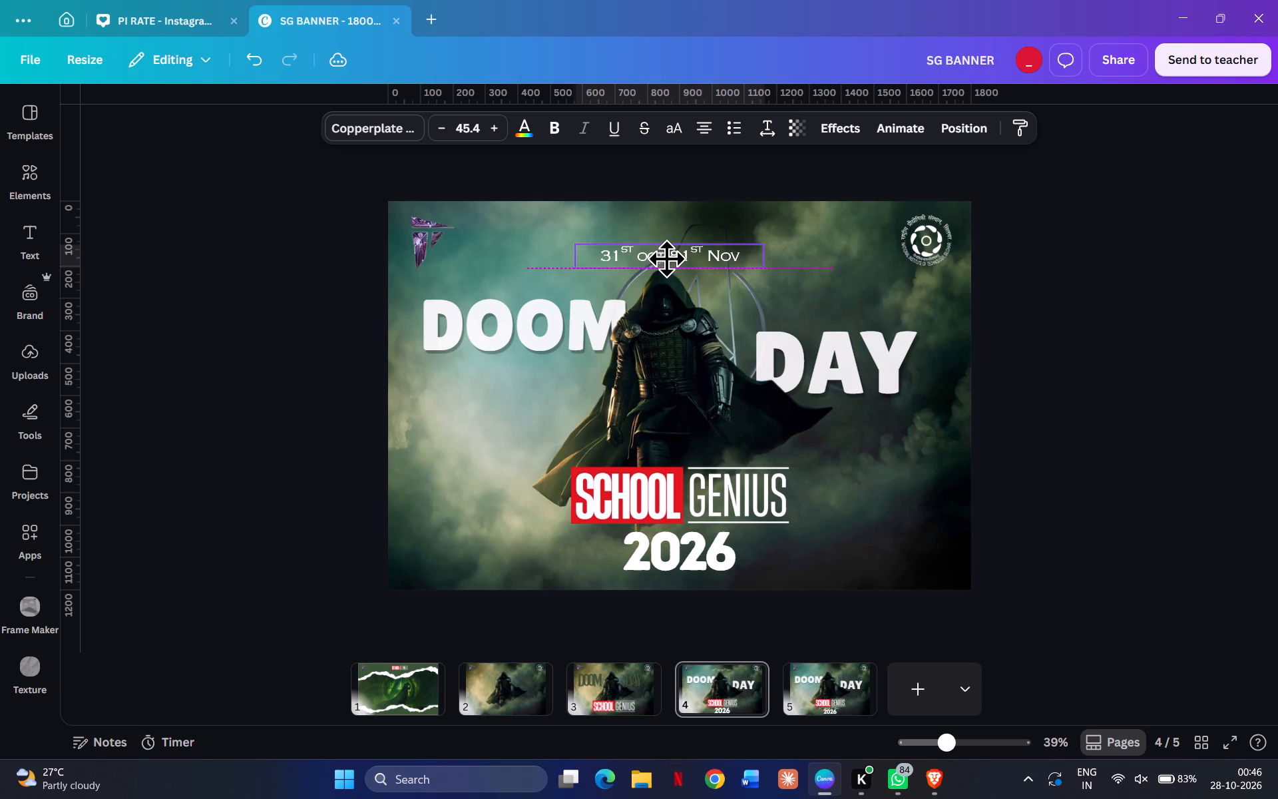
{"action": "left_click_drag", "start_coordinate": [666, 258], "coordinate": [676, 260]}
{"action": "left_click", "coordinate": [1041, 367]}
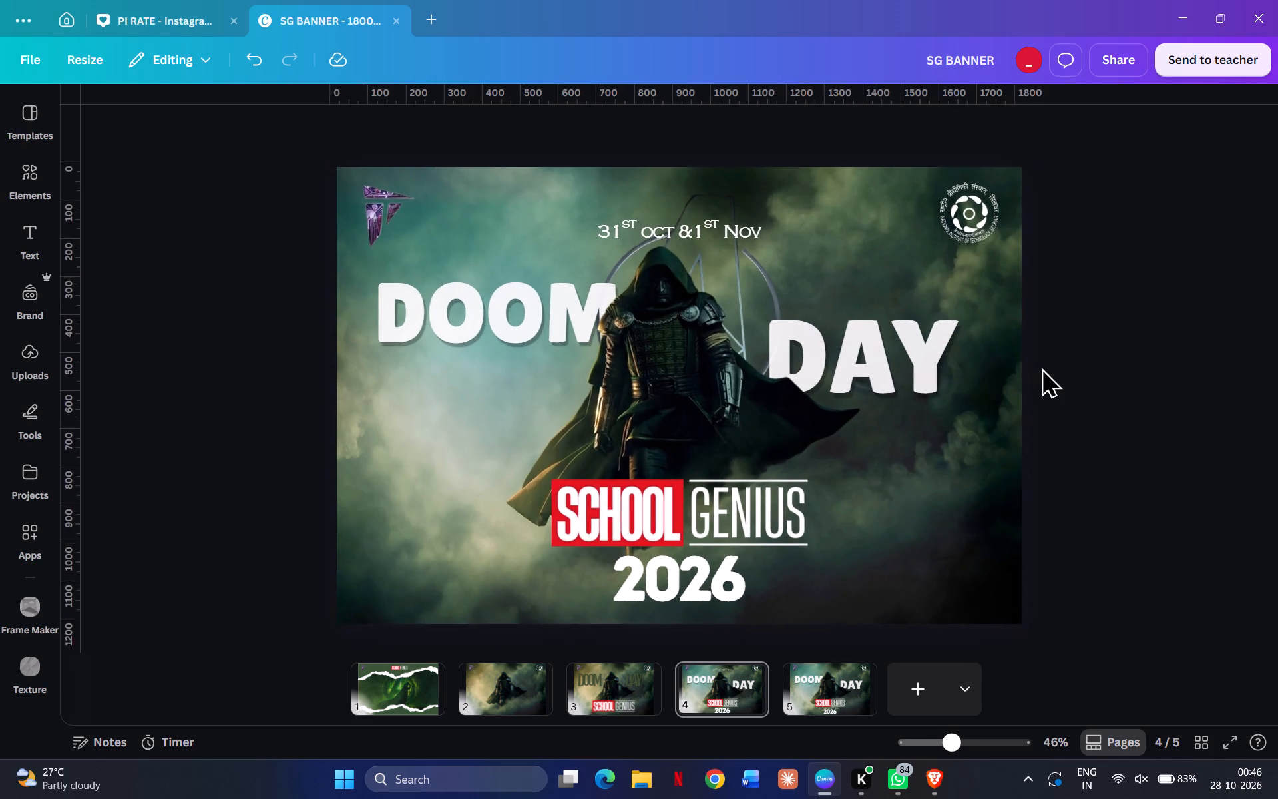
Move the date text back below DAY and narrow its box so it wraps onto two lines.
{"action": "left_click_drag", "start_coordinate": [664, 236], "coordinate": [856, 456]}
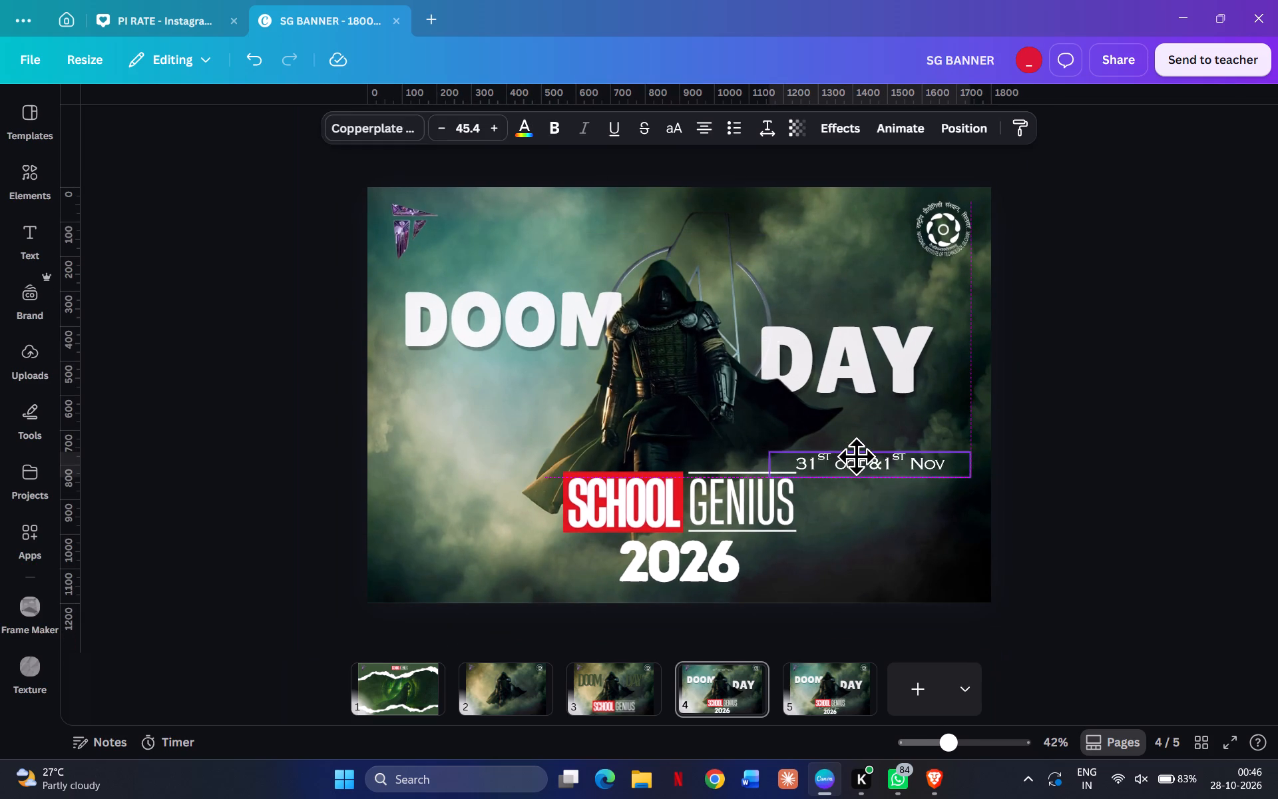
{"action": "left_click_drag", "start_coordinate": [856, 456], "coordinate": [885, 454]}
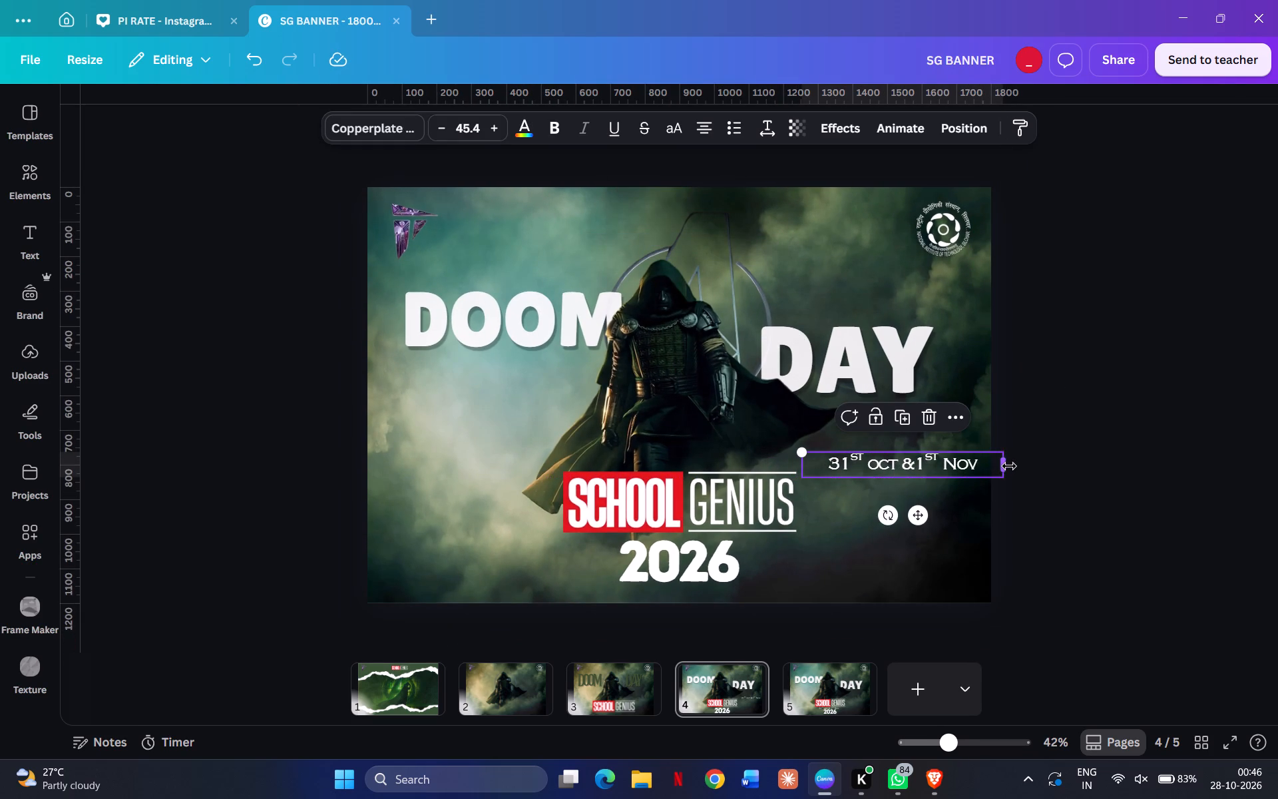
{"action": "left_click_drag", "start_coordinate": [1009, 466], "coordinate": [951, 485]}
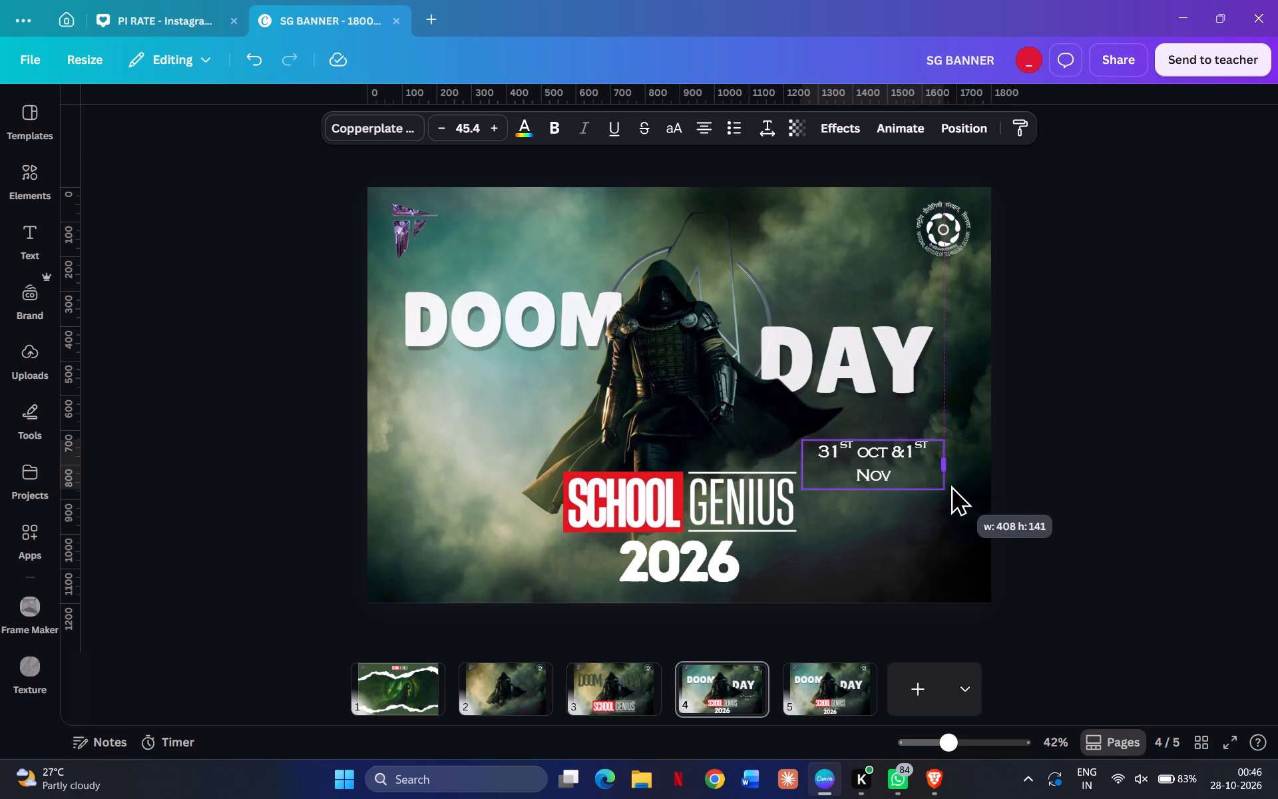
{"action": "left_click_drag", "start_coordinate": [951, 485], "coordinate": [911, 483]}
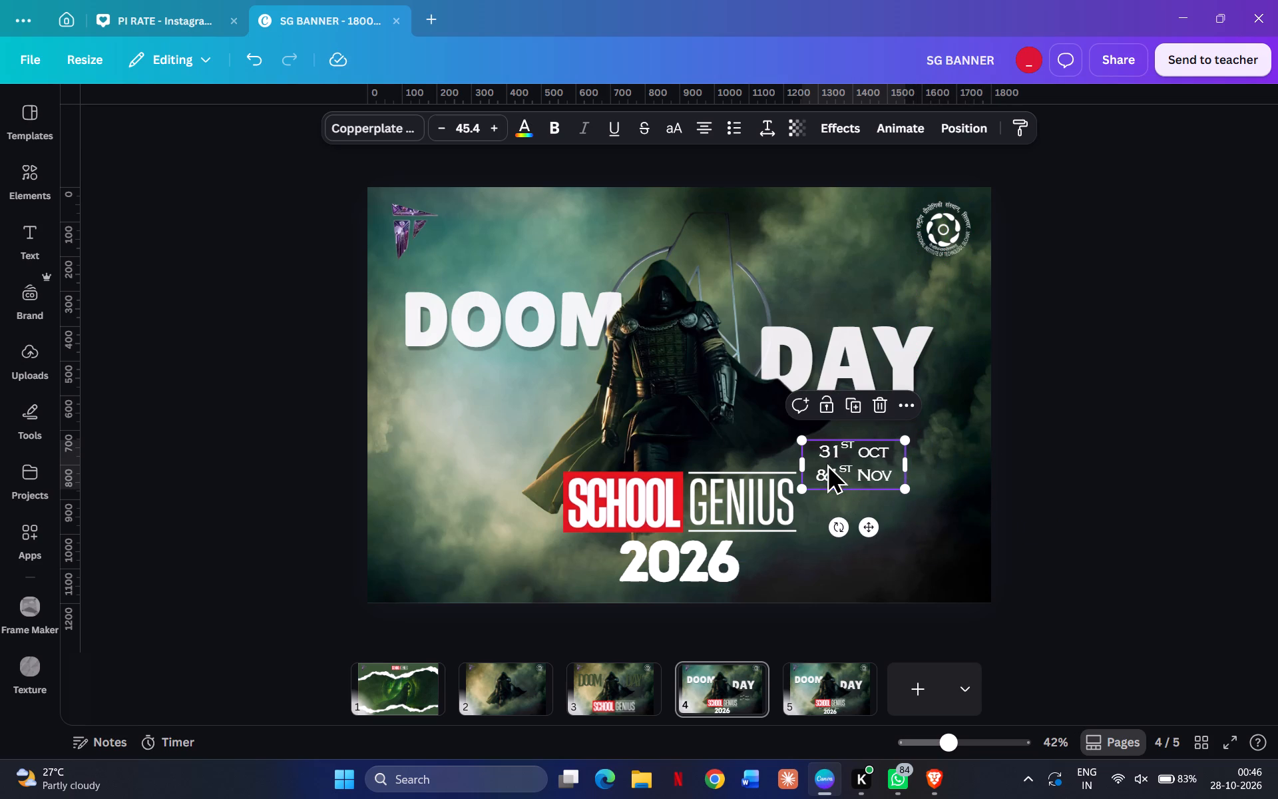
Add a space after the ampersand, narrow the date box to about 200 wide, and break the line before 1ST Nov.
{"action": "left_click", "coordinate": [828, 472]}
{"action": "key", "text": "space"}
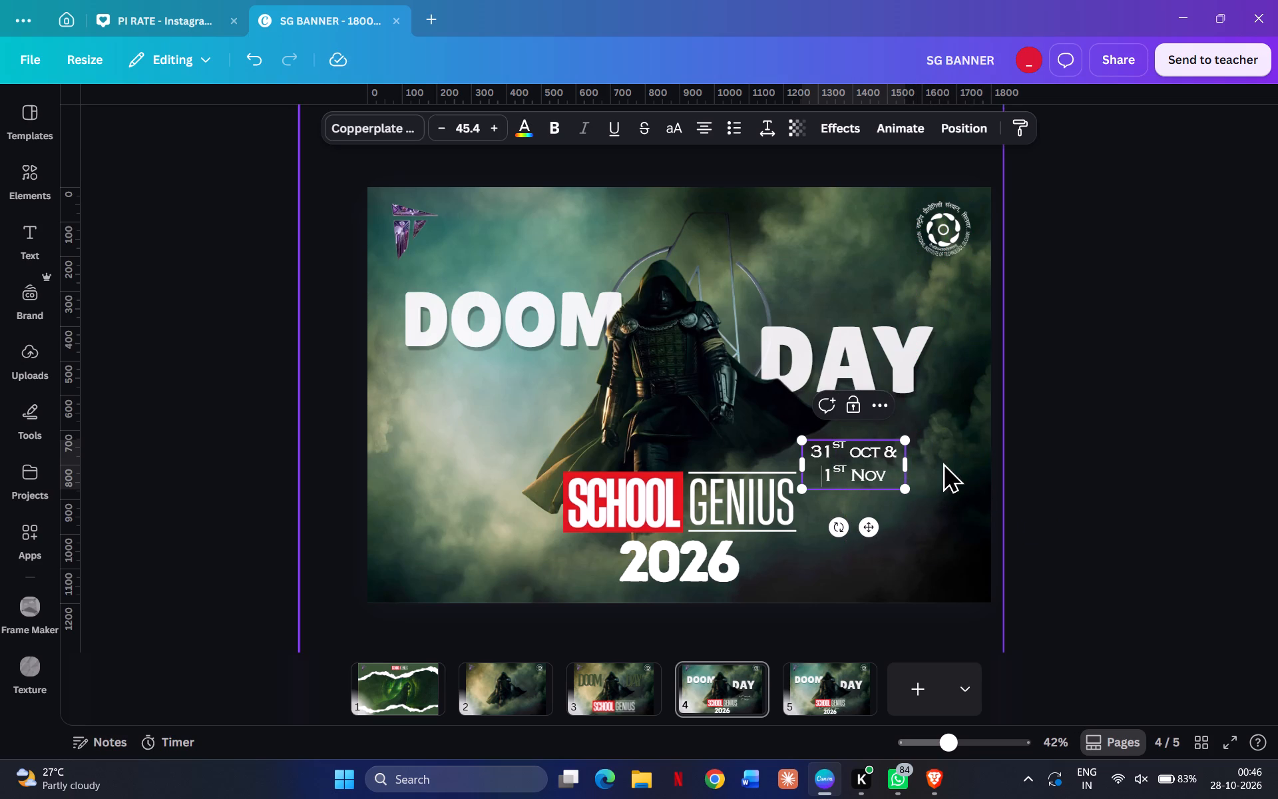
{"action": "left_click_drag", "start_coordinate": [905, 464], "coordinate": [915, 466]}
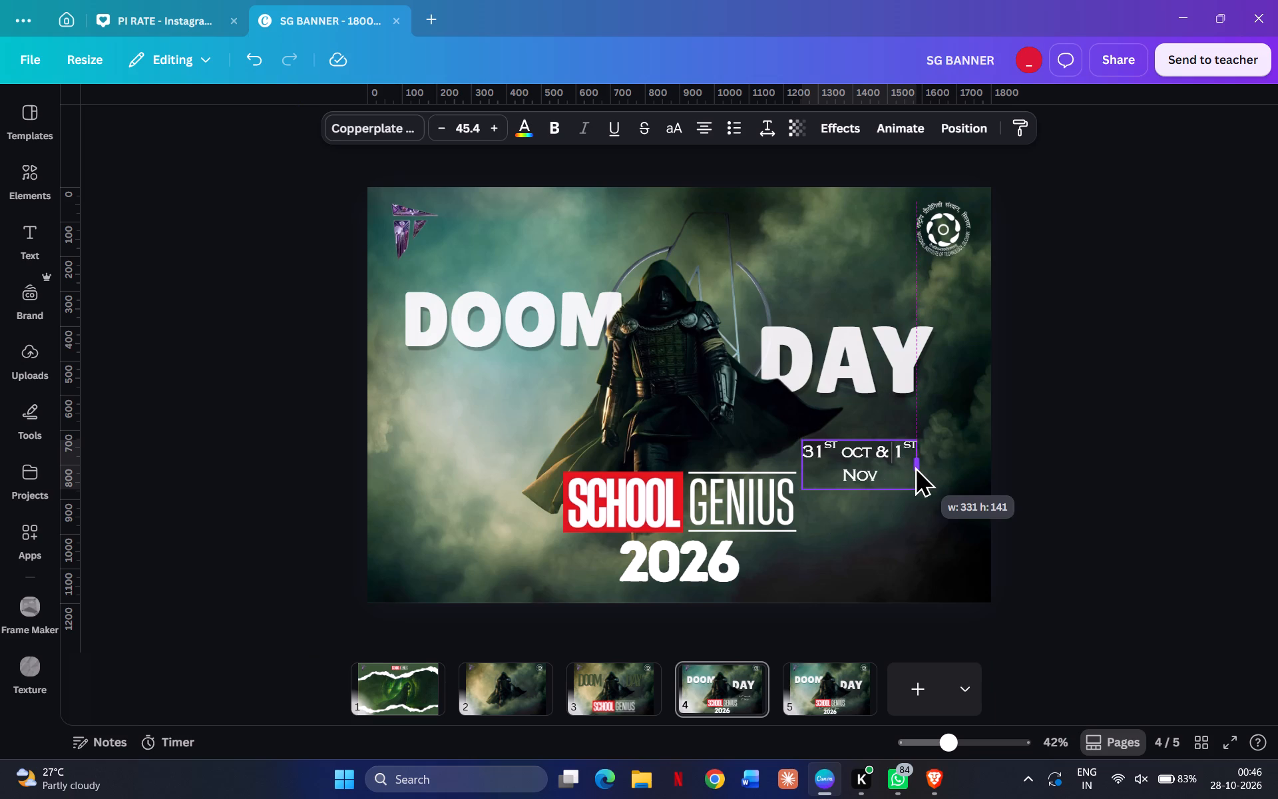
{"action": "left_click_drag", "start_coordinate": [915, 466], "coordinate": [889, 472]}
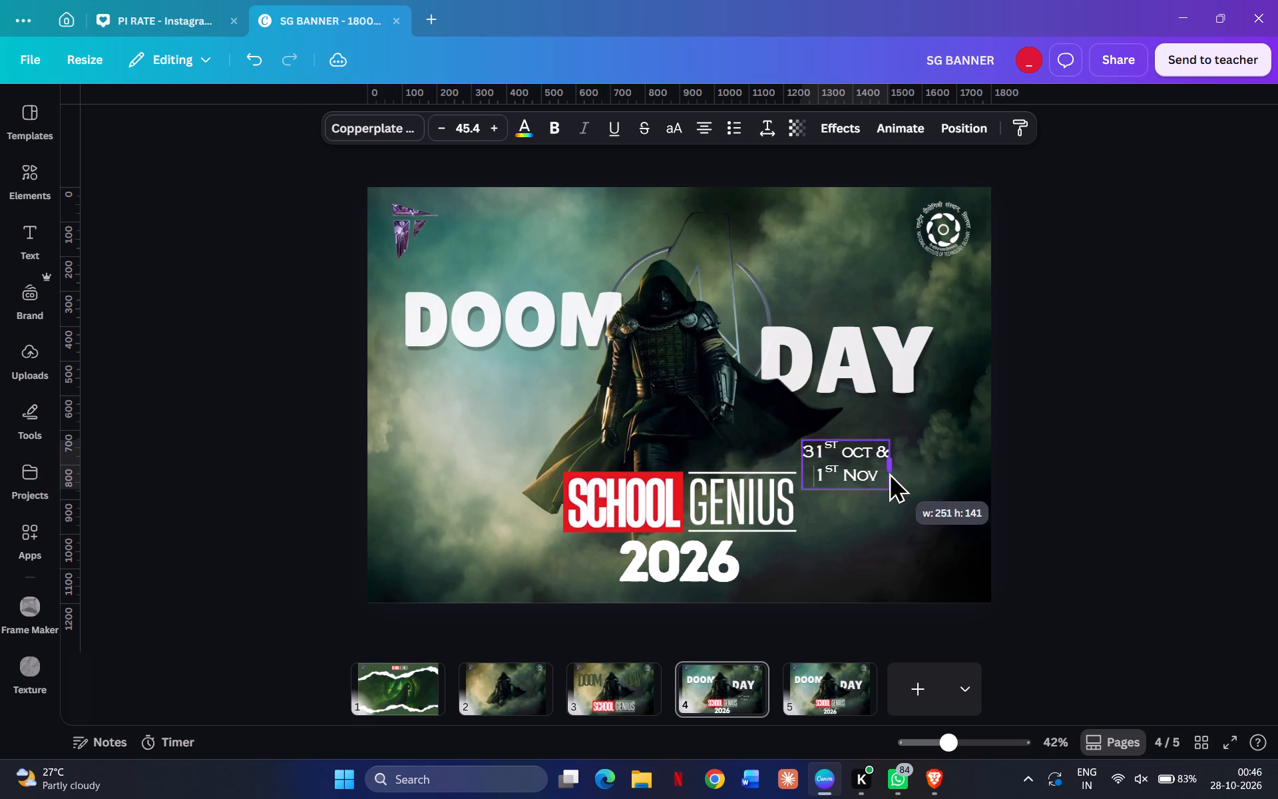
{"action": "left_click_drag", "start_coordinate": [889, 472], "coordinate": [871, 475]}
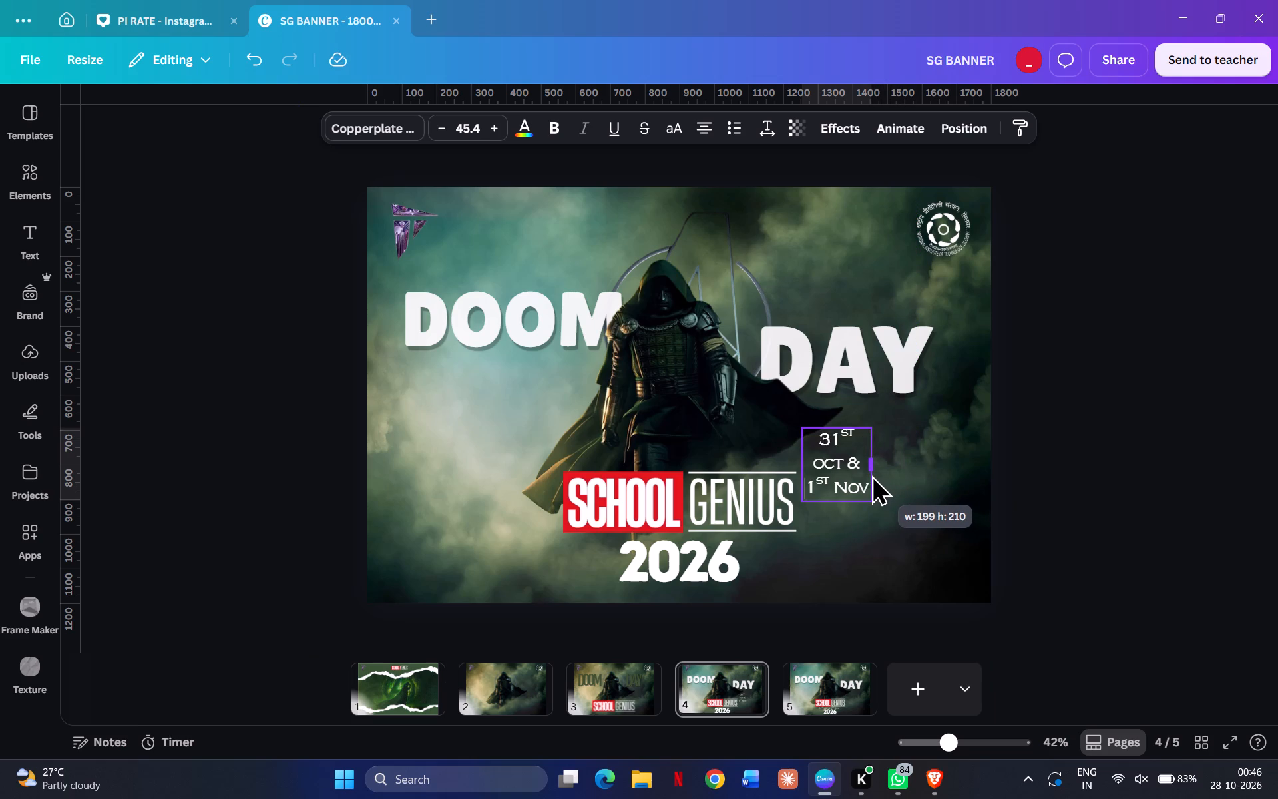
{"action": "left_click_drag", "start_coordinate": [871, 475], "coordinate": [875, 473]}
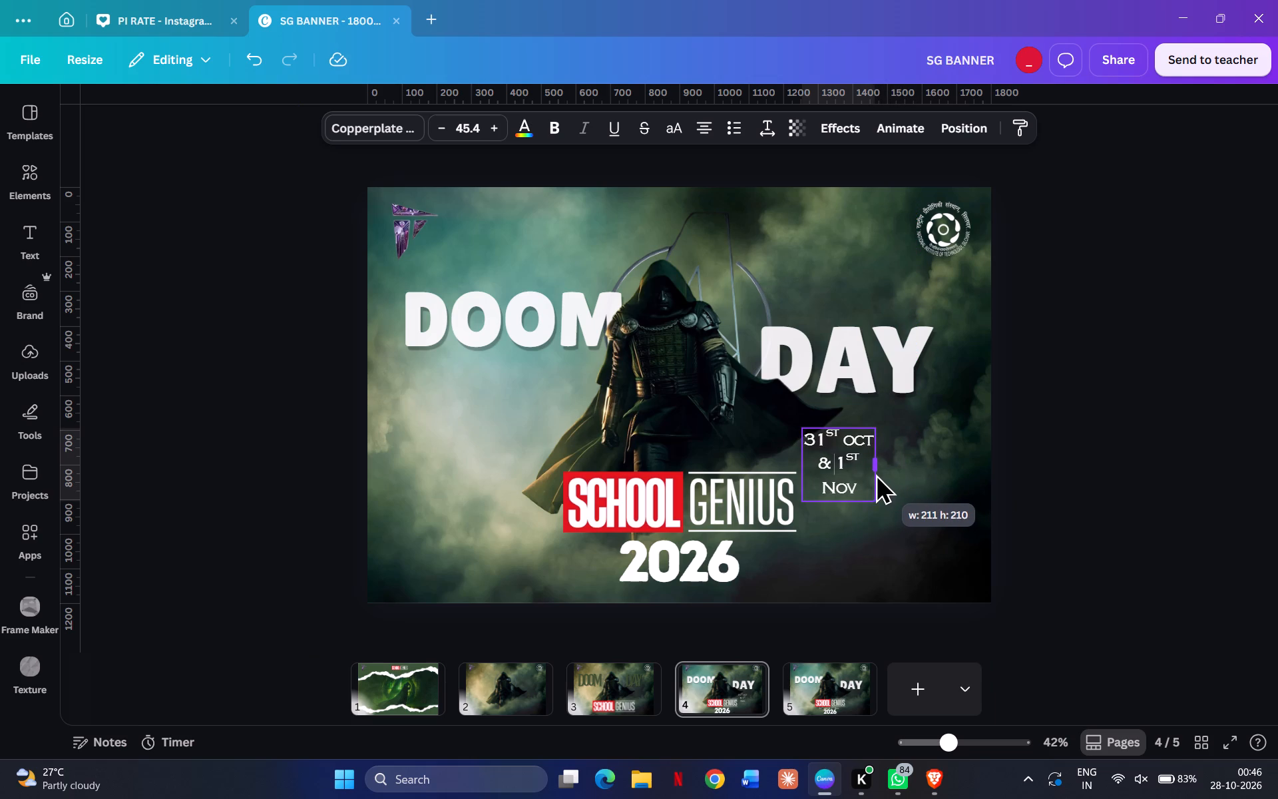
{"action": "left_click_drag", "start_coordinate": [875, 473], "coordinate": [873, 472]}
{"action": "key", "text": "Return"}
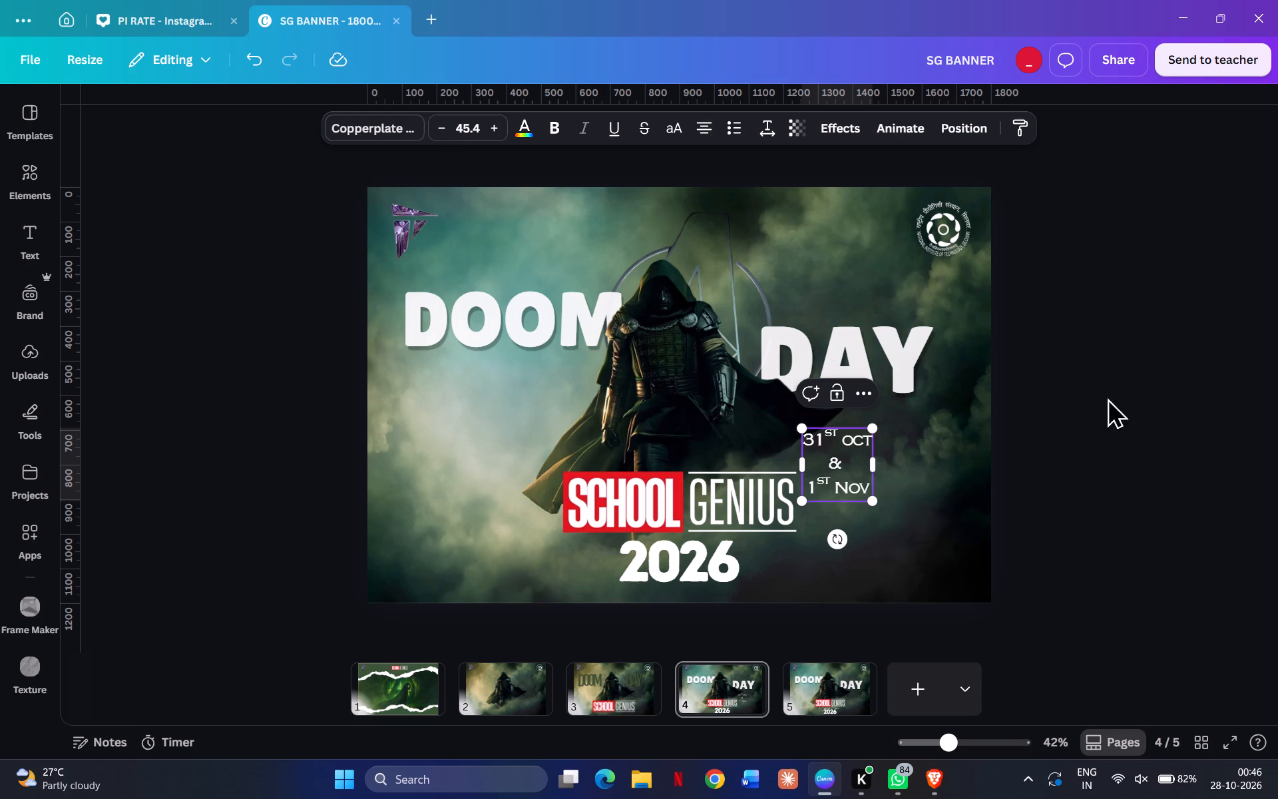
Shift the three-line date text sideways so it sits beneath the middle of DAY.
{"action": "left_click", "coordinate": [1136, 400]}
{"action": "left_click_drag", "start_coordinate": [843, 473], "coordinate": [869, 479]}
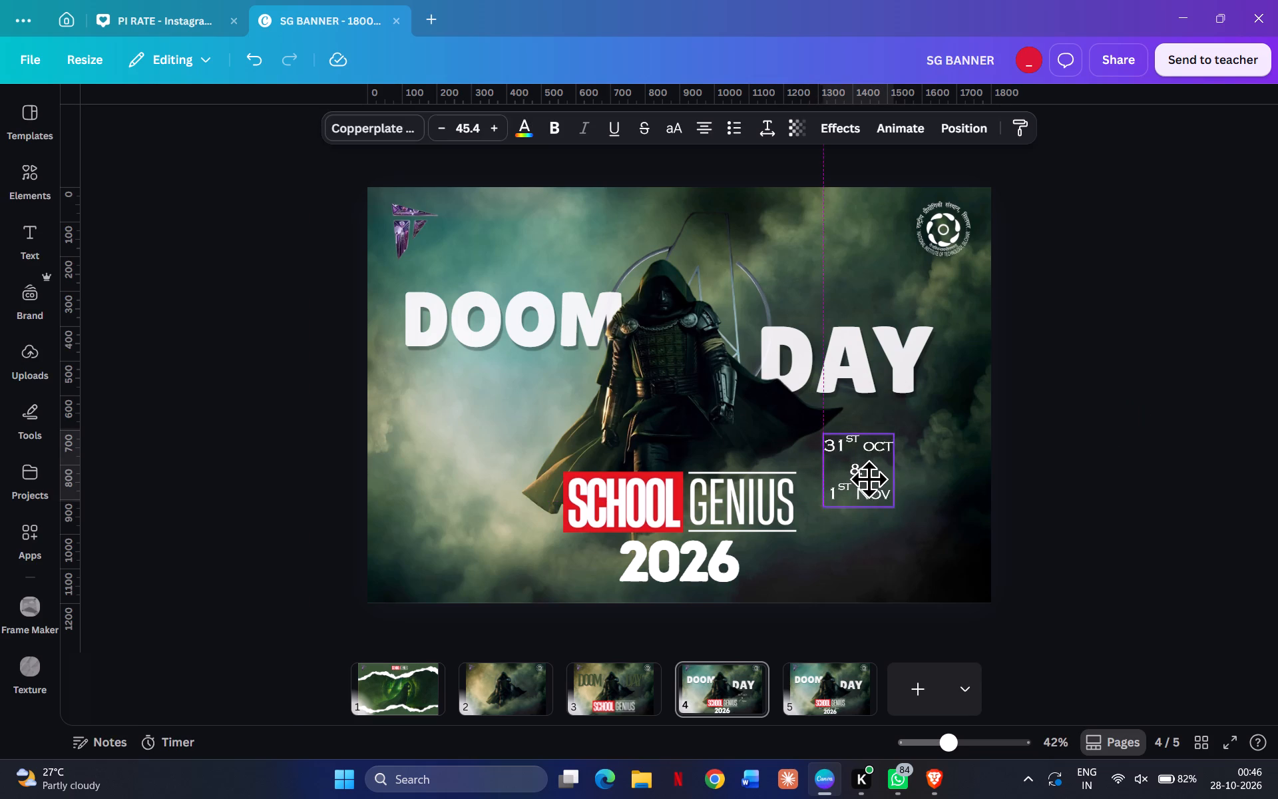
{"action": "left_click_drag", "start_coordinate": [869, 479], "coordinate": [876, 477]}
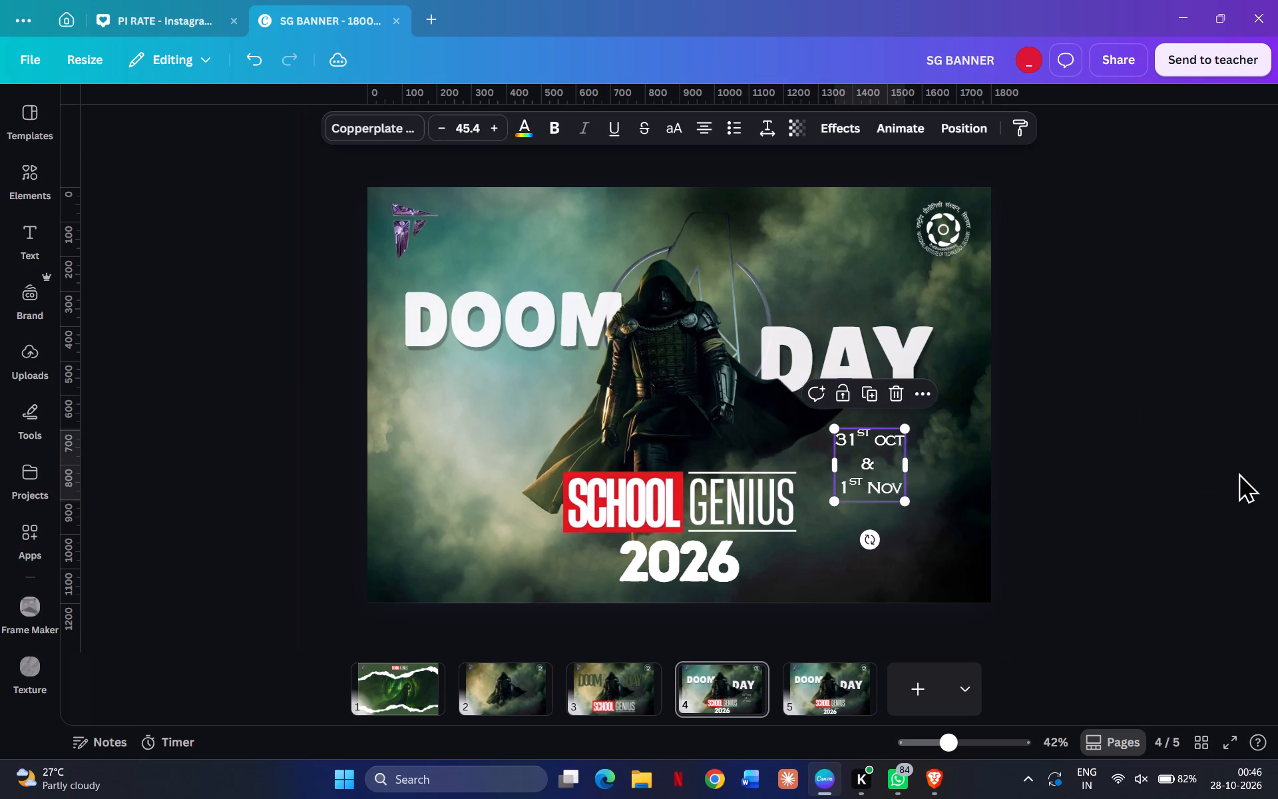
{"action": "left_click", "coordinate": [1238, 472]}
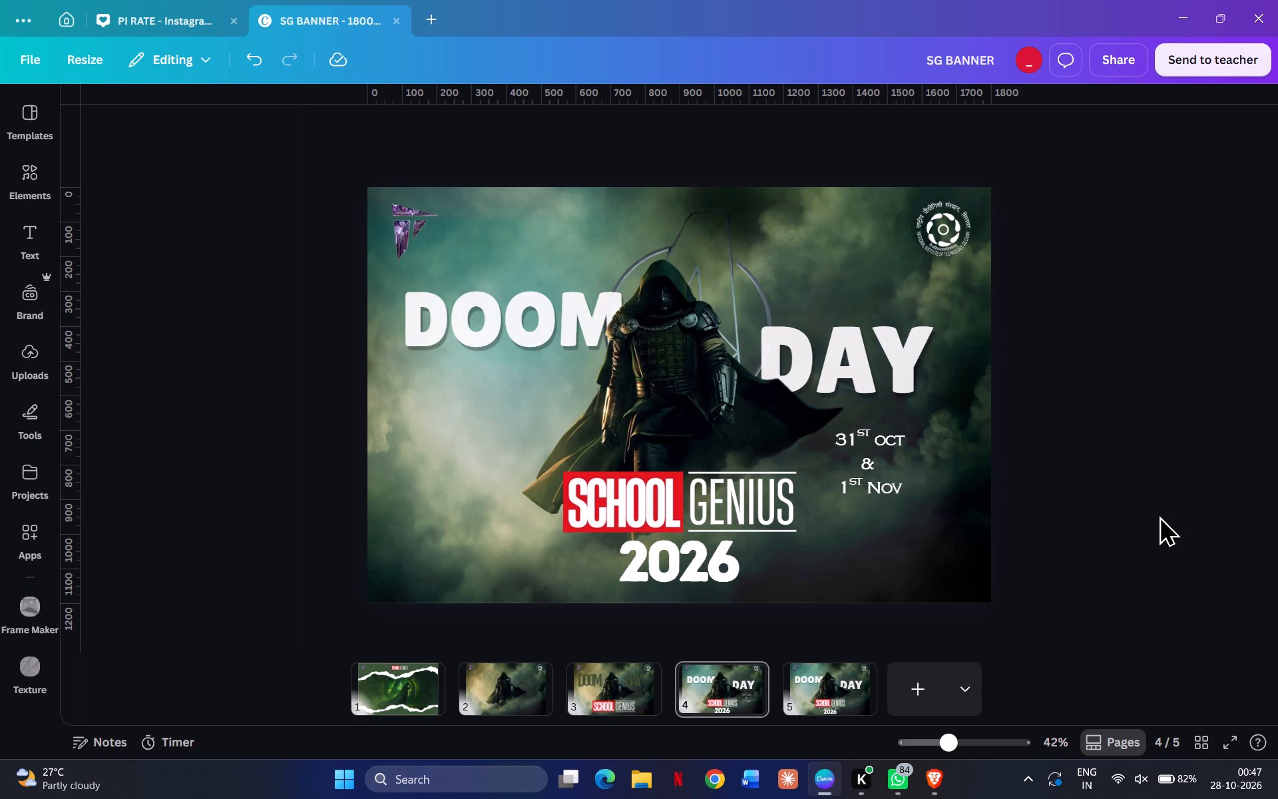
Switch to the PI RATE design, and browse the Pinterest results for "Marvel theme light border" in the browser for background ideas.
{"action": "left_click", "coordinate": [150, 11]}
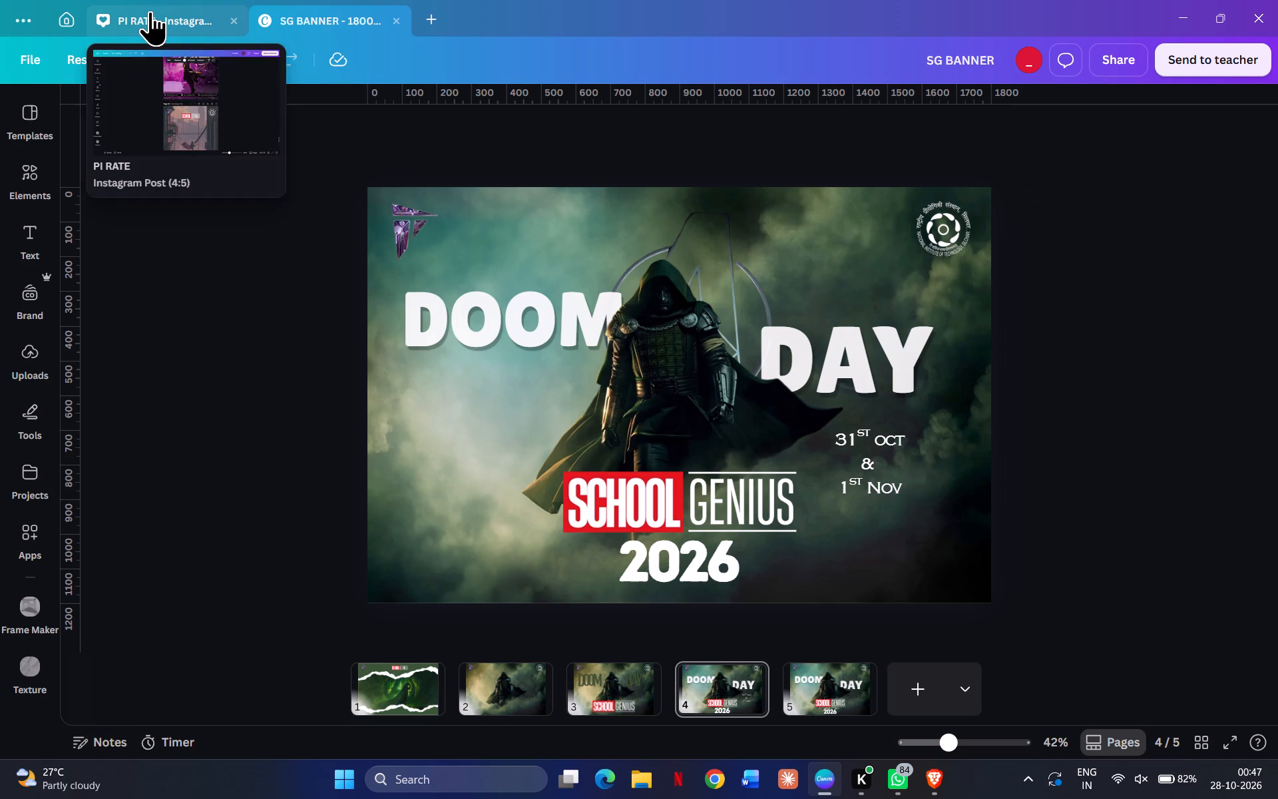
{"action": "scroll", "coordinate": [1103, 497], "scroll_direction": "down", "scroll_amount": 4}
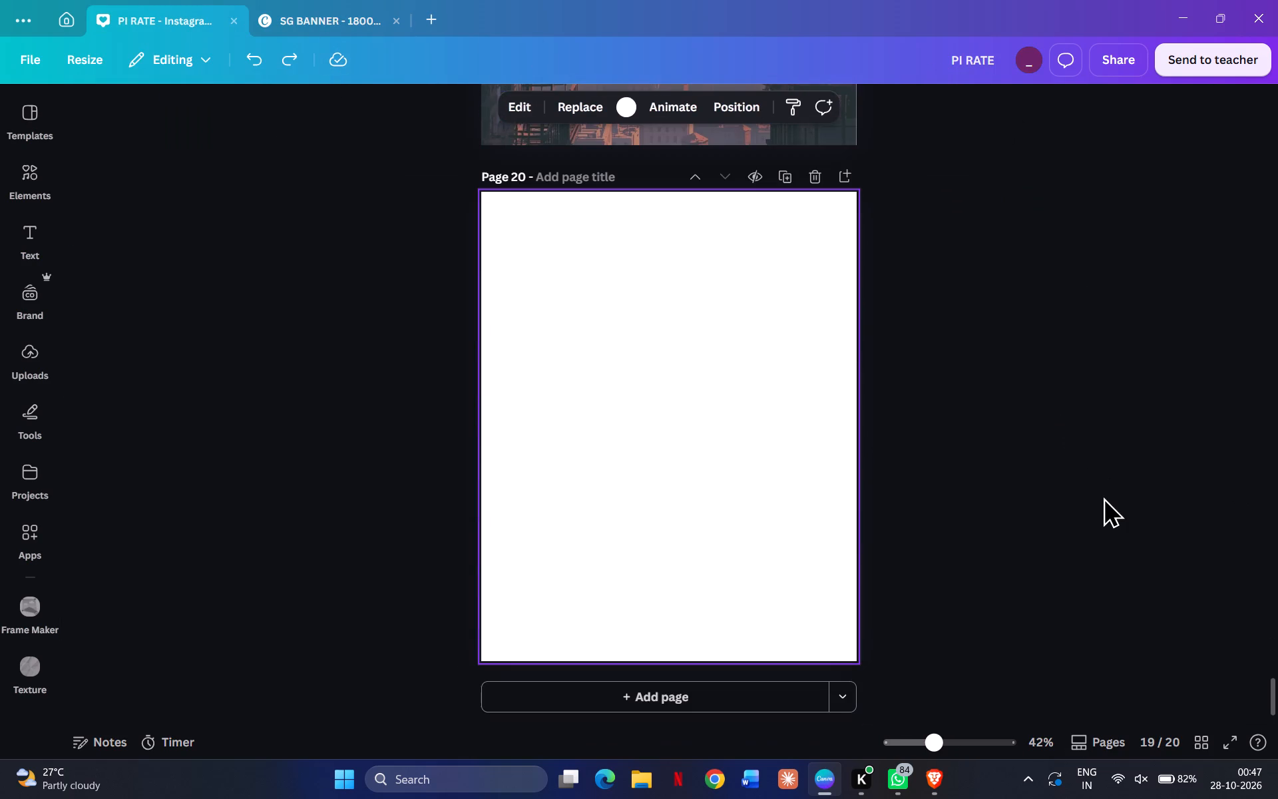
{"action": "scroll", "coordinate": [1103, 497], "scroll_direction": "down", "scroll_amount": 6}
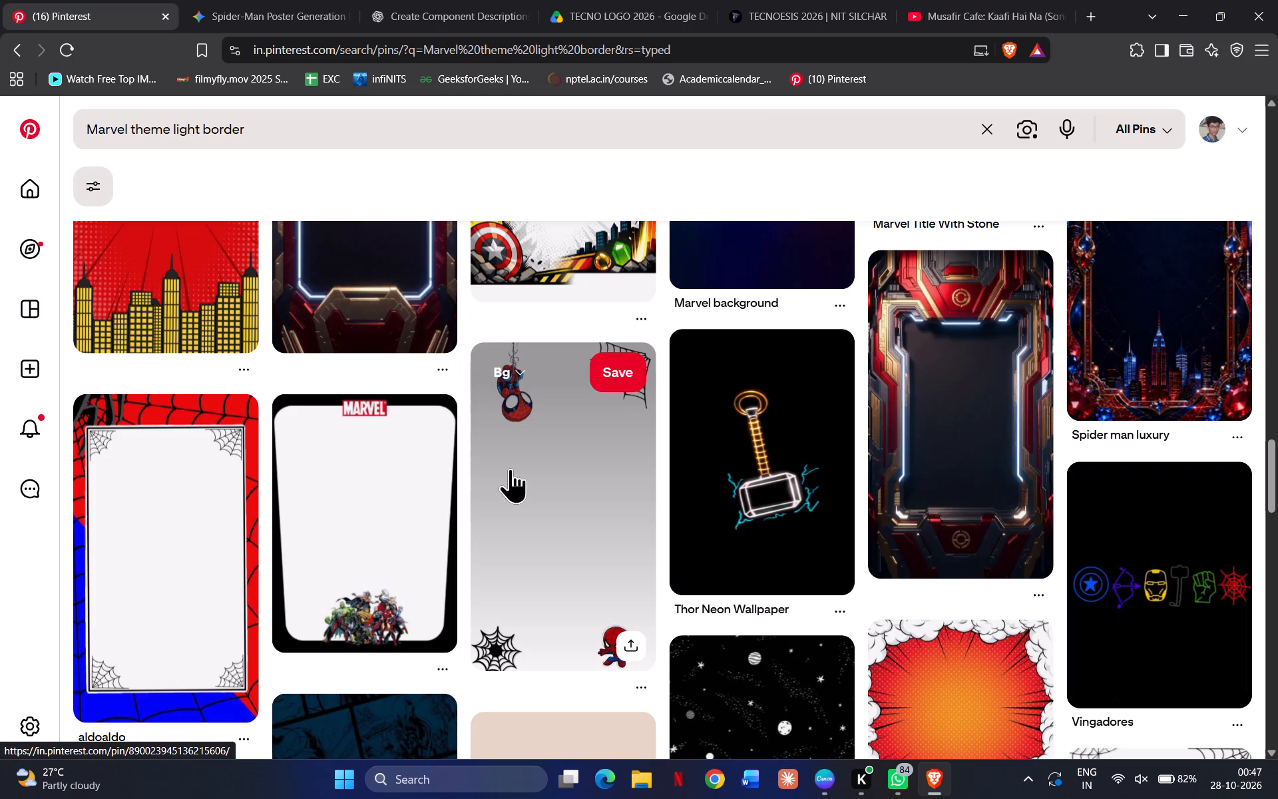
{"action": "scroll", "coordinate": [510, 468], "scroll_direction": "down", "scroll_amount": 2}
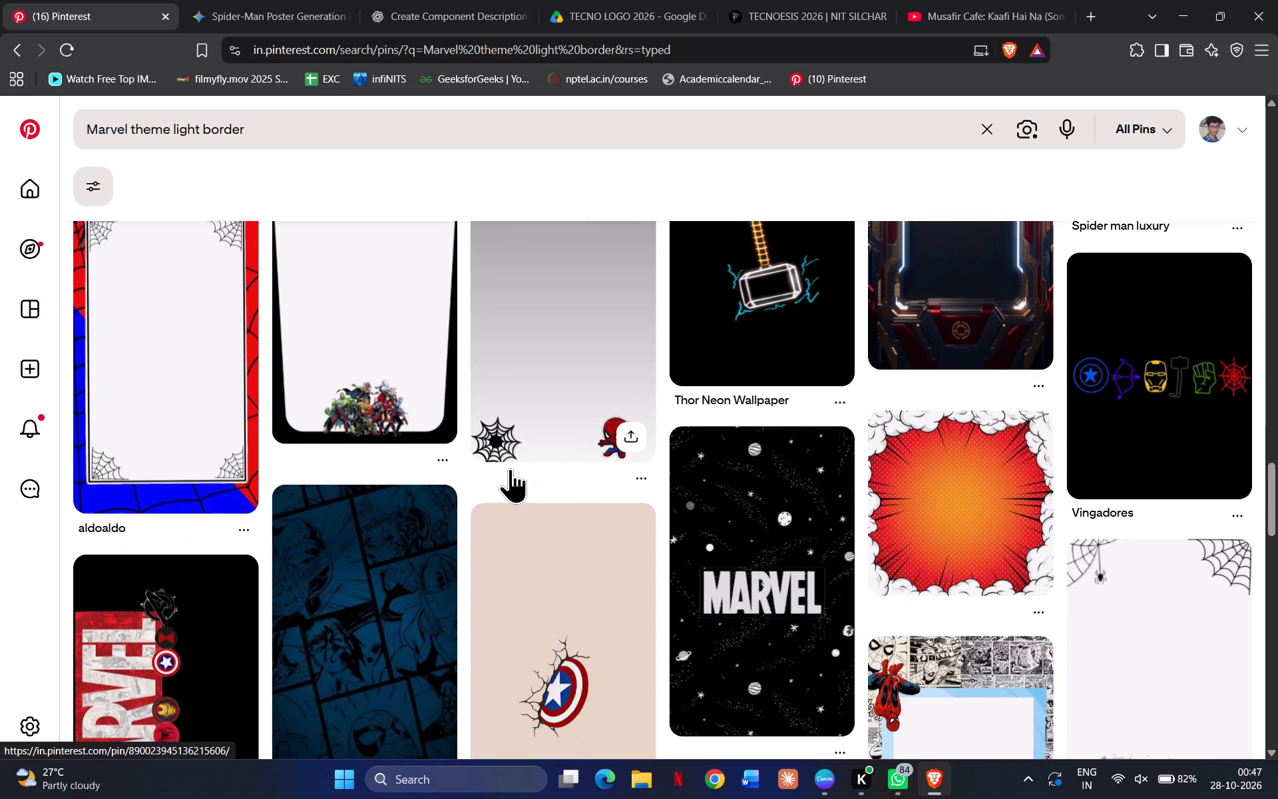
{"action": "scroll", "coordinate": [510, 468], "scroll_direction": "down", "scroll_amount": 3}
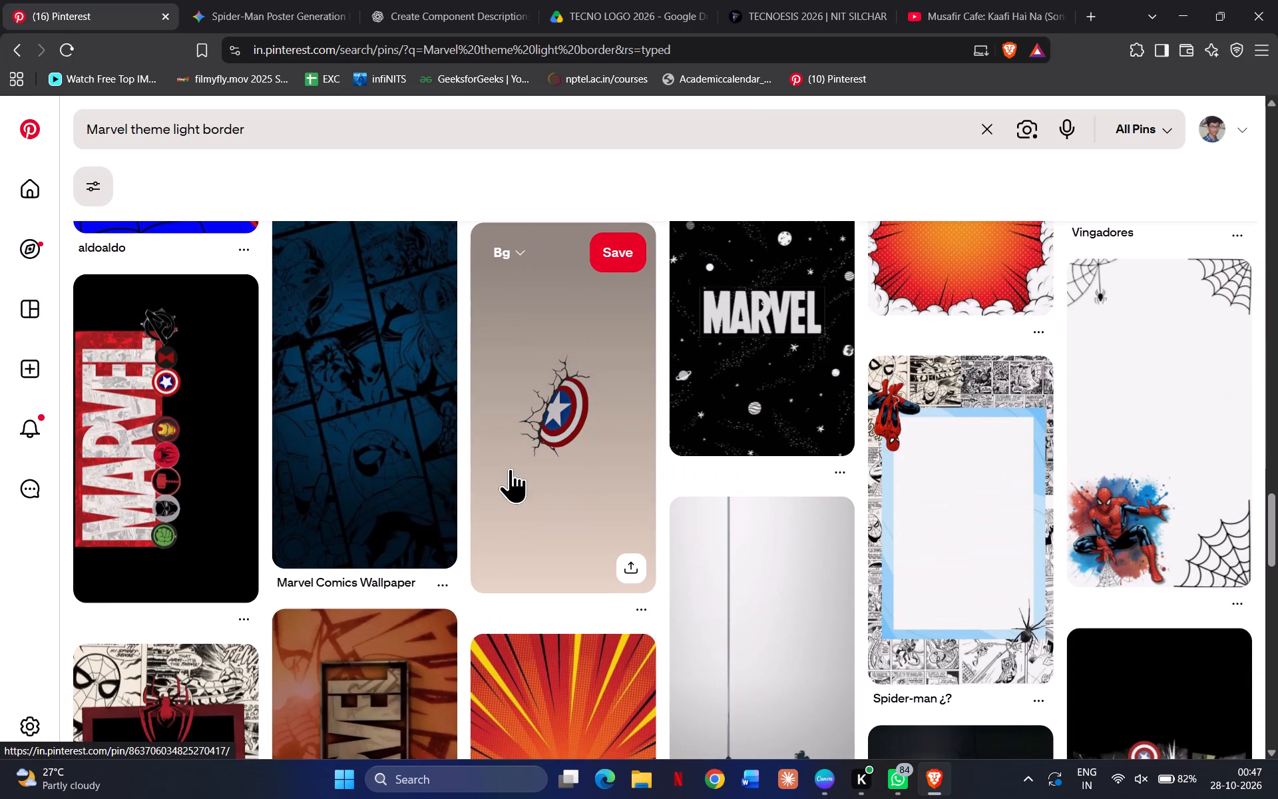
{"action": "scroll", "coordinate": [510, 468], "scroll_direction": "down", "scroll_amount": 1}
{"action": "scroll", "coordinate": [510, 468], "scroll_direction": "left", "scroll_amount": 1}
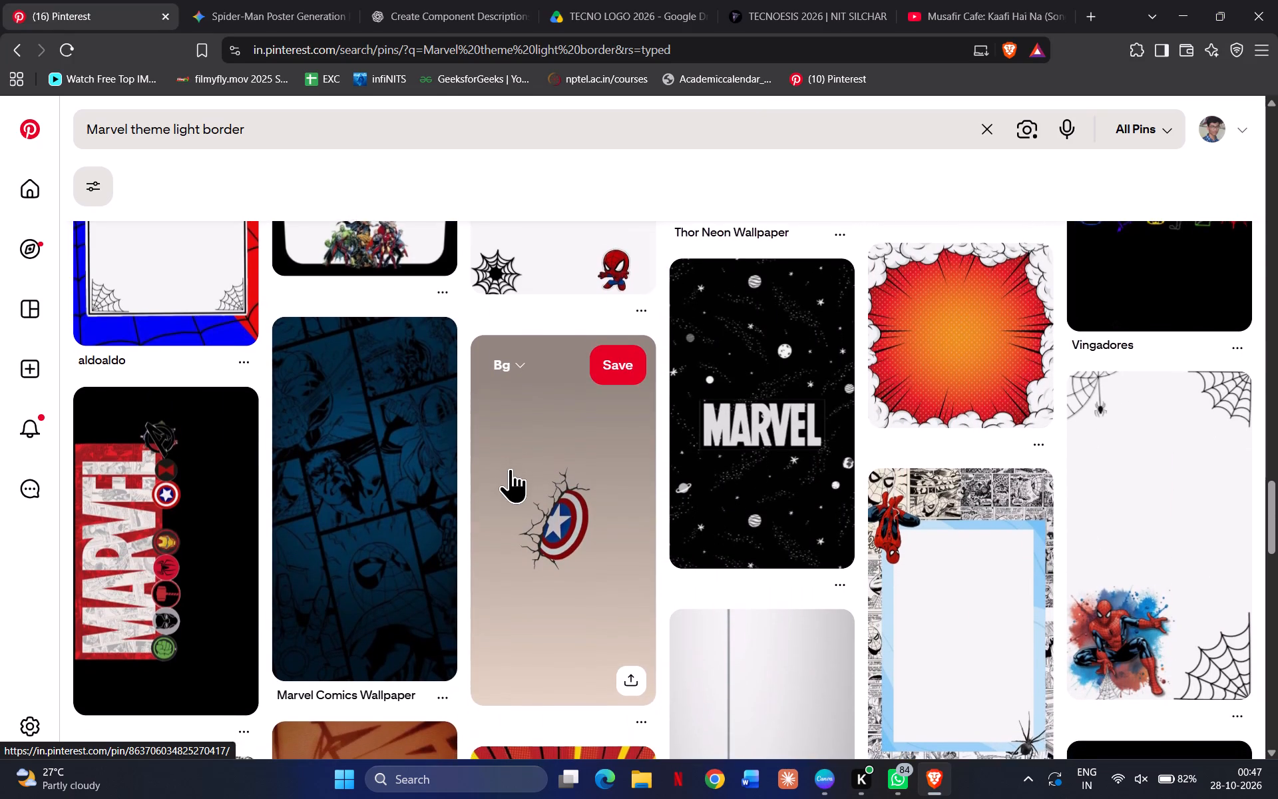
{"action": "scroll", "coordinate": [510, 468], "scroll_direction": "left", "scroll_amount": 1}
{"action": "scroll", "coordinate": [510, 468], "scroll_direction": "down", "scroll_amount": 1}
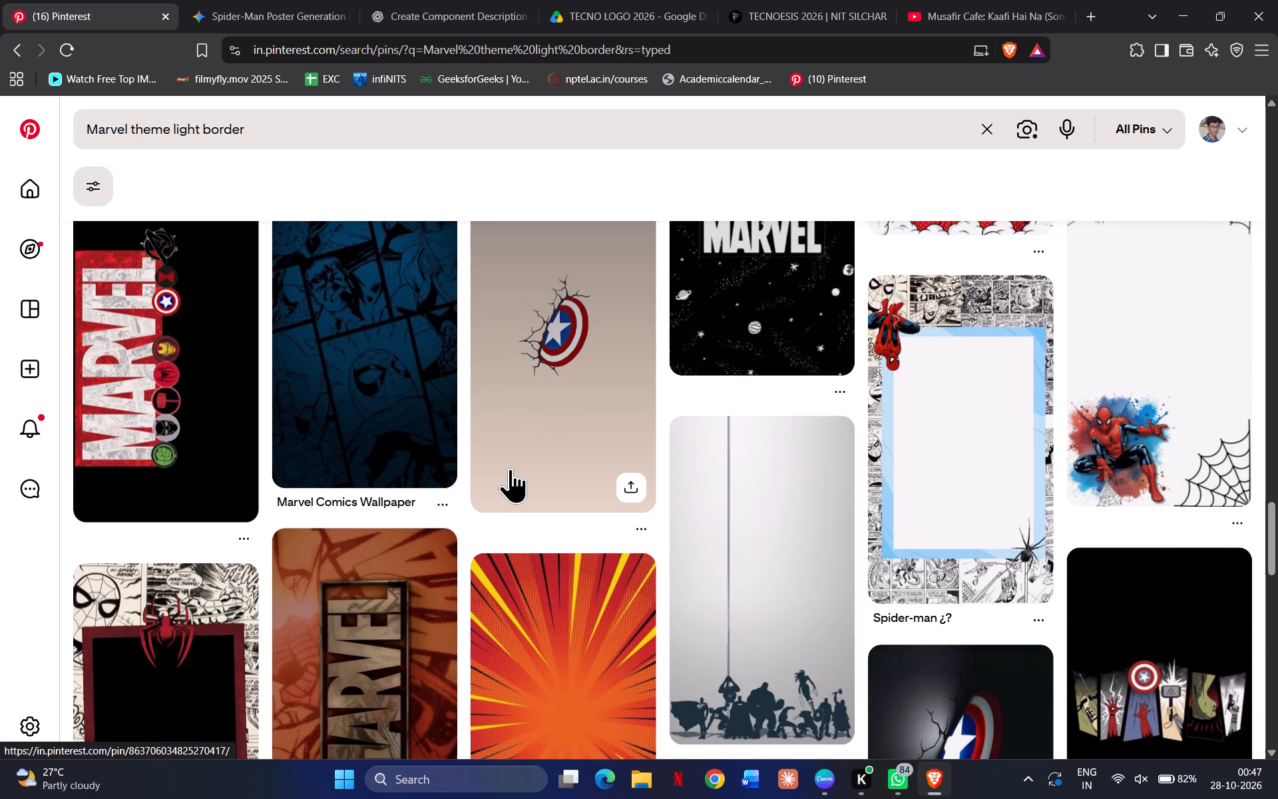
{"action": "scroll", "coordinate": [510, 468], "scroll_direction": "down", "scroll_amount": 1}
{"action": "scroll", "coordinate": [510, 468], "scroll_direction": "up", "scroll_amount": 1}
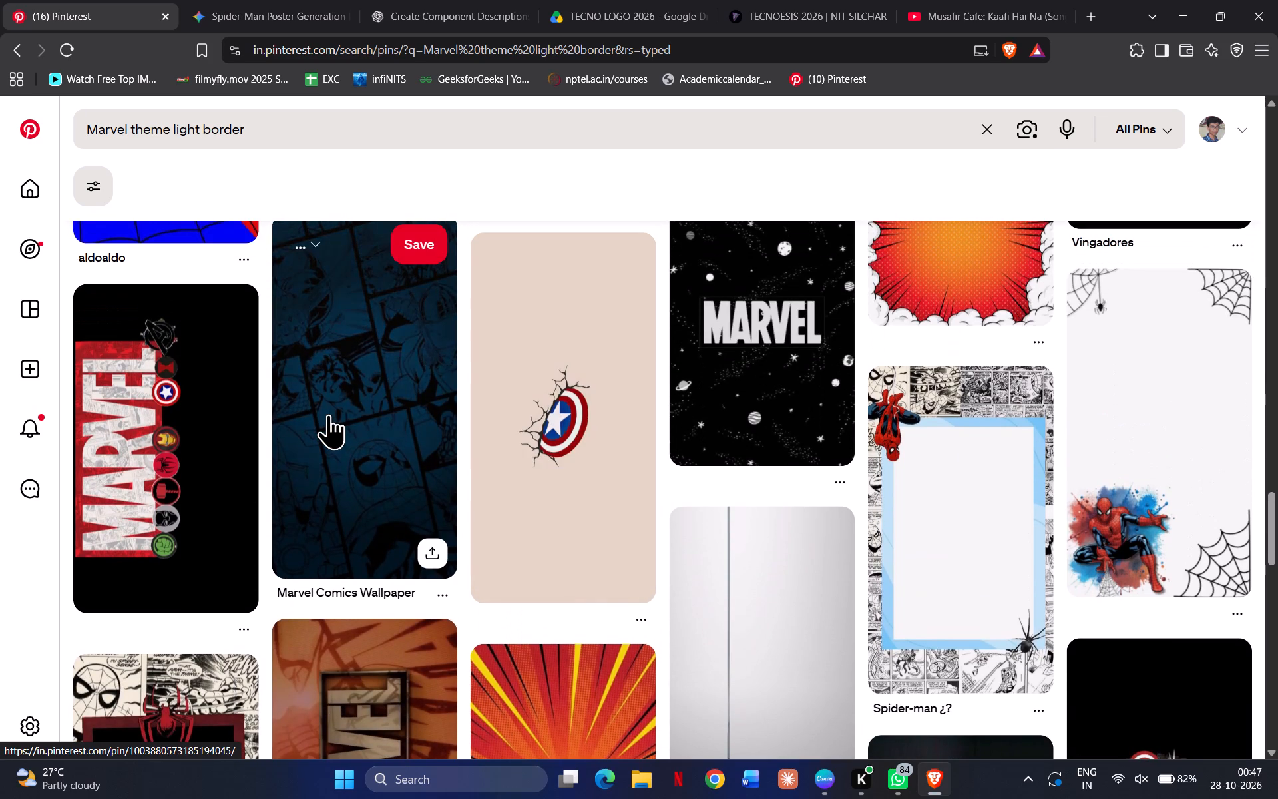
{"action": "scroll", "coordinate": [477, 515], "scroll_direction": "down", "scroll_amount": 2}
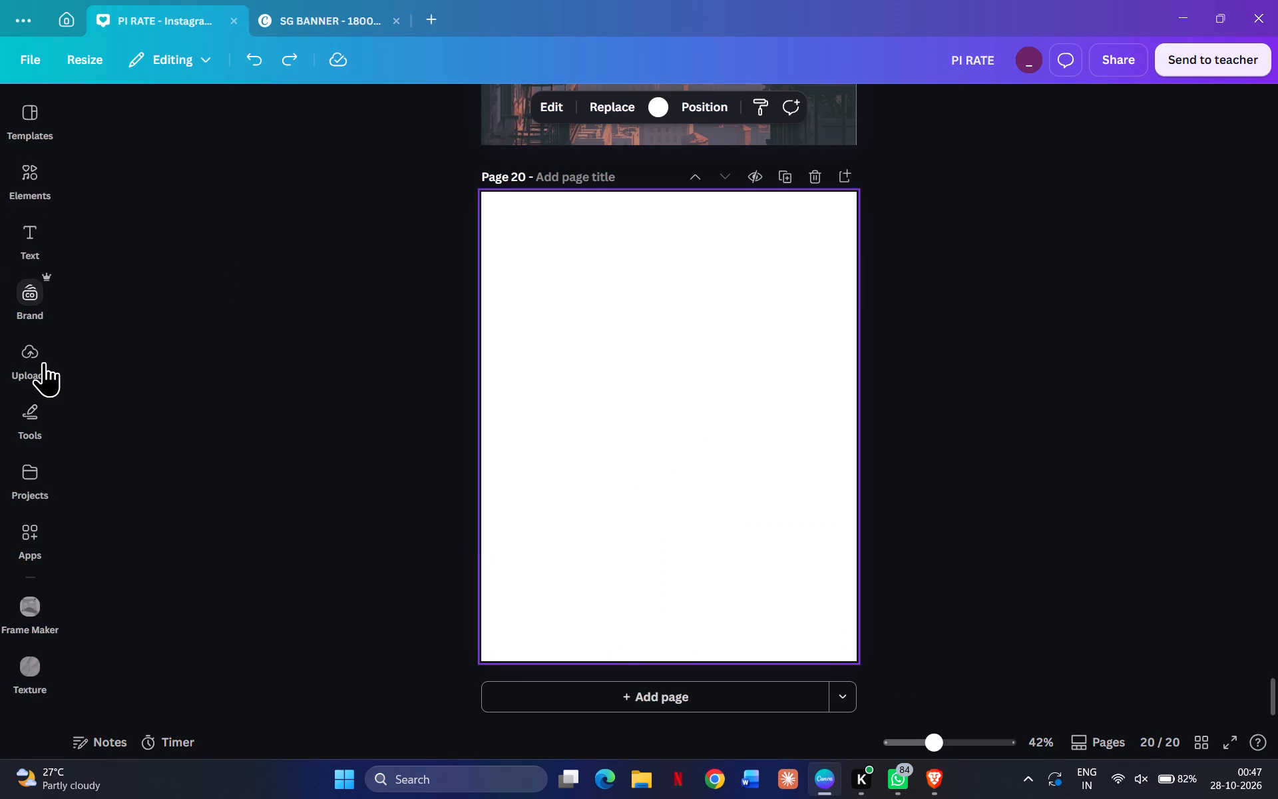
Look through the existing PI RATE pages for a comic-style background page to build on.
{"action": "left_click", "coordinate": [43, 362]}
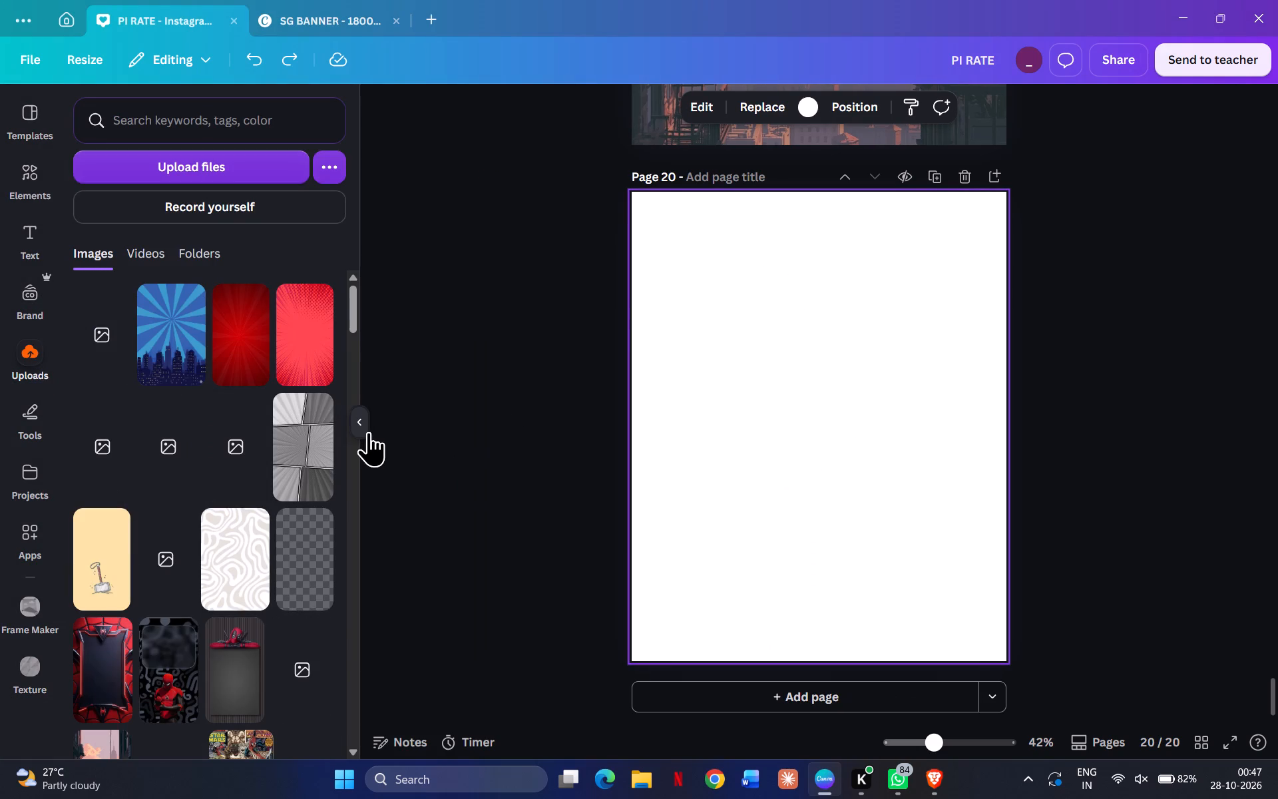
{"action": "left_click", "coordinate": [364, 425]}
{"action": "scroll", "coordinate": [673, 342], "scroll_direction": "up", "scroll_amount": 9}
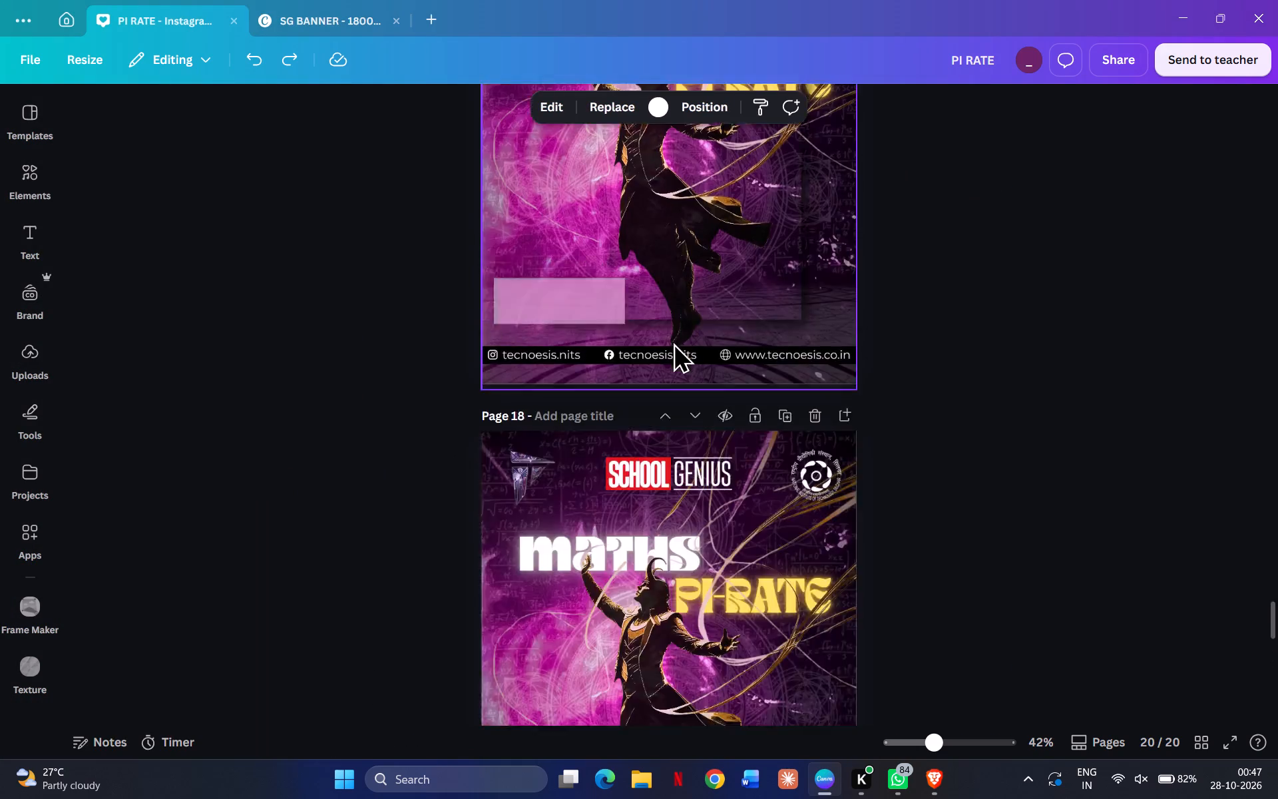
{"action": "scroll", "coordinate": [673, 342], "scroll_direction": "up", "scroll_amount": 8}
{"action": "scroll", "coordinate": [673, 342], "scroll_direction": "down", "scroll_amount": 11}
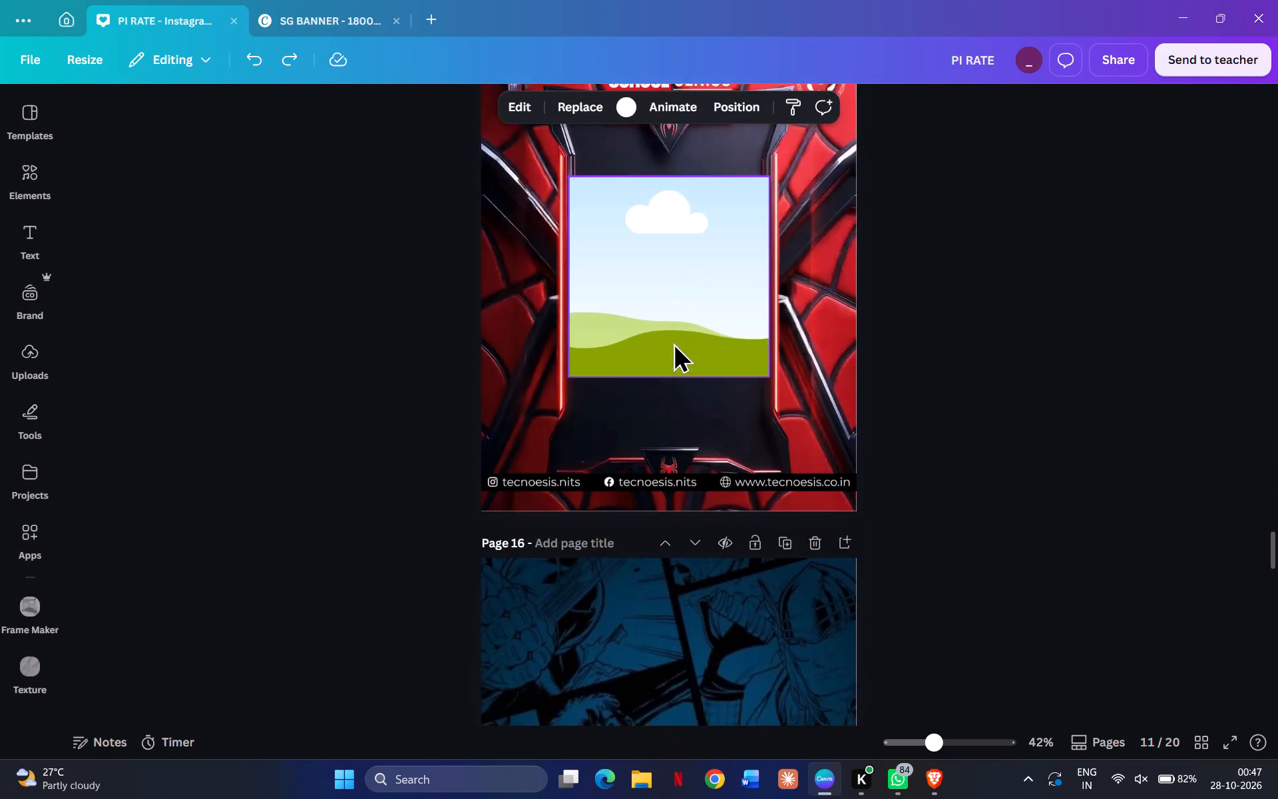
{"action": "scroll", "coordinate": [673, 342], "scroll_direction": "left", "scroll_amount": 1}
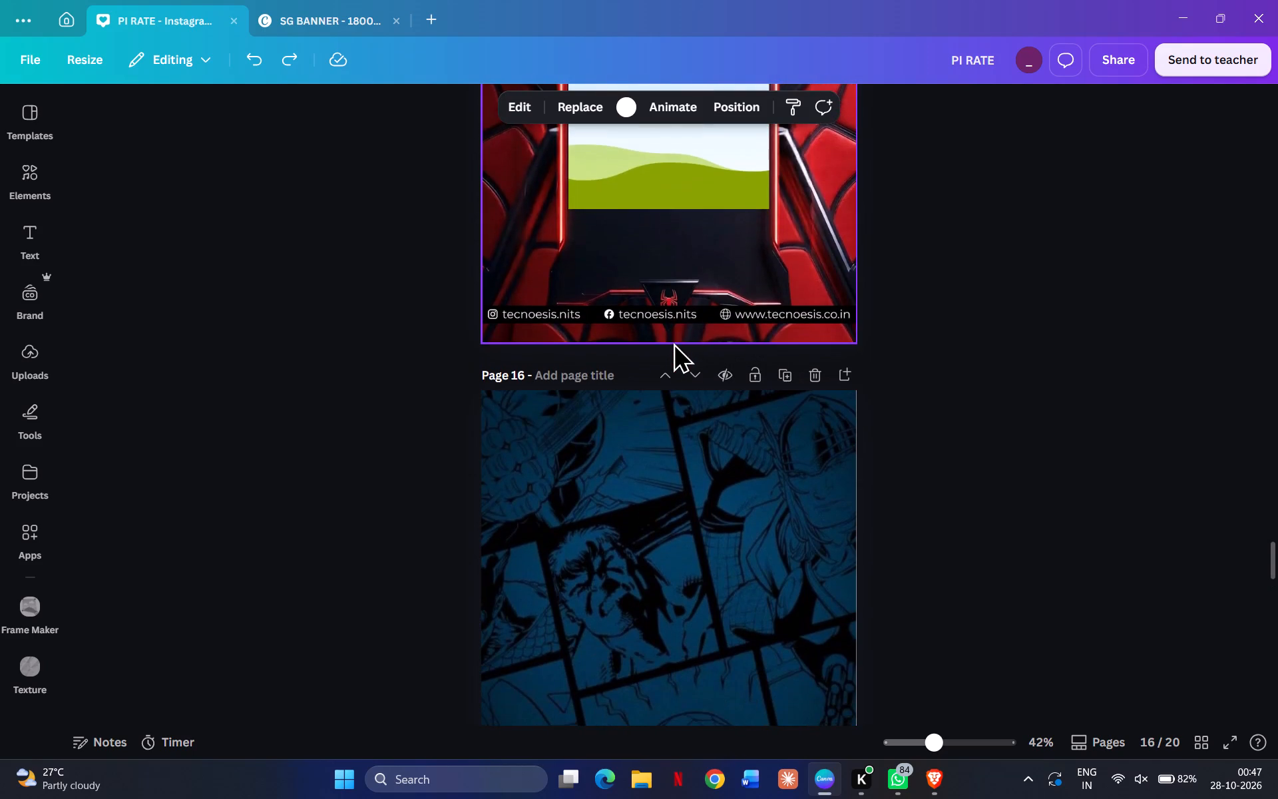
{"action": "scroll", "coordinate": [673, 342], "scroll_direction": "down", "scroll_amount": 1}
Add a plain square shape over the blue Marvel comic background on page 16.
{"action": "left_click", "coordinate": [681, 437]}
{"action": "scroll", "coordinate": [681, 437], "scroll_direction": "down", "scroll_amount": 1}
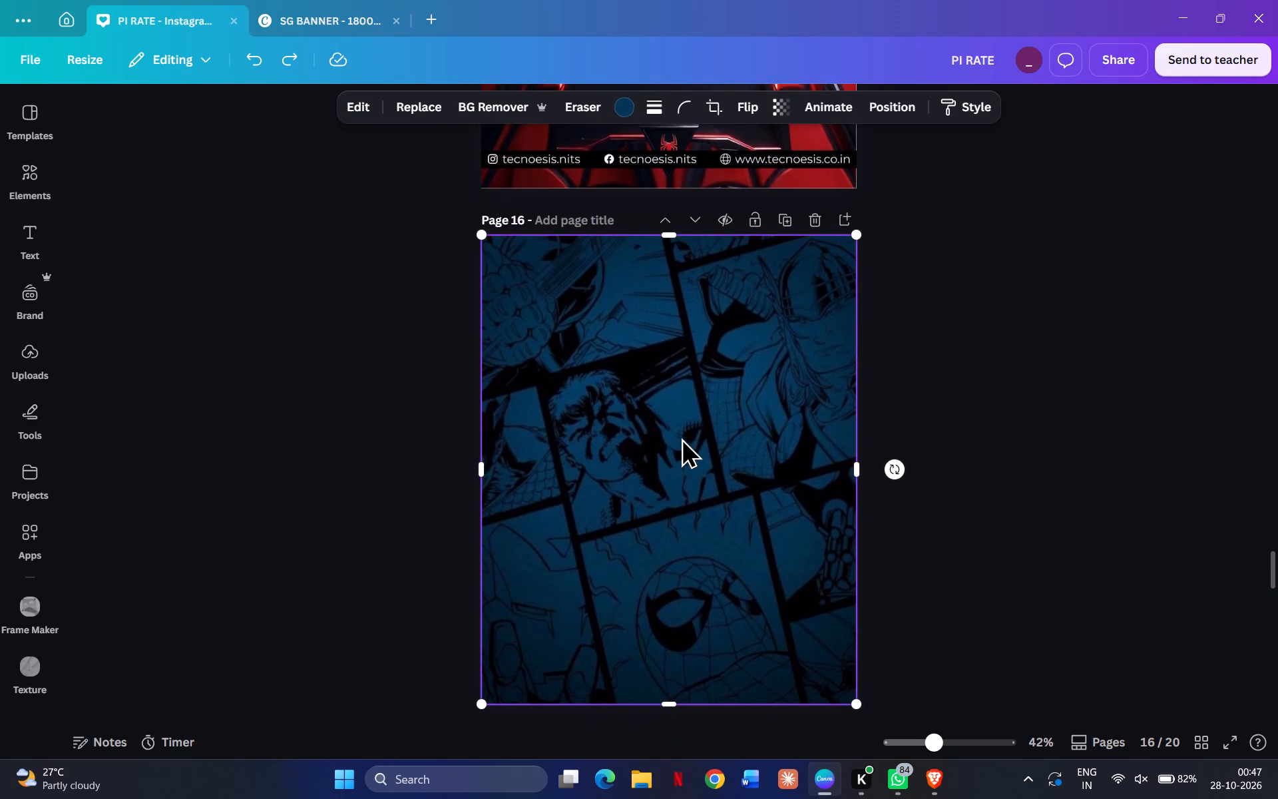
{"action": "scroll", "coordinate": [681, 437], "scroll_direction": "down", "scroll_amount": 1}
{"action": "left_click", "coordinate": [22, 173]}
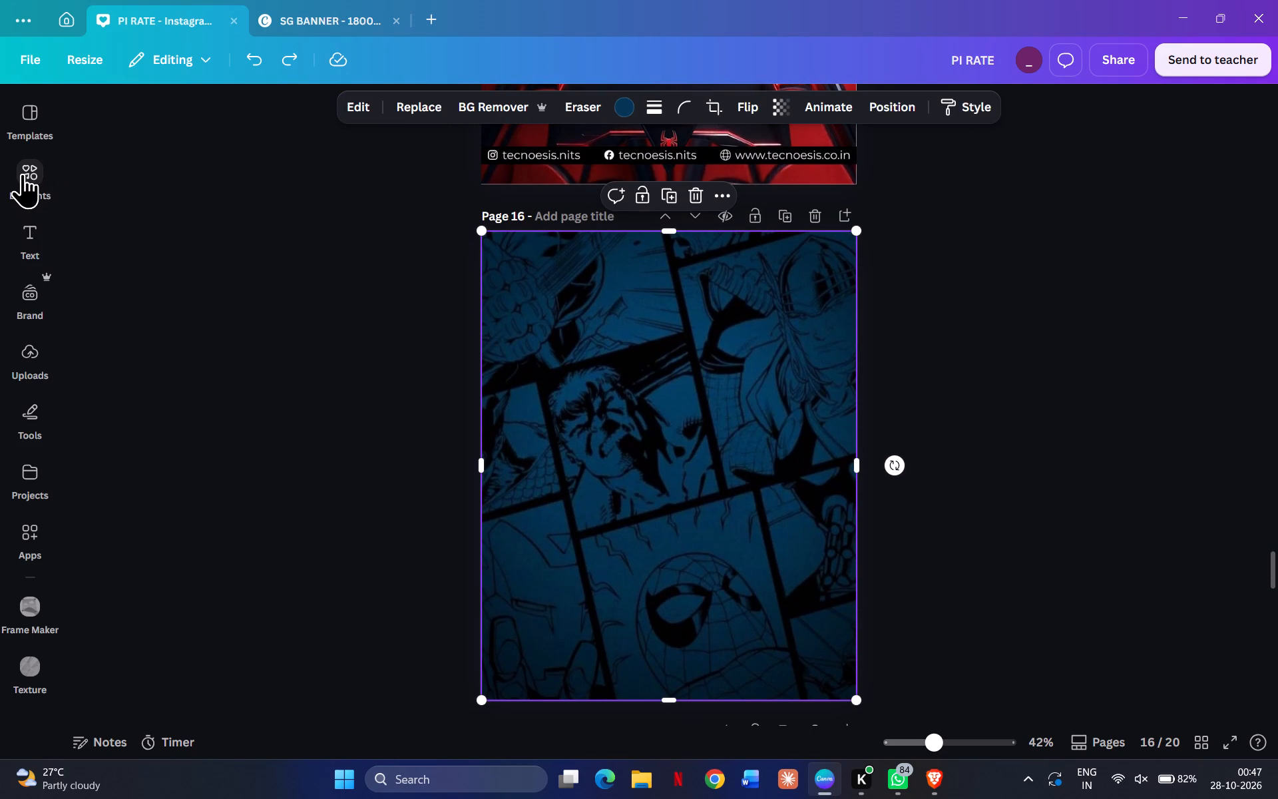
{"action": "scroll", "coordinate": [212, 541], "scroll_direction": "down", "scroll_amount": 13}
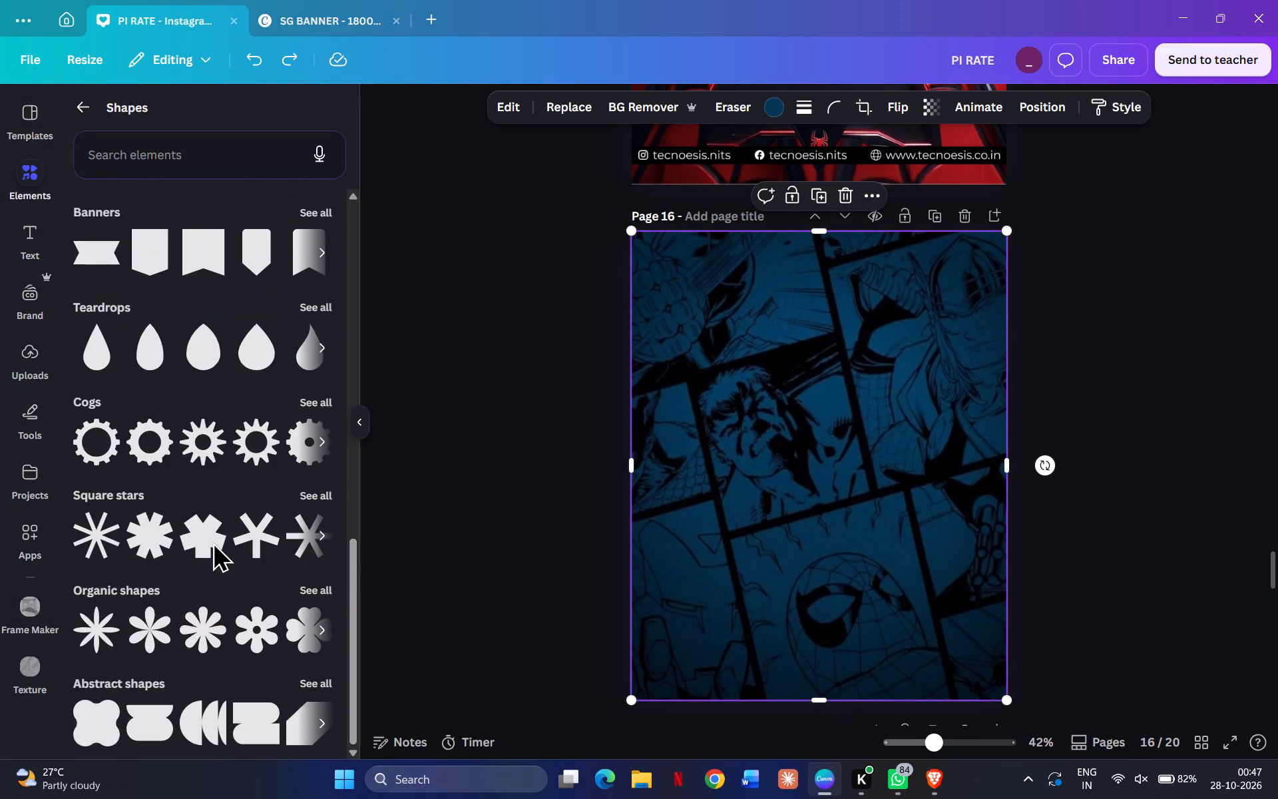
{"action": "scroll", "coordinate": [212, 541], "scroll_direction": "up", "scroll_amount": 10}
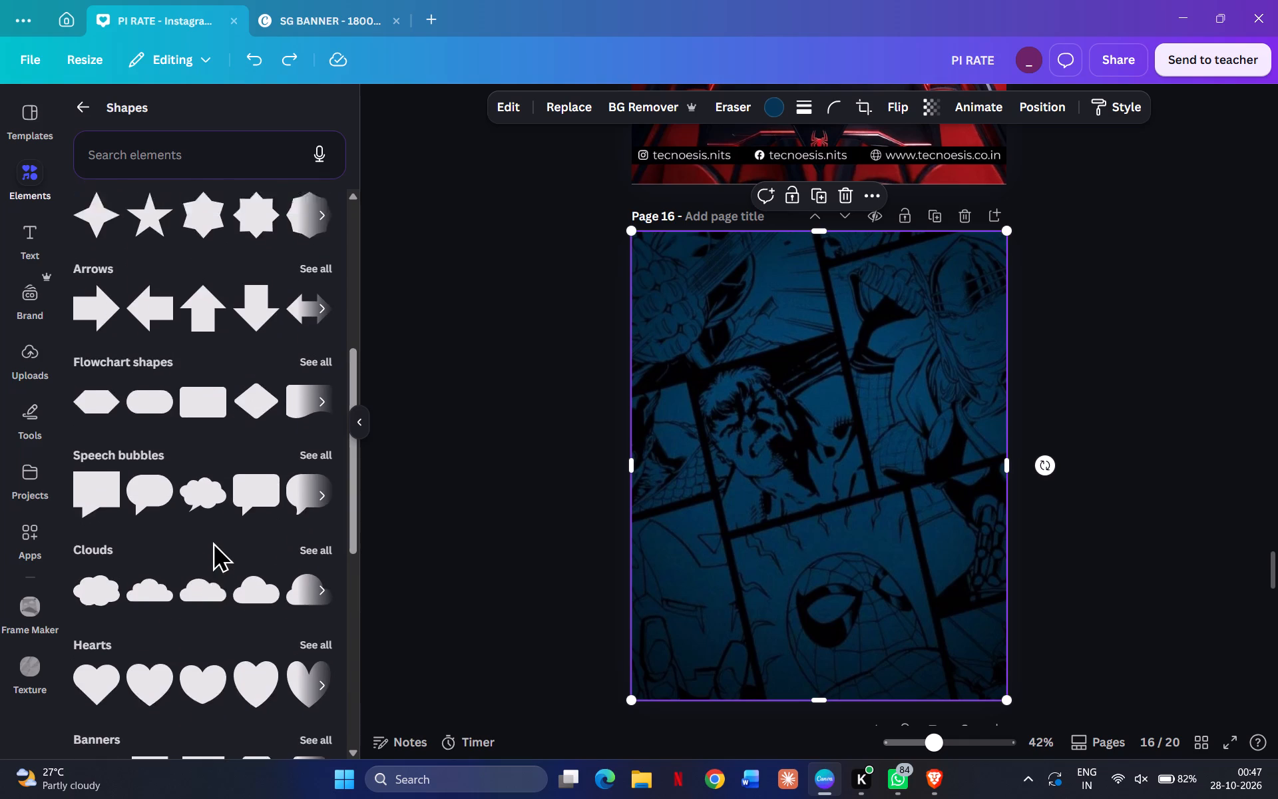
{"action": "scroll", "coordinate": [212, 541], "scroll_direction": "up", "scroll_amount": 2}
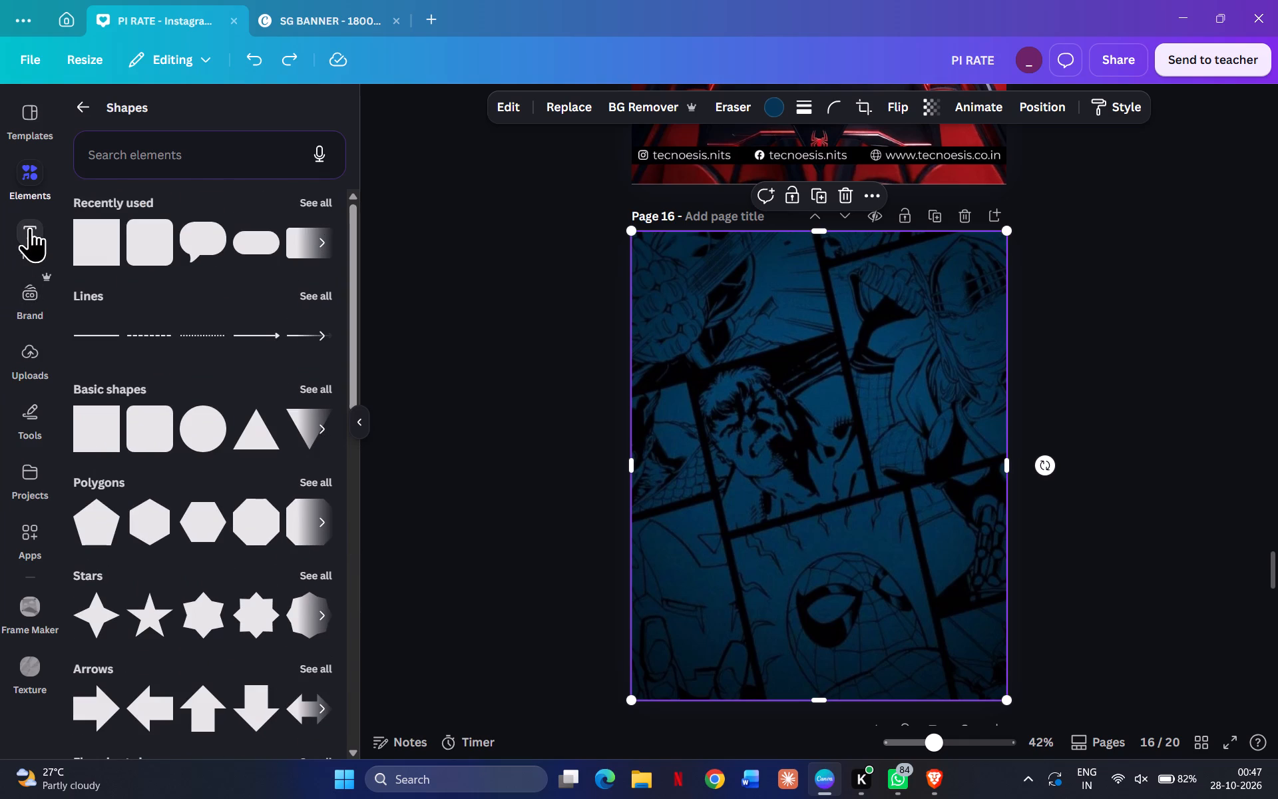
{"action": "left_click", "coordinate": [90, 245]}
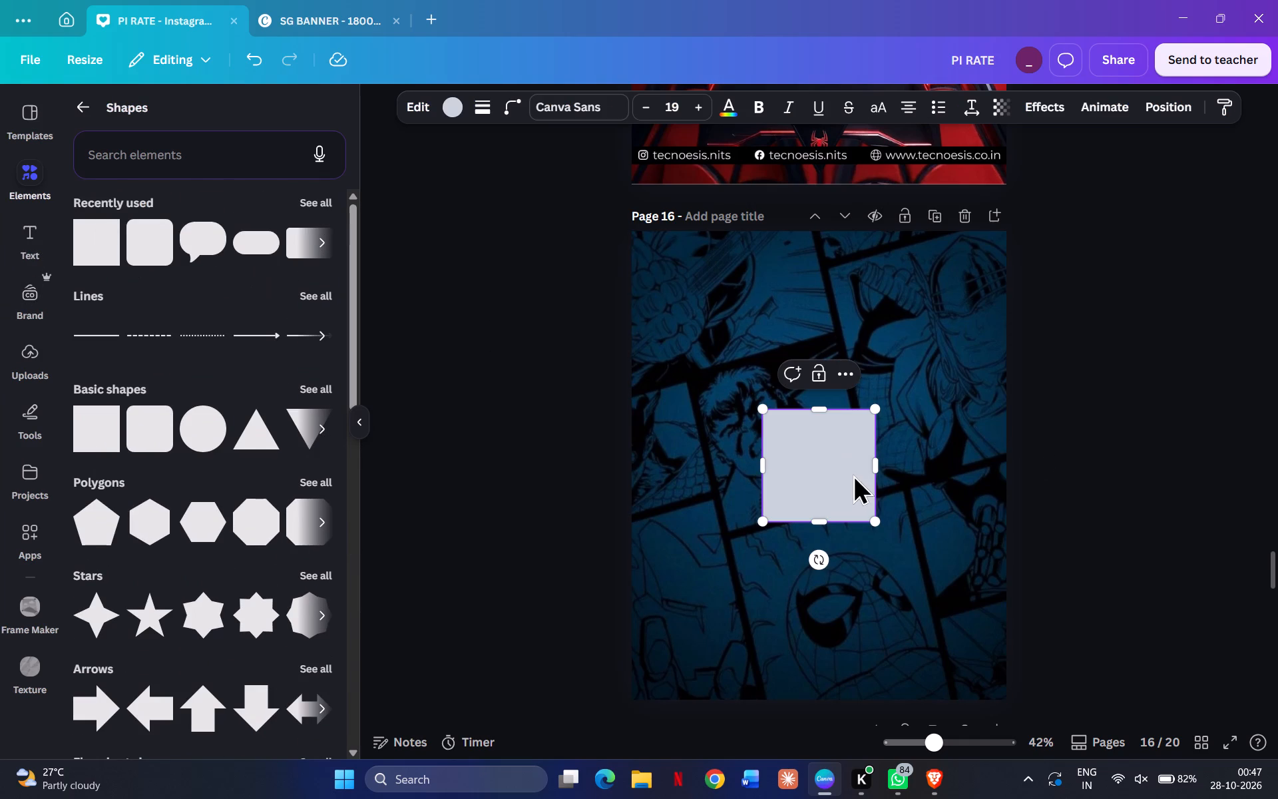
Enlarge the square into a tall rectangle covering most of page 16, leaving a narrow border of the comic background around it.
{"action": "left_click_drag", "start_coordinate": [873, 523], "coordinate": [902, 655]}
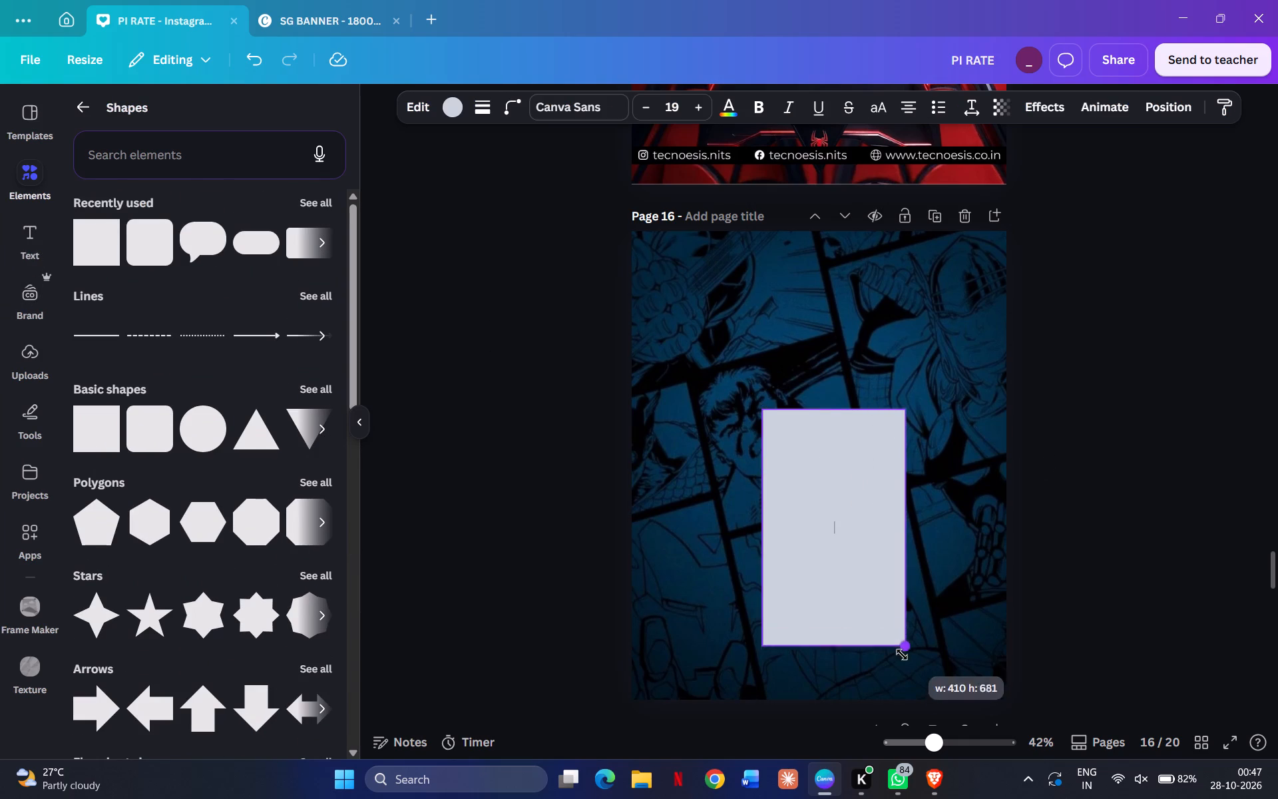
{"action": "left_click_drag", "start_coordinate": [902, 655], "coordinate": [908, 672]}
{"action": "left_click_drag", "start_coordinate": [763, 411], "coordinate": [656, 318]}
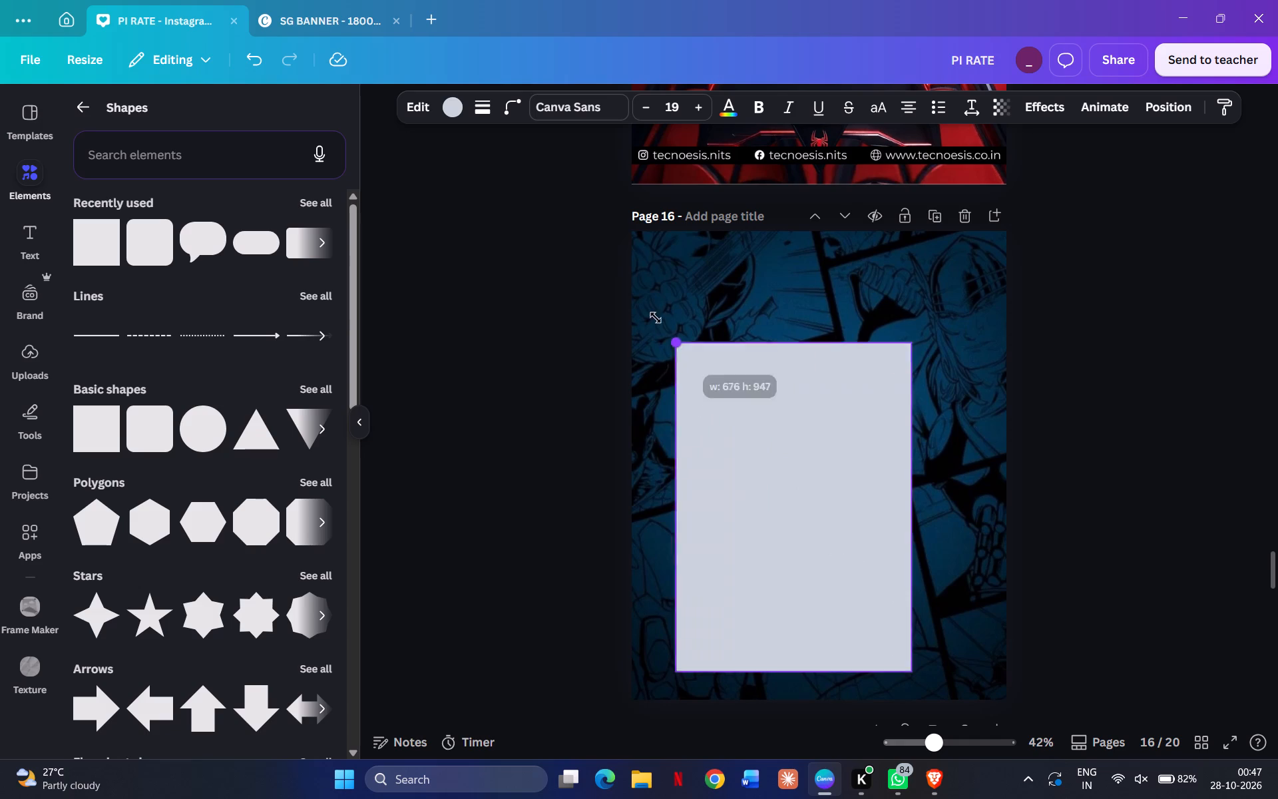
{"action": "left_click_drag", "start_coordinate": [656, 318], "coordinate": [660, 273]}
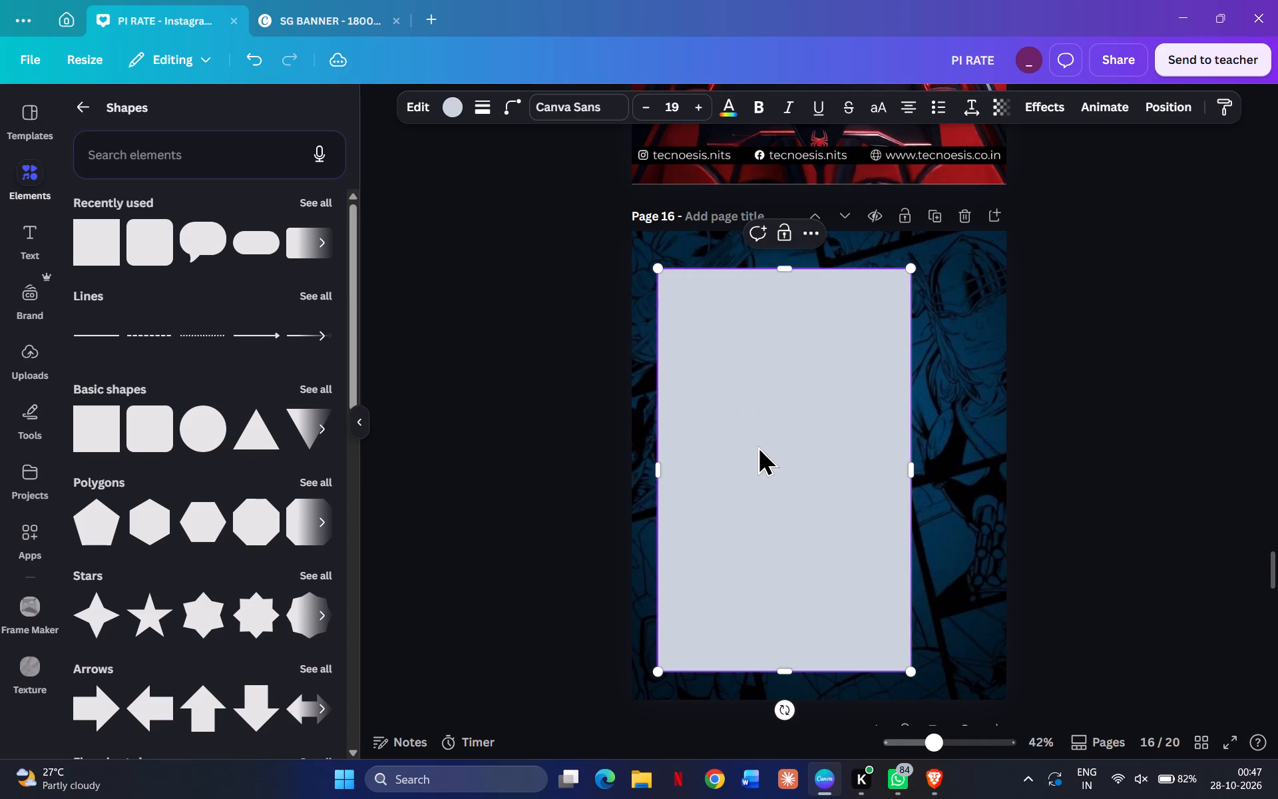
{"action": "left_click_drag", "start_coordinate": [757, 445], "coordinate": [750, 417]}
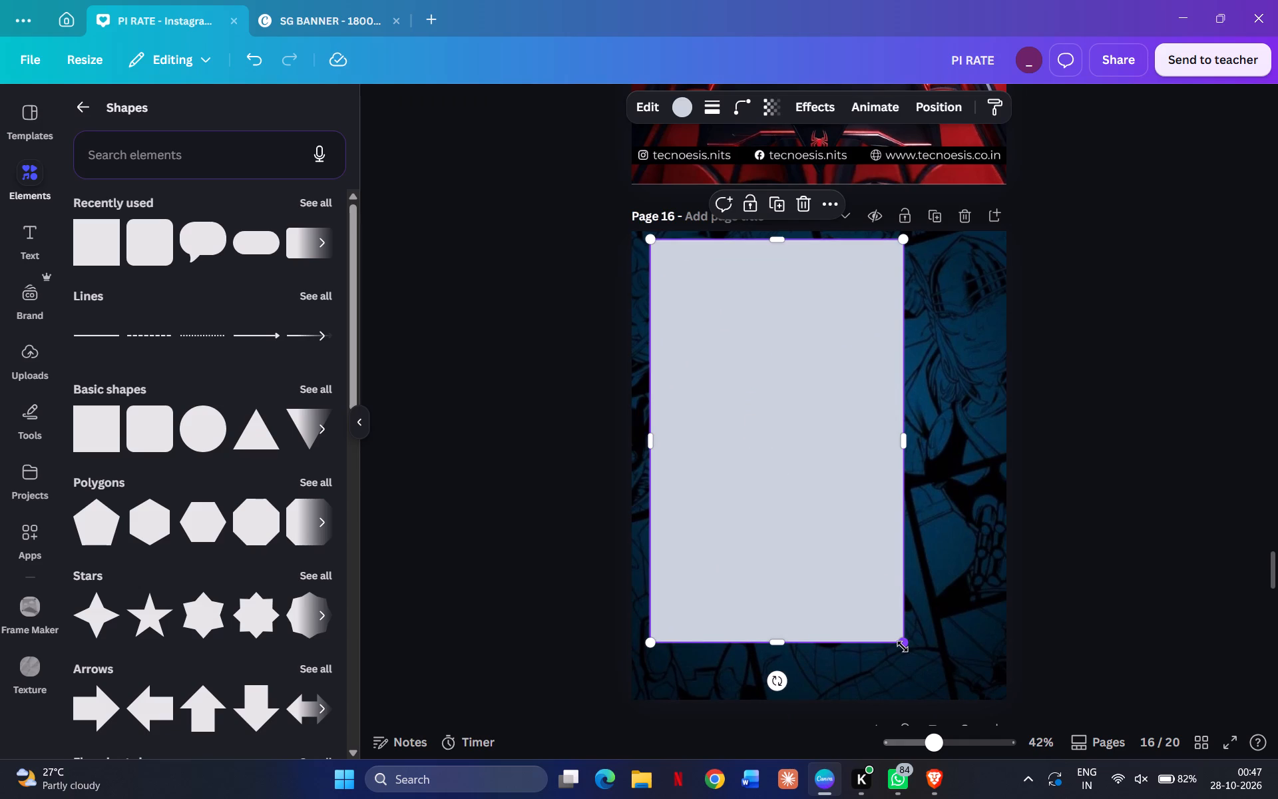
{"action": "left_click_drag", "start_coordinate": [903, 647], "coordinate": [1003, 752]}
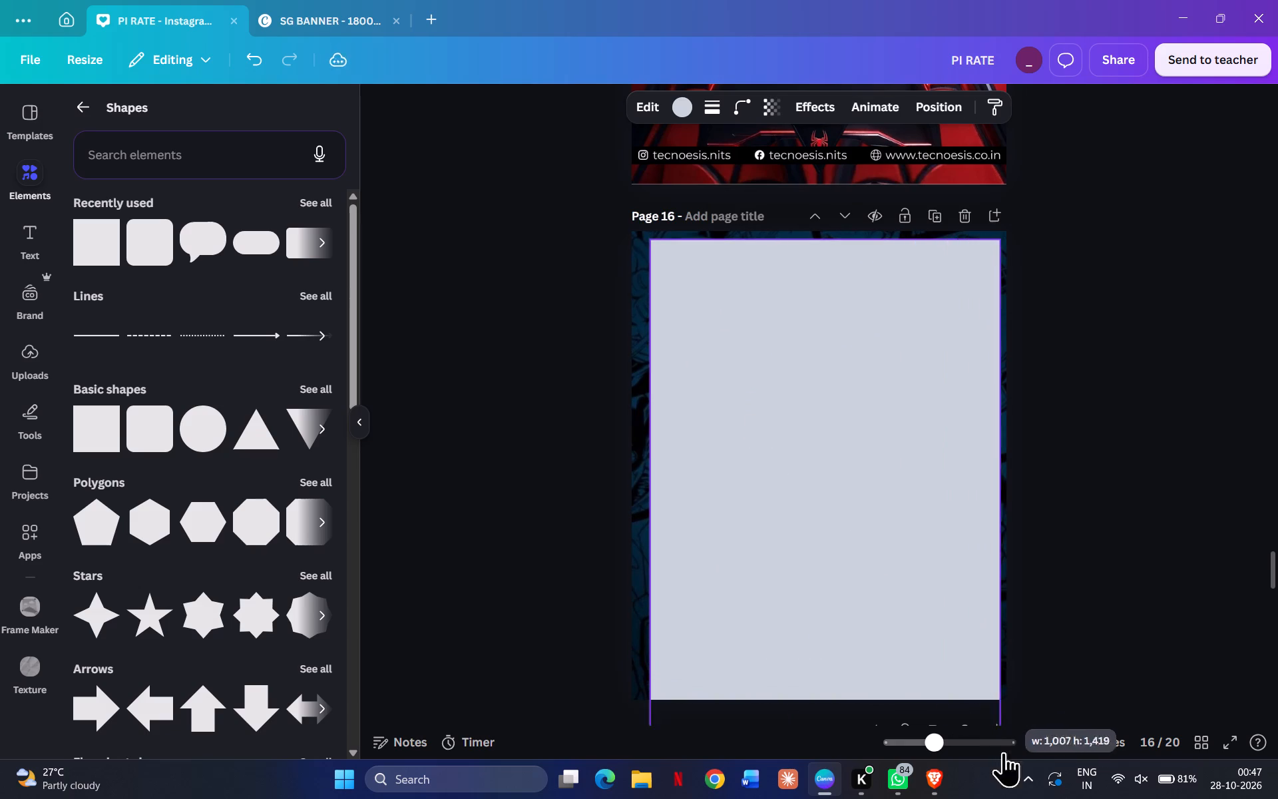
{"action": "left_click_drag", "start_coordinate": [1003, 752], "coordinate": [975, 674]}
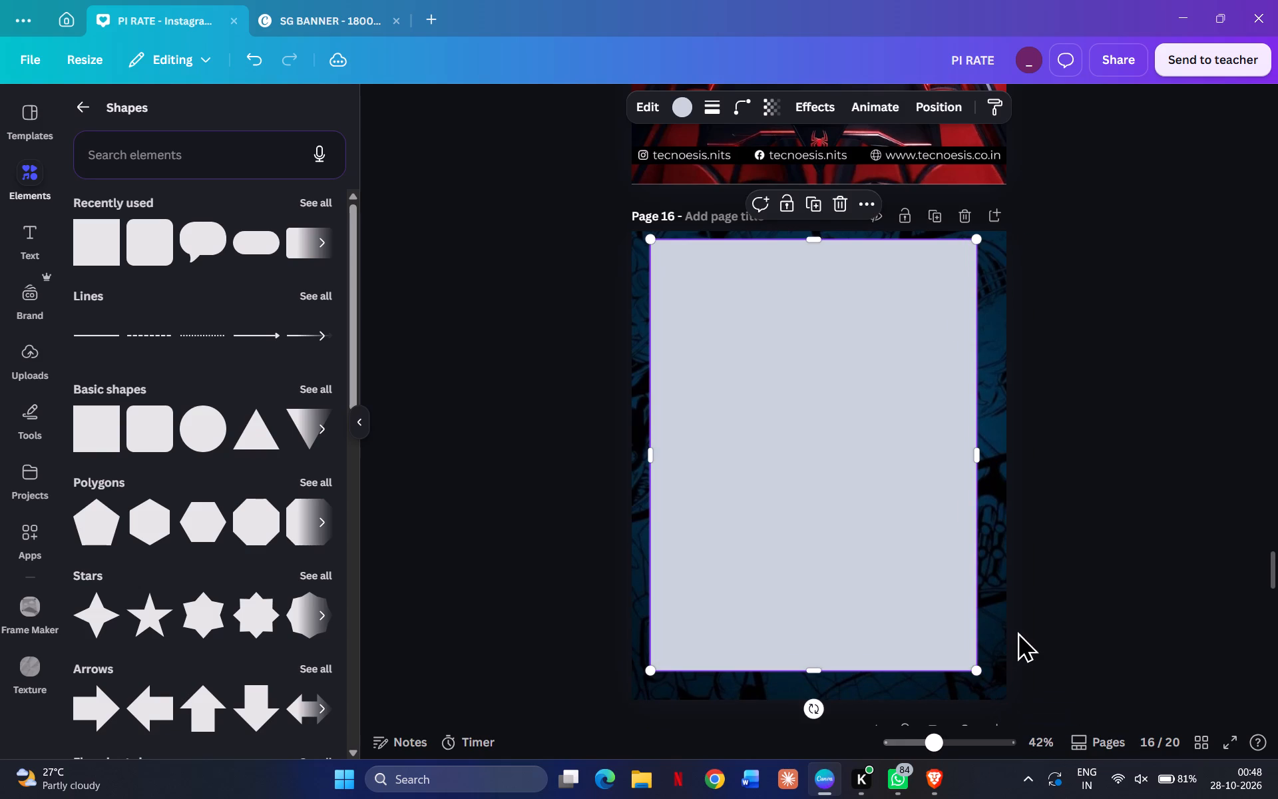
{"action": "scroll", "coordinate": [1017, 631], "scroll_direction": "down", "scroll_amount": 1}
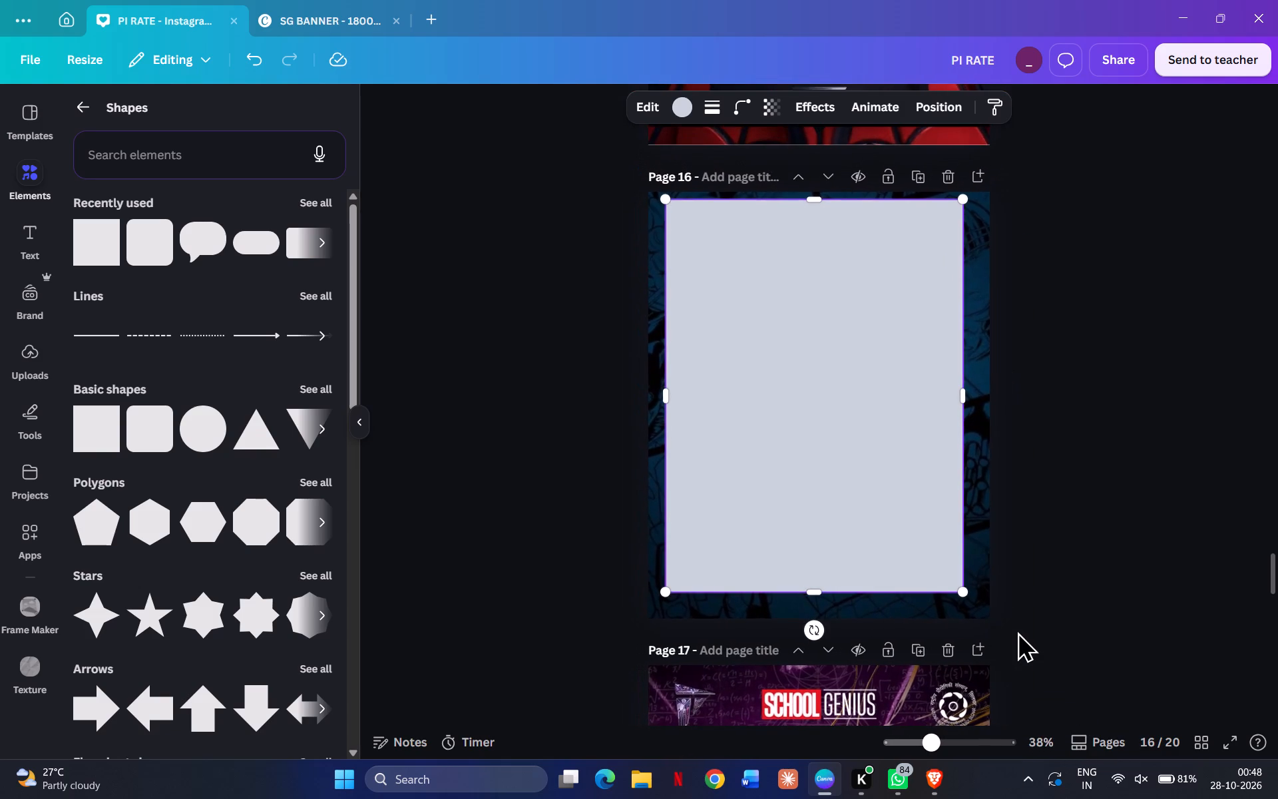
{"action": "left_click_drag", "start_coordinate": [960, 595], "coordinate": [968, 617]}
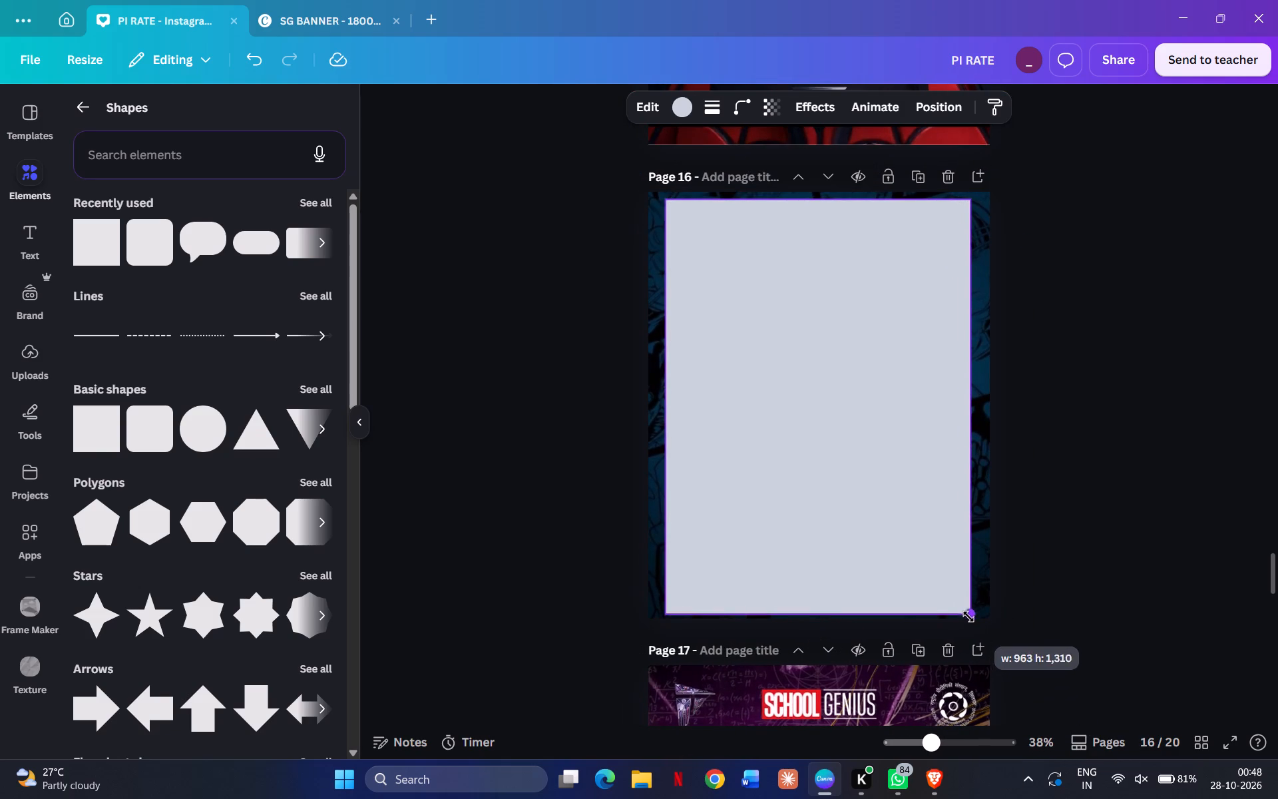
{"action": "left_click_drag", "start_coordinate": [968, 617], "coordinate": [972, 613]}
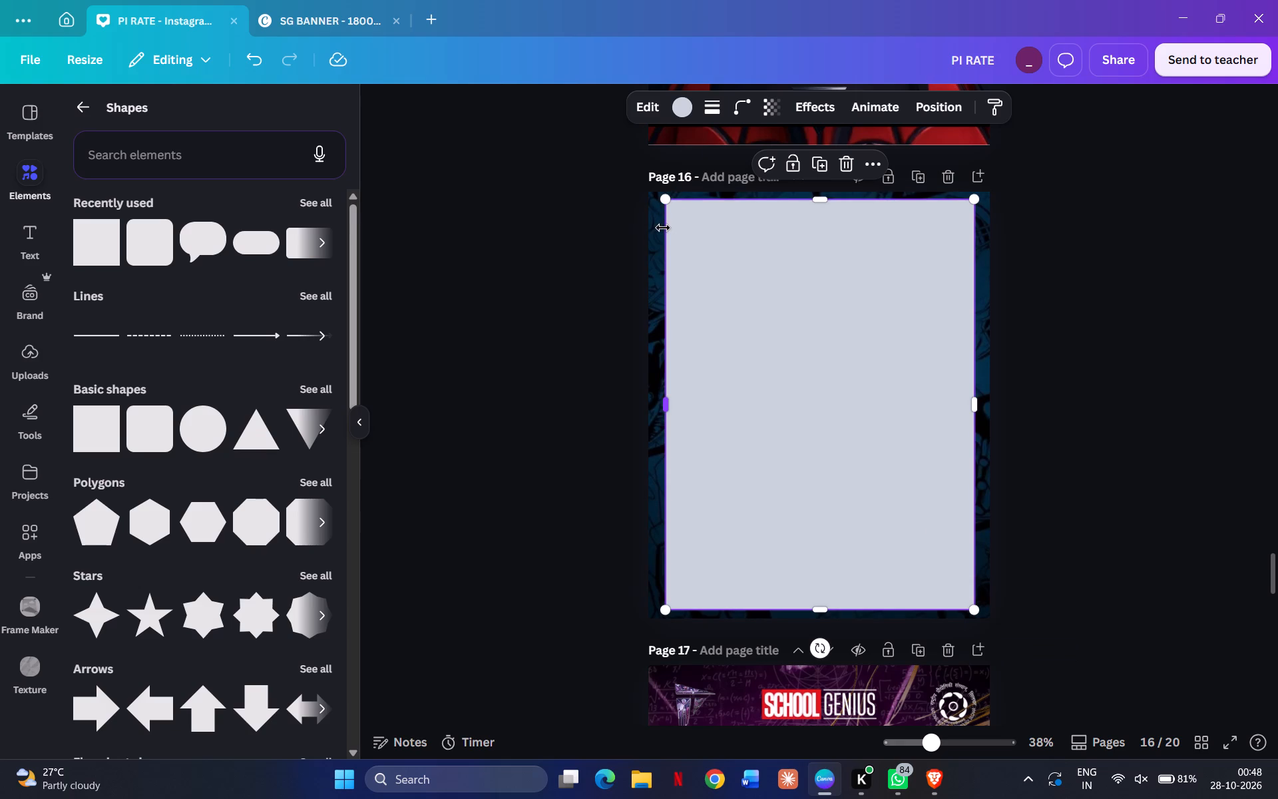
{"action": "left_click", "coordinate": [664, 202]}
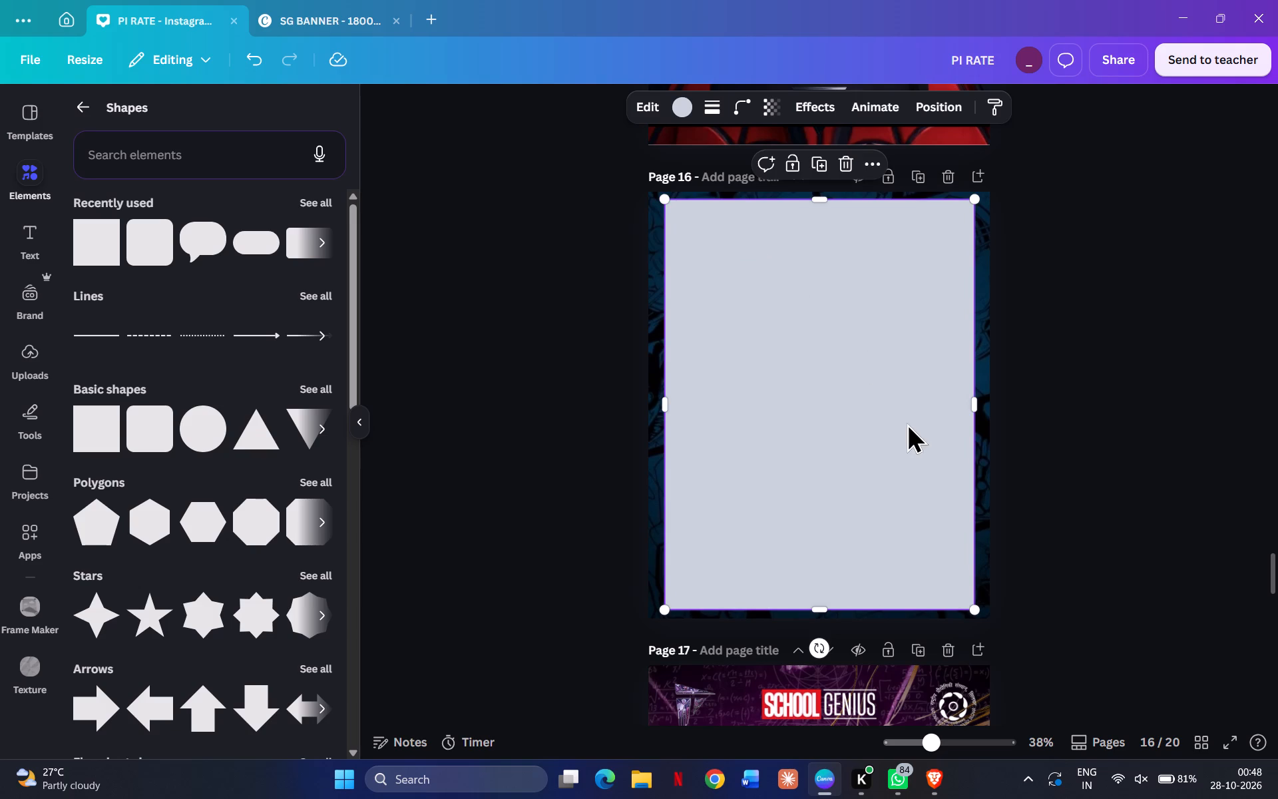
{"action": "left_click", "coordinate": [1000, 403]}
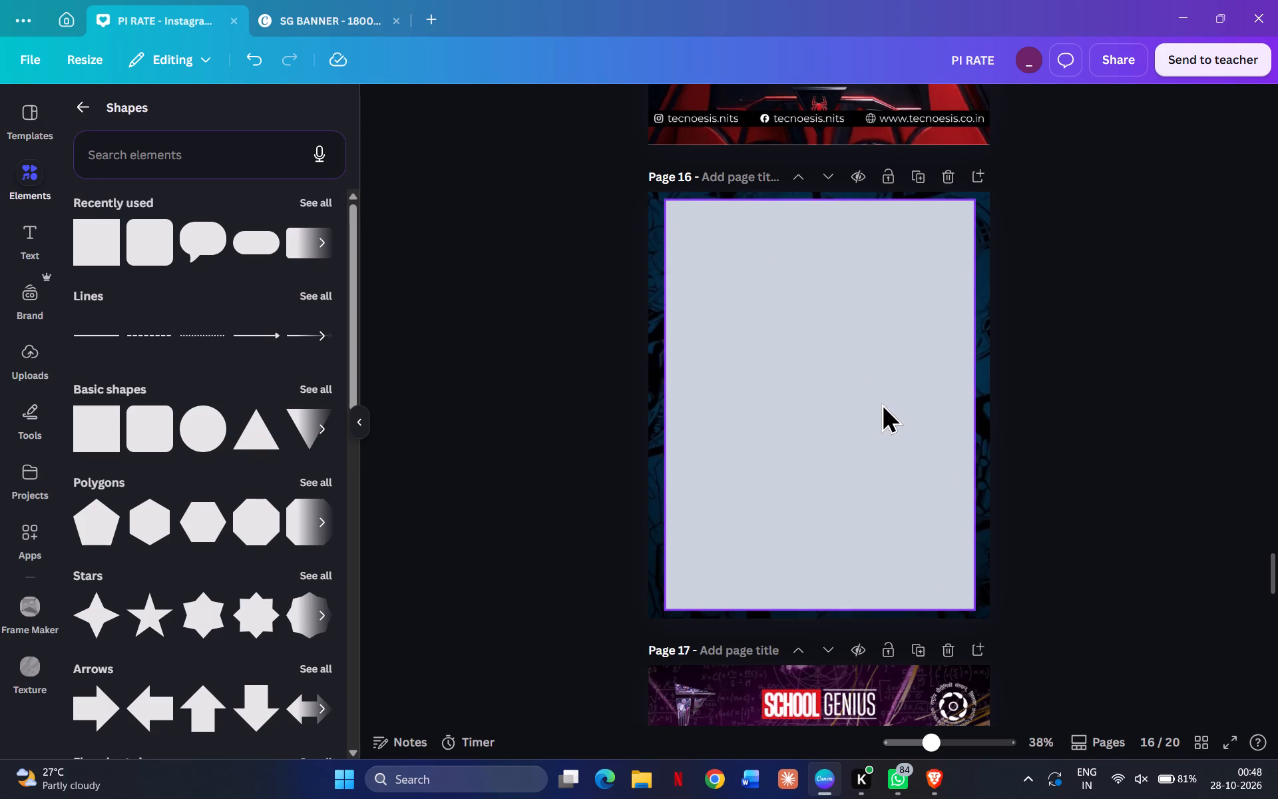
Trim the rectangle's edges to about 864 wide by 1,115 high, with equal side margins and a deeper margin above.
{"action": "left_click", "coordinate": [879, 401]}
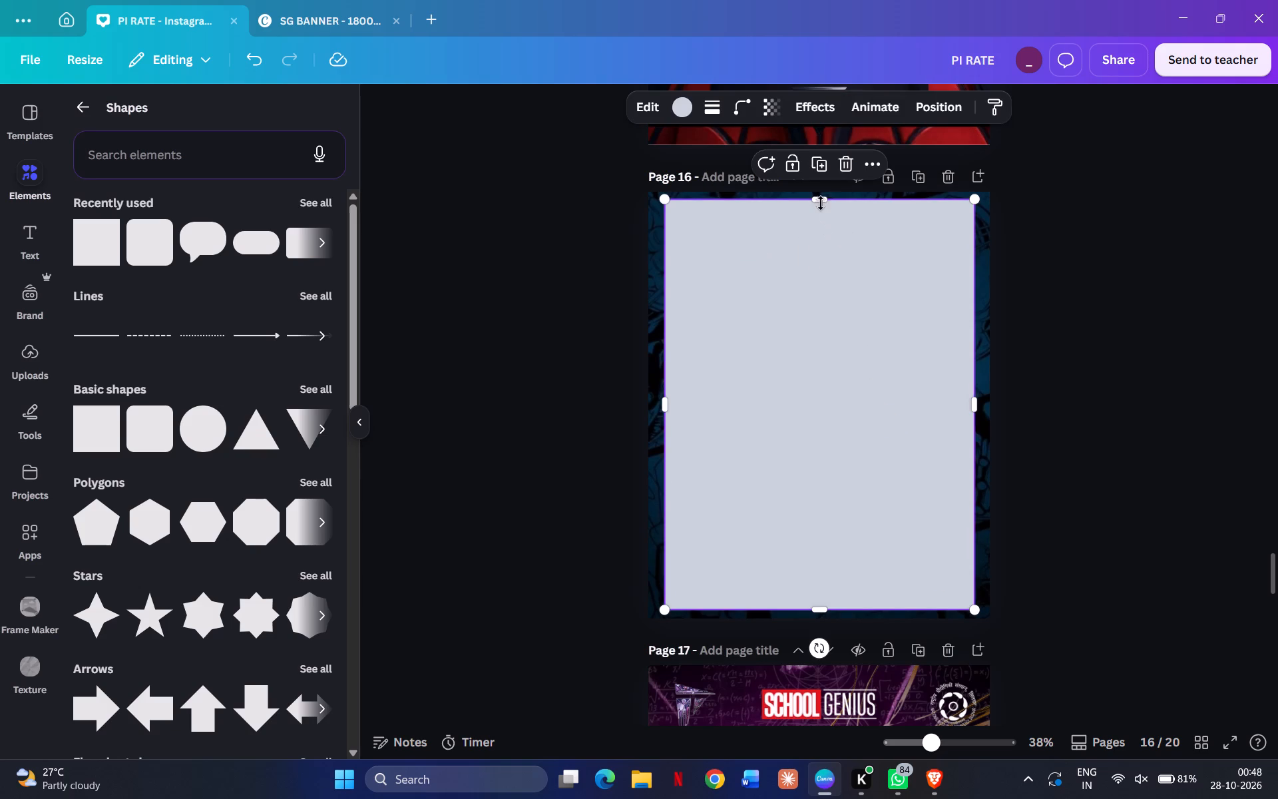
{"action": "left_click_drag", "start_coordinate": [818, 200], "coordinate": [809, 244]}
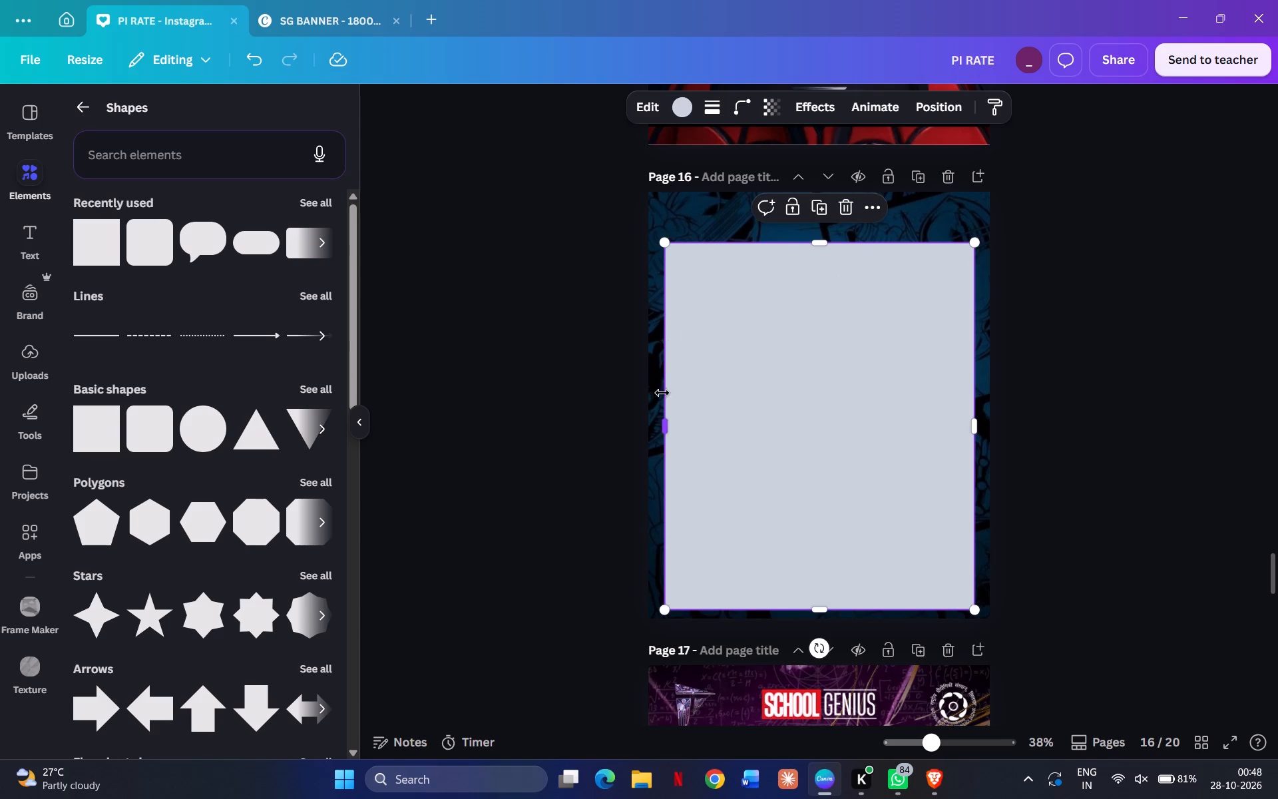
{"action": "left_click_drag", "start_coordinate": [666, 429], "coordinate": [675, 423]}
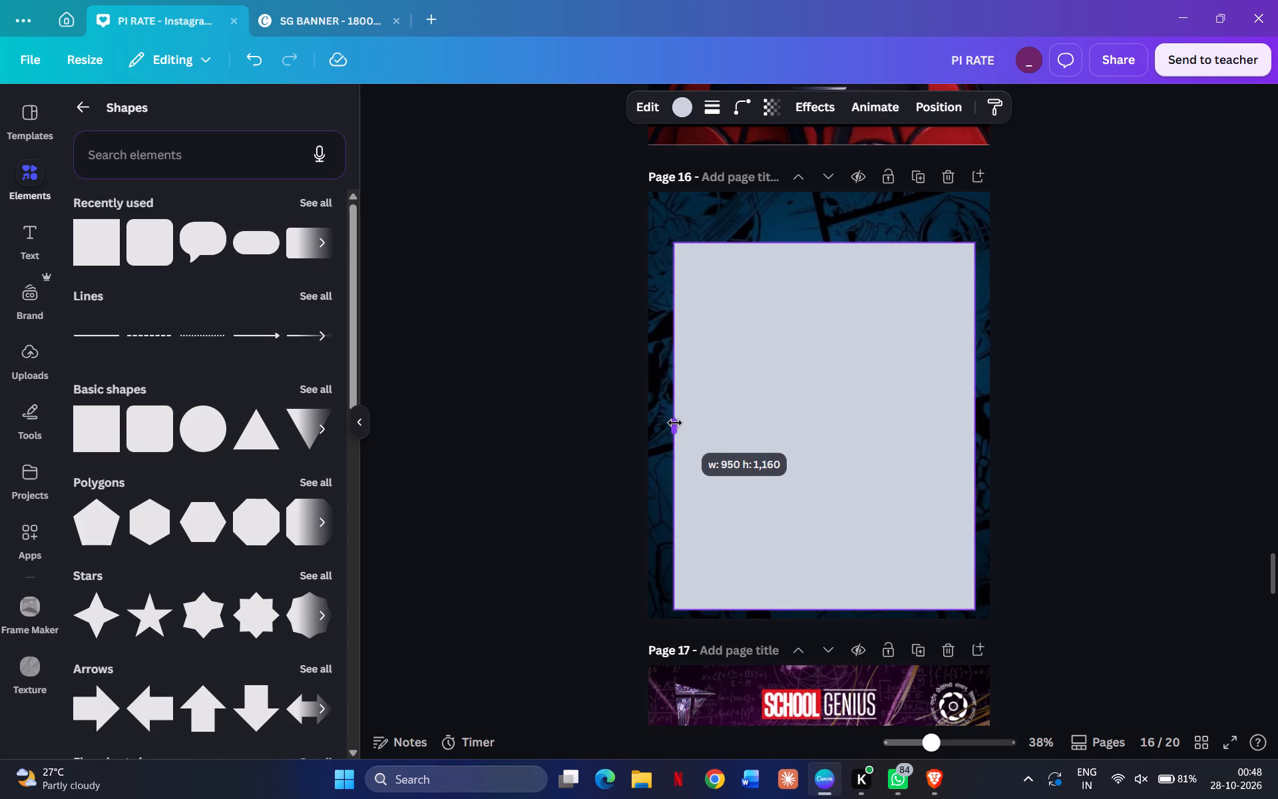
{"action": "left_click_drag", "start_coordinate": [675, 423], "coordinate": [676, 423]}
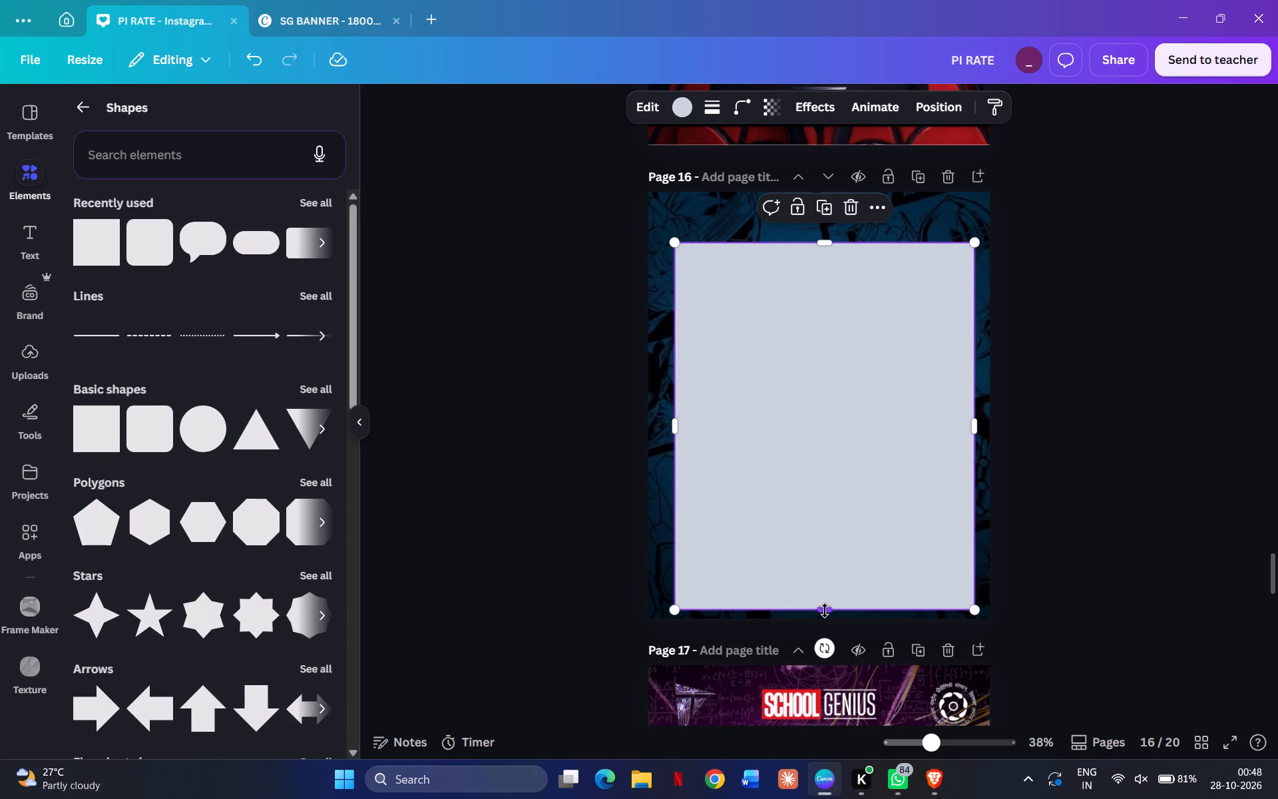
{"action": "left_click_drag", "start_coordinate": [825, 611], "coordinate": [817, 597]}
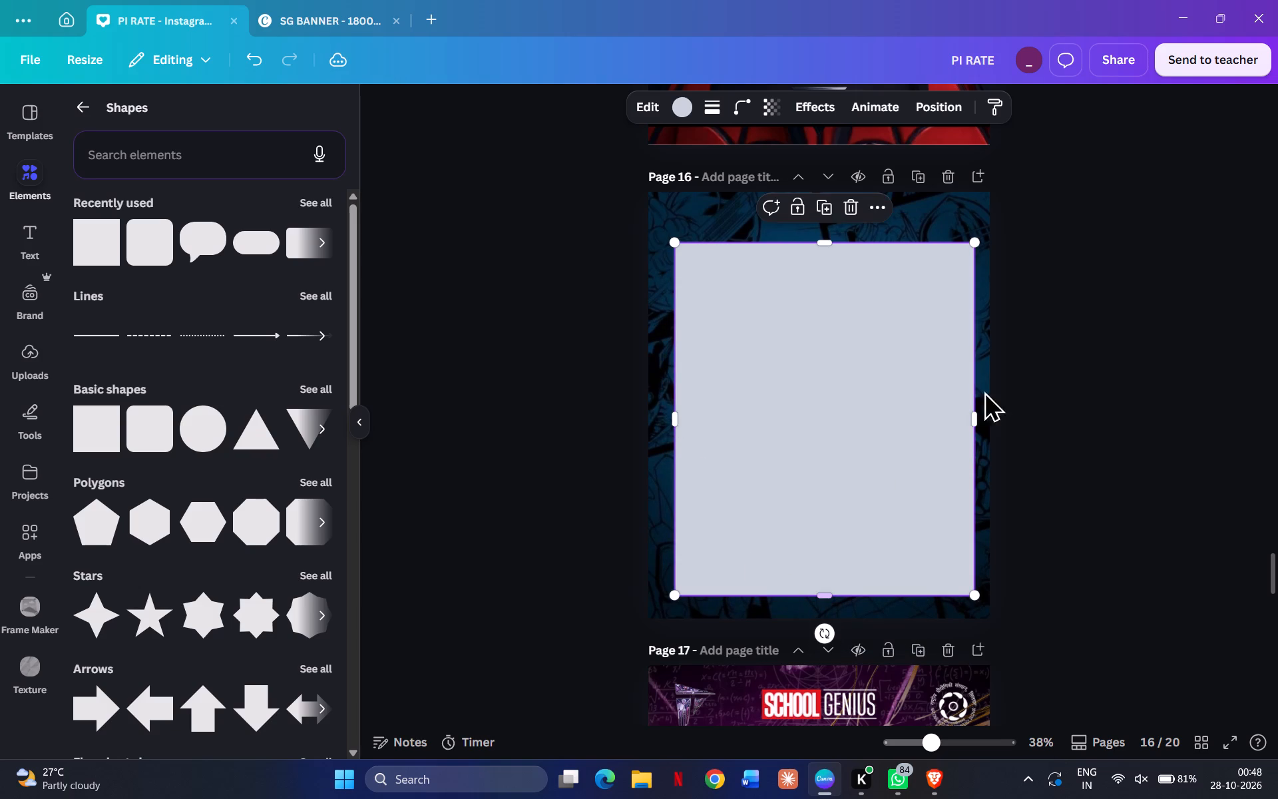
{"action": "left_click_drag", "start_coordinate": [975, 411], "coordinate": [960, 414]}
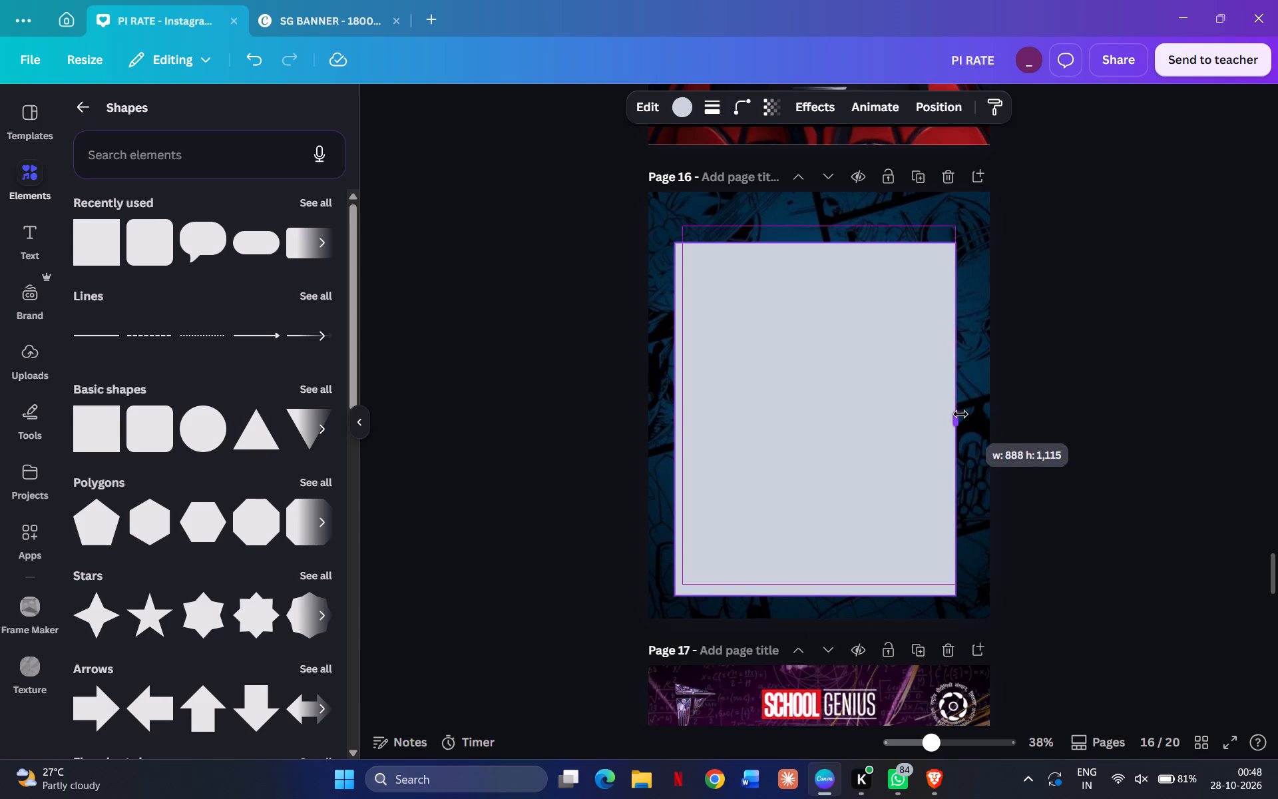
{"action": "left_click_drag", "start_coordinate": [960, 414], "coordinate": [963, 413]}
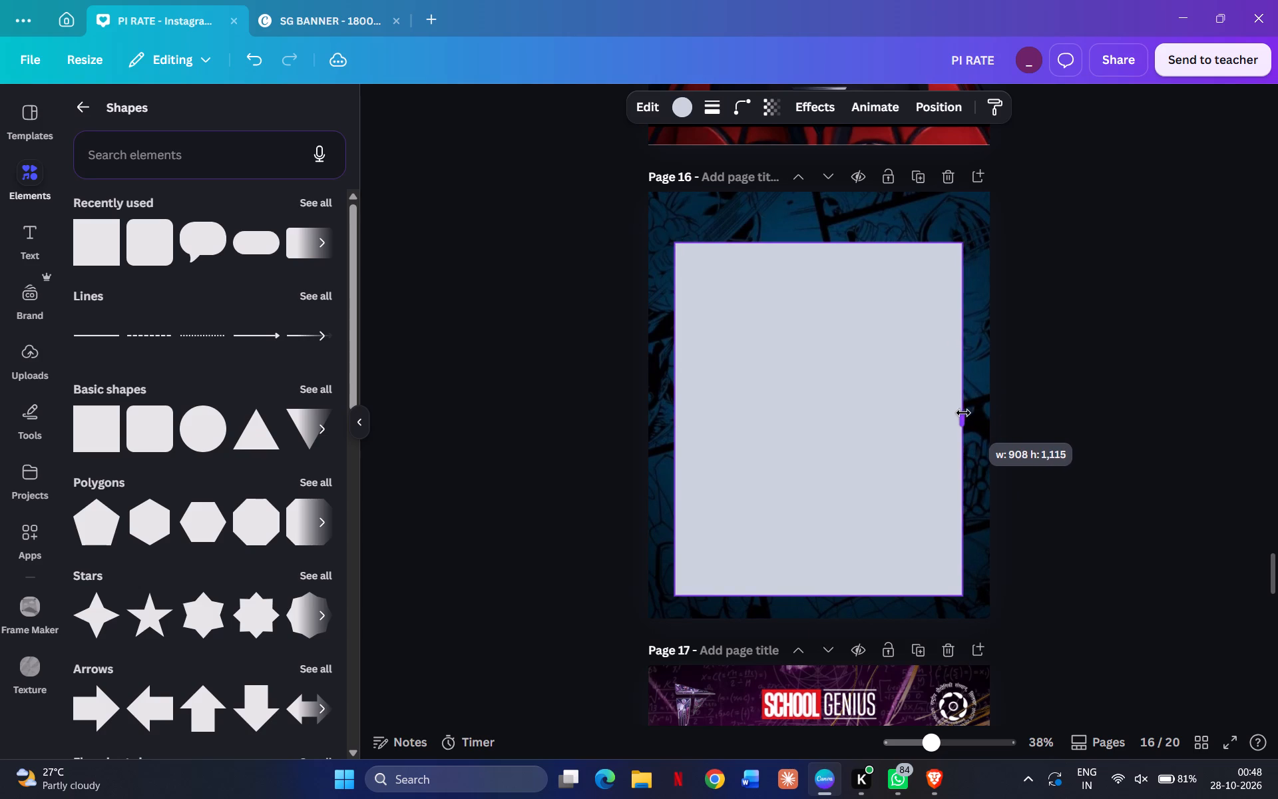
{"action": "left_click_drag", "start_coordinate": [963, 413], "coordinate": [960, 413]}
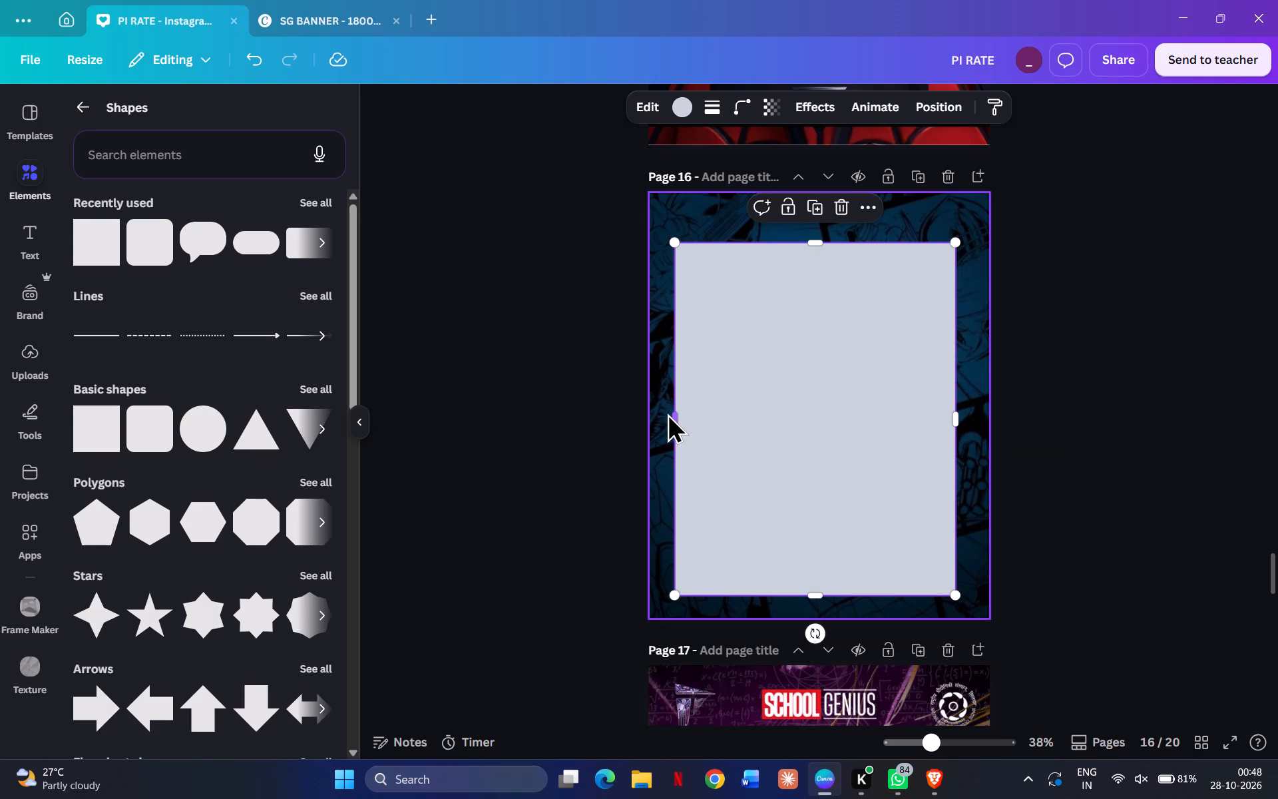
{"action": "left_click_drag", "start_coordinate": [678, 418], "coordinate": [693, 419]}
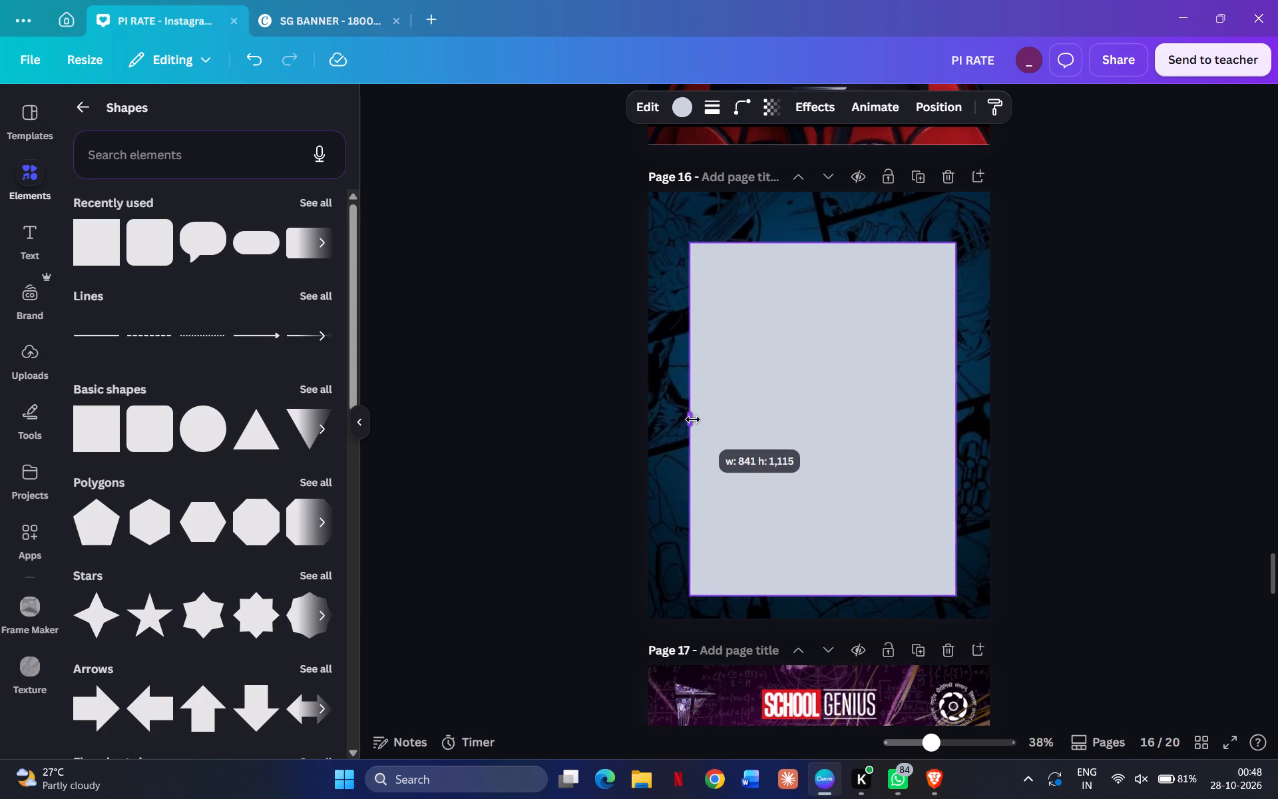
{"action": "left_click_drag", "start_coordinate": [693, 419], "coordinate": [684, 421]}
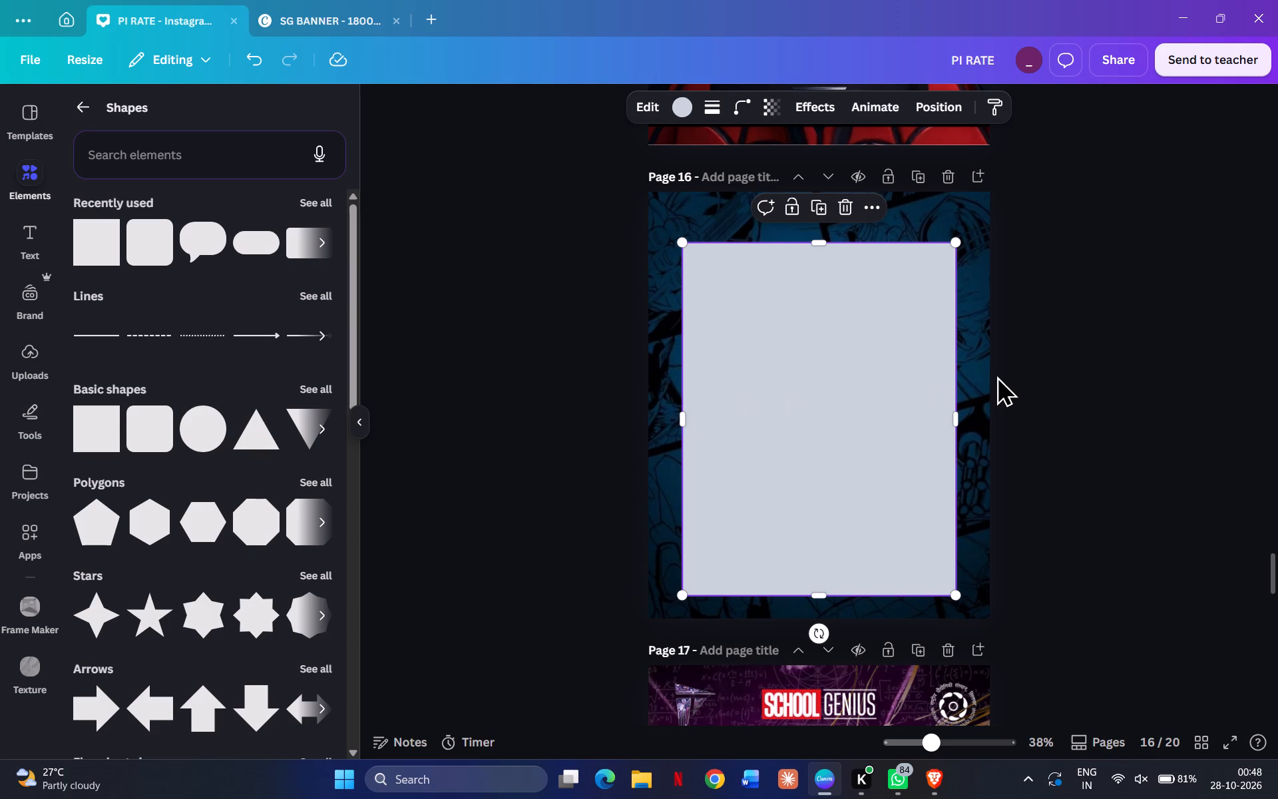
Adjust the light rectangle's top edge on page 16 to make it about 864 wide by 1,081 high.
{"action": "left_click_drag", "start_coordinate": [817, 244], "coordinate": [817, 250]}
{"action": "left_click_drag", "start_coordinate": [817, 250], "coordinate": [800, 206]}
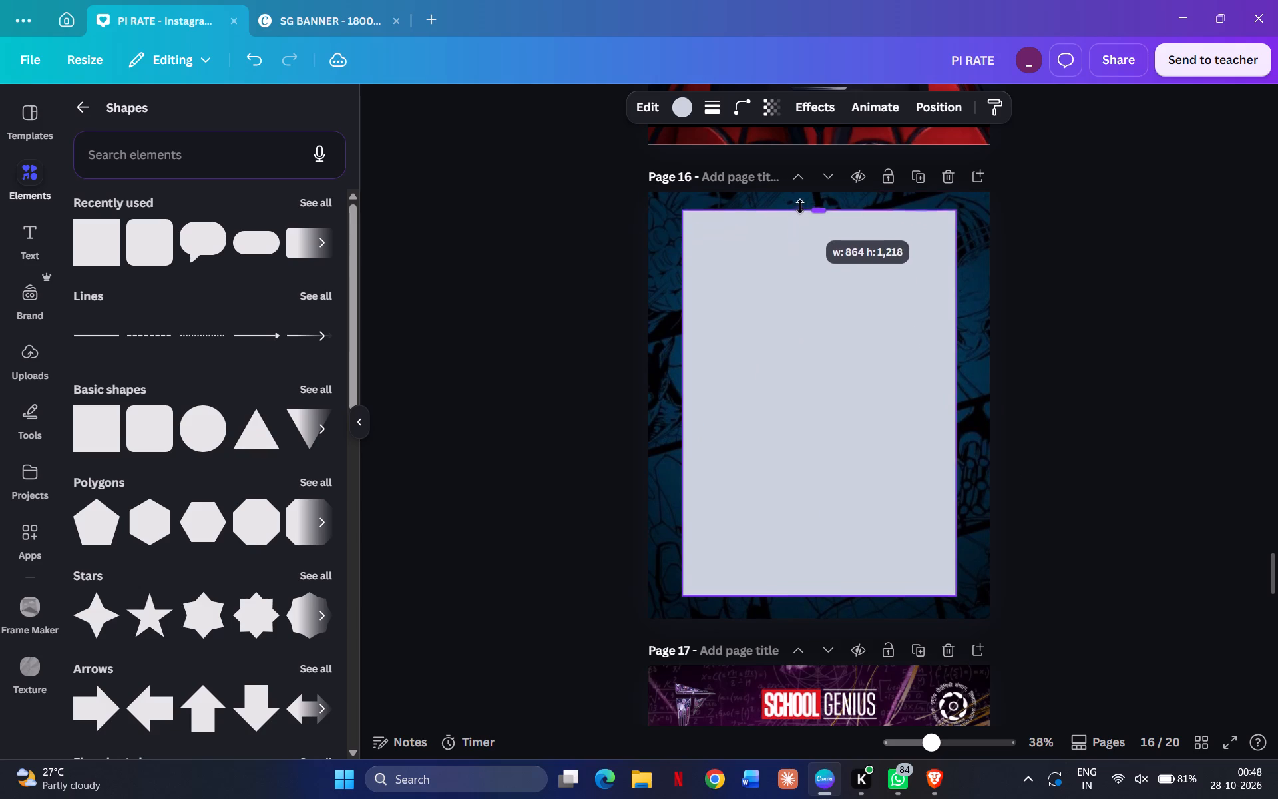
{"action": "left_click_drag", "start_coordinate": [800, 206], "coordinate": [821, 258]}
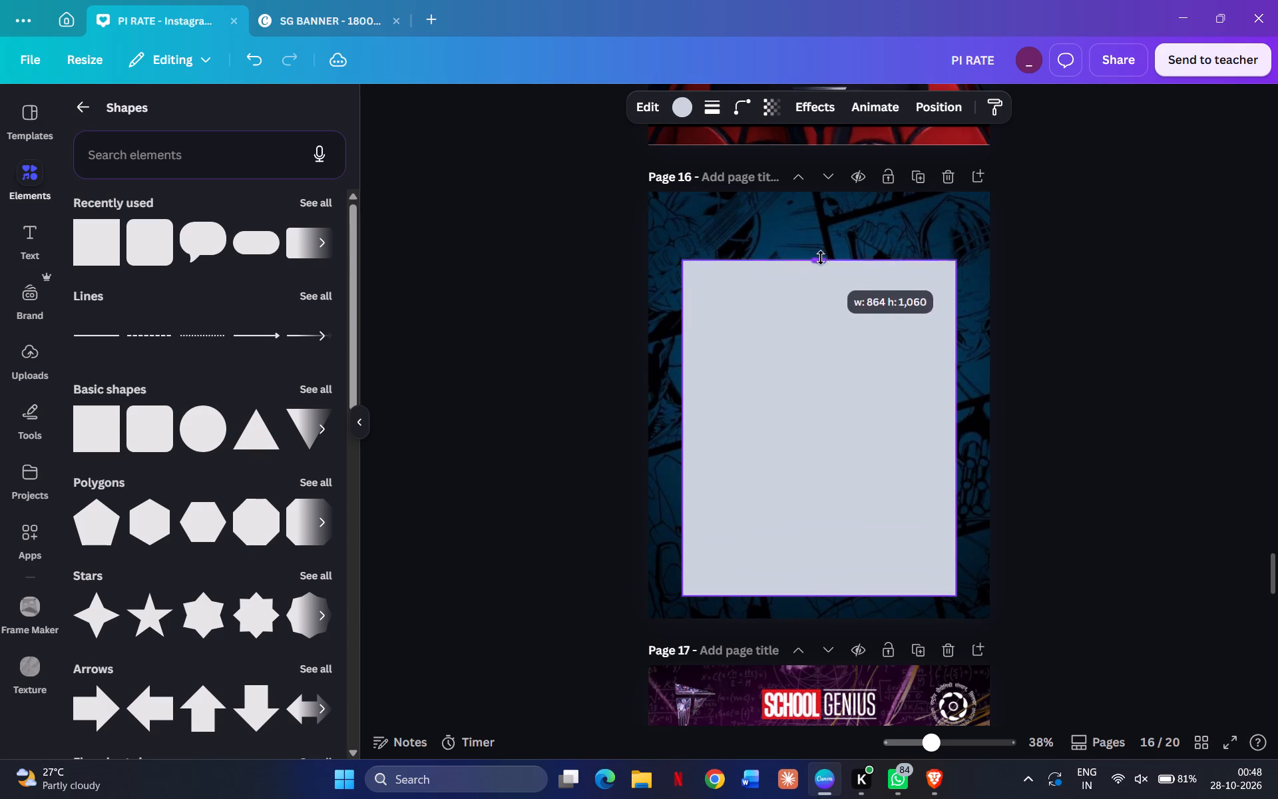
{"action": "left_click_drag", "start_coordinate": [821, 258], "coordinate": [821, 254]}
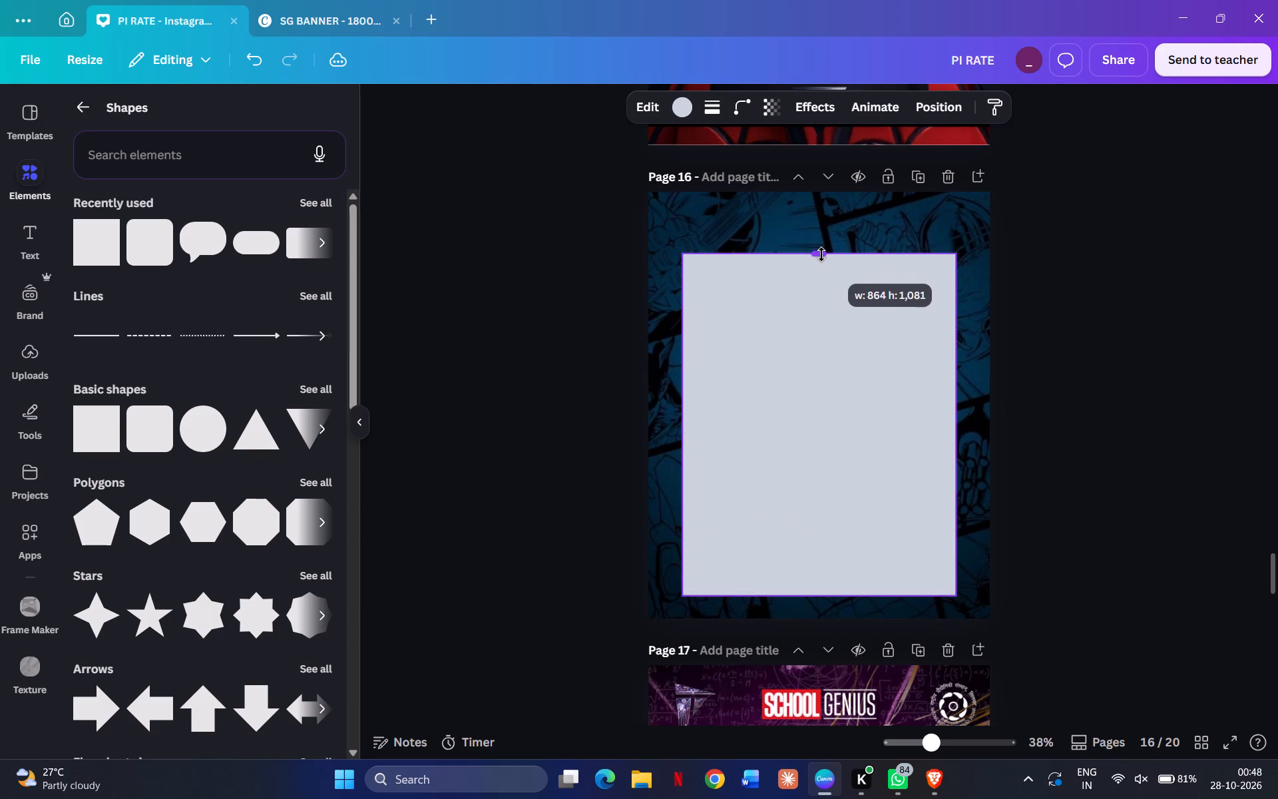
{"action": "left_click_drag", "start_coordinate": [821, 254], "coordinate": [821, 253]}
{"action": "left_click", "coordinate": [1270, 467]}
{"action": "left_click", "coordinate": [1270, 467]}
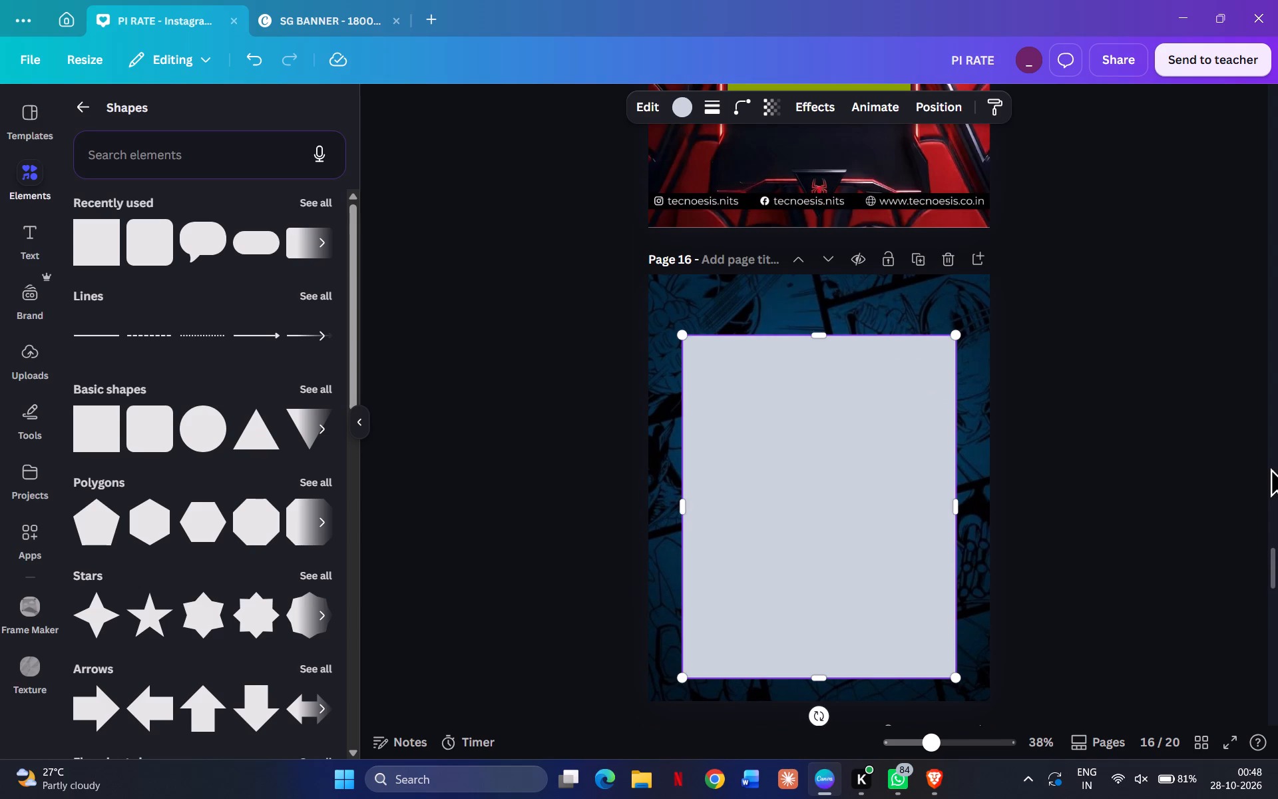
{"action": "double_click", "coordinate": [1175, 533]}
{"action": "scroll", "coordinate": [1175, 533], "scroll_direction": "down", "scroll_amount": 1}
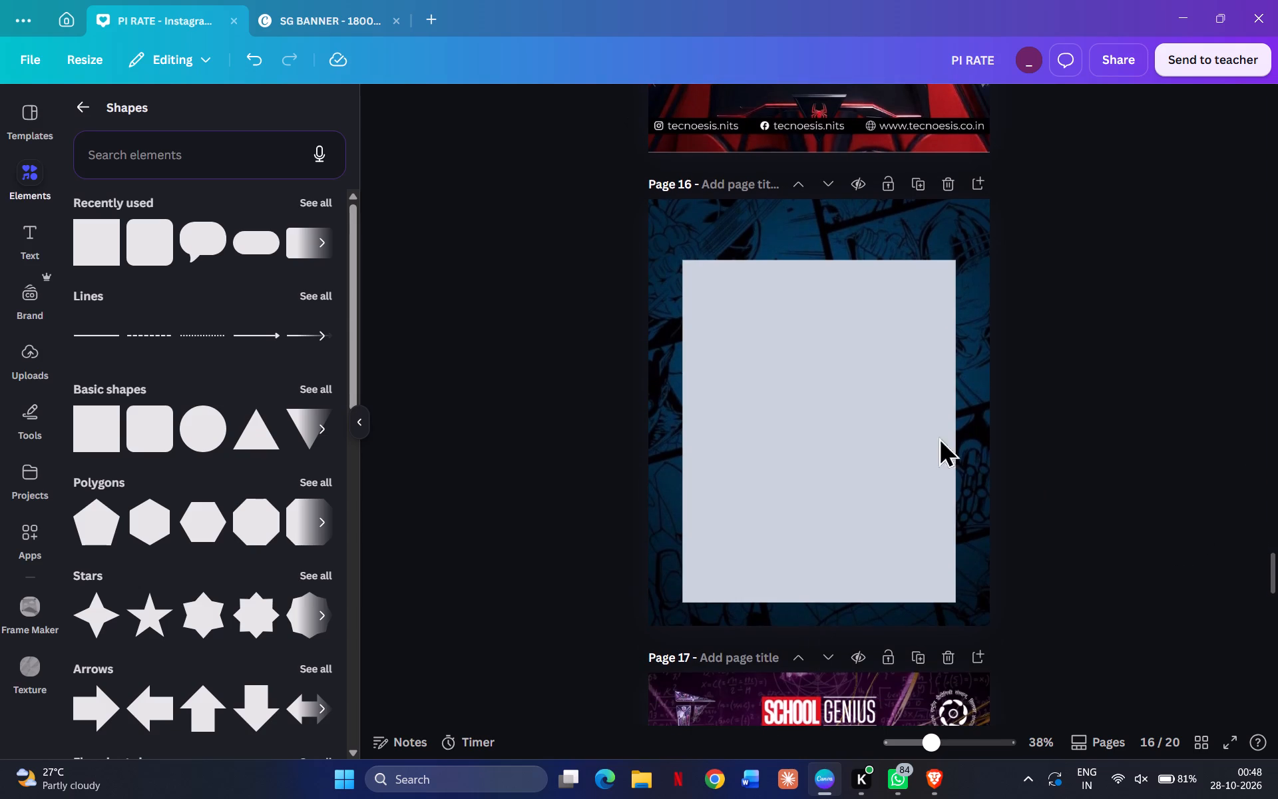
Browse the available shapes, apps and suggested Instagram post templates for something to use with the page 16 panel.
{"action": "left_click", "coordinate": [827, 406]}
{"action": "scroll", "coordinate": [169, 455], "scroll_direction": "down", "scroll_amount": 5}
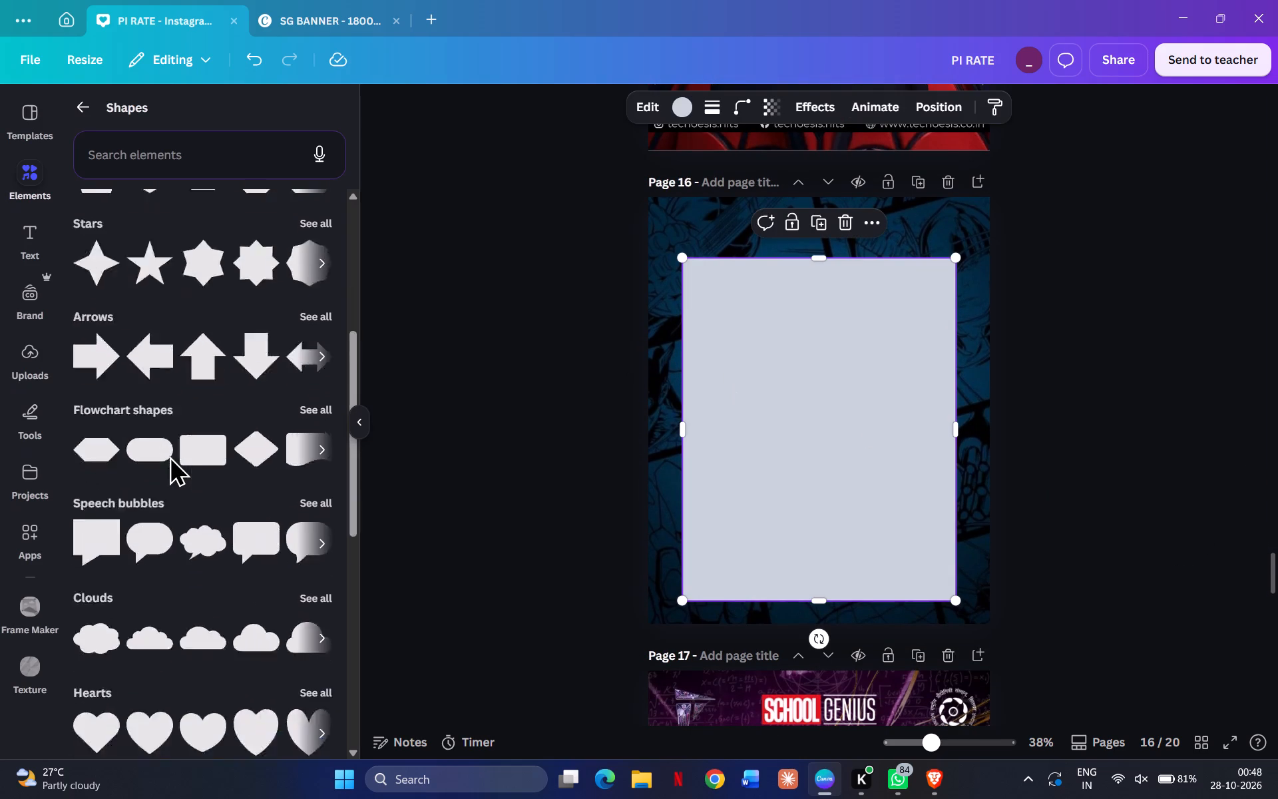
{"action": "scroll", "coordinate": [169, 455], "scroll_direction": "down", "scroll_amount": 1}
{"action": "scroll", "coordinate": [169, 455], "scroll_direction": "up", "scroll_amount": 10}
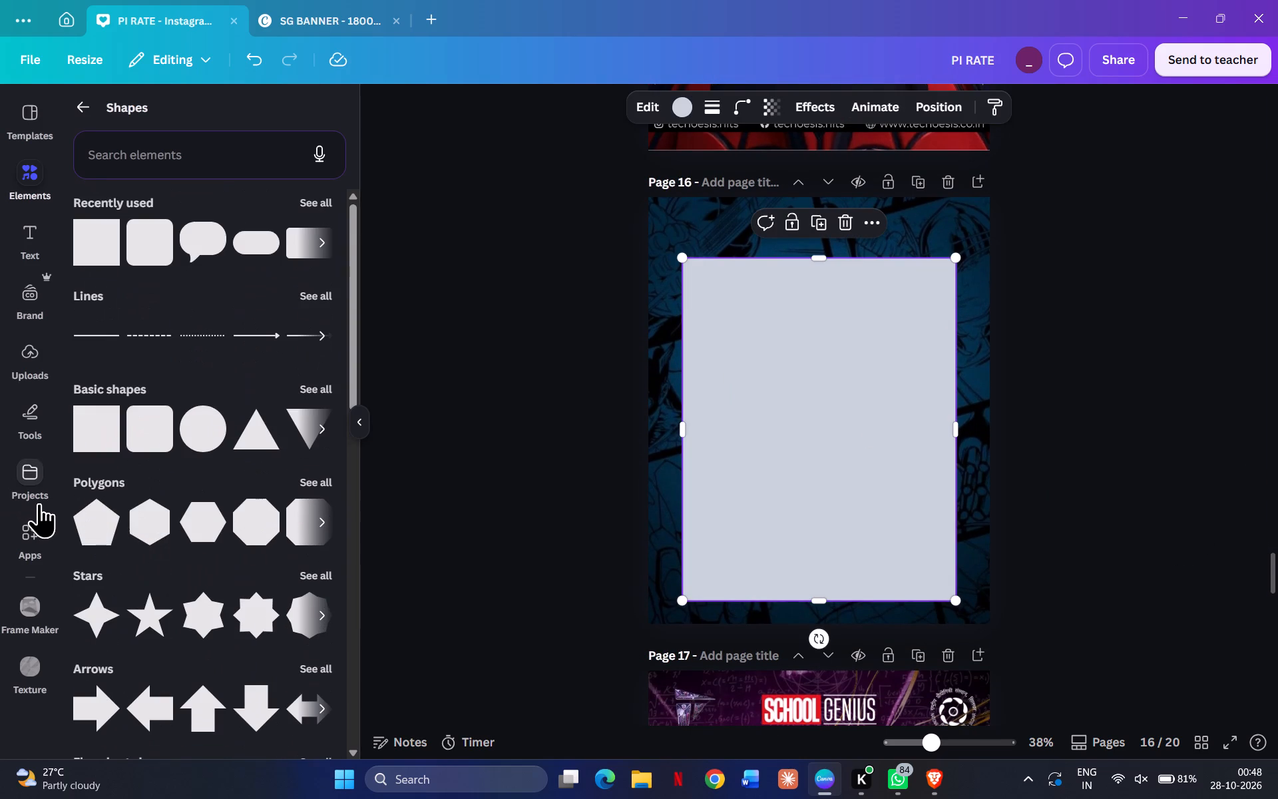
{"action": "left_click", "coordinate": [27, 542]}
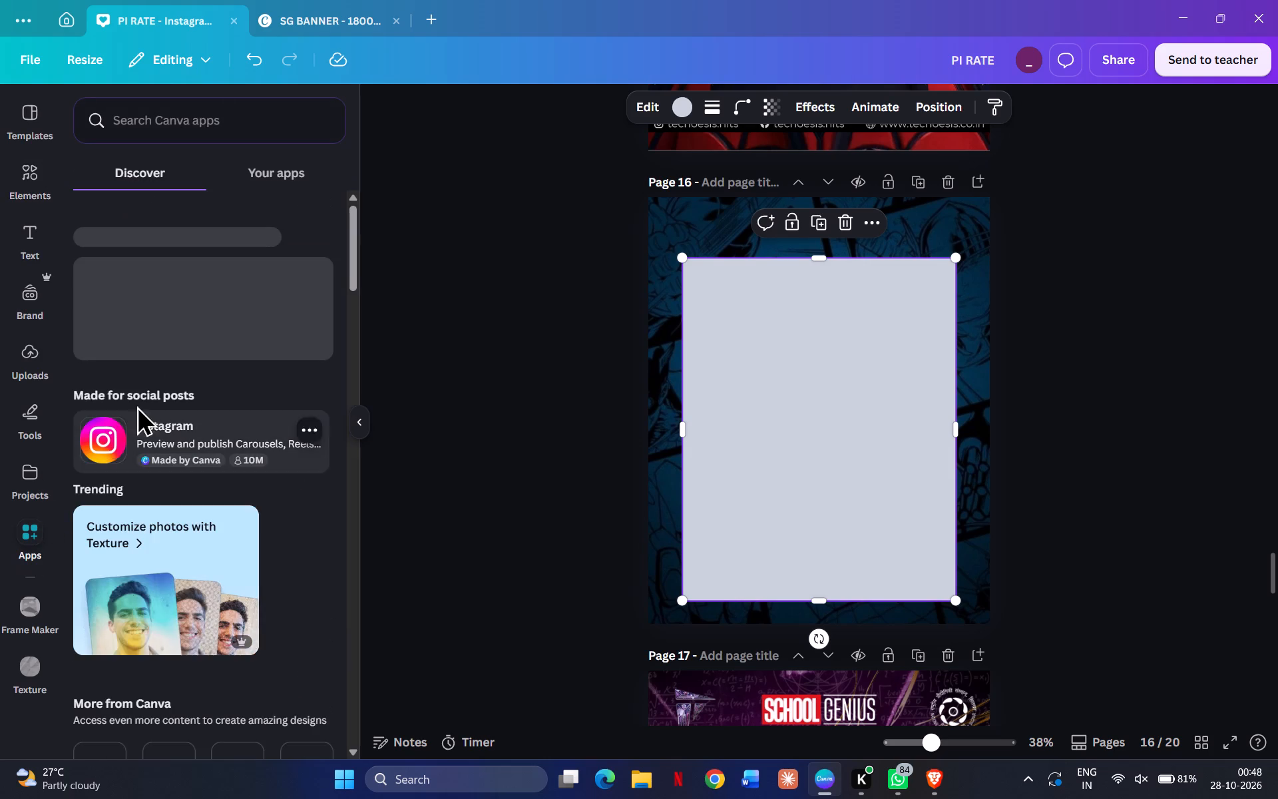
{"action": "left_click", "coordinate": [32, 188]}
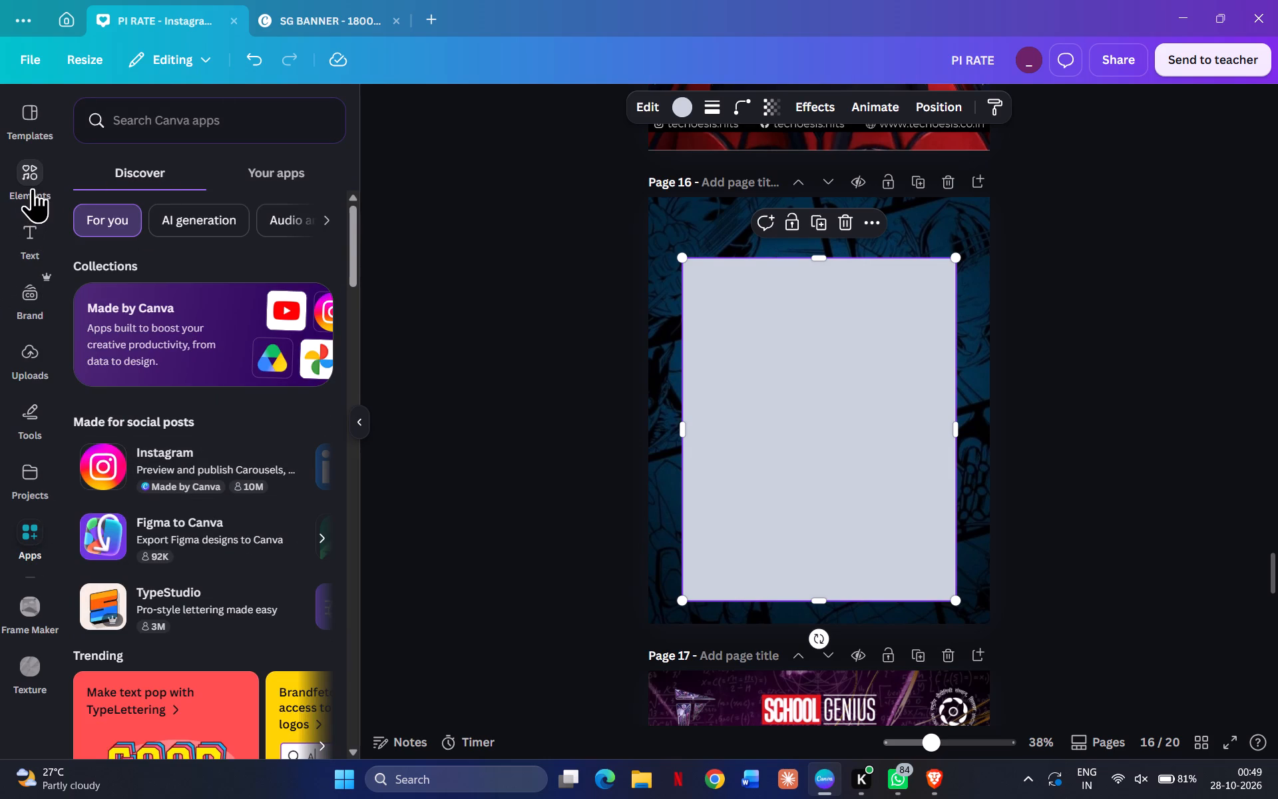
{"action": "left_click", "coordinate": [32, 114]}
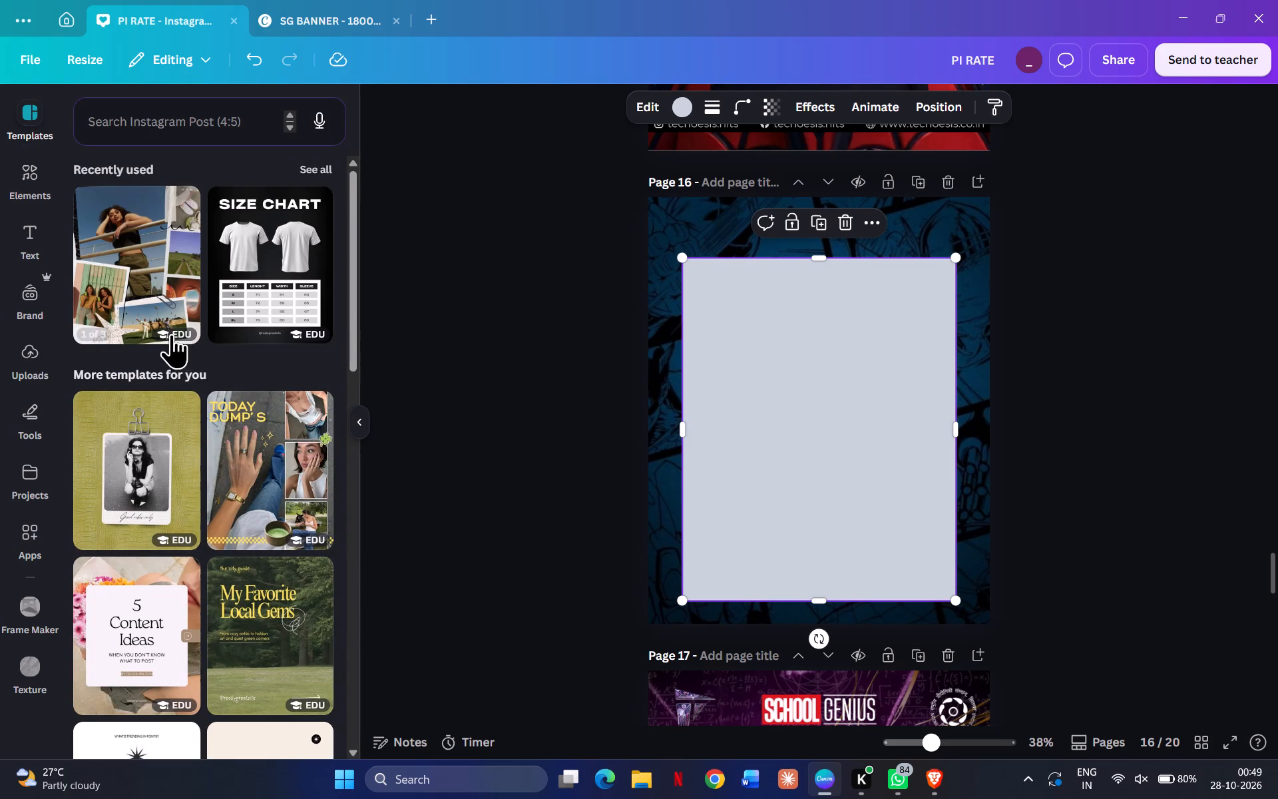
{"action": "scroll", "coordinate": [162, 448], "scroll_direction": "down", "scroll_amount": 6}
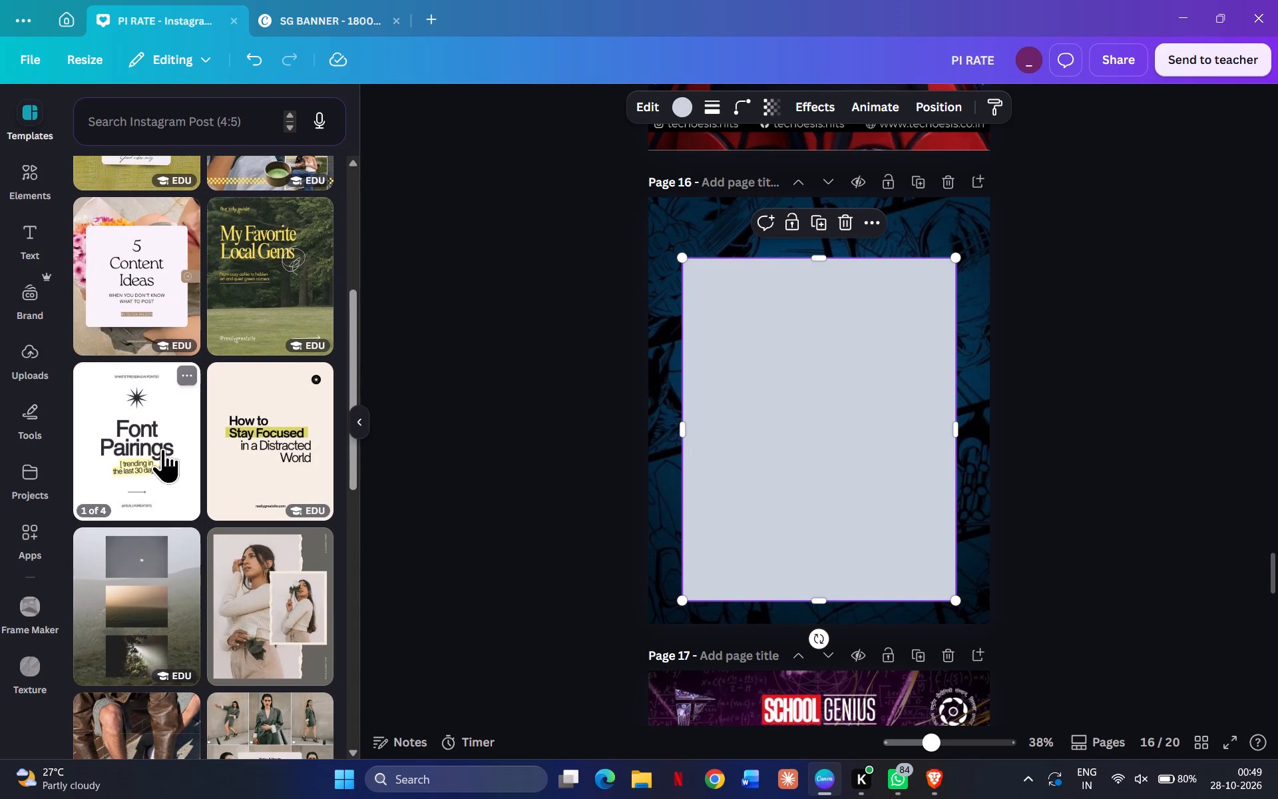
{"action": "scroll", "coordinate": [162, 448], "scroll_direction": "down", "scroll_amount": 7}
{"action": "scroll", "coordinate": [162, 448], "scroll_direction": "up", "scroll_amount": 5}
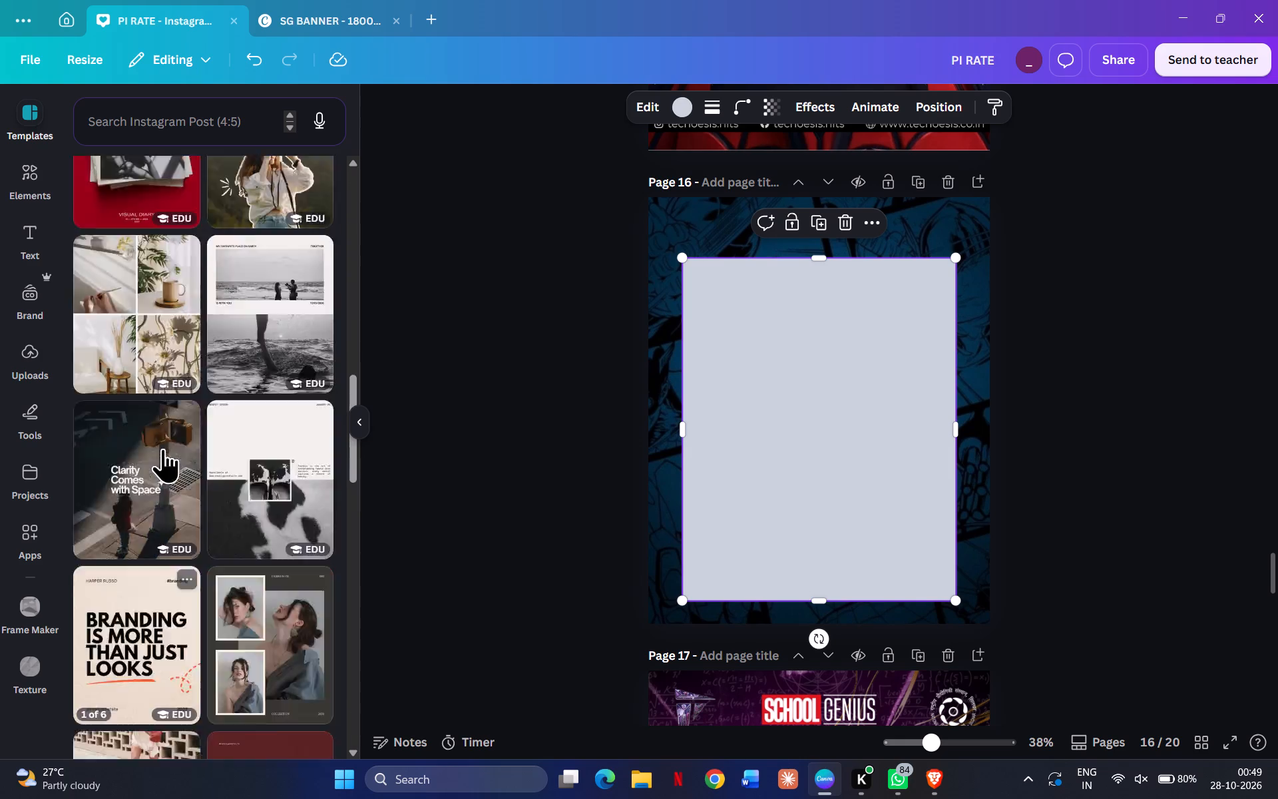
{"action": "scroll", "coordinate": [162, 448], "scroll_direction": "up", "scroll_amount": 15}
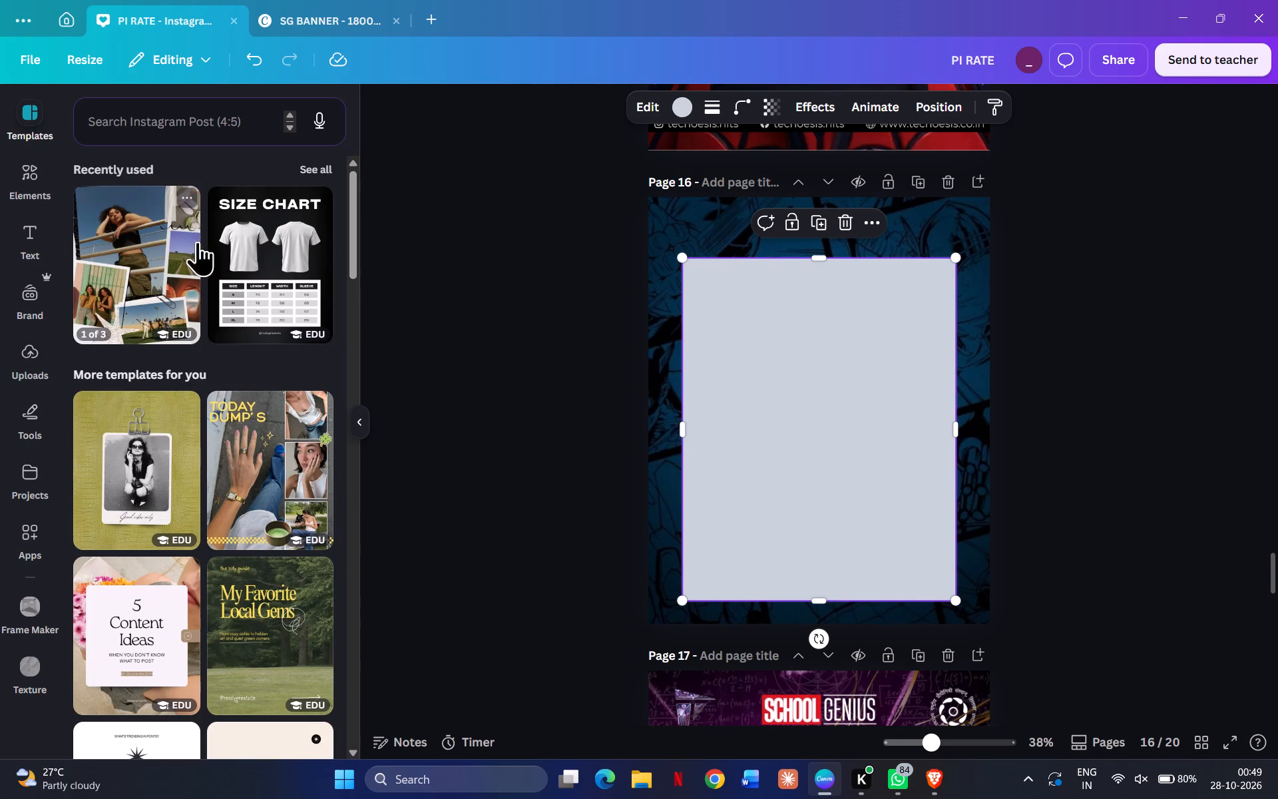
Search the Instagram post templates for "photo template" and look through the designs.
{"action": "left_click", "coordinate": [218, 146]}
{"action": "left_click", "coordinate": [210, 131]}
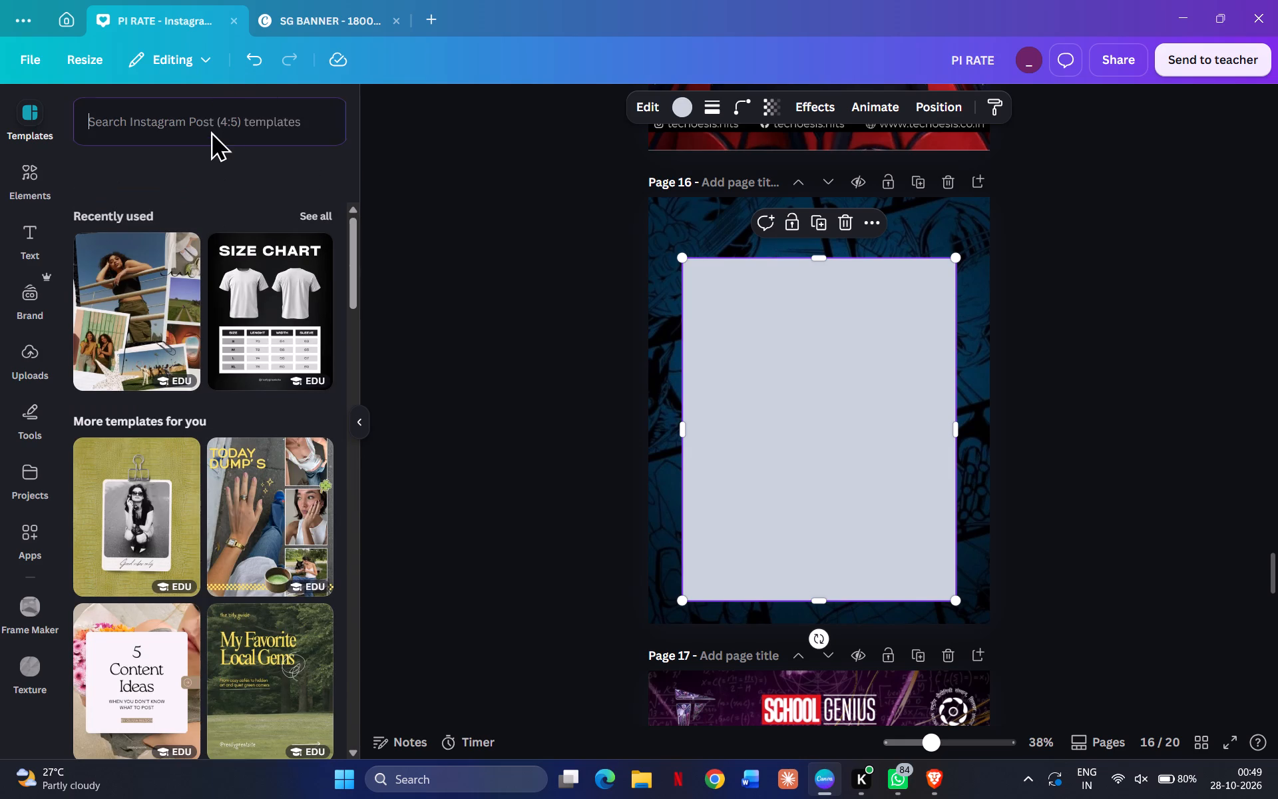
{"action": "type", "text": "photo"}
{"action": "key", "text": "space"}
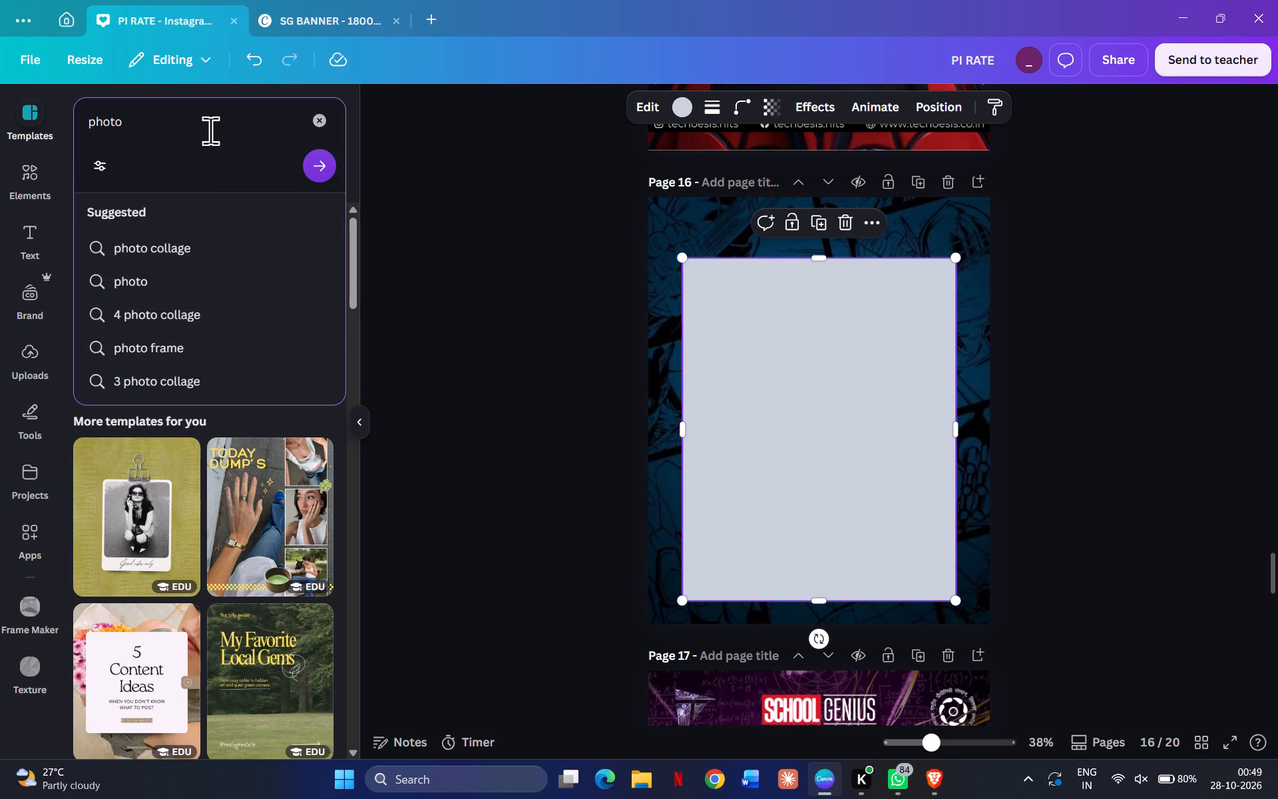
{"action": "type", "text": "te"}
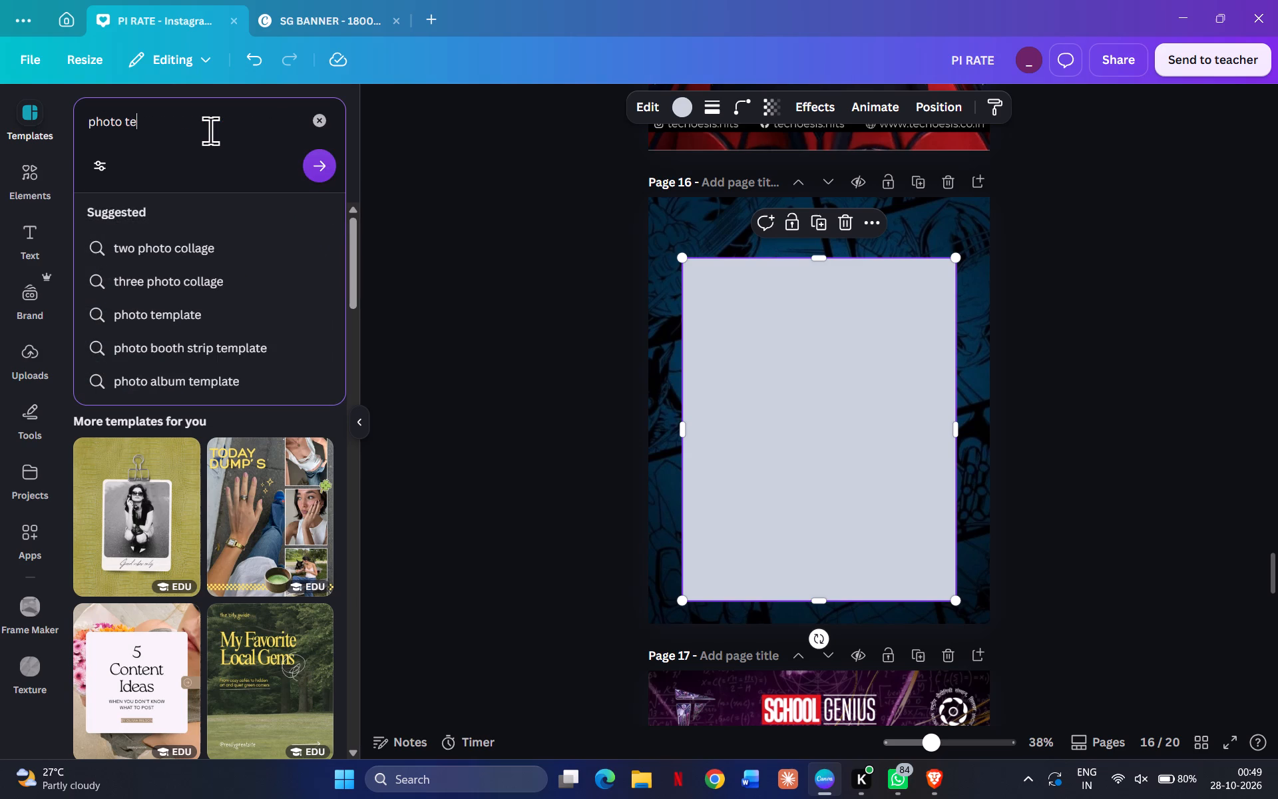
{"action": "key", "text": "Down"}
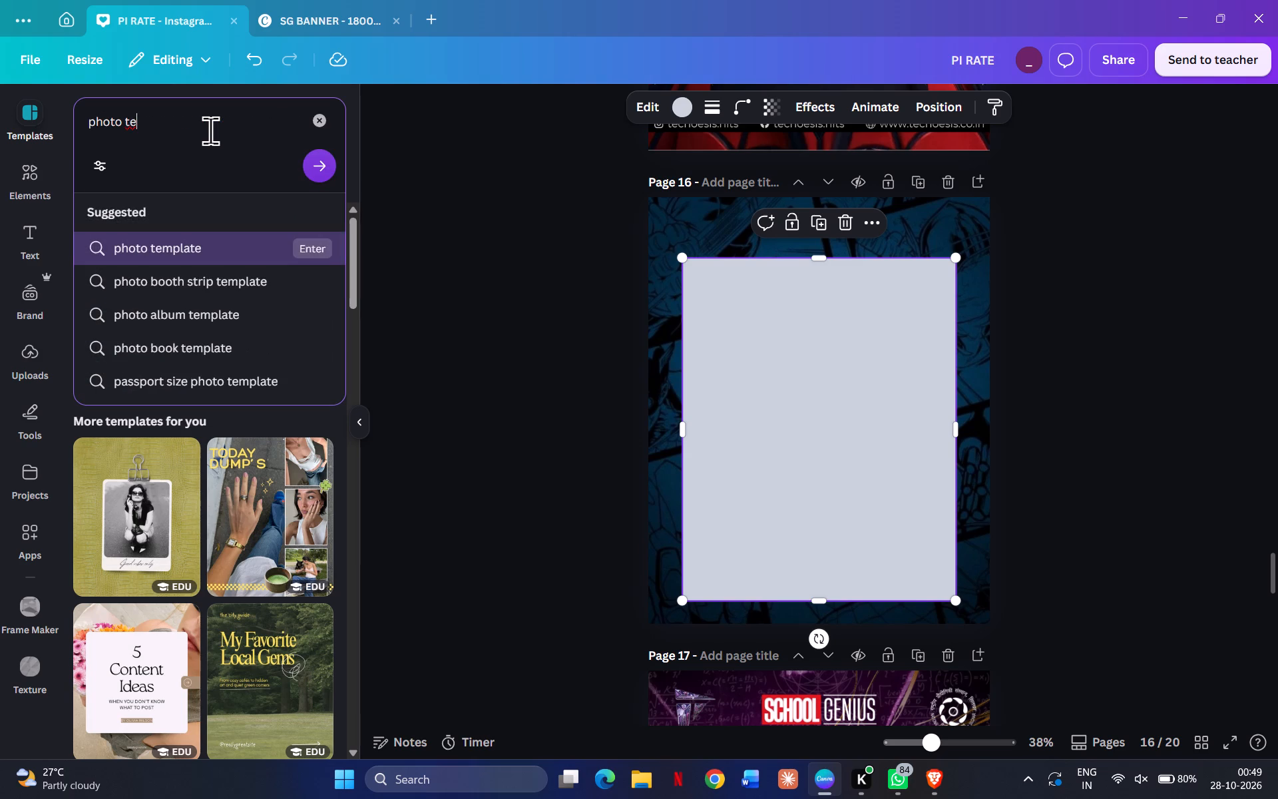
{"action": "key", "text": "Return"}
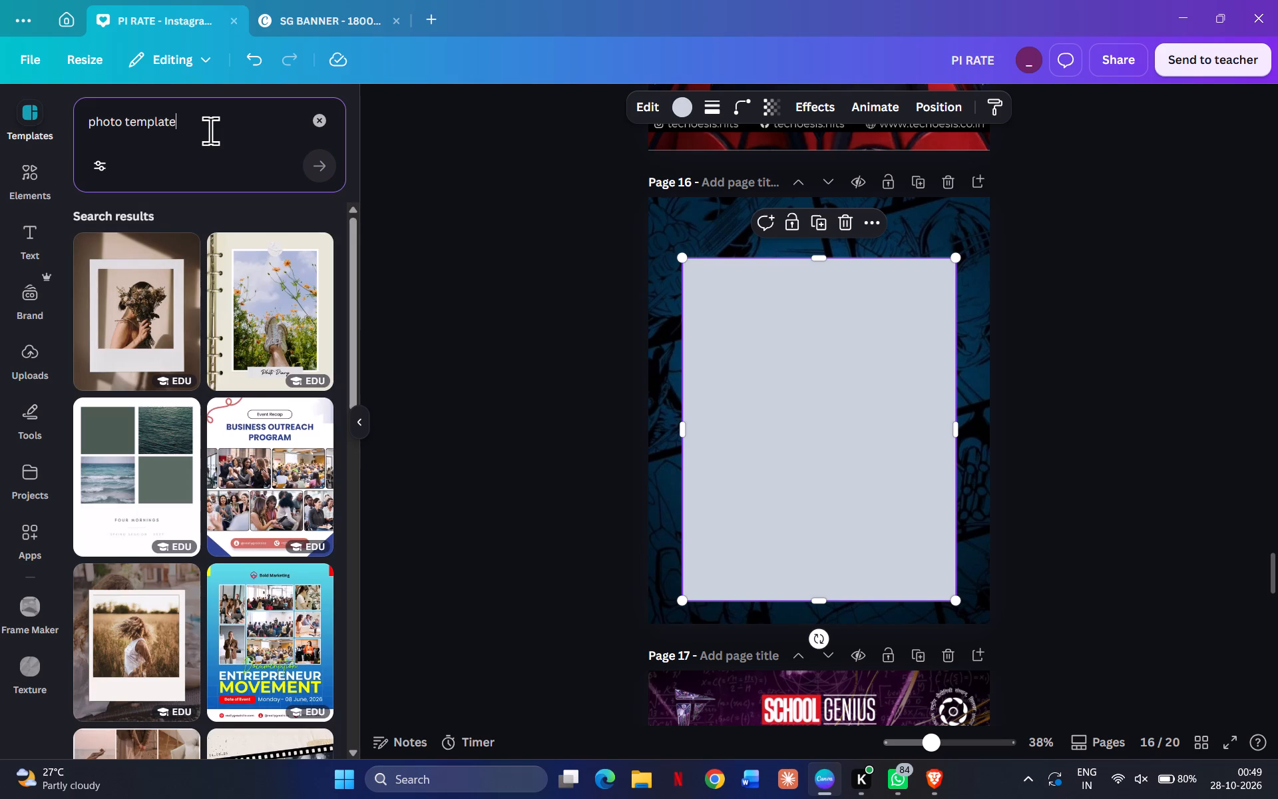
{"action": "scroll", "coordinate": [205, 282], "scroll_direction": "down", "scroll_amount": 2}
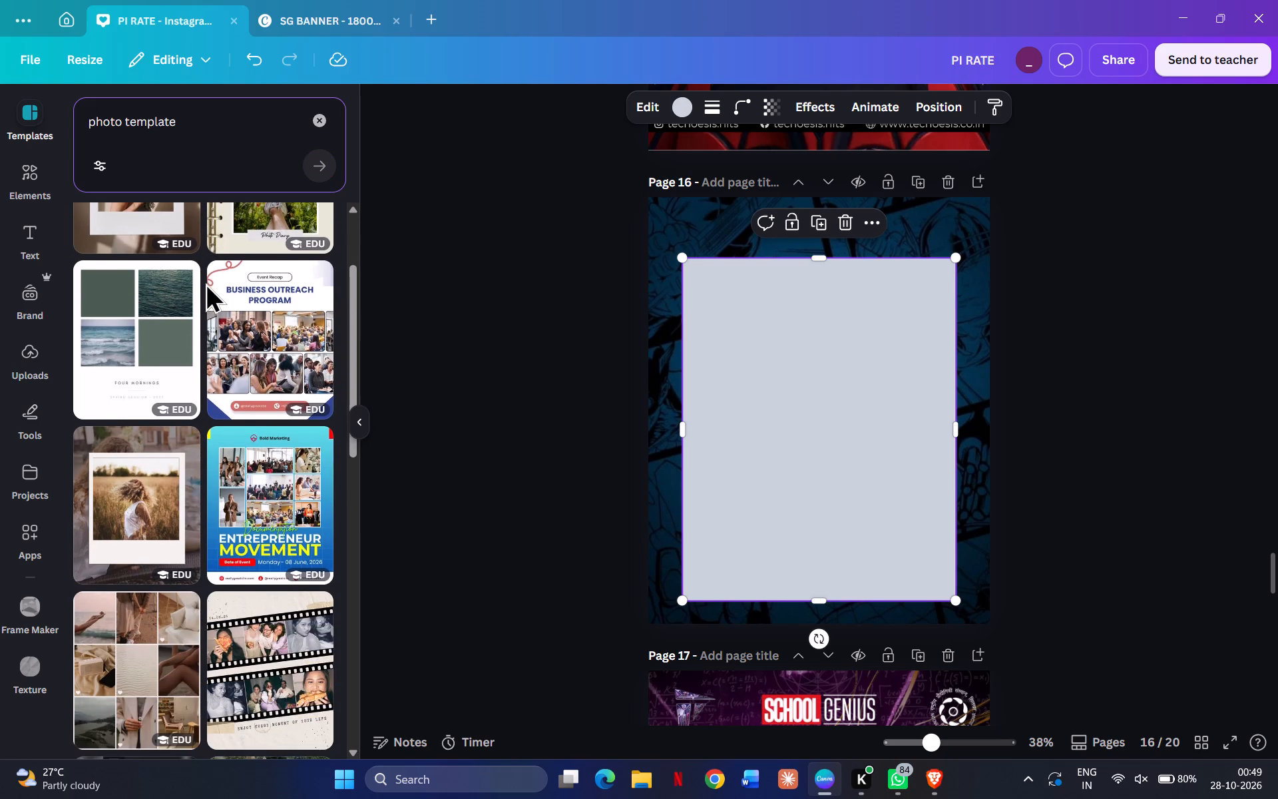
{"action": "scroll", "coordinate": [205, 282], "scroll_direction": "down", "scroll_amount": 1}
{"action": "scroll", "coordinate": [205, 282], "scroll_direction": "up", "scroll_amount": 5}
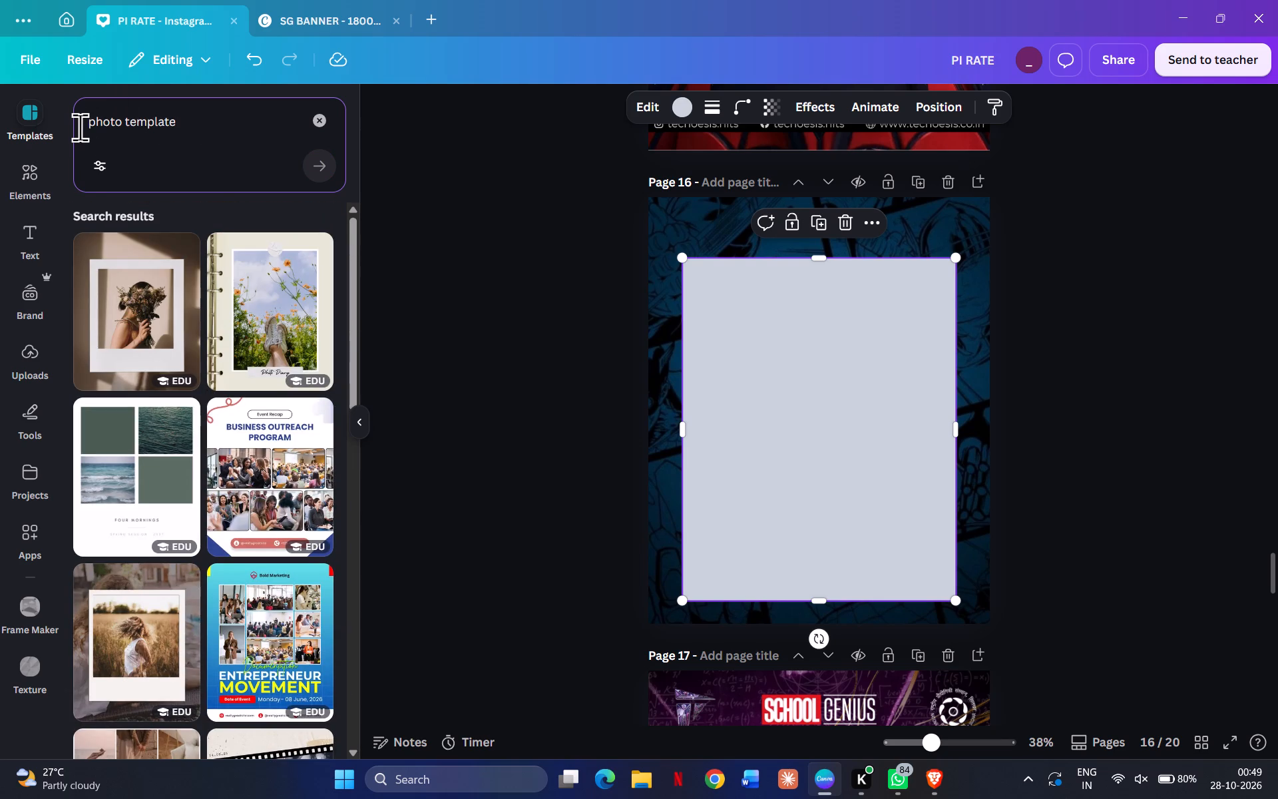
Refine the template search to "marvel photo template" and look through the designs for a suitable comic-style photo layout.
{"action": "left_click", "coordinate": [80, 127]}
{"action": "left_click", "coordinate": [88, 119]}
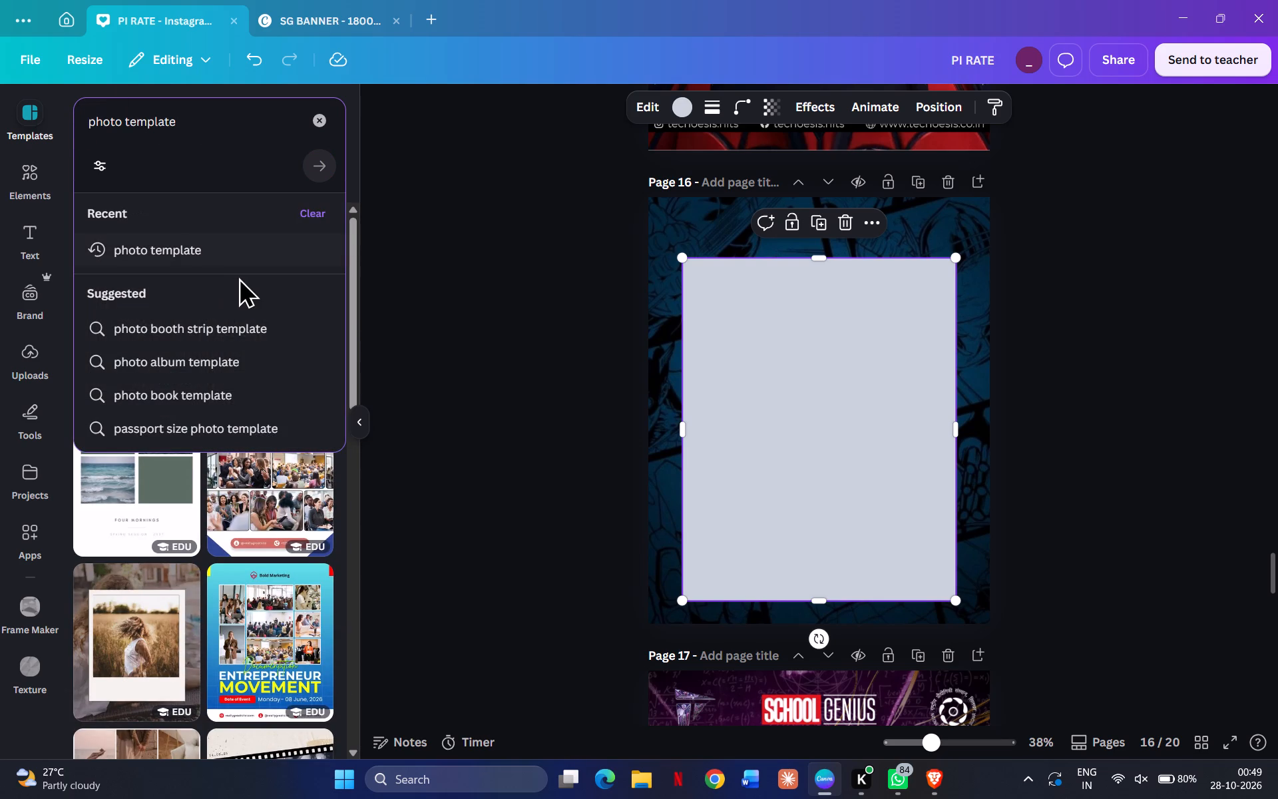
{"action": "type", "text": "marvel"}
{"action": "key", "text": "space"}
{"action": "key", "text": "Return"}
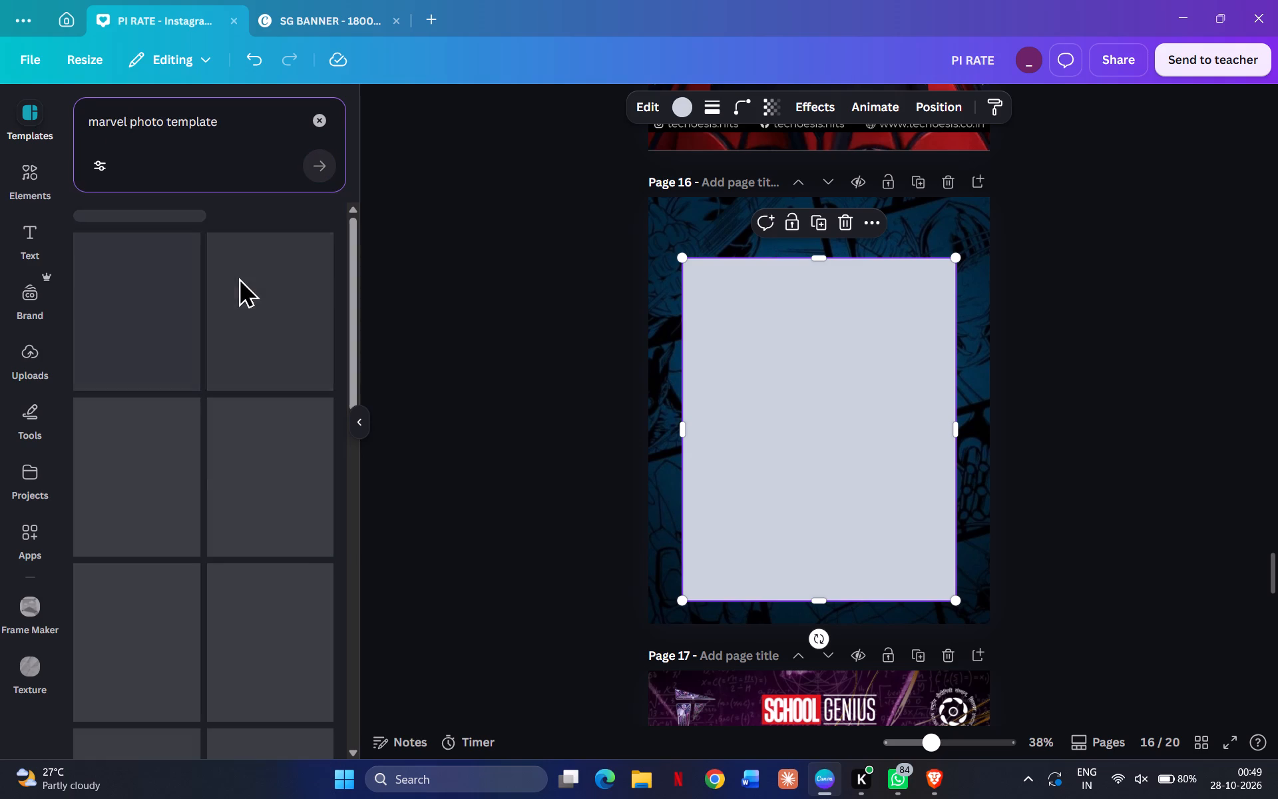
{"action": "scroll", "coordinate": [238, 277], "scroll_direction": "down", "scroll_amount": 6}
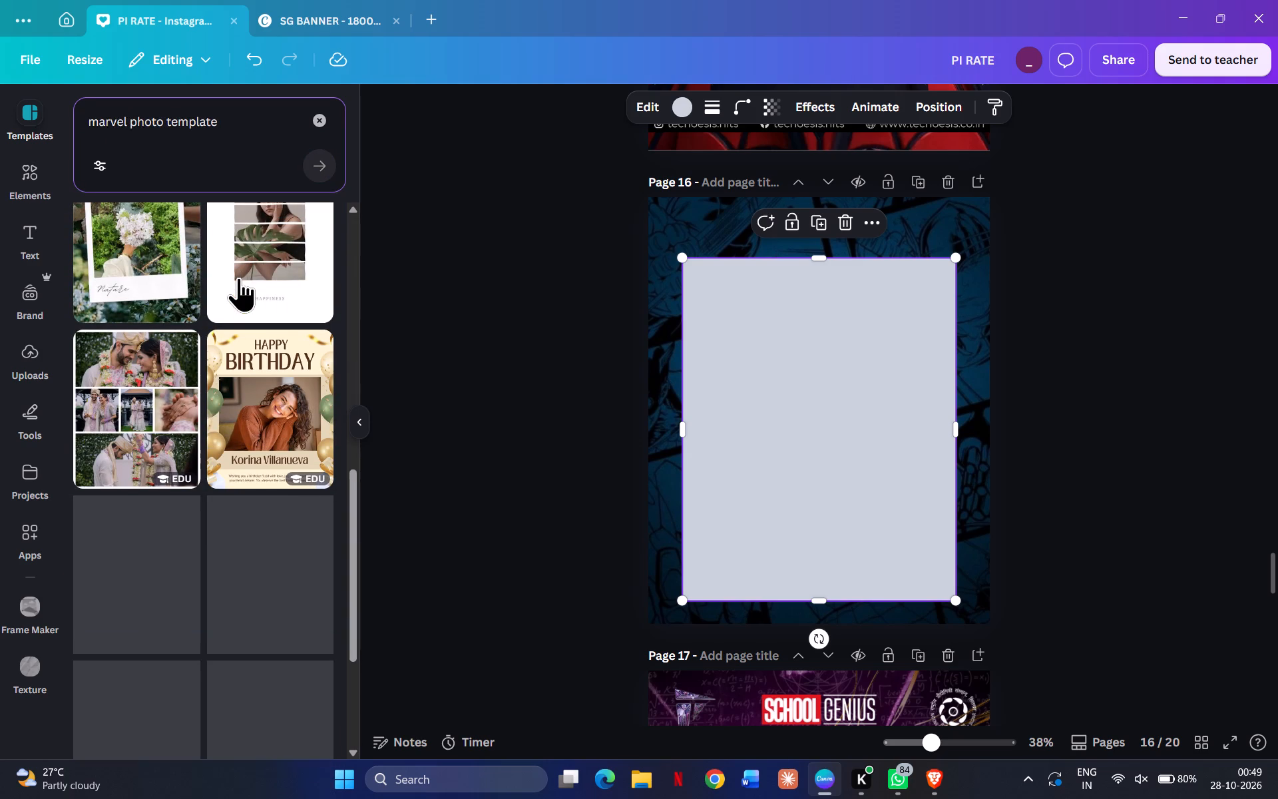
{"action": "scroll", "coordinate": [238, 277], "scroll_direction": "down", "scroll_amount": 3}
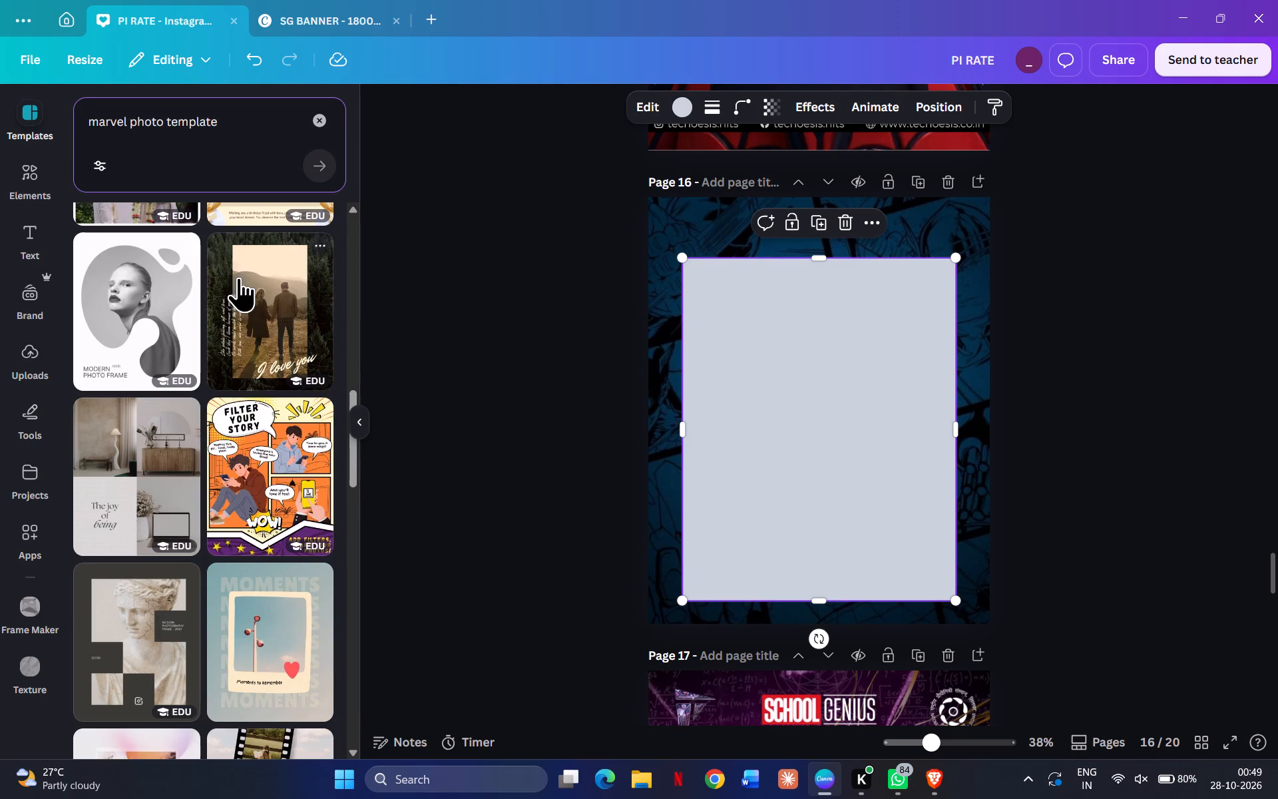
{"action": "scroll", "coordinate": [238, 277], "scroll_direction": "down", "scroll_amount": 6}
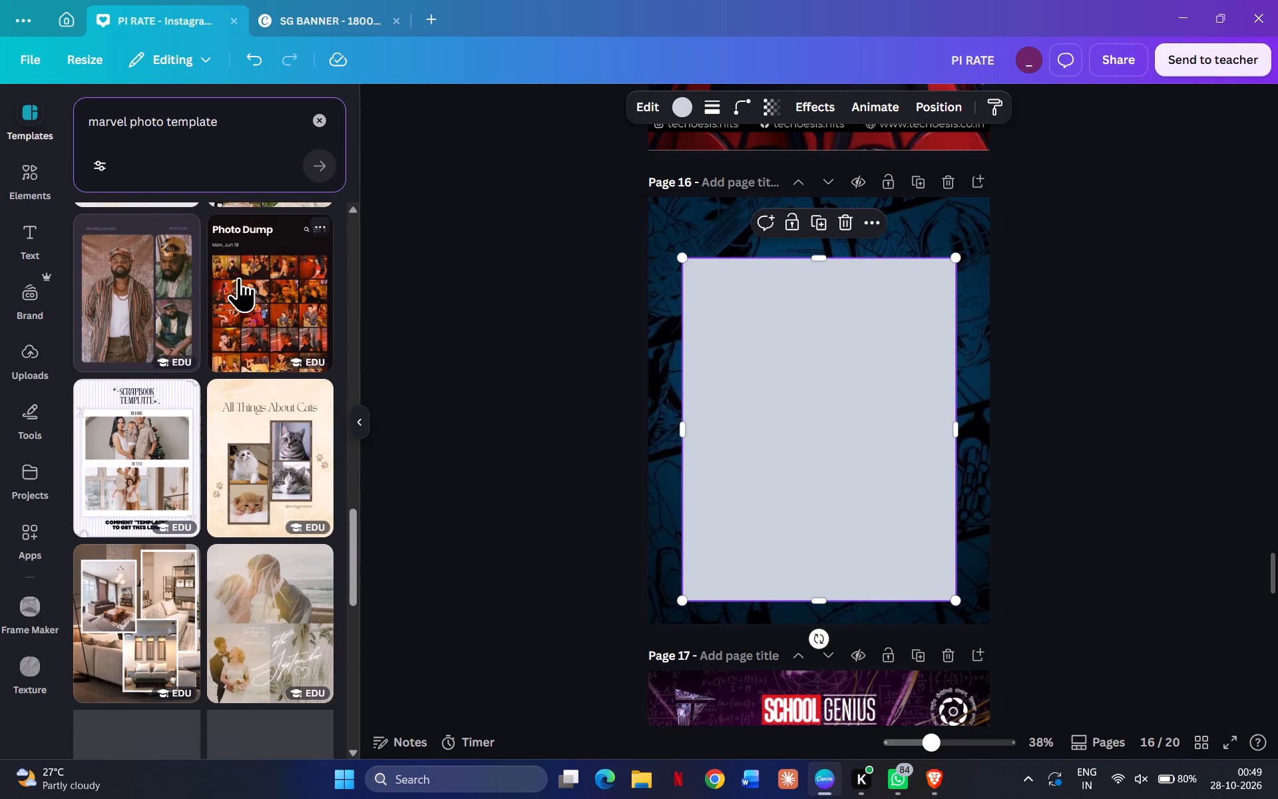
{"action": "scroll", "coordinate": [238, 277], "scroll_direction": "down", "scroll_amount": 5}
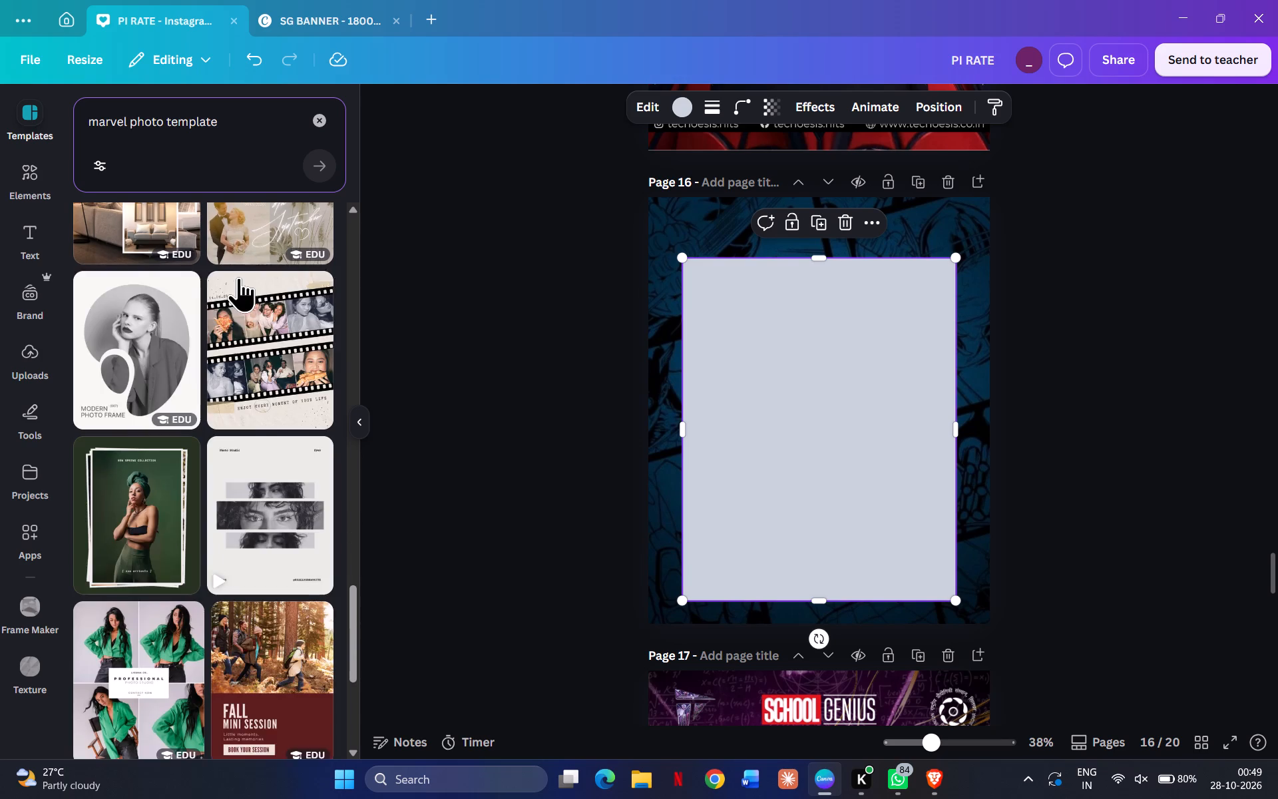
{"action": "scroll", "coordinate": [238, 277], "scroll_direction": "down", "scroll_amount": 7}
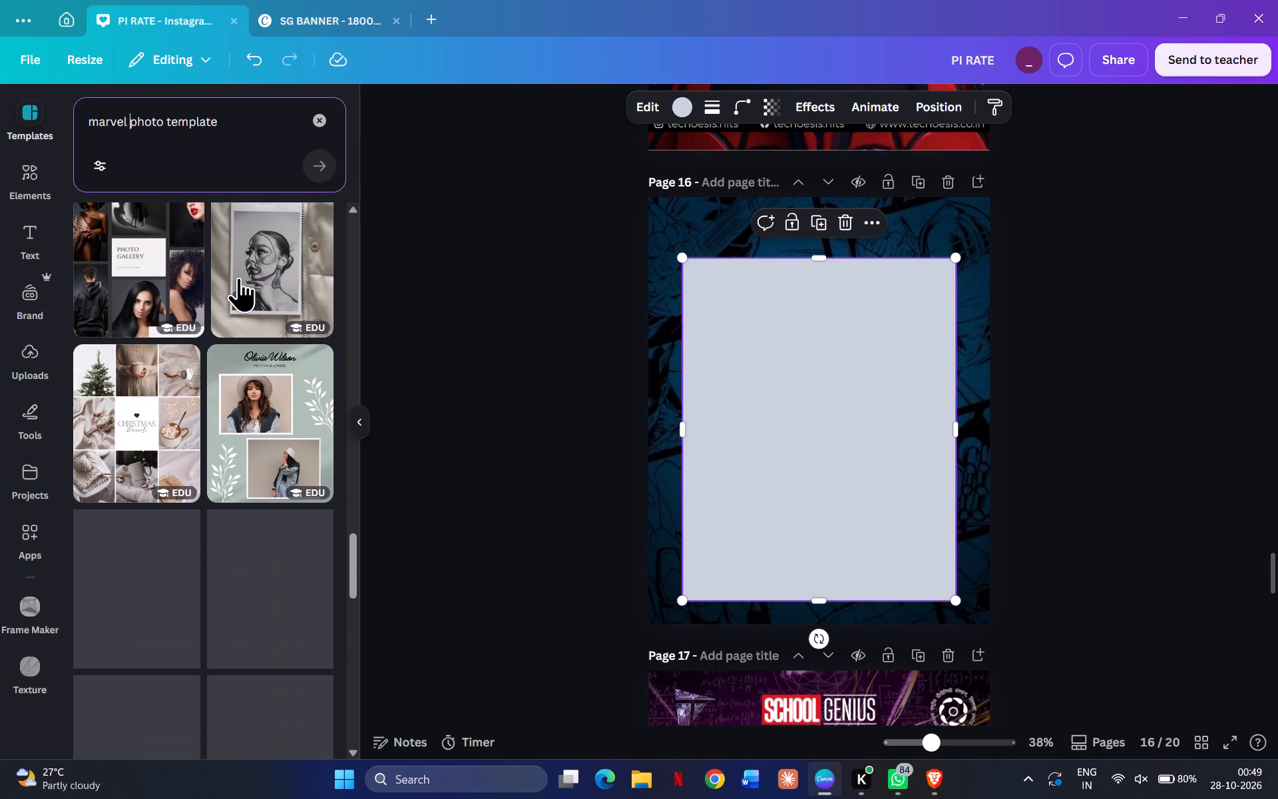
{"action": "scroll", "coordinate": [238, 277], "scroll_direction": "down", "scroll_amount": 5}
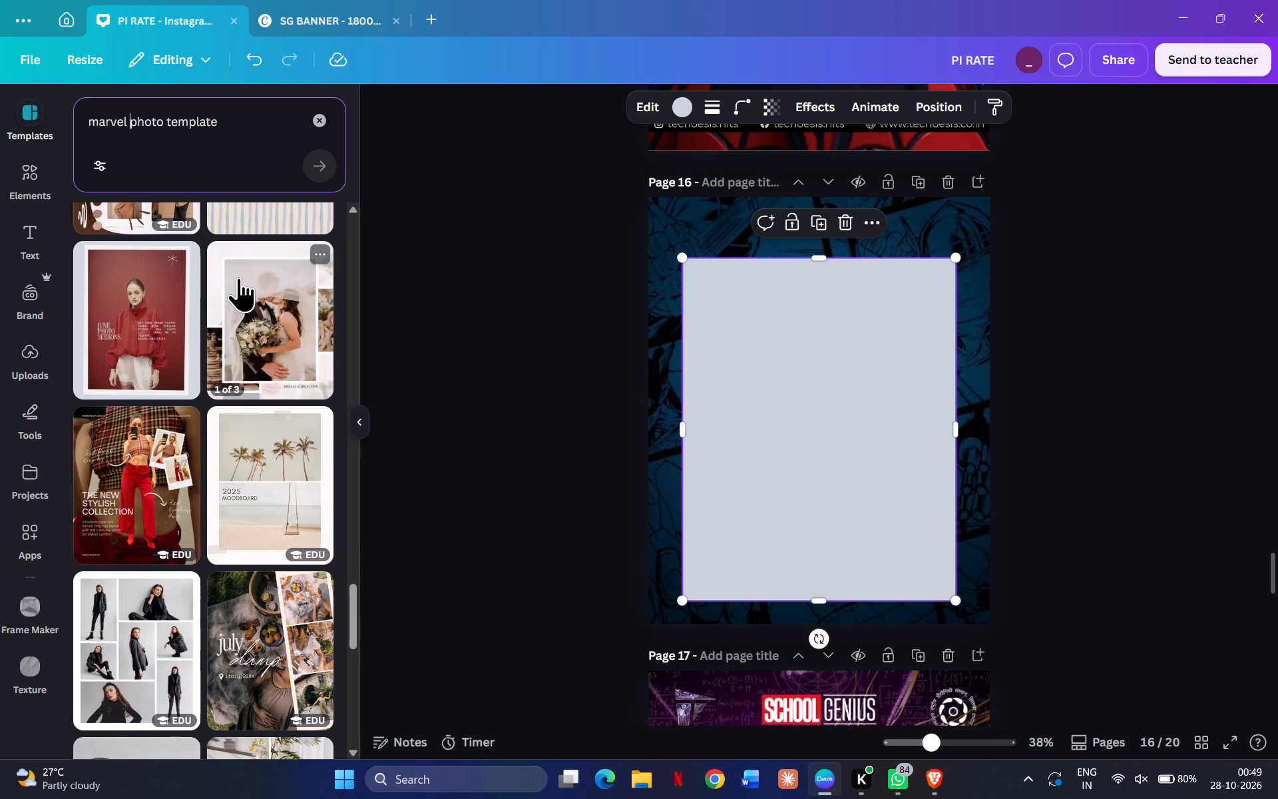
{"action": "scroll", "coordinate": [238, 277], "scroll_direction": "down", "scroll_amount": 9}
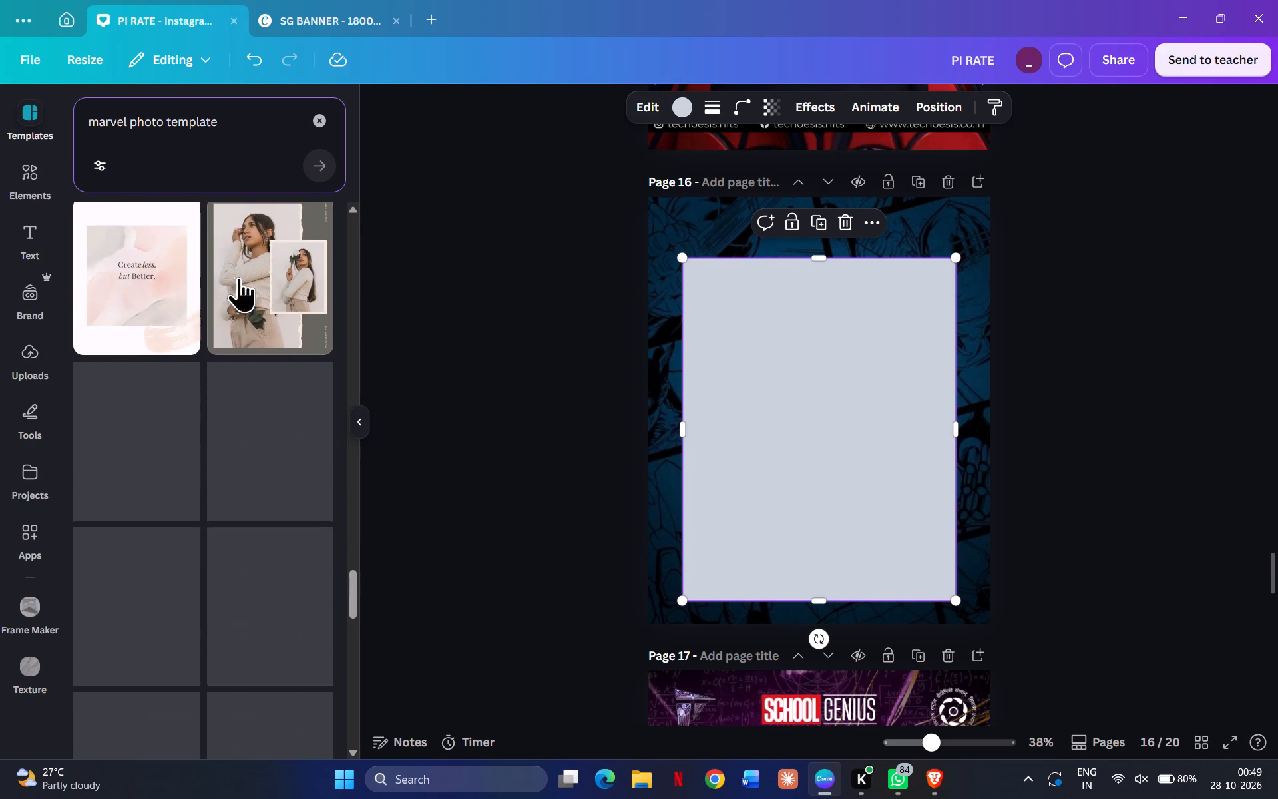
{"action": "scroll", "coordinate": [238, 277], "scroll_direction": "down", "scroll_amount": 1}
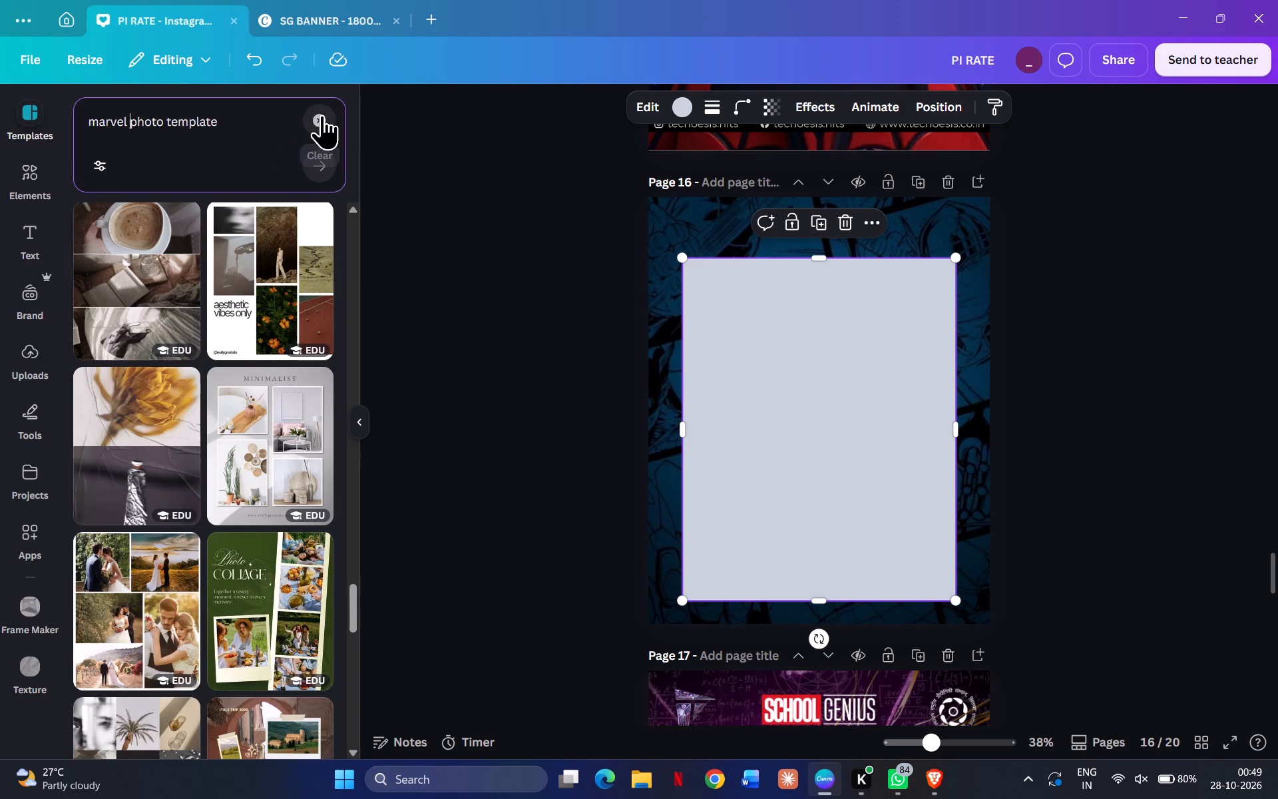
Clear the template search and its recent searches, close the design library, and deselect the rectangle.
{"action": "left_click", "coordinate": [321, 115]}
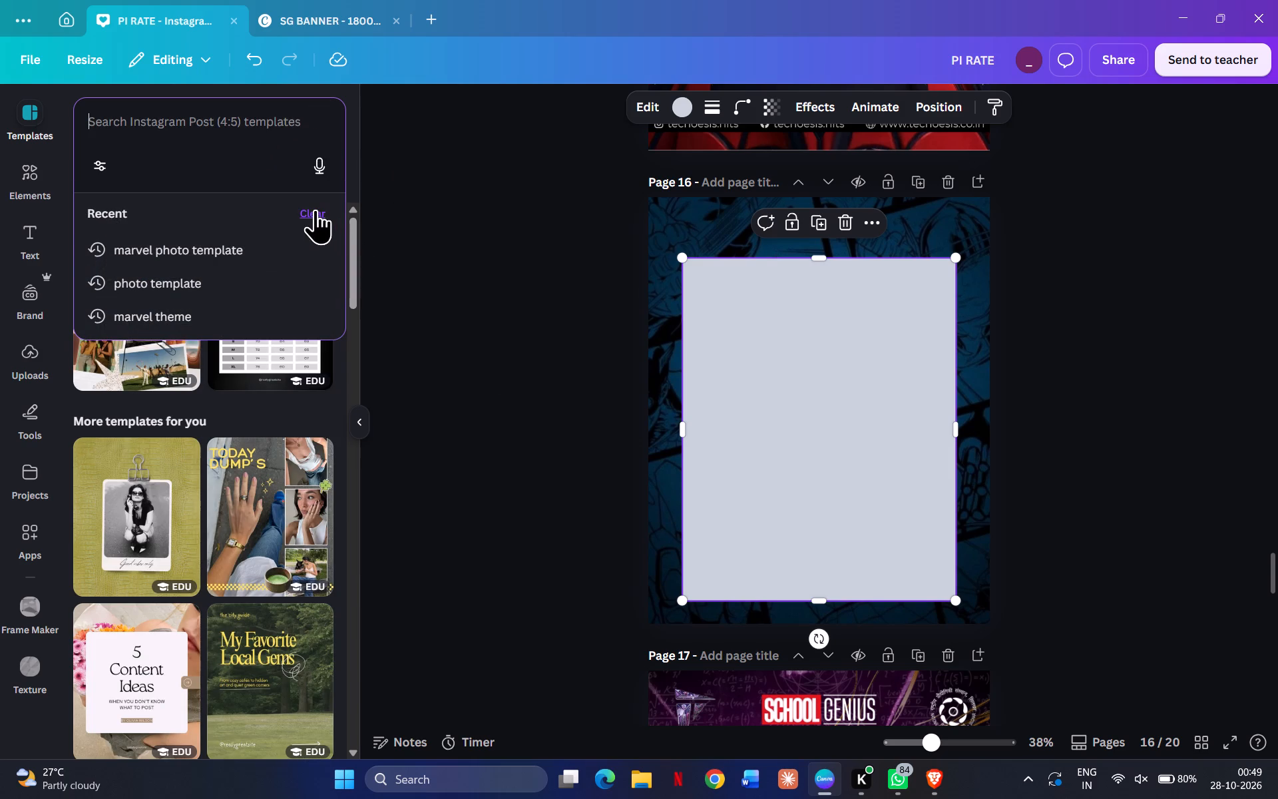
{"action": "left_click", "coordinate": [315, 209]}
{"action": "left_click", "coordinate": [27, 172]}
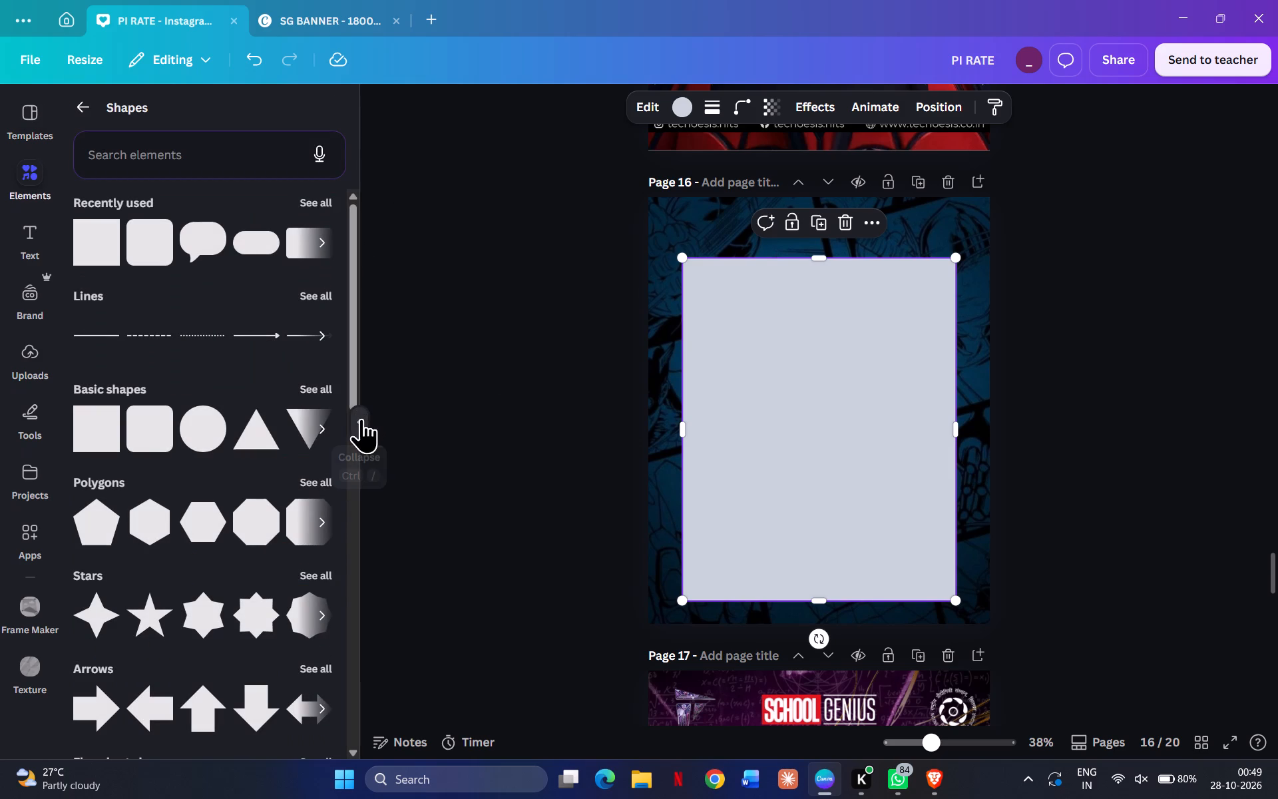
{"action": "left_click", "coordinate": [361, 418]}
{"action": "left_click", "coordinate": [1050, 391]}
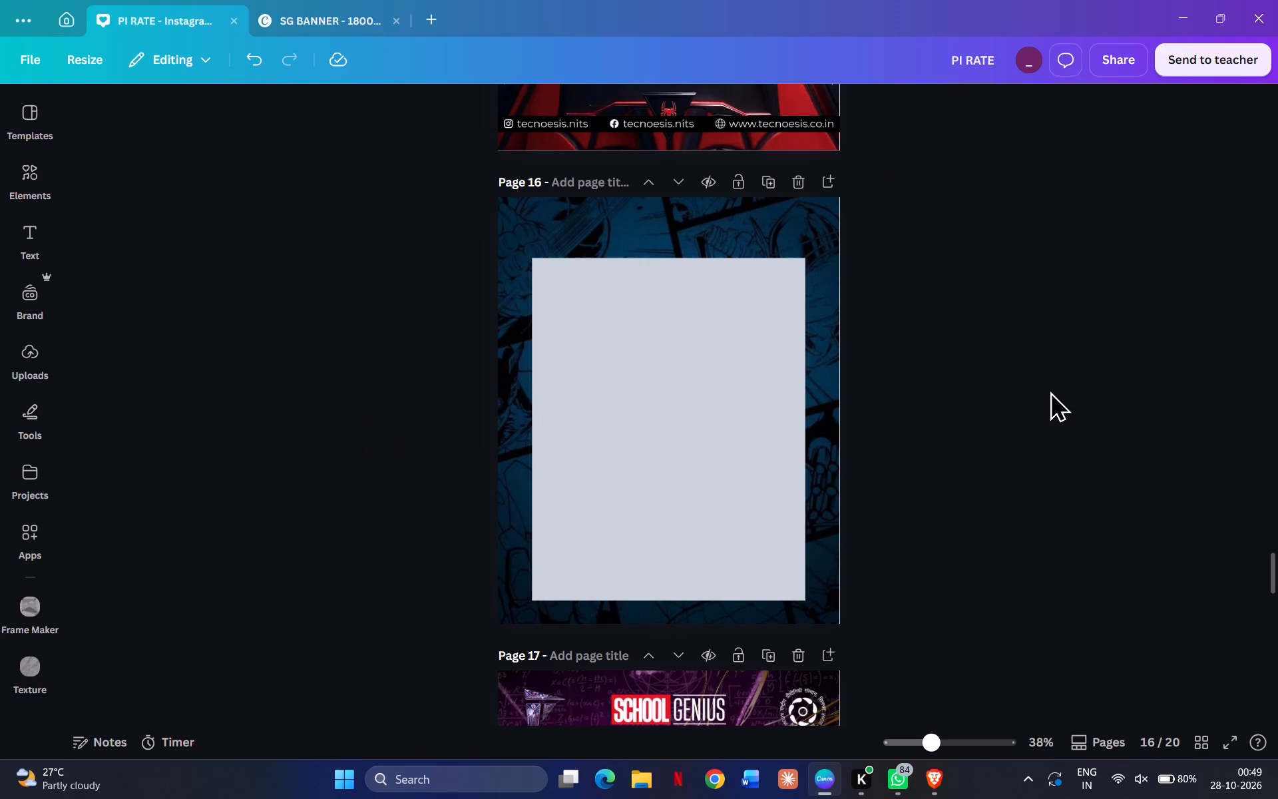
Copy the three header logos, including the School Genius title, from page 15 onto page 16.
{"action": "scroll", "coordinate": [1050, 391], "scroll_direction": "up", "scroll_amount": 5}
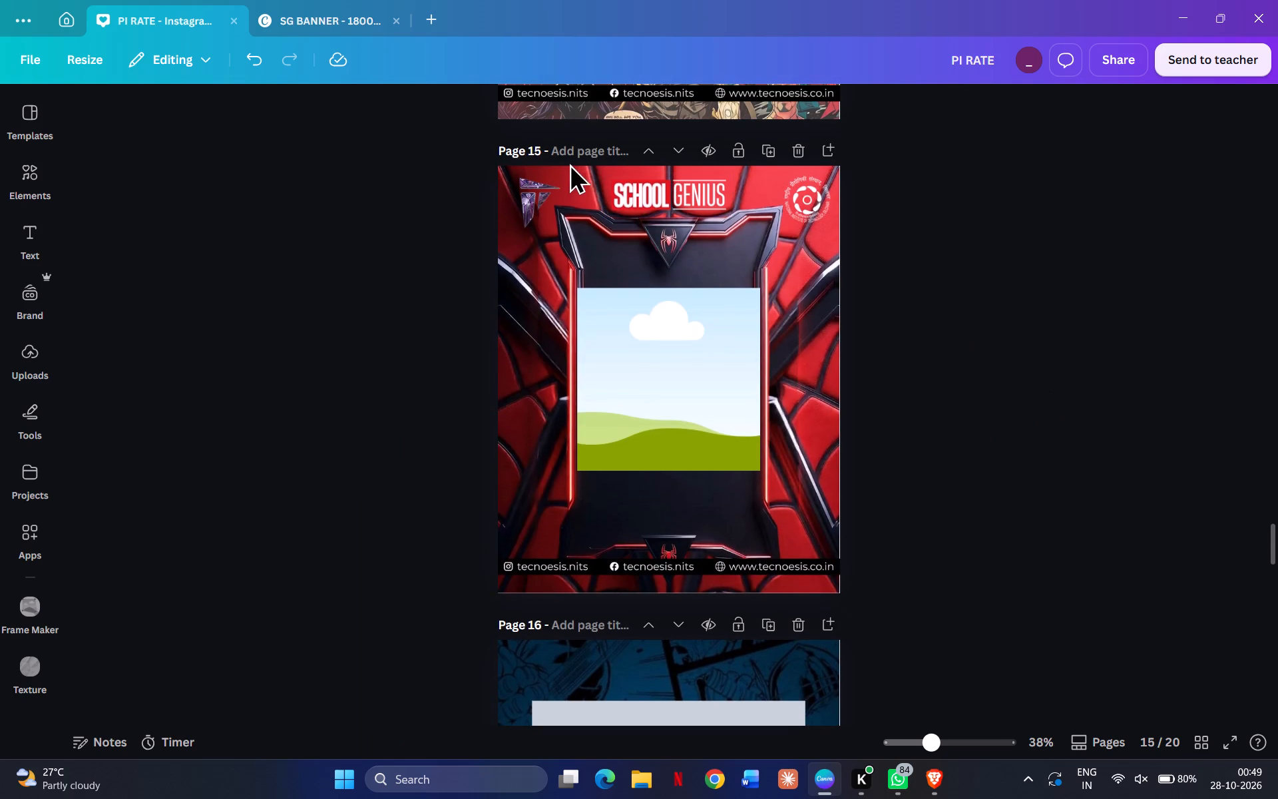
{"action": "left_click", "coordinate": [552, 193]}
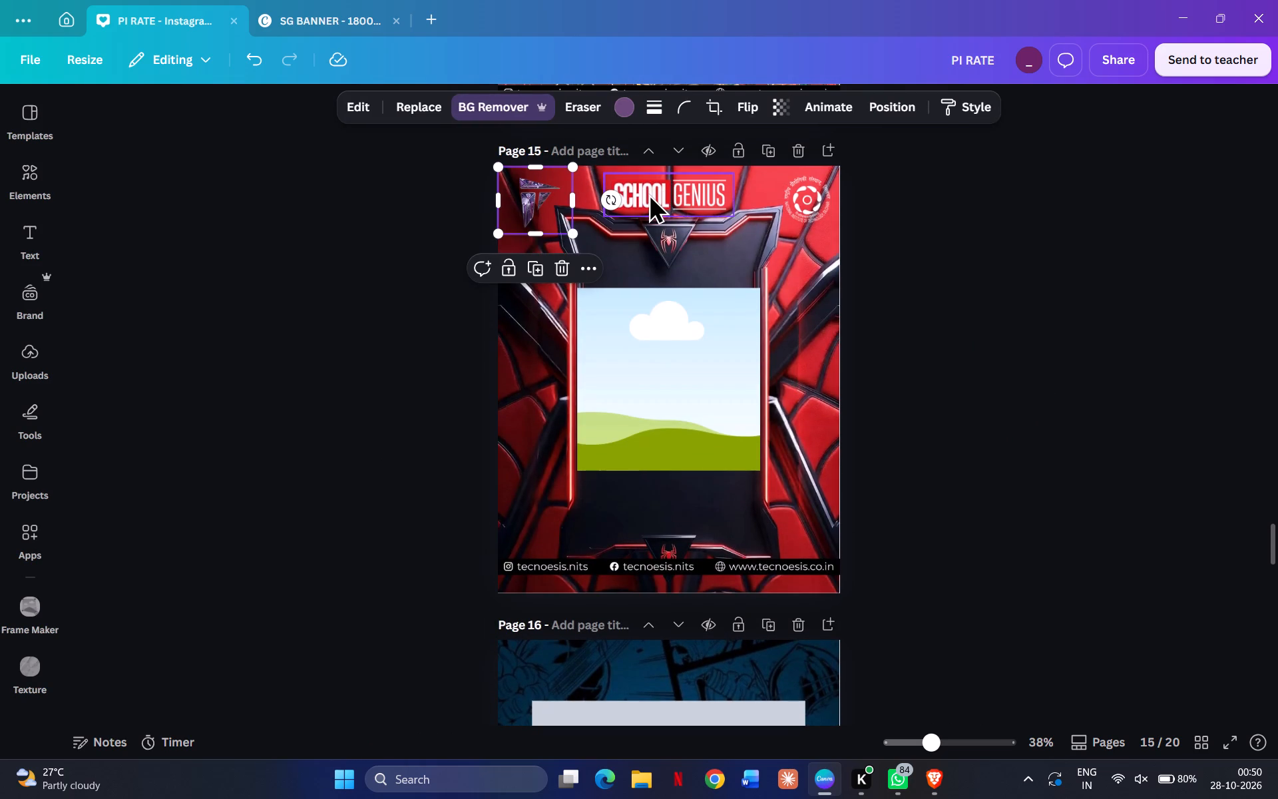
{"action": "left_click", "coordinate": [648, 193], "text": "shift"}
{"action": "left_click", "coordinate": [813, 200], "text": "shift"}
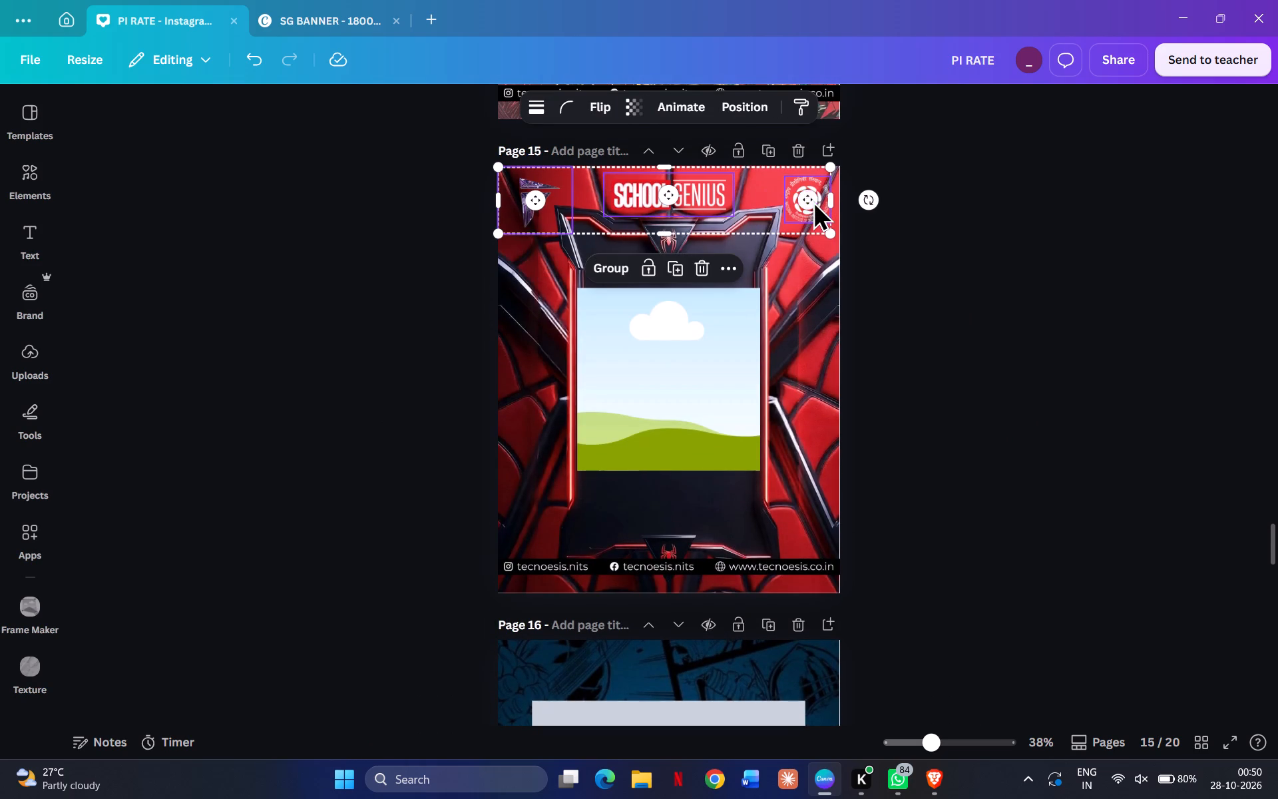
{"action": "key", "text": "ctrl+c"}
{"action": "left_click", "coordinate": [917, 313]}
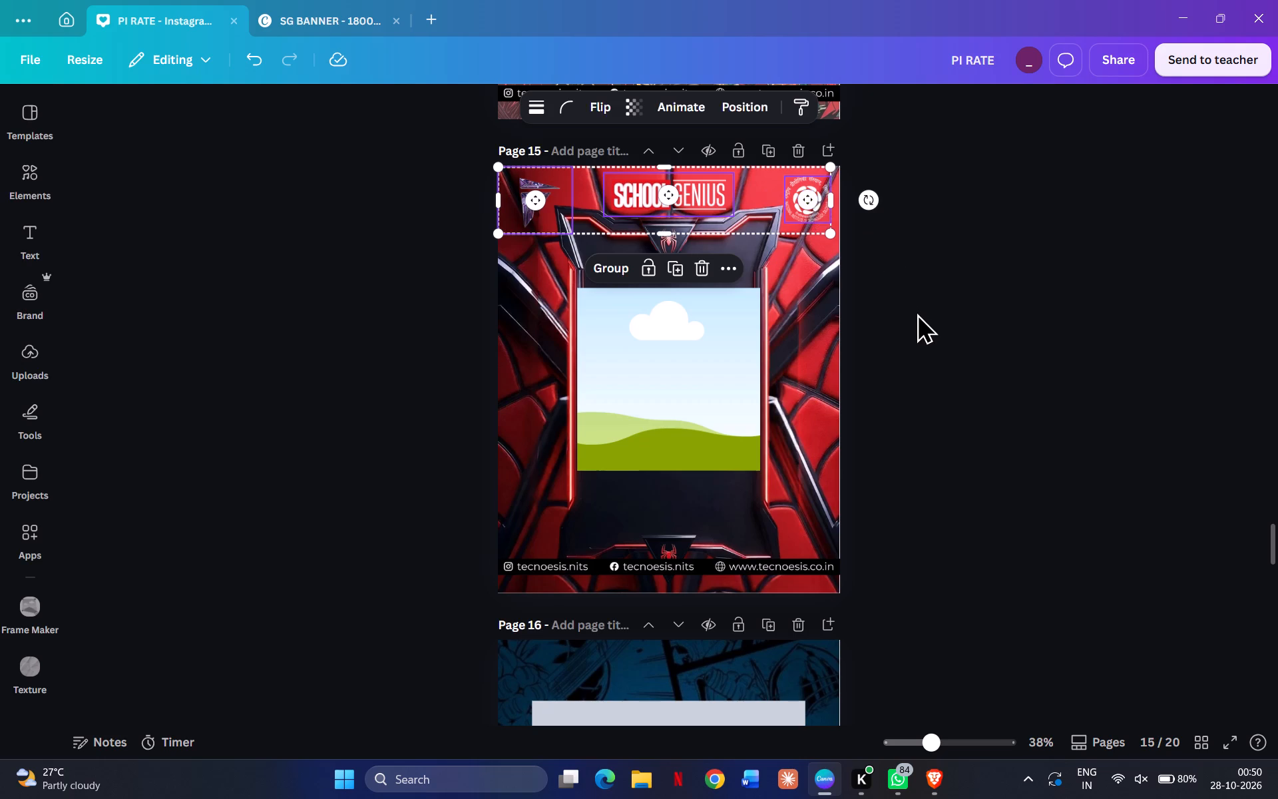
{"action": "scroll", "coordinate": [917, 313], "scroll_direction": "down", "scroll_amount": 4}
{"action": "left_click", "coordinate": [668, 383]}
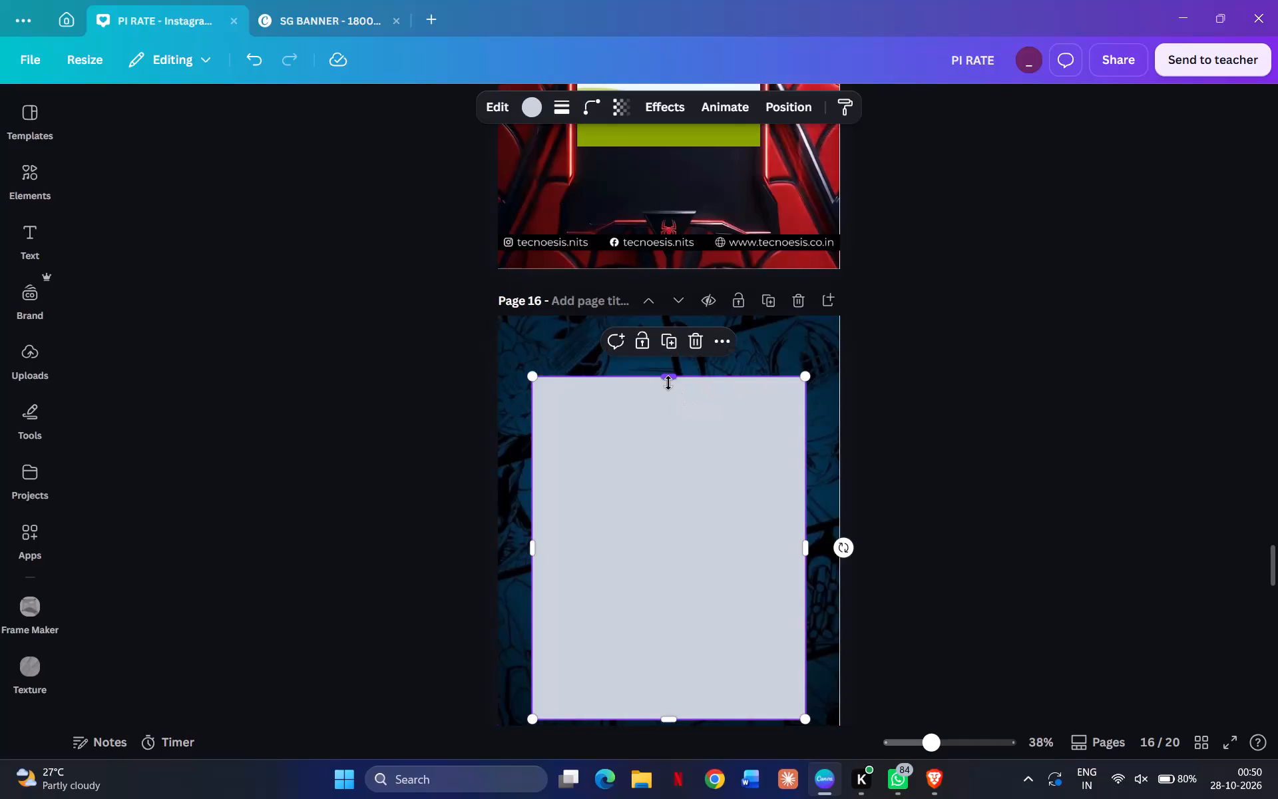
{"action": "key", "text": "ctrl+v"}
{"action": "left_click", "coordinate": [928, 396]}
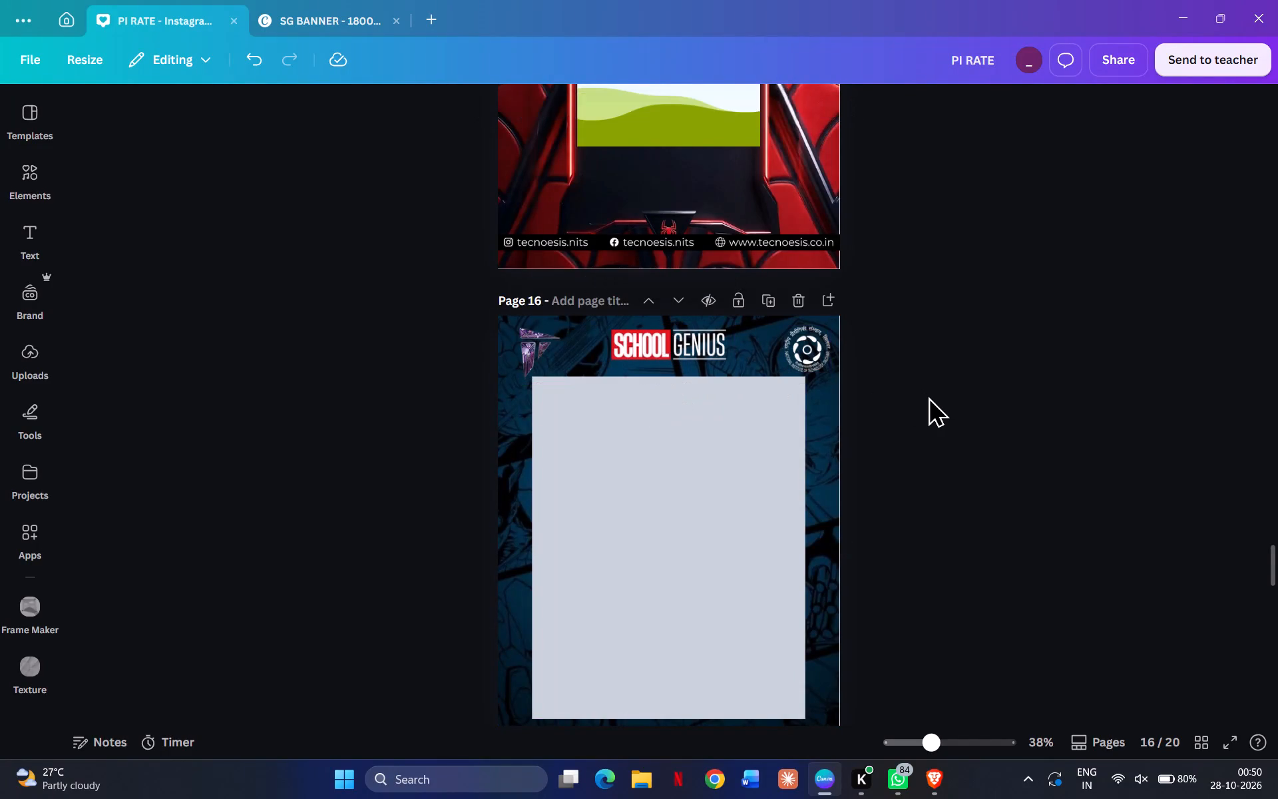
Lower the top edge of page 16's light panel below the header logos, making it about 864 × 1,063.
{"action": "scroll", "coordinate": [928, 396], "scroll_direction": "down", "scroll_amount": 1}
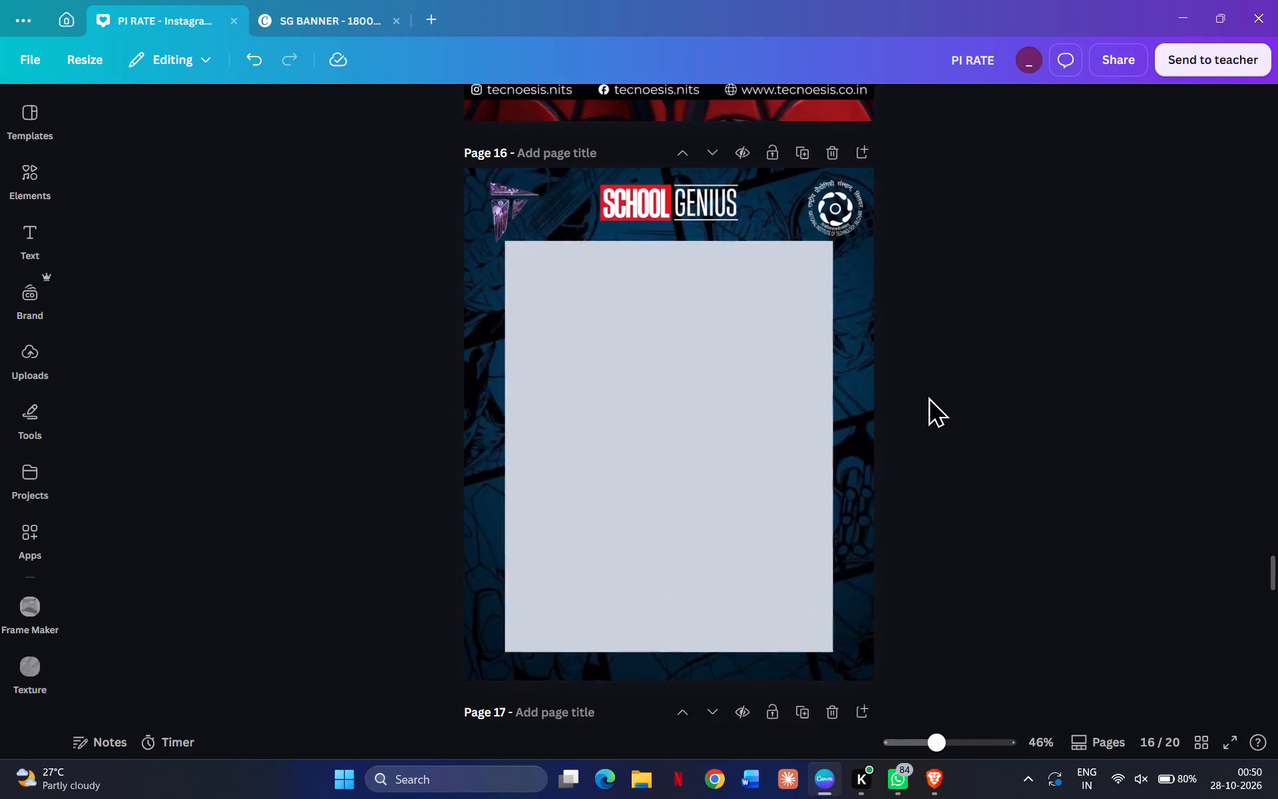
{"action": "scroll", "coordinate": [928, 396], "scroll_direction": "down", "scroll_amount": 1}
{"action": "left_click", "coordinate": [672, 279]}
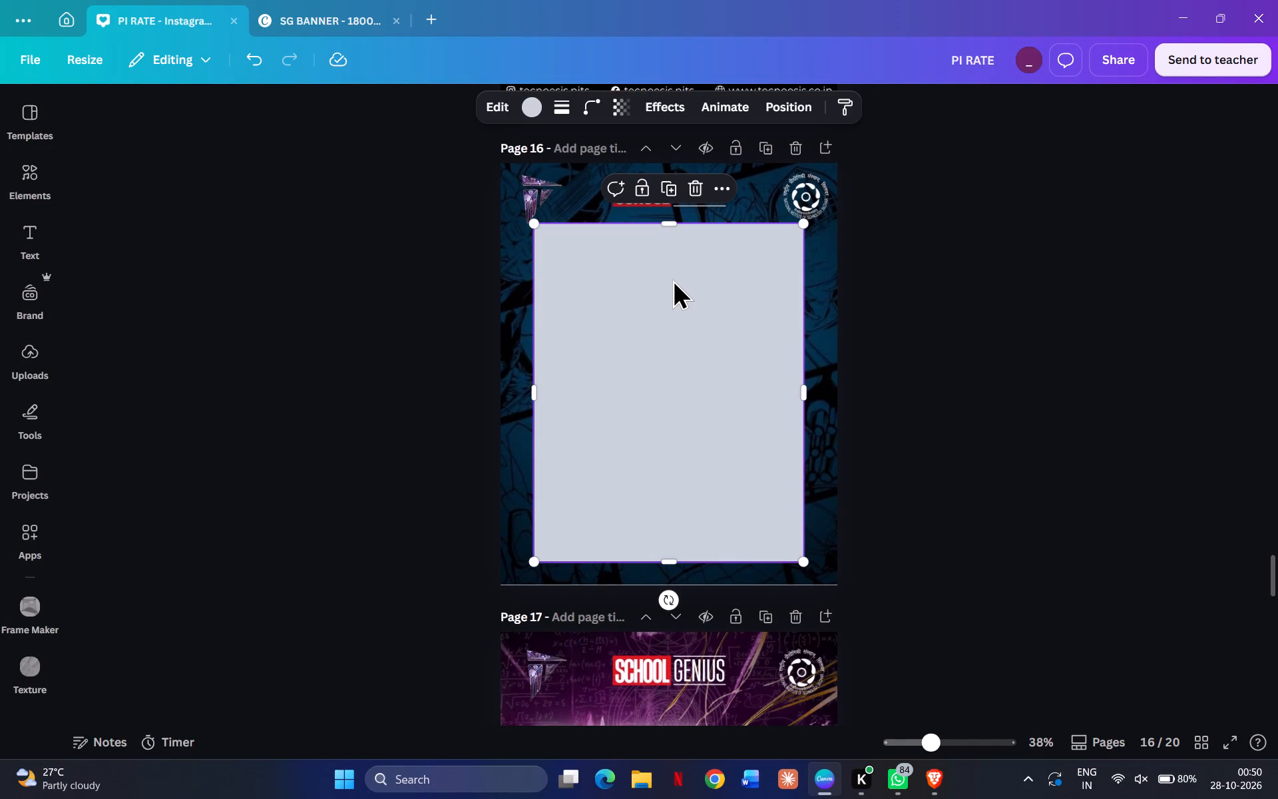
{"action": "left_click_drag", "start_coordinate": [674, 222], "coordinate": [670, 230]}
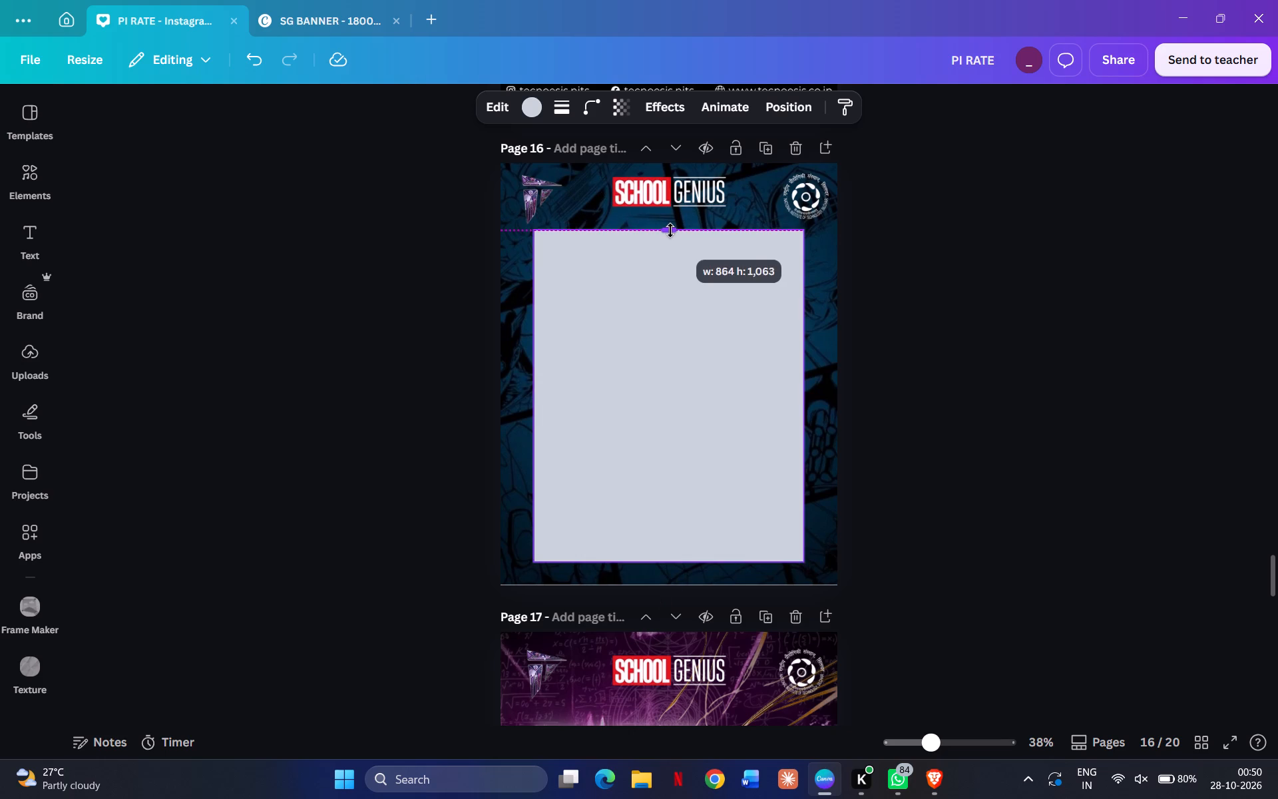
{"action": "left_click_drag", "start_coordinate": [670, 230], "coordinate": [670, 230]}
{"action": "left_click", "coordinate": [908, 380]}
Nudge page 16's light panel slightly sideways, then trim its bottom and top edges to leave more background showing.
{"action": "scroll", "coordinate": [908, 380], "scroll_direction": "down", "scroll_amount": 1}
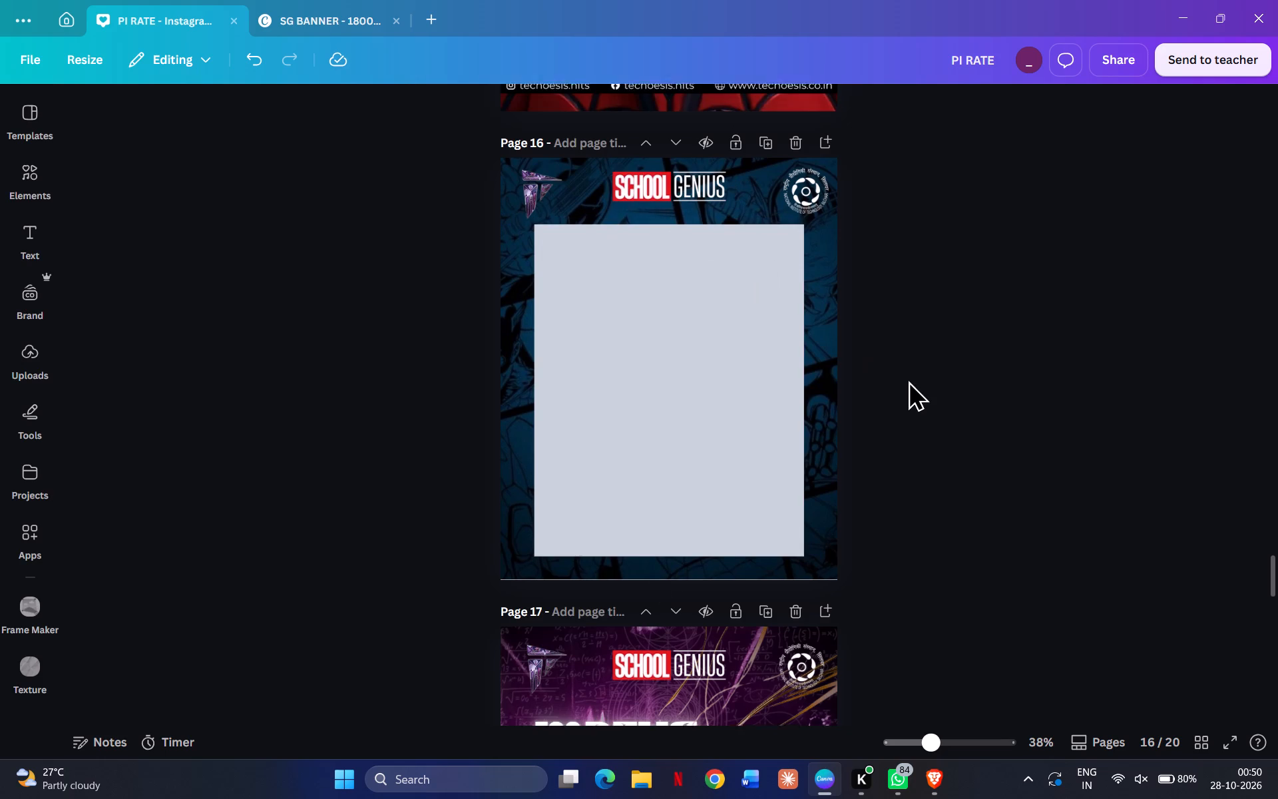
{"action": "scroll", "coordinate": [908, 380], "scroll_direction": "down", "scroll_amount": 1}
{"action": "left_click_drag", "start_coordinate": [691, 372], "coordinate": [706, 375]}
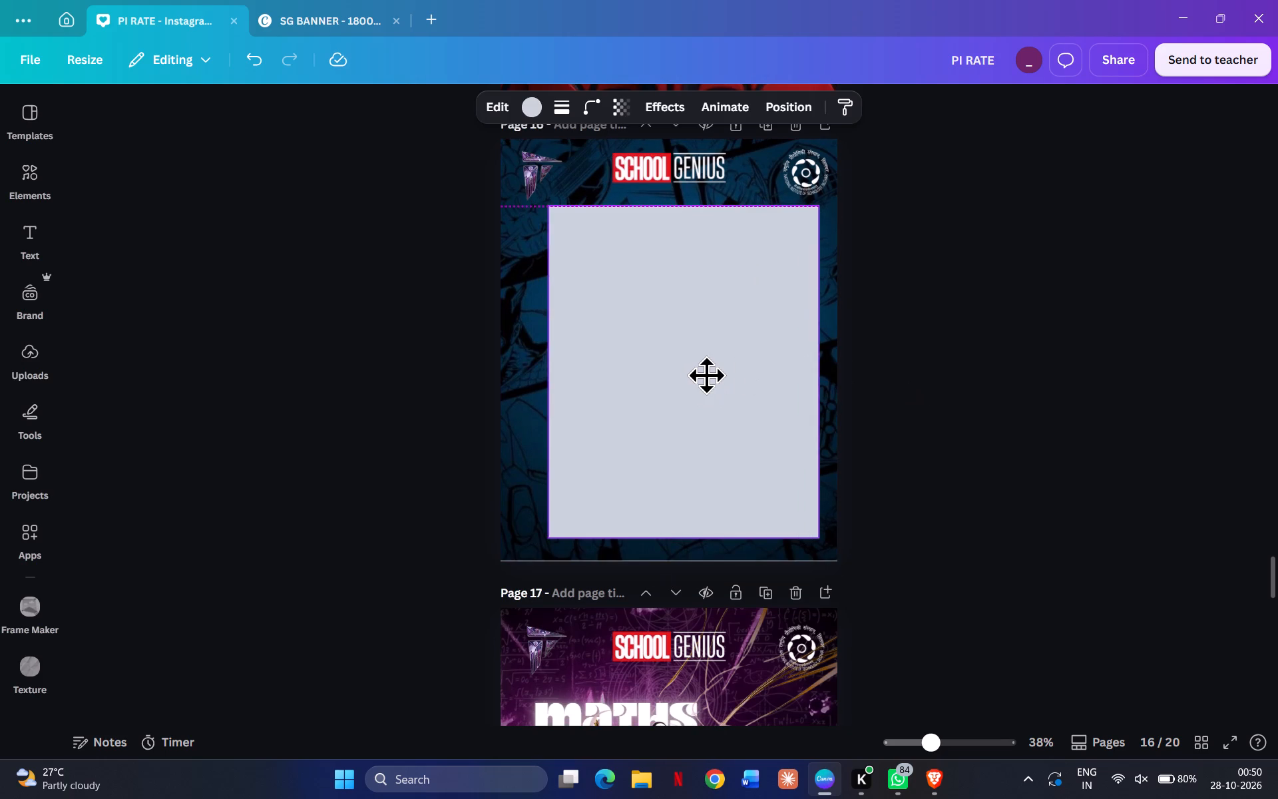
{"action": "left_click_drag", "start_coordinate": [706, 375], "coordinate": [697, 374]}
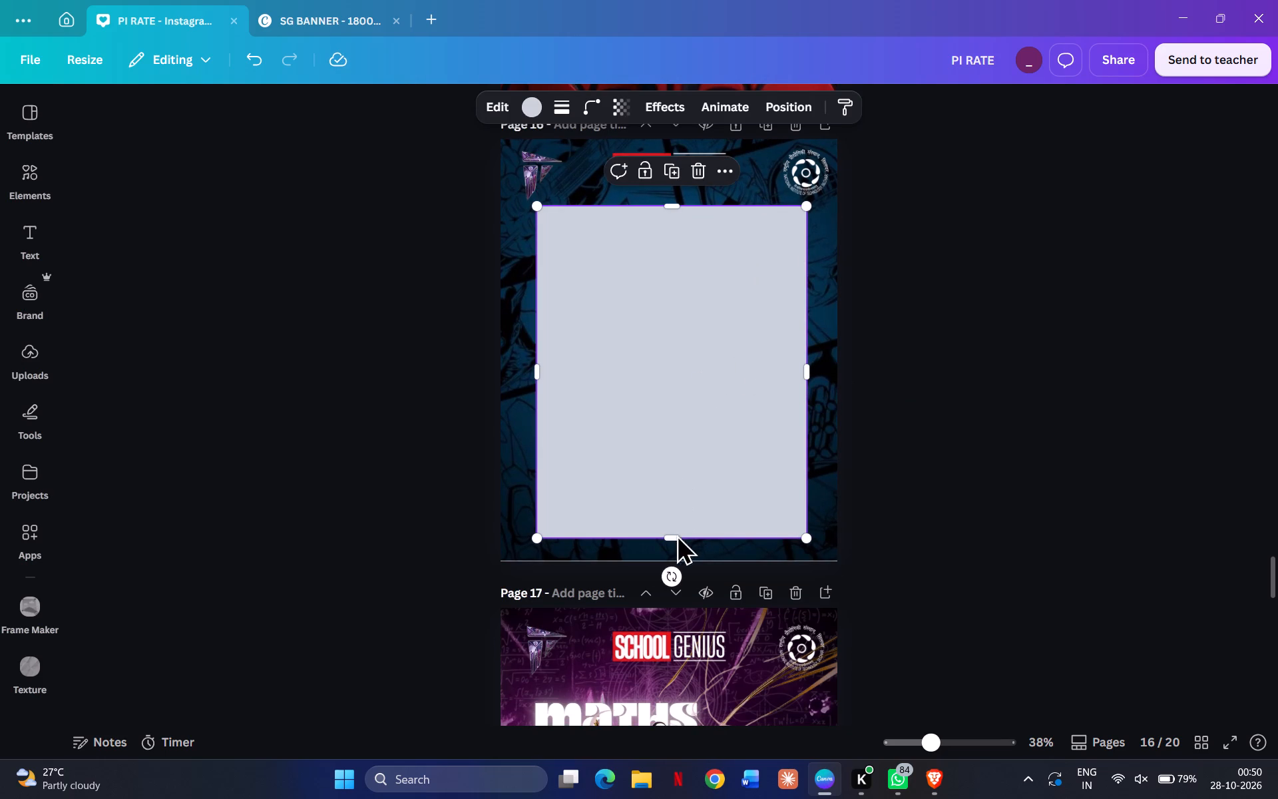
{"action": "left_click_drag", "start_coordinate": [674, 540], "coordinate": [666, 536]}
{"action": "left_click", "coordinate": [957, 444]}
{"action": "left_click", "coordinate": [742, 283]}
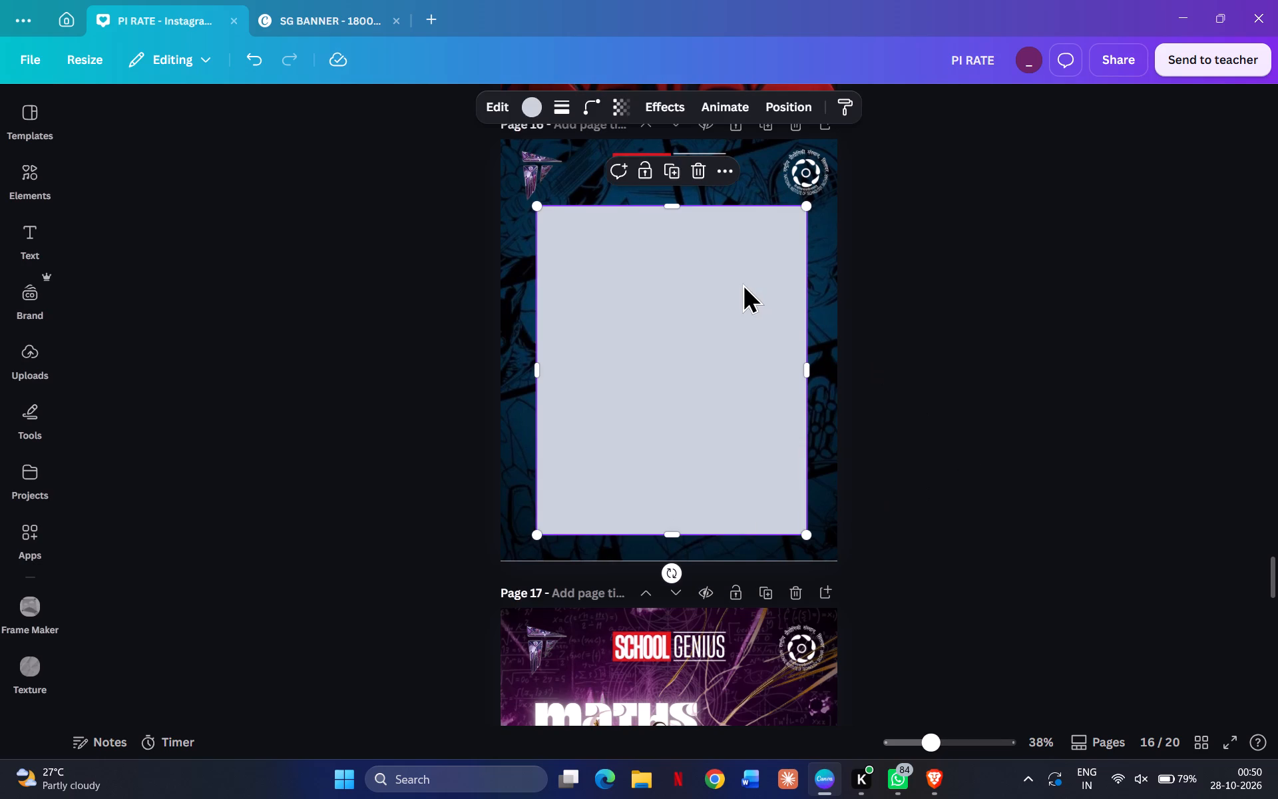
{"action": "left_click_drag", "start_coordinate": [666, 202], "coordinate": [662, 212]}
{"action": "left_click", "coordinate": [935, 425]}
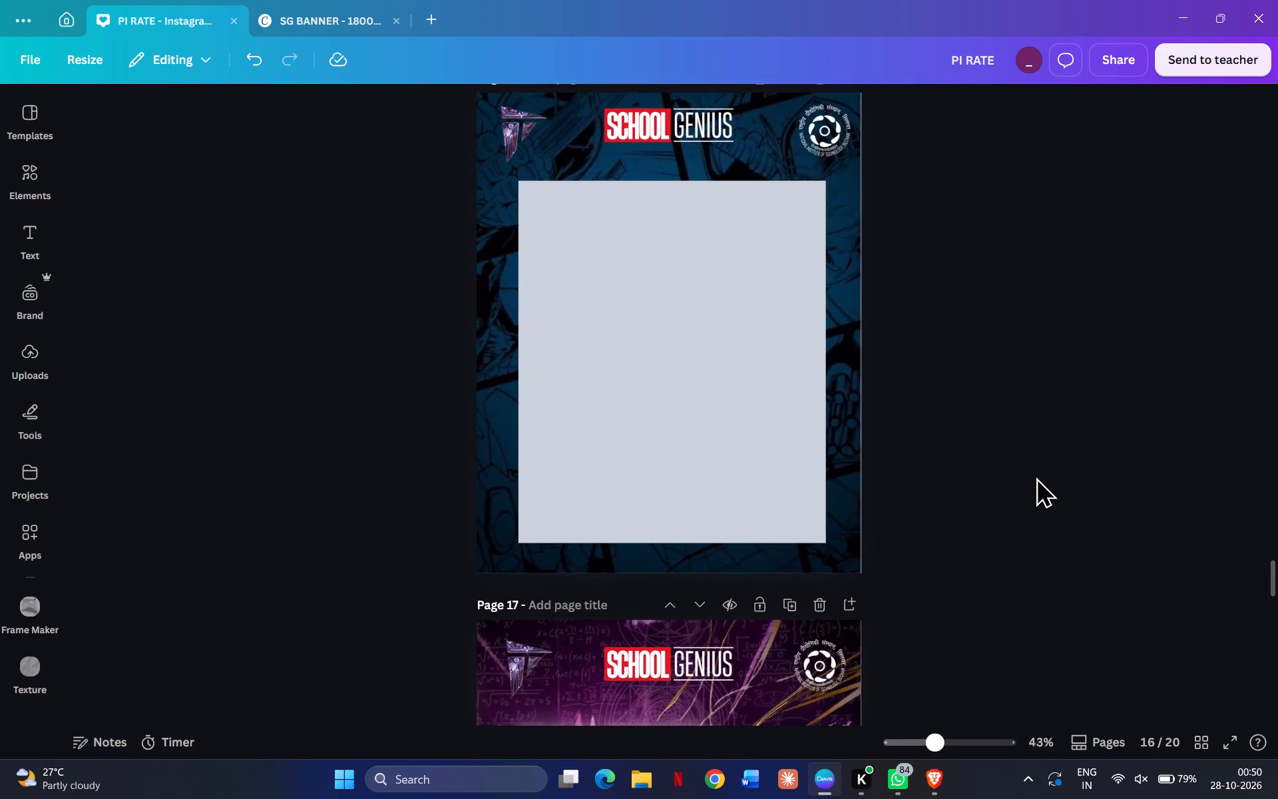
Look through the shape categories and drawing tools for something to use on the page 16 panel.
{"action": "left_click", "coordinate": [33, 171]}
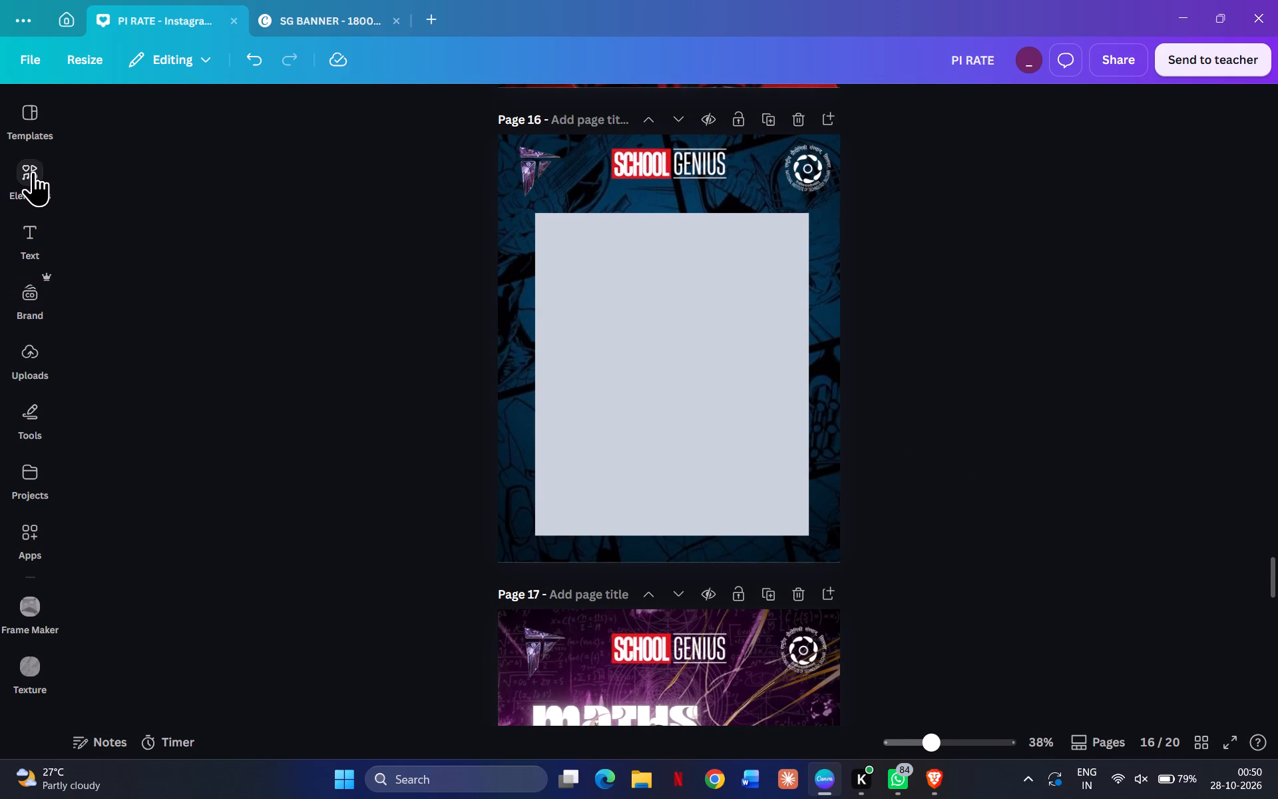
{"action": "scroll", "coordinate": [200, 594], "scroll_direction": "left", "scroll_amount": 1}
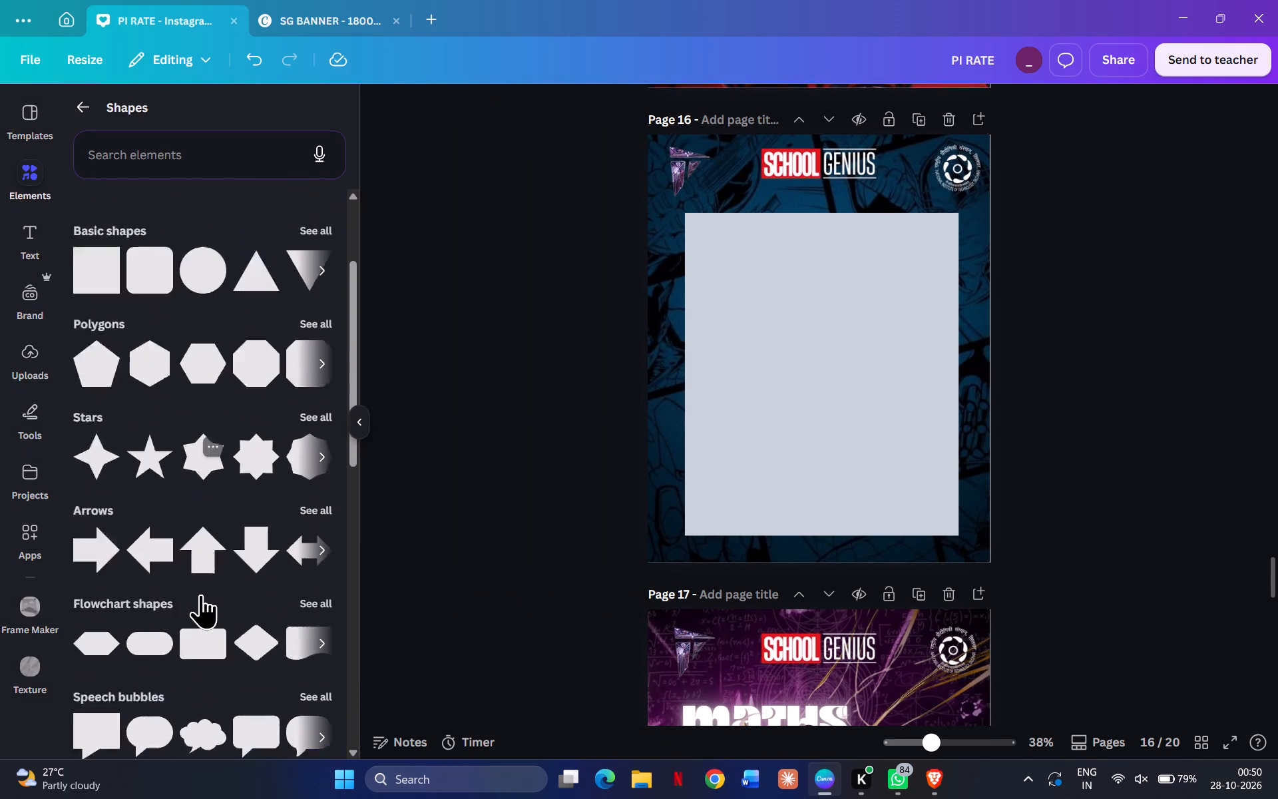
{"action": "scroll", "coordinate": [200, 594], "scroll_direction": "left", "scroll_amount": 1}
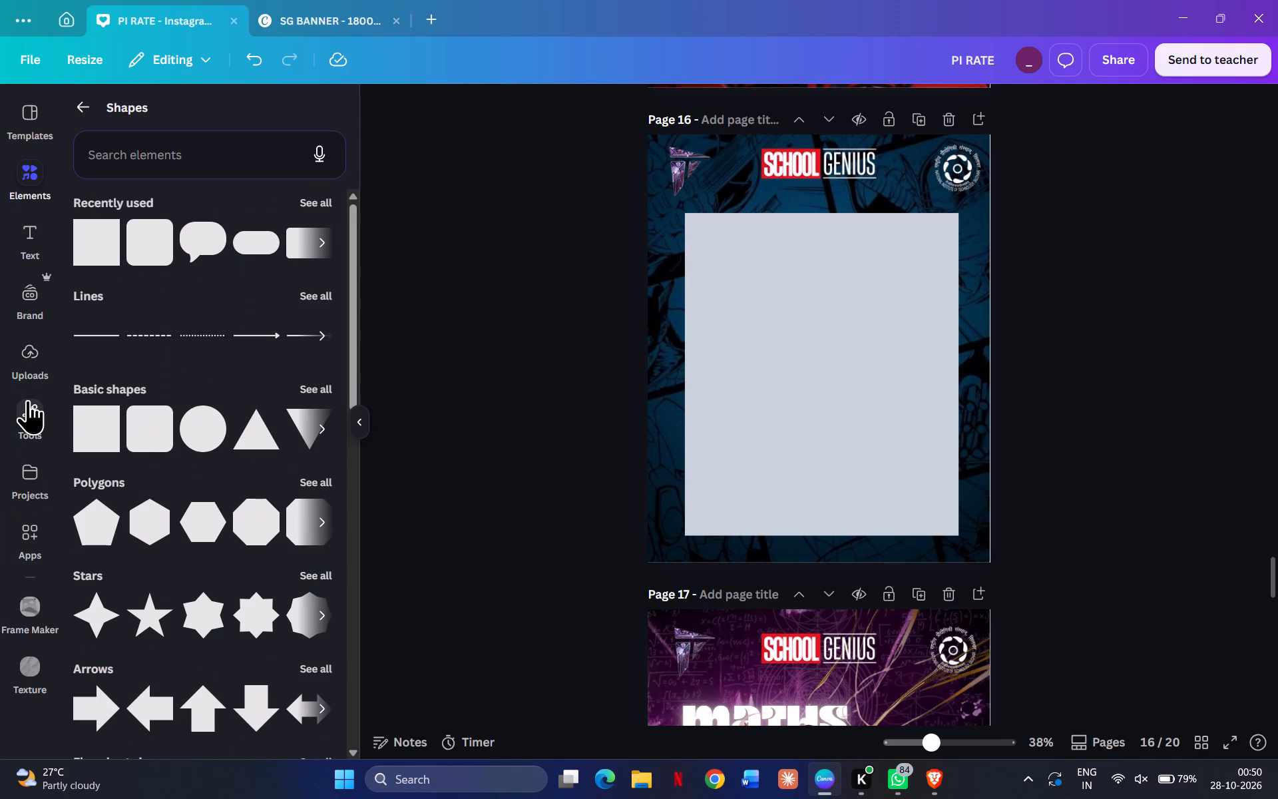
{"action": "left_click", "coordinate": [27, 400]}
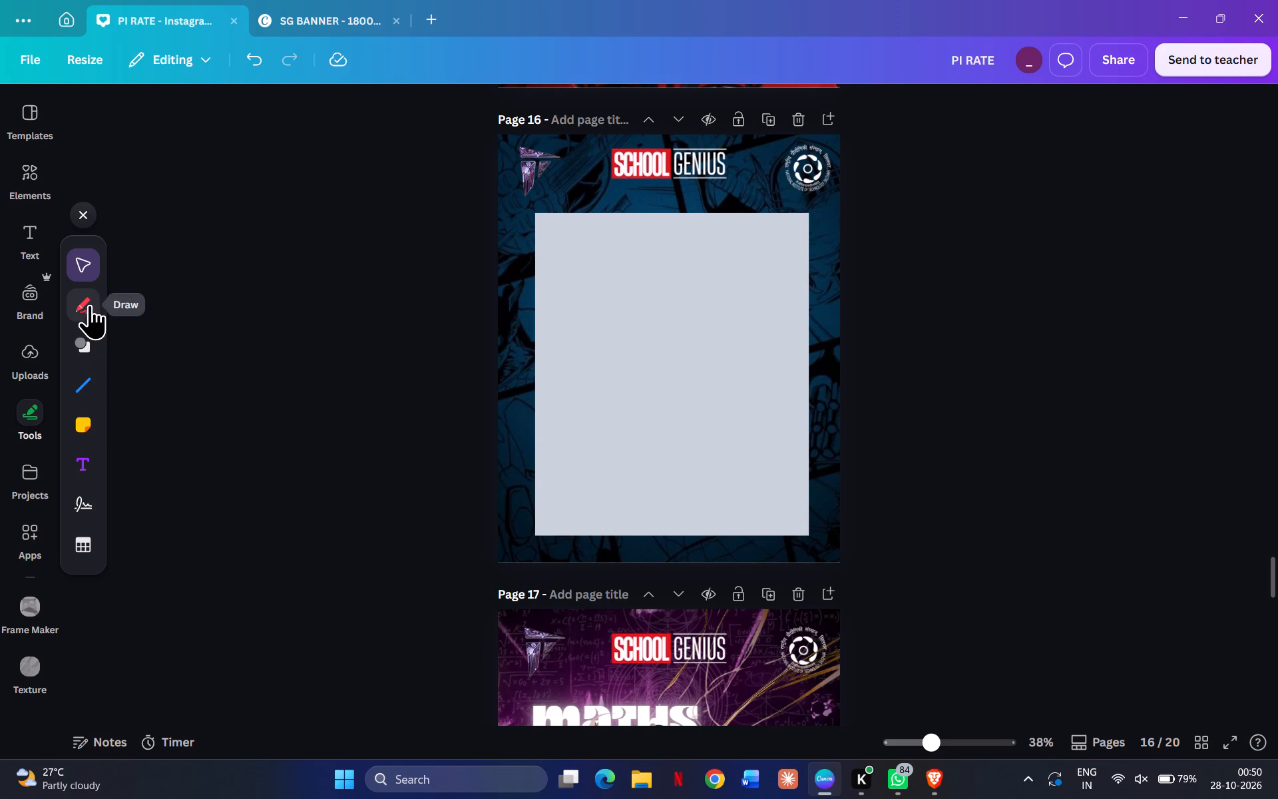
{"action": "left_click", "coordinate": [39, 179]}
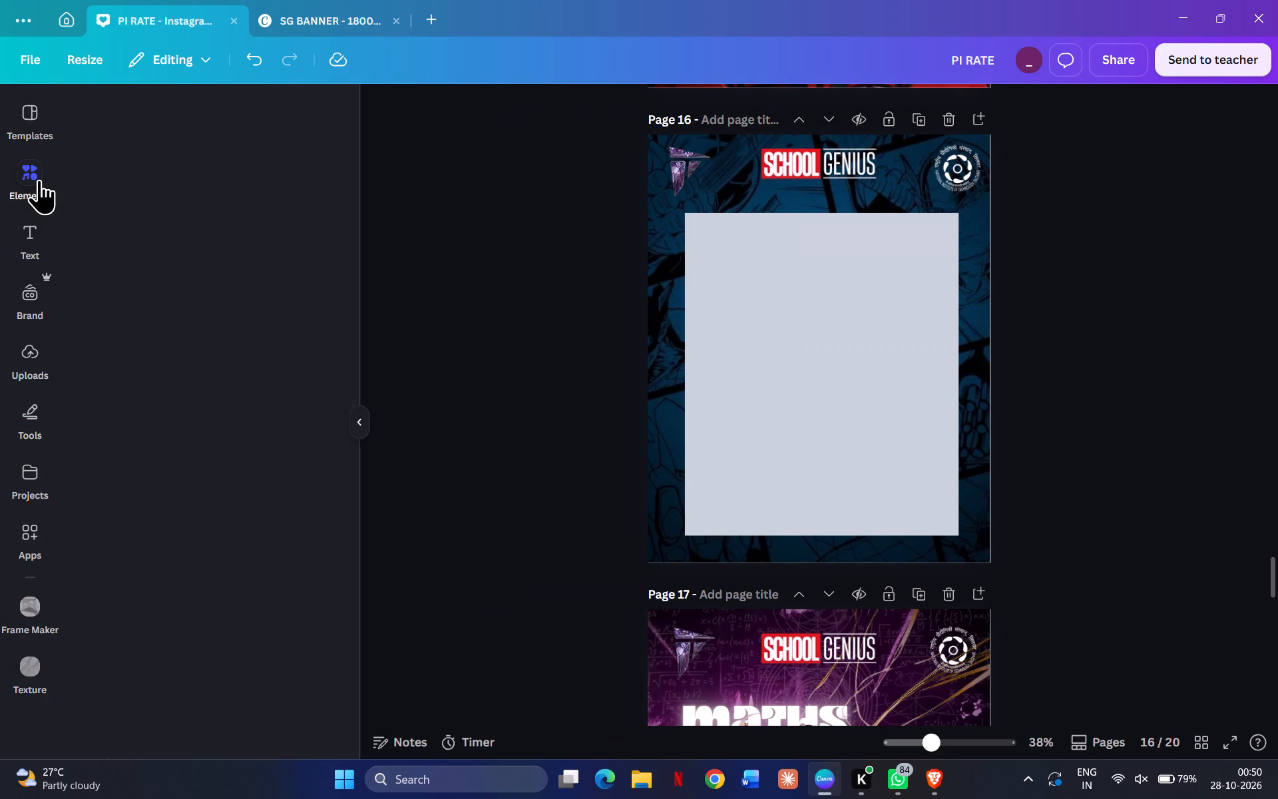
{"action": "scroll", "coordinate": [179, 511], "scroll_direction": "down", "scroll_amount": 13}
{"action": "scroll", "coordinate": [179, 511], "scroll_direction": "up", "scroll_amount": 6}
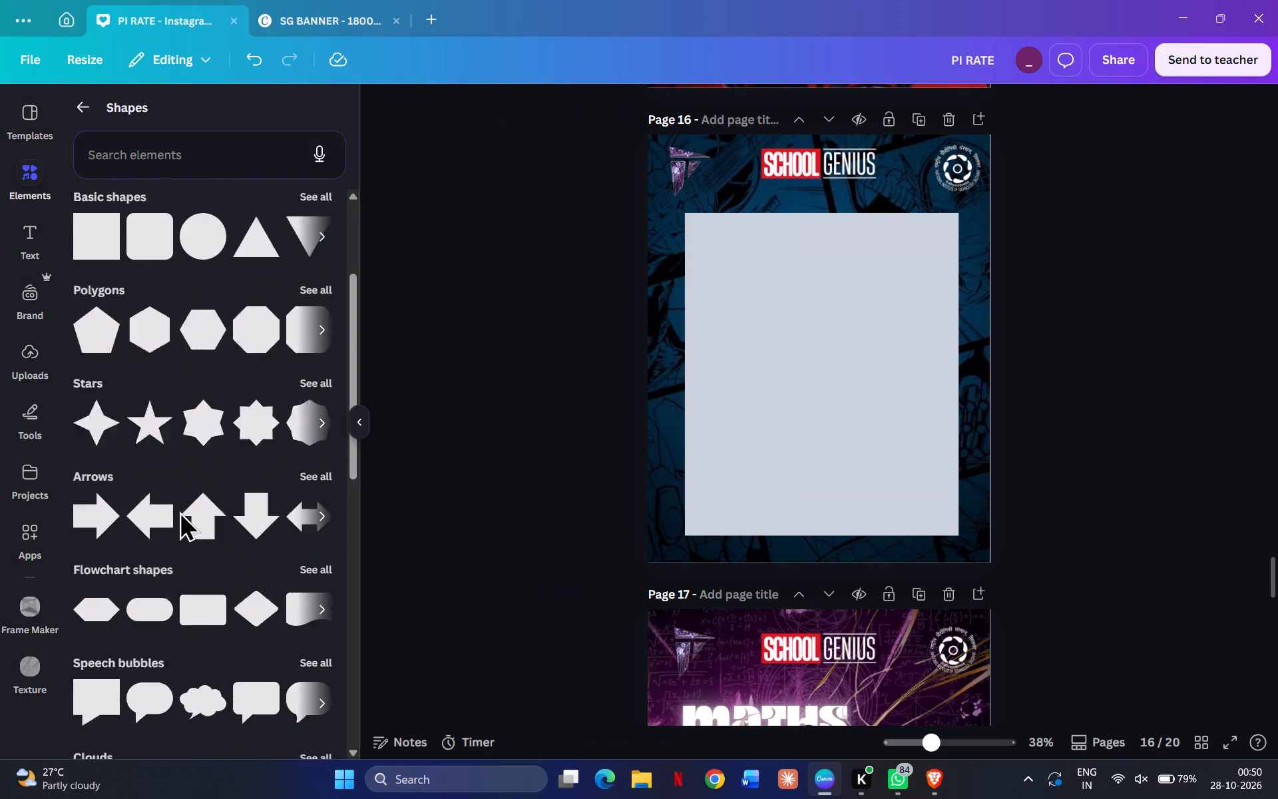
{"action": "scroll", "coordinate": [179, 511], "scroll_direction": "down", "scroll_amount": 6}
{"action": "scroll", "coordinate": [179, 511], "scroll_direction": "up", "scroll_amount": 8}
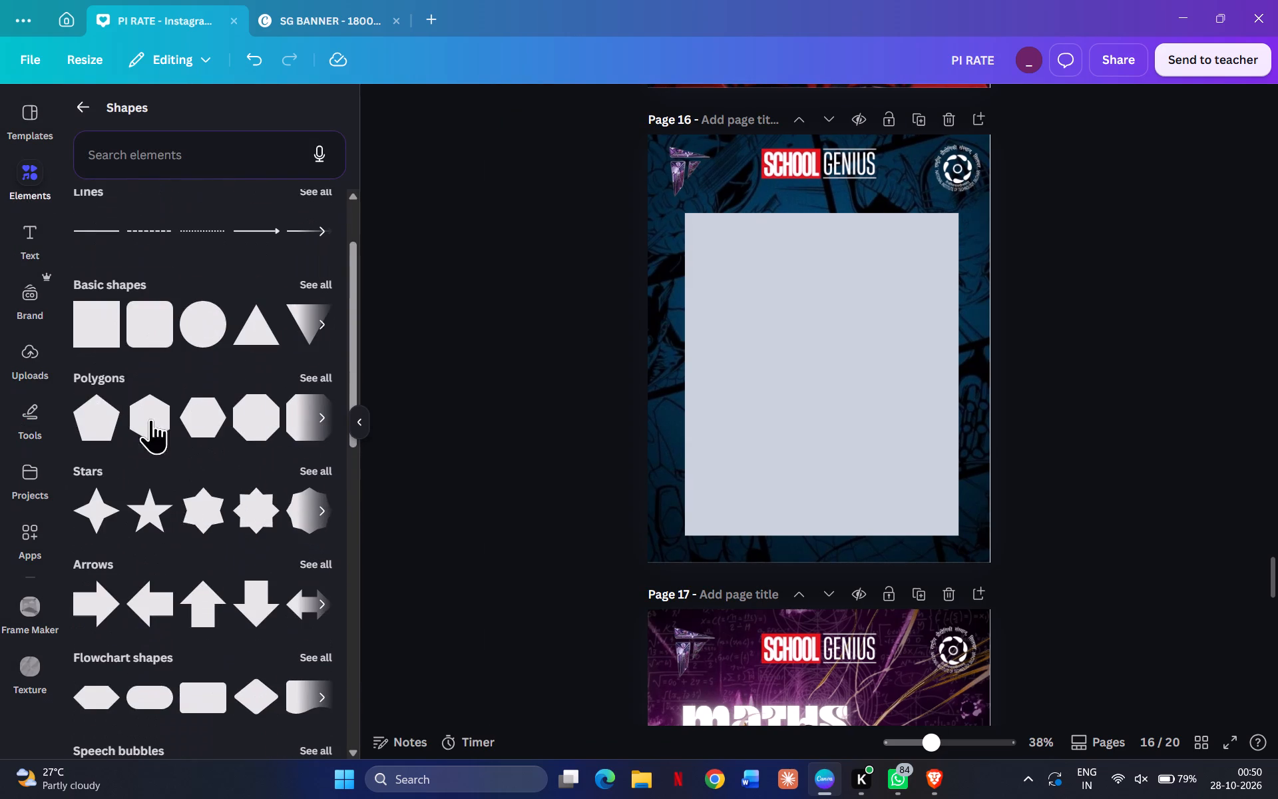
Insert the basic square photo frame on page 16 and align it with the light panel's top-left corner.
{"action": "left_click_drag", "start_coordinate": [89, 123], "coordinate": [82, 108]}
{"action": "left_click", "coordinate": [82, 108]}
{"action": "scroll", "coordinate": [222, 553], "scroll_direction": "down", "scroll_amount": 6}
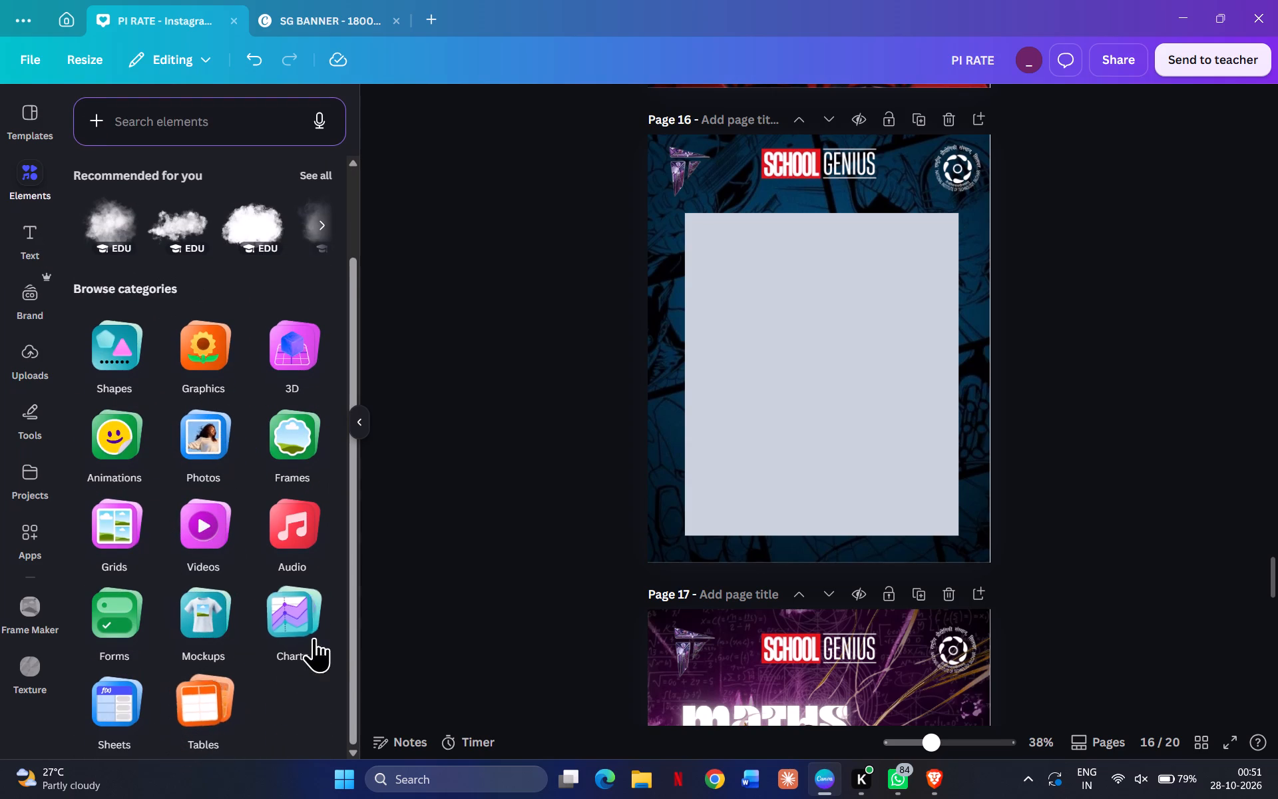
{"action": "left_click", "coordinate": [284, 424]}
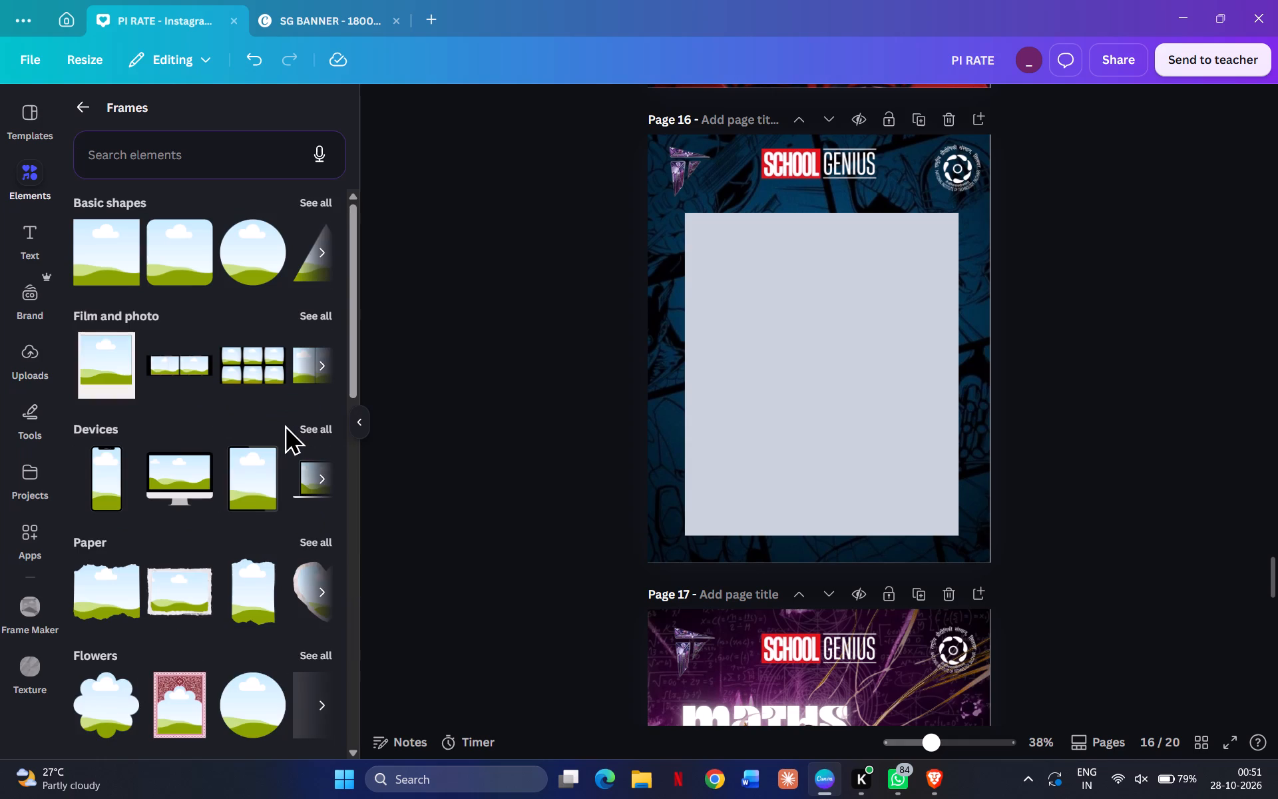
{"action": "left_click", "coordinate": [106, 258]}
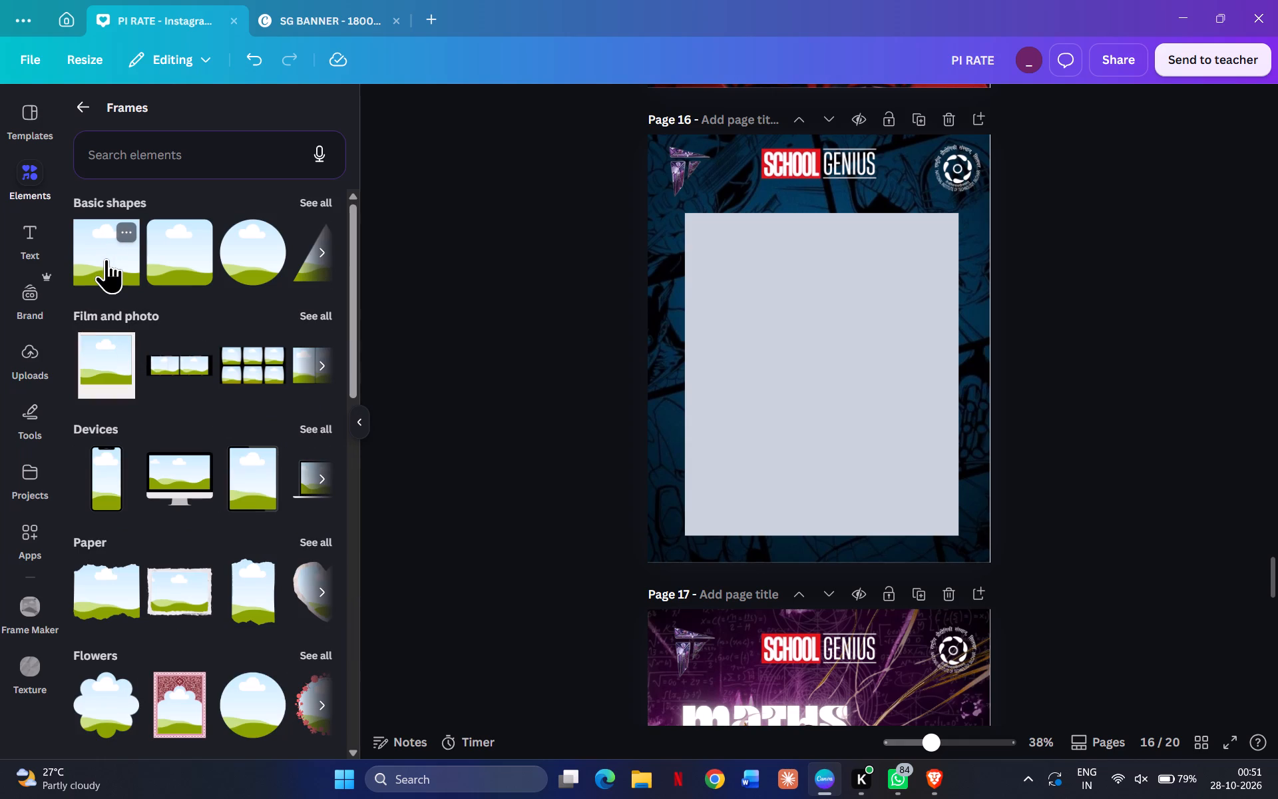
{"action": "left_click_drag", "start_coordinate": [826, 365], "coordinate": [781, 350]}
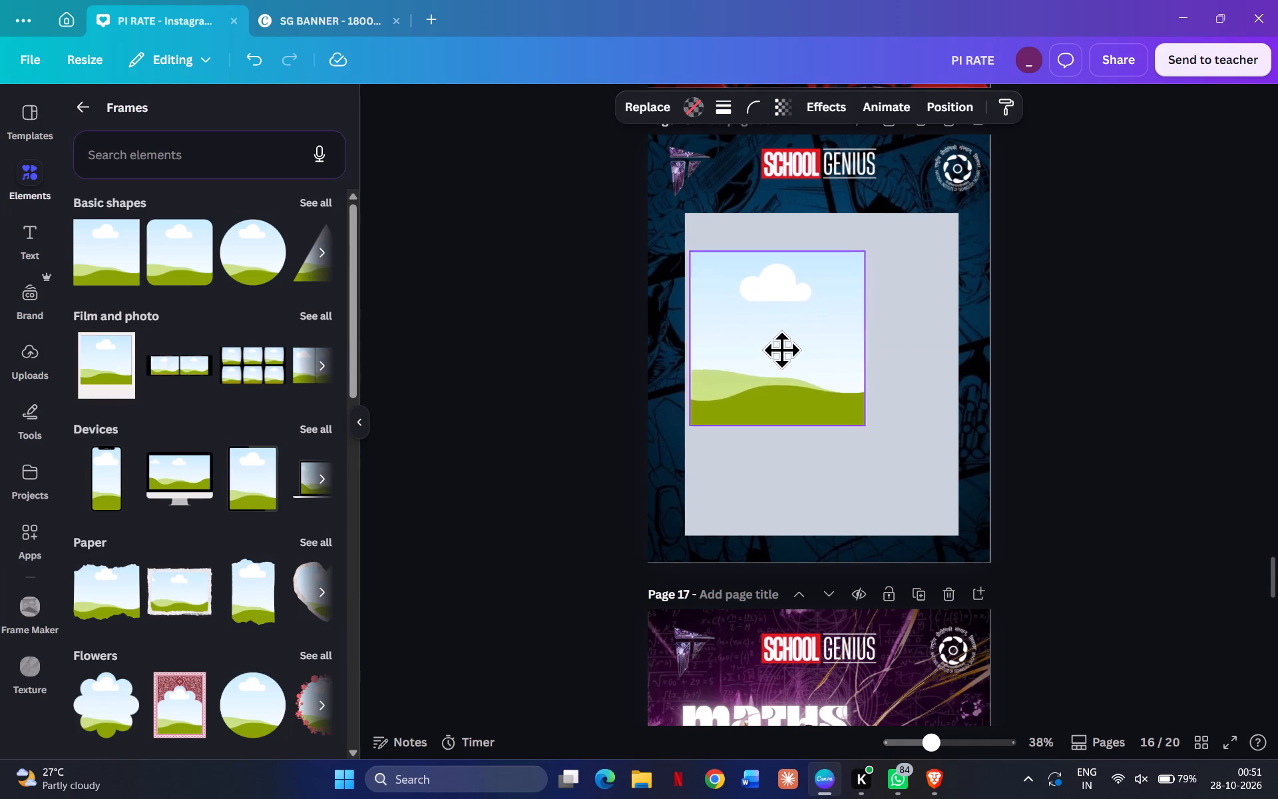
{"action": "left_click_drag", "start_coordinate": [781, 350], "coordinate": [783, 316]}
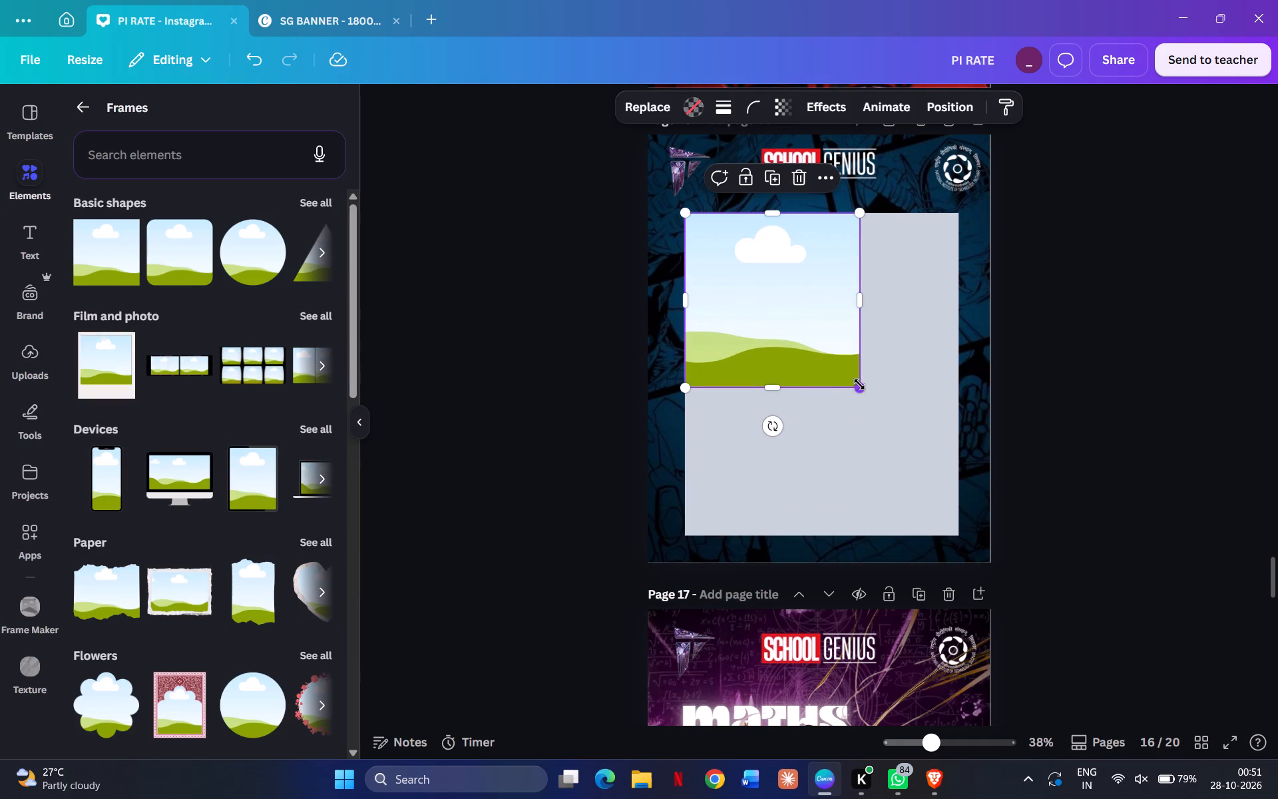
Enlarge the photo frame to the light panel's full width and extend its bottom edge to cover the whole panel.
{"action": "left_click_drag", "start_coordinate": [859, 384], "coordinate": [948, 627]}
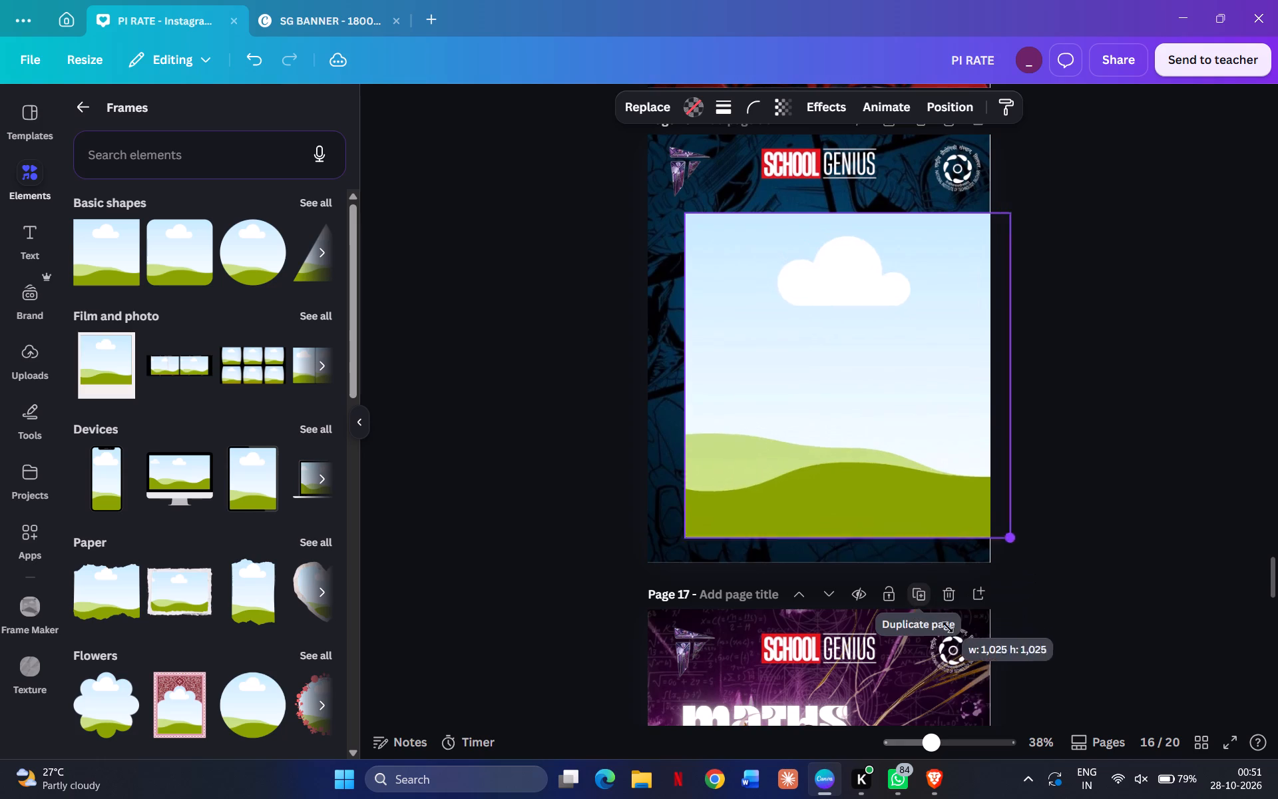
{"action": "left_click_drag", "start_coordinate": [948, 627], "coordinate": [857, 563]}
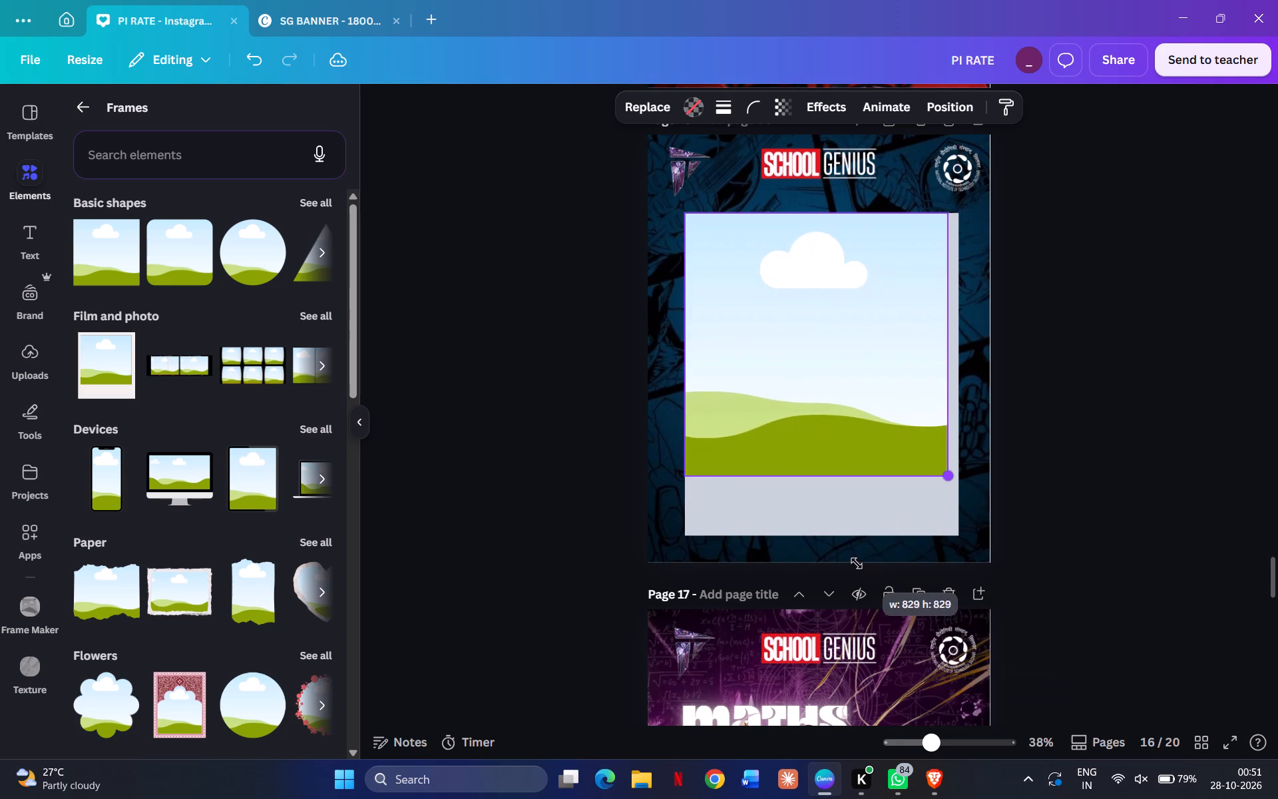
{"action": "left_click_drag", "start_coordinate": [857, 563], "coordinate": [865, 589]}
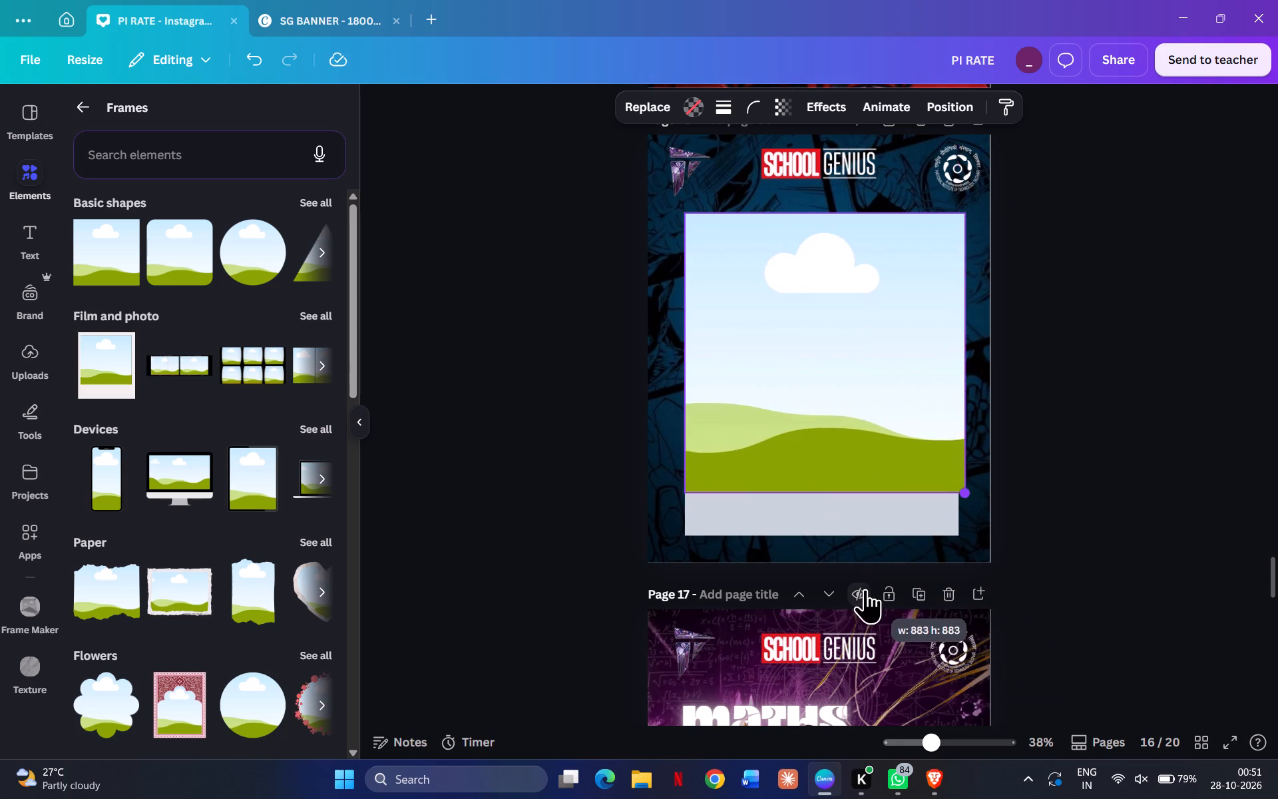
{"action": "left_click_drag", "start_coordinate": [865, 589], "coordinate": [857, 582]}
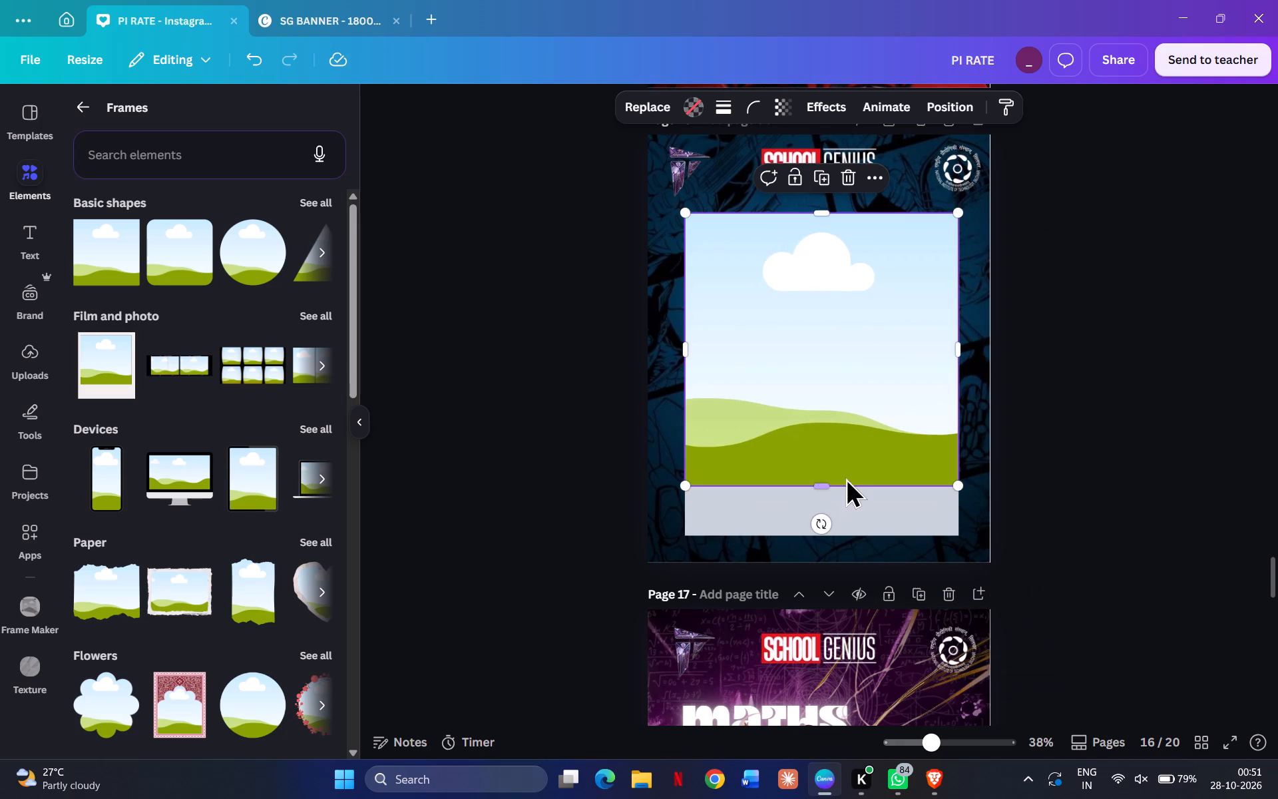
{"action": "left_click_drag", "start_coordinate": [826, 484], "coordinate": [819, 533]}
{"action": "double_click", "coordinate": [1071, 418]}
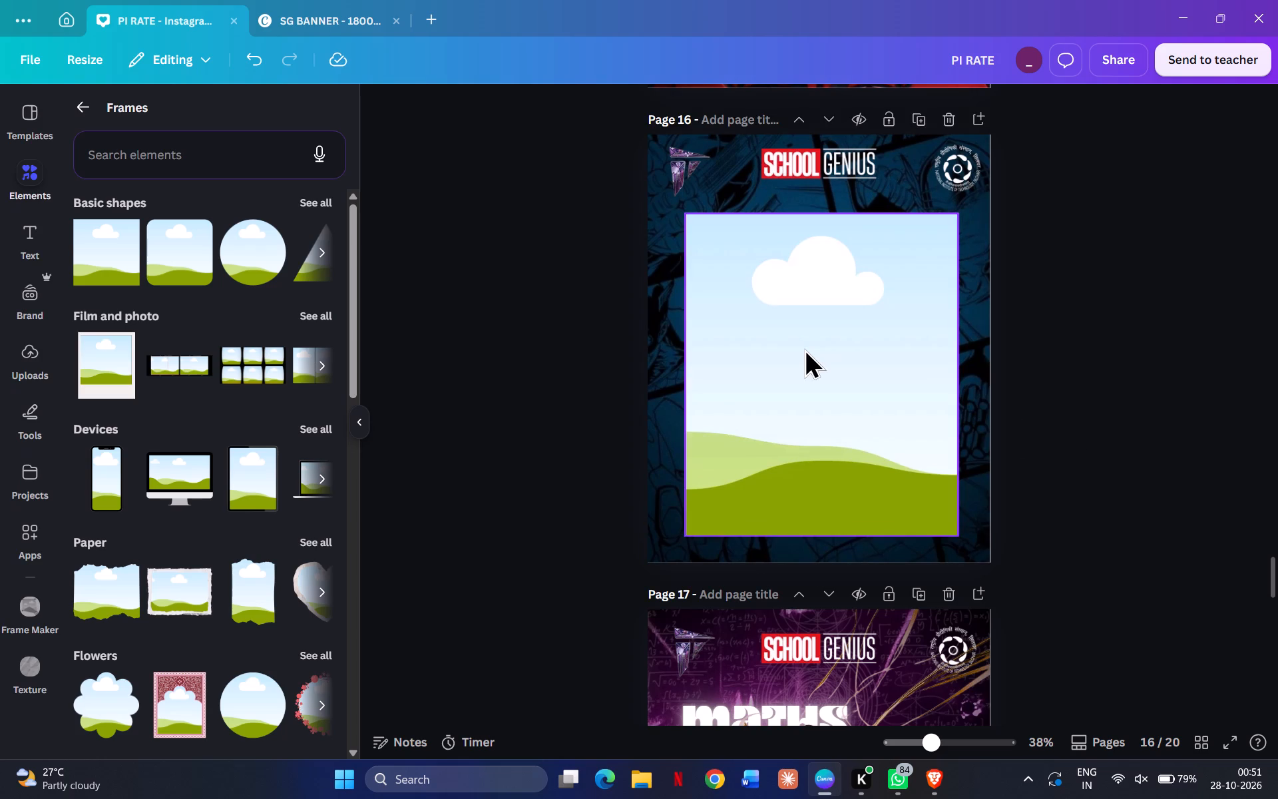
Move page 16 with the photo frame down one place in the page order, below the purple School Genius page.
{"action": "left_click", "coordinate": [801, 348]}
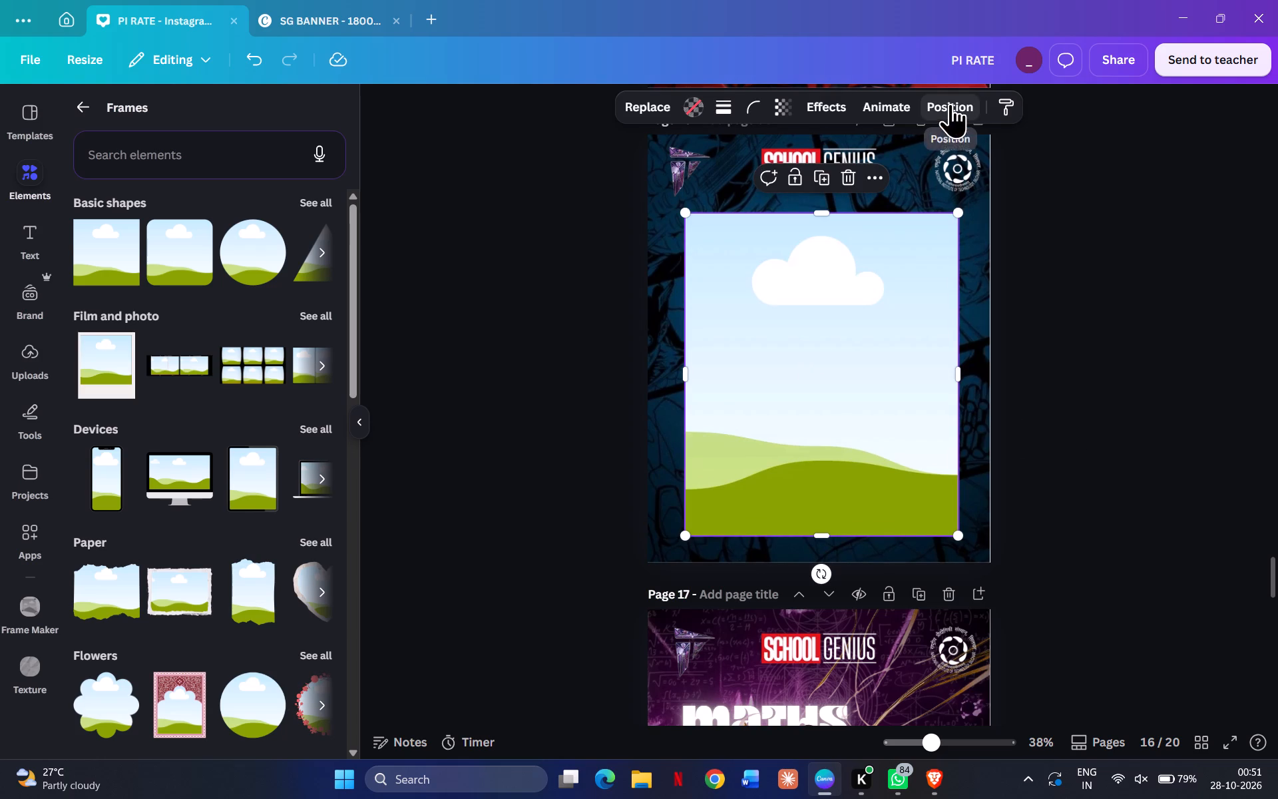
{"action": "left_click", "coordinate": [1050, 310]}
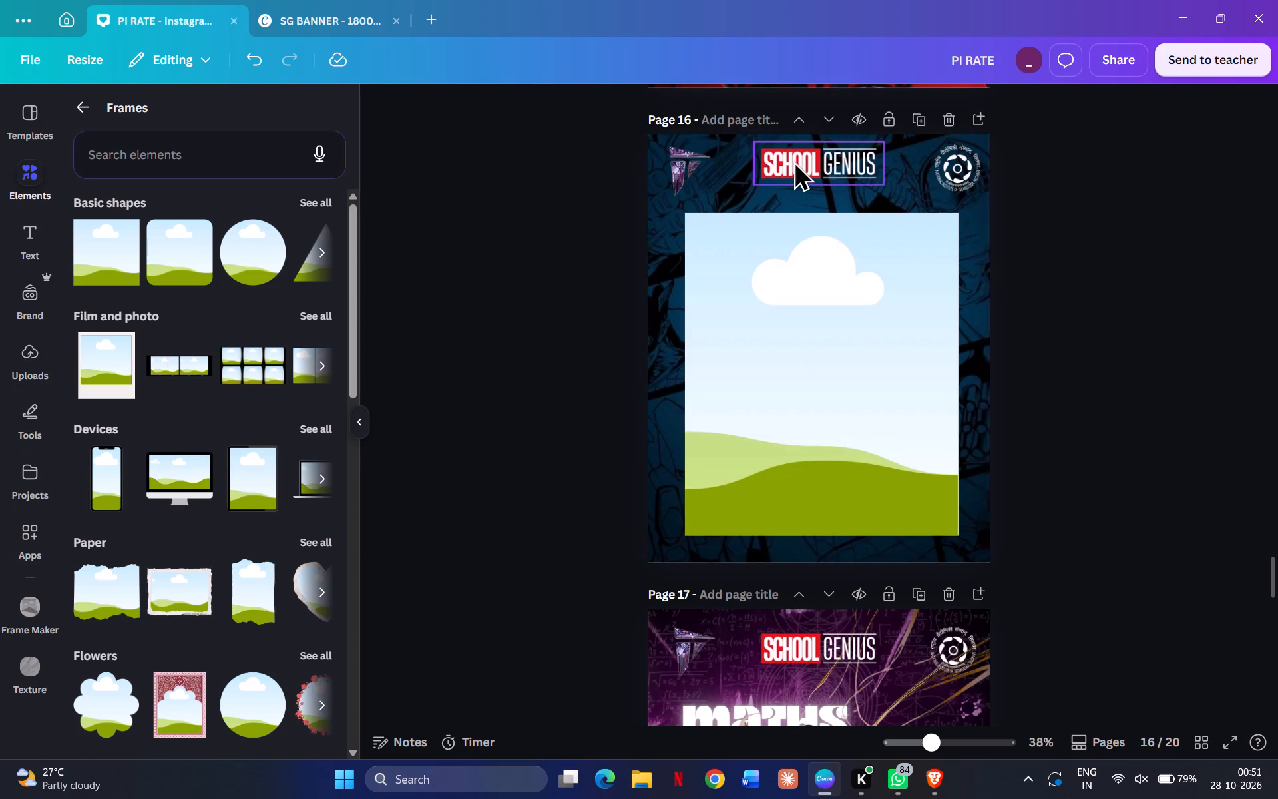
{"action": "left_click", "coordinate": [835, 117]}
{"action": "left_click", "coordinate": [835, 117]}
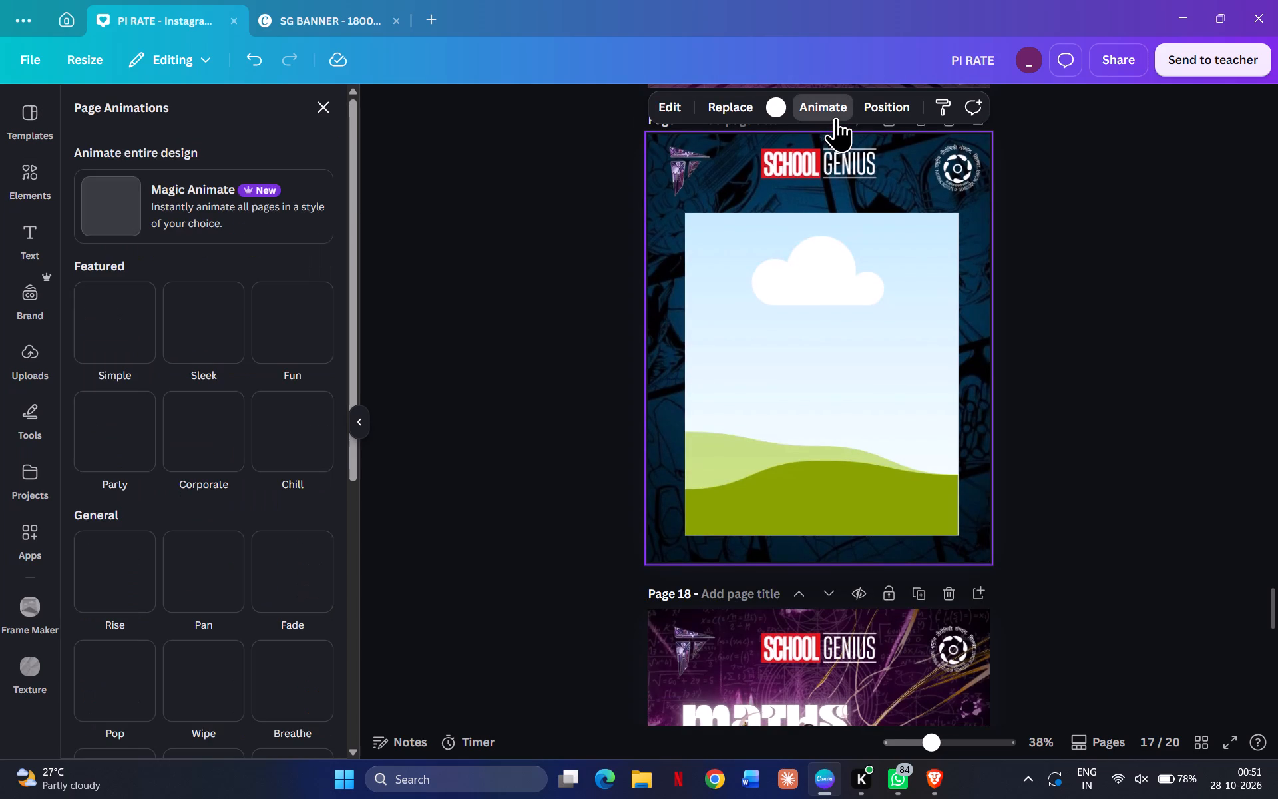
{"action": "double_click", "coordinate": [1145, 270]}
{"action": "scroll", "coordinate": [1145, 270], "scroll_direction": "up", "scroll_amount": 2}
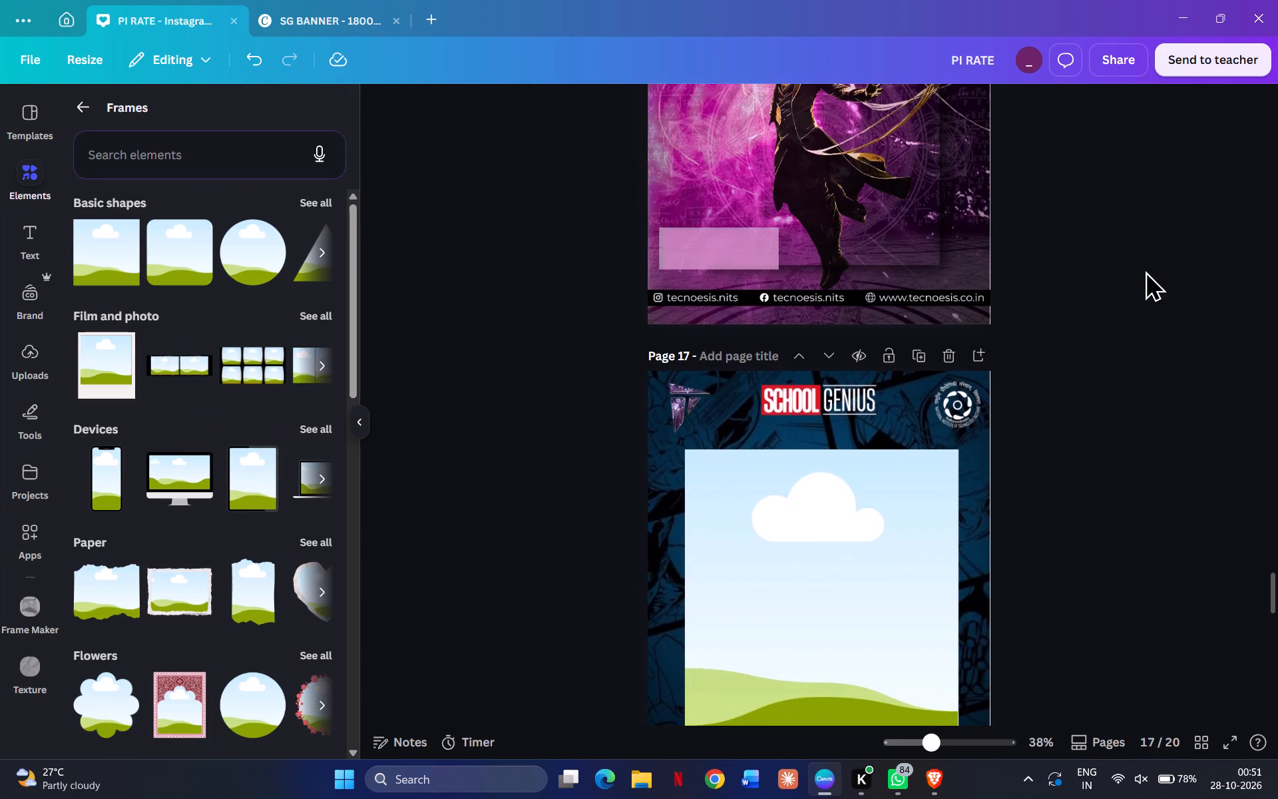
Move the blue photo-frame page down two places in the page order, below the Spider-Man hammock page.
{"action": "left_click", "coordinate": [836, 360]}
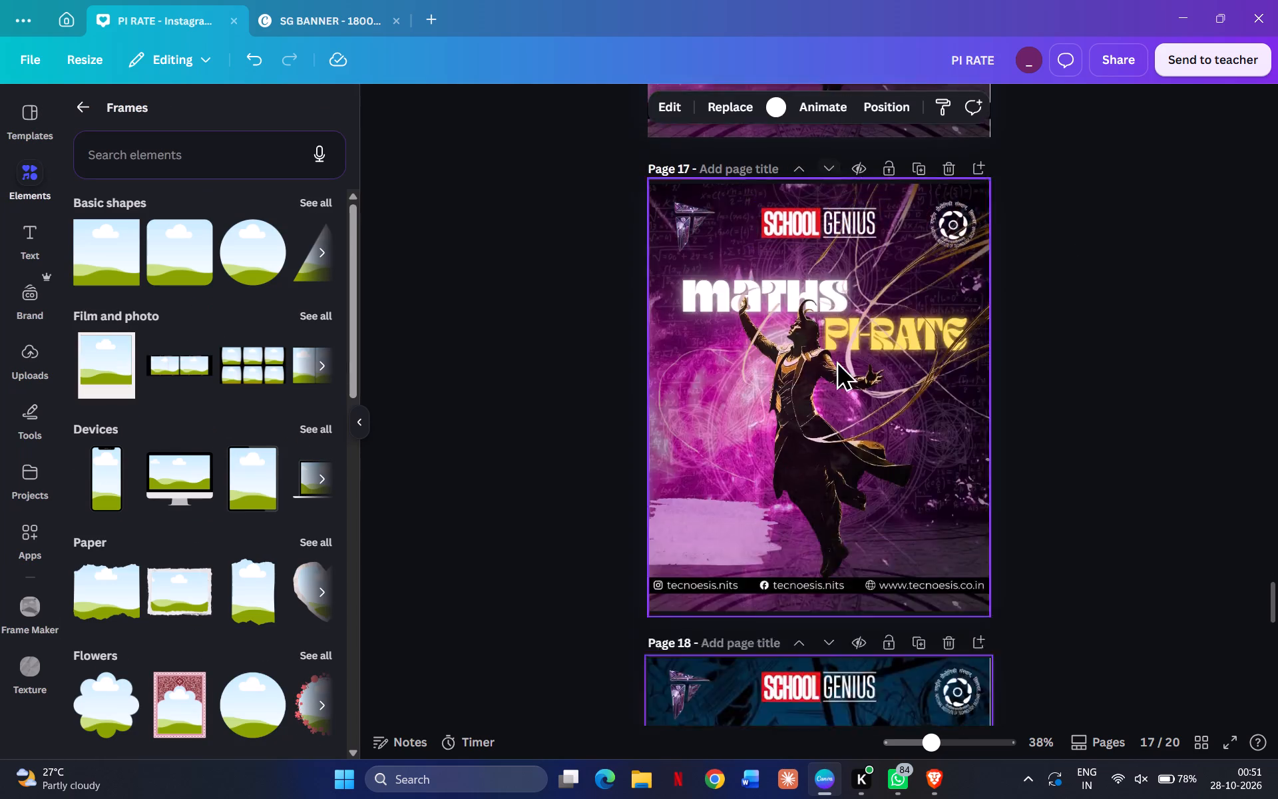
{"action": "left_click", "coordinate": [1106, 444]}
{"action": "scroll", "coordinate": [1106, 444], "scroll_direction": "down", "scroll_amount": 5}
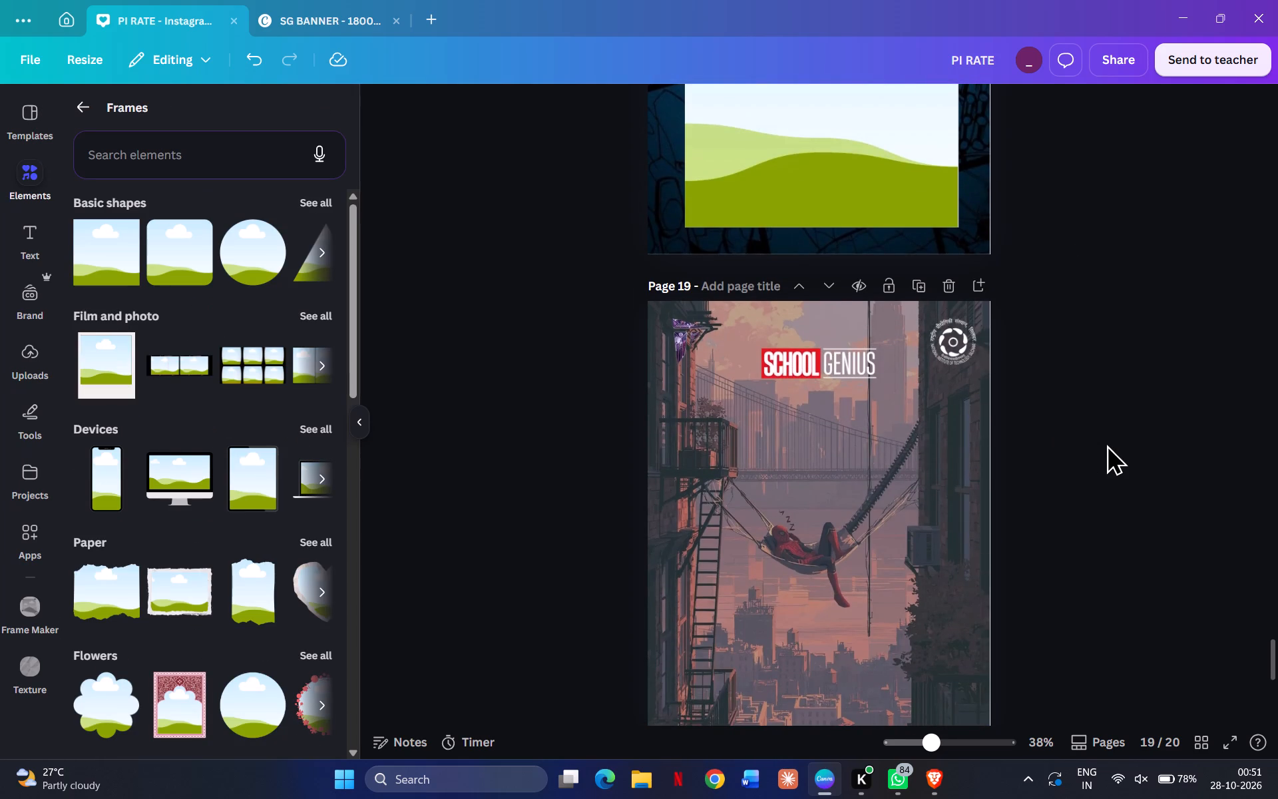
{"action": "scroll", "coordinate": [927, 318], "scroll_direction": "up", "scroll_amount": 4}
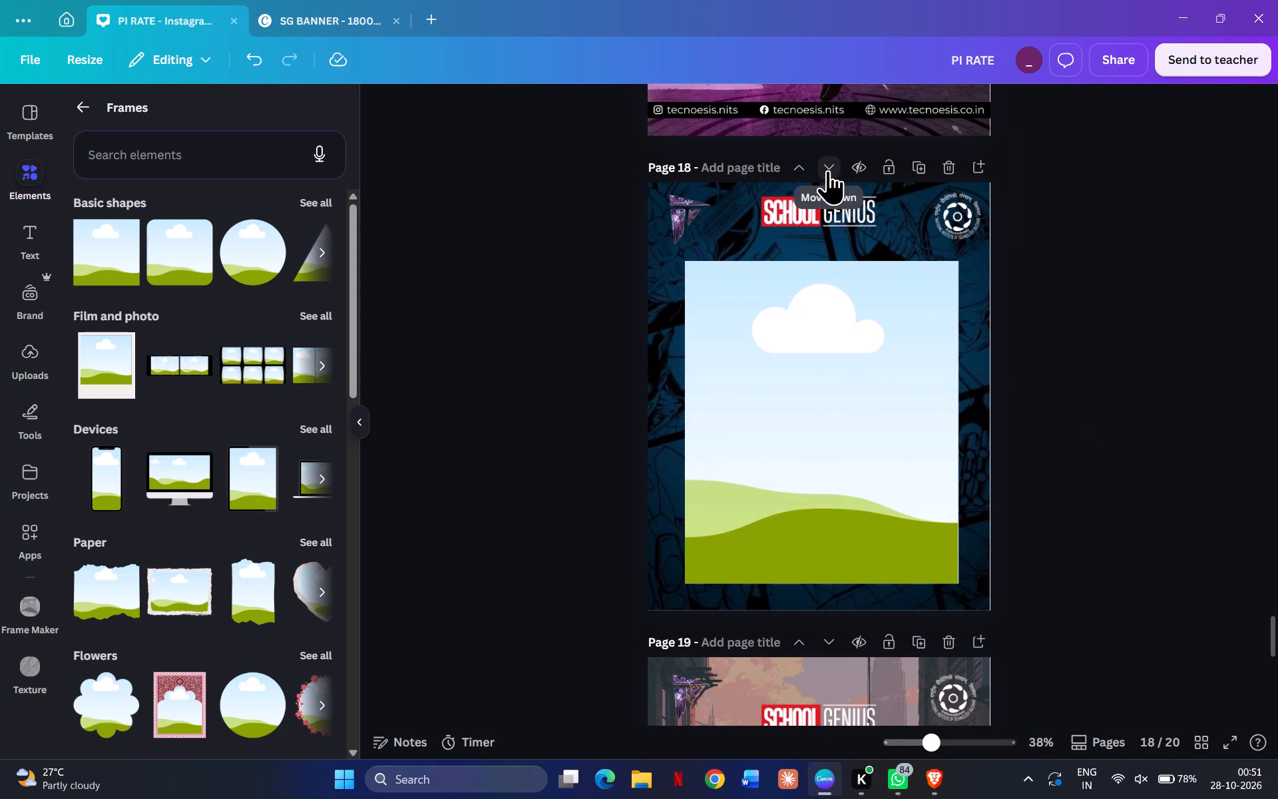
{"action": "left_click", "coordinate": [827, 170]}
{"action": "left_click", "coordinate": [1014, 368]}
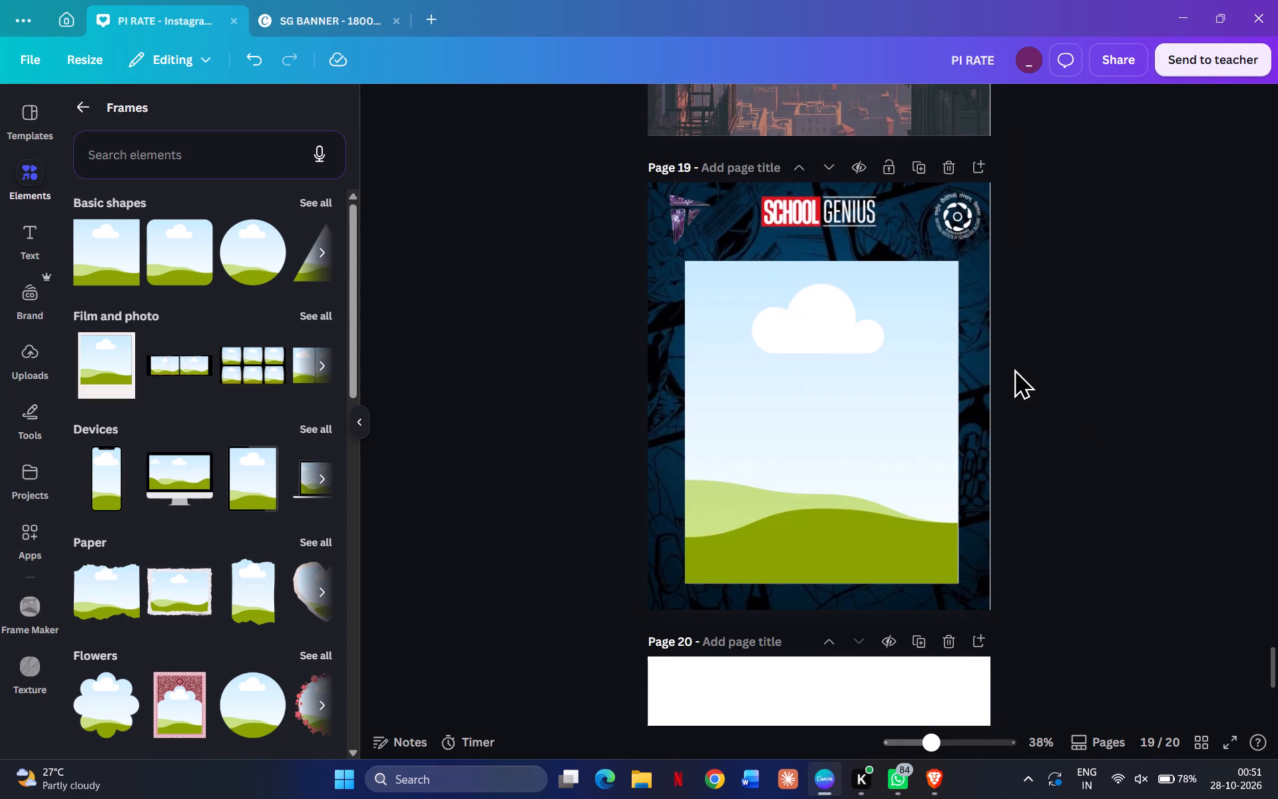
Look through the frames library for a frame suited to the blank page 20.
{"action": "scroll", "coordinate": [1014, 368], "scroll_direction": "down", "scroll_amount": 2}
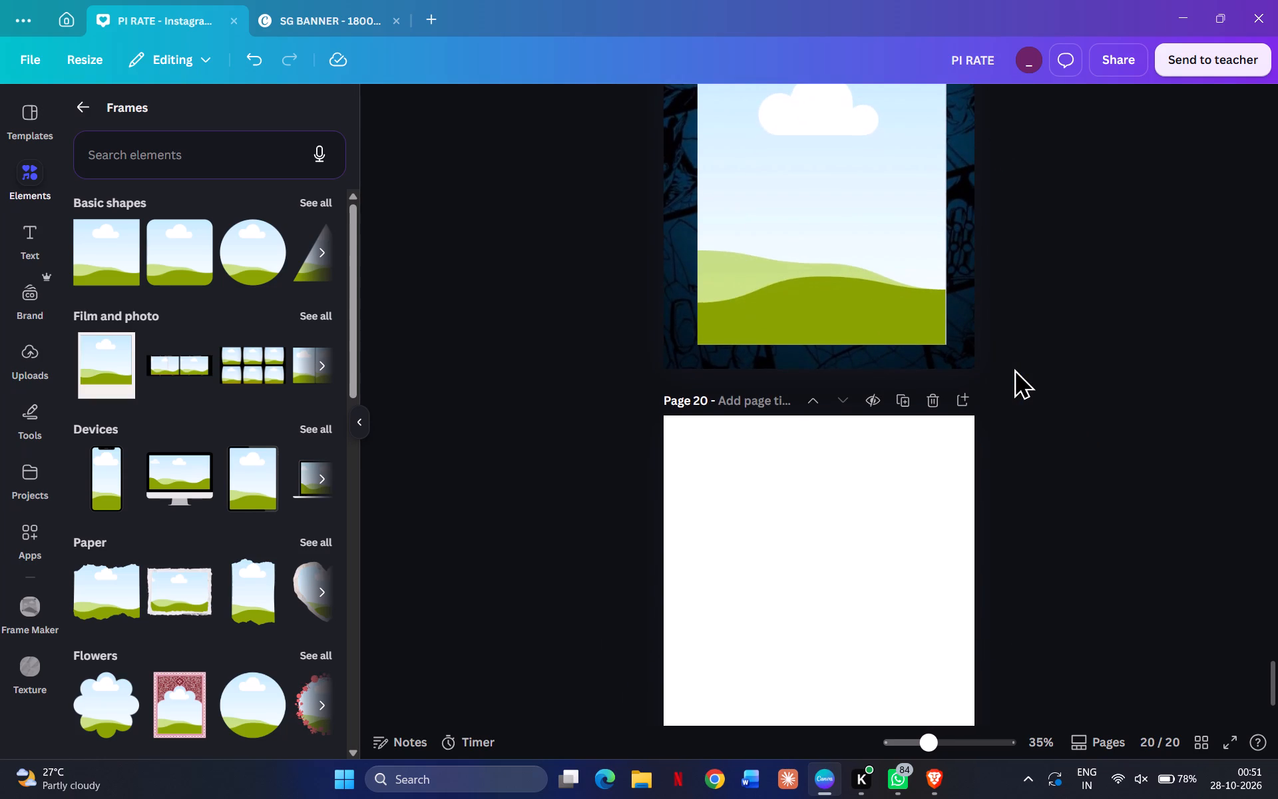
{"action": "scroll", "coordinate": [569, 572], "scroll_direction": "down", "scroll_amount": 3}
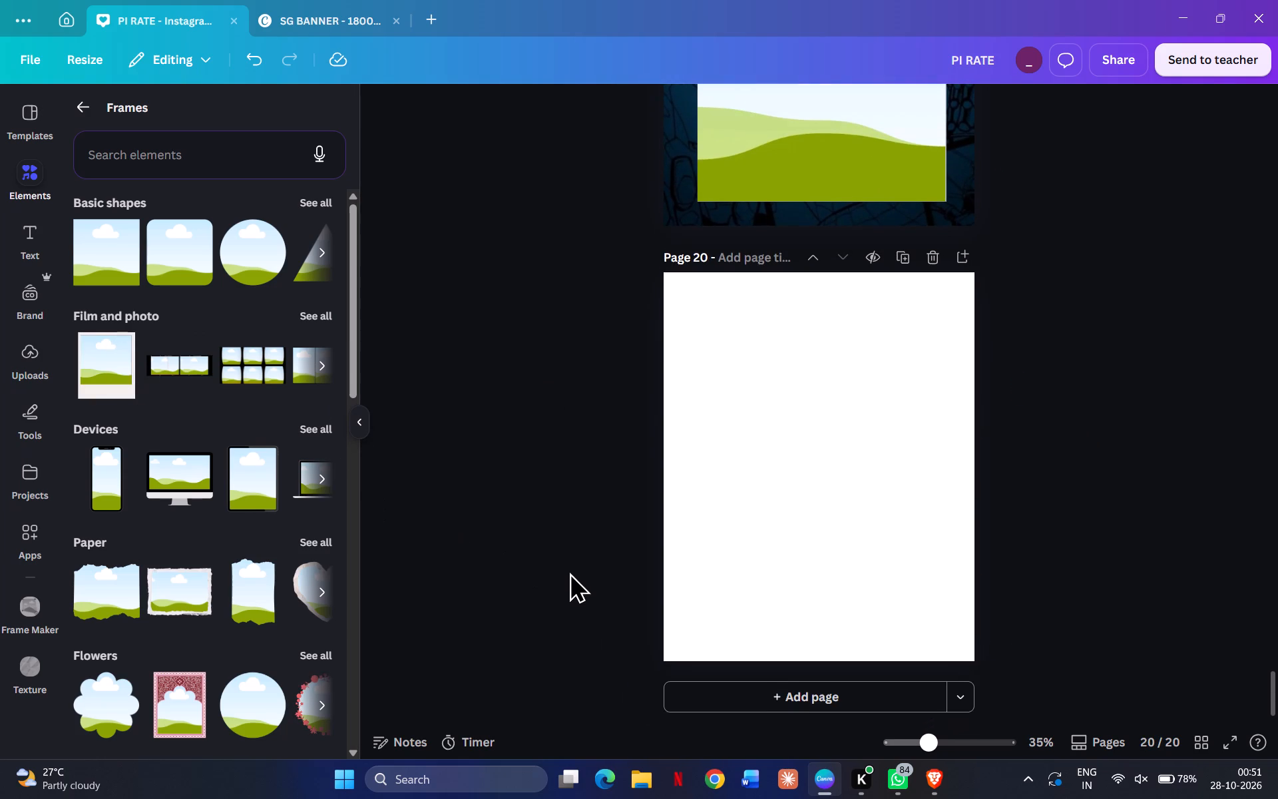
{"action": "scroll", "coordinate": [569, 572], "scroll_direction": "down", "scroll_amount": 1}
{"action": "left_click", "coordinate": [791, 489]}
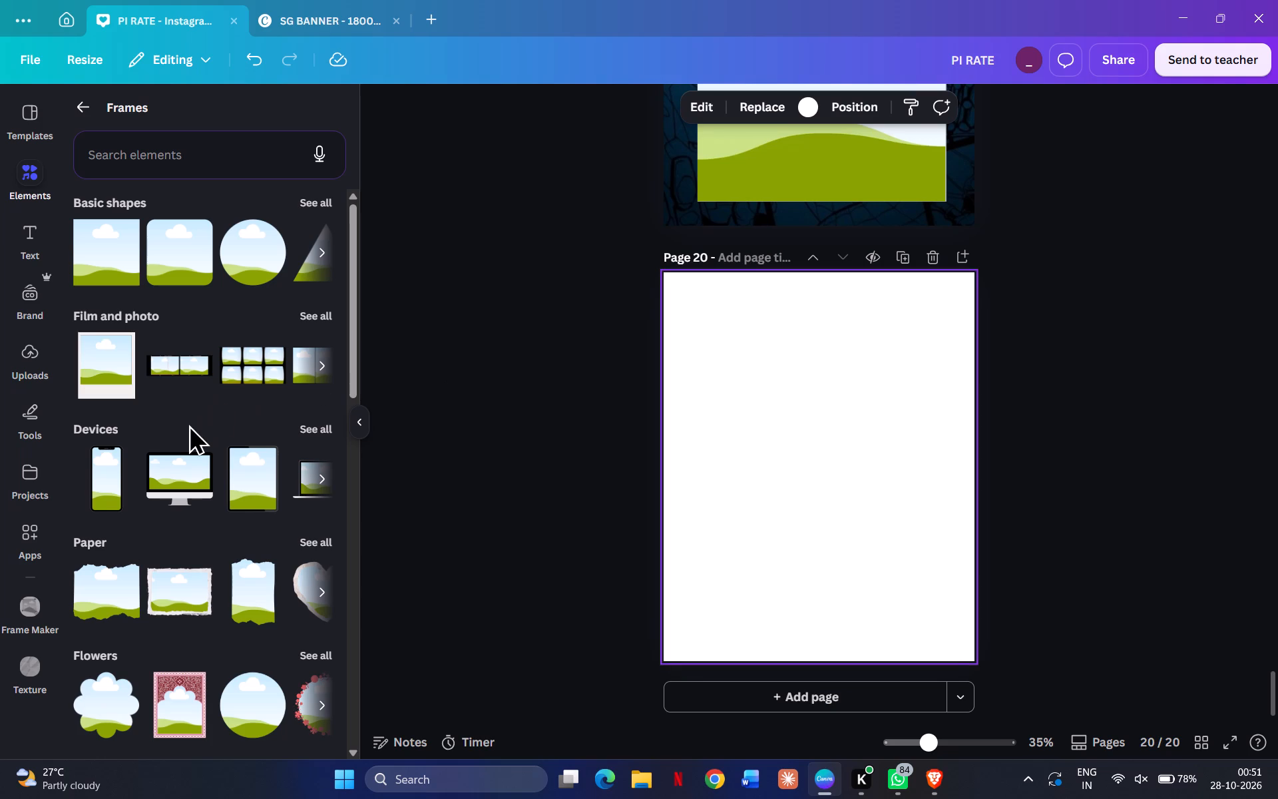
{"action": "scroll", "coordinate": [188, 424], "scroll_direction": "down", "scroll_amount": 10}
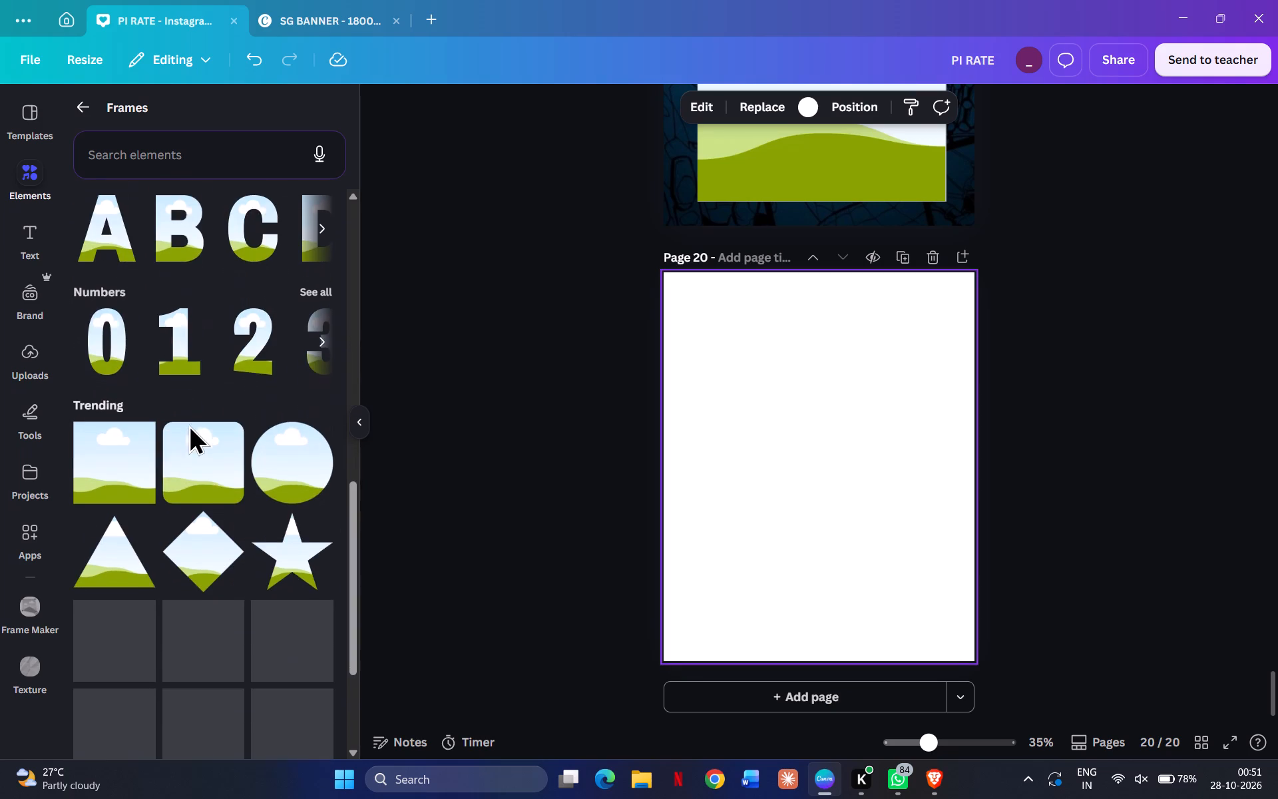
{"action": "scroll", "coordinate": [188, 424], "scroll_direction": "down", "scroll_amount": 3}
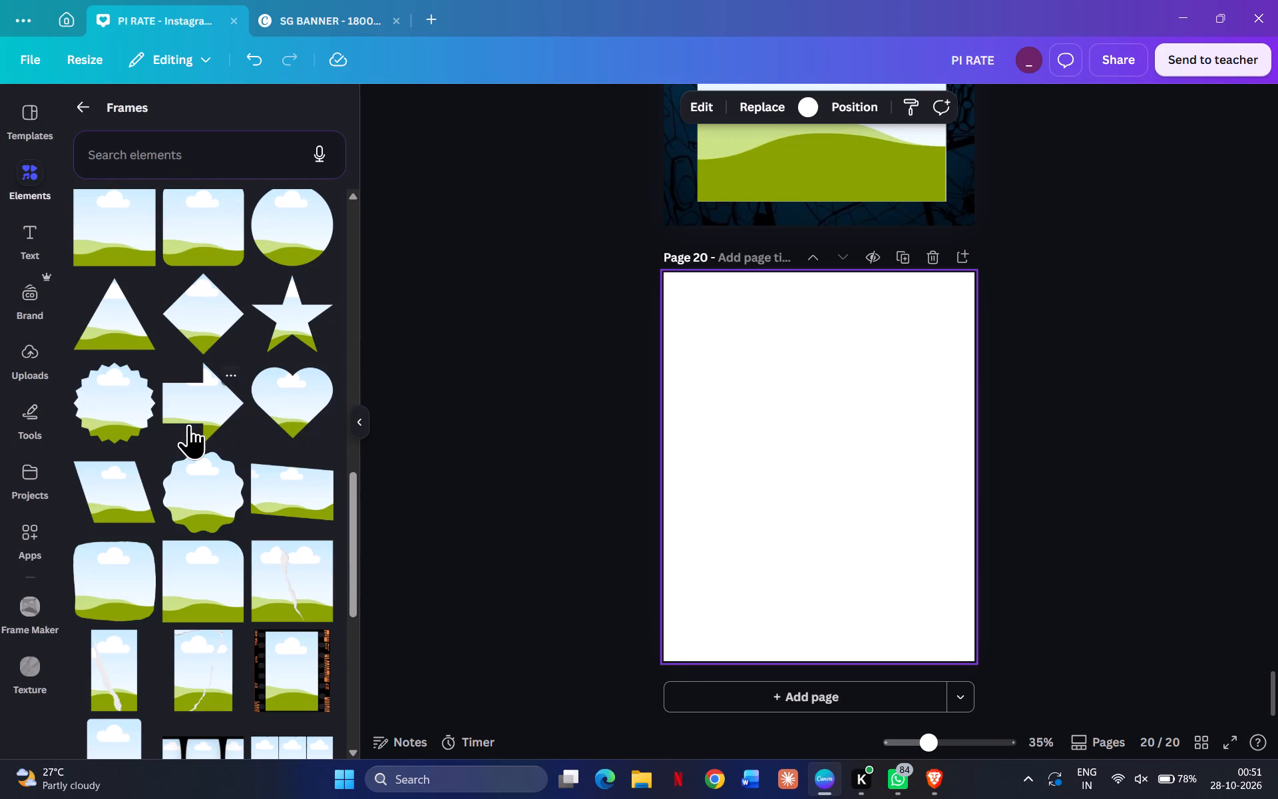
{"action": "scroll", "coordinate": [188, 424], "scroll_direction": "down", "scroll_amount": 5}
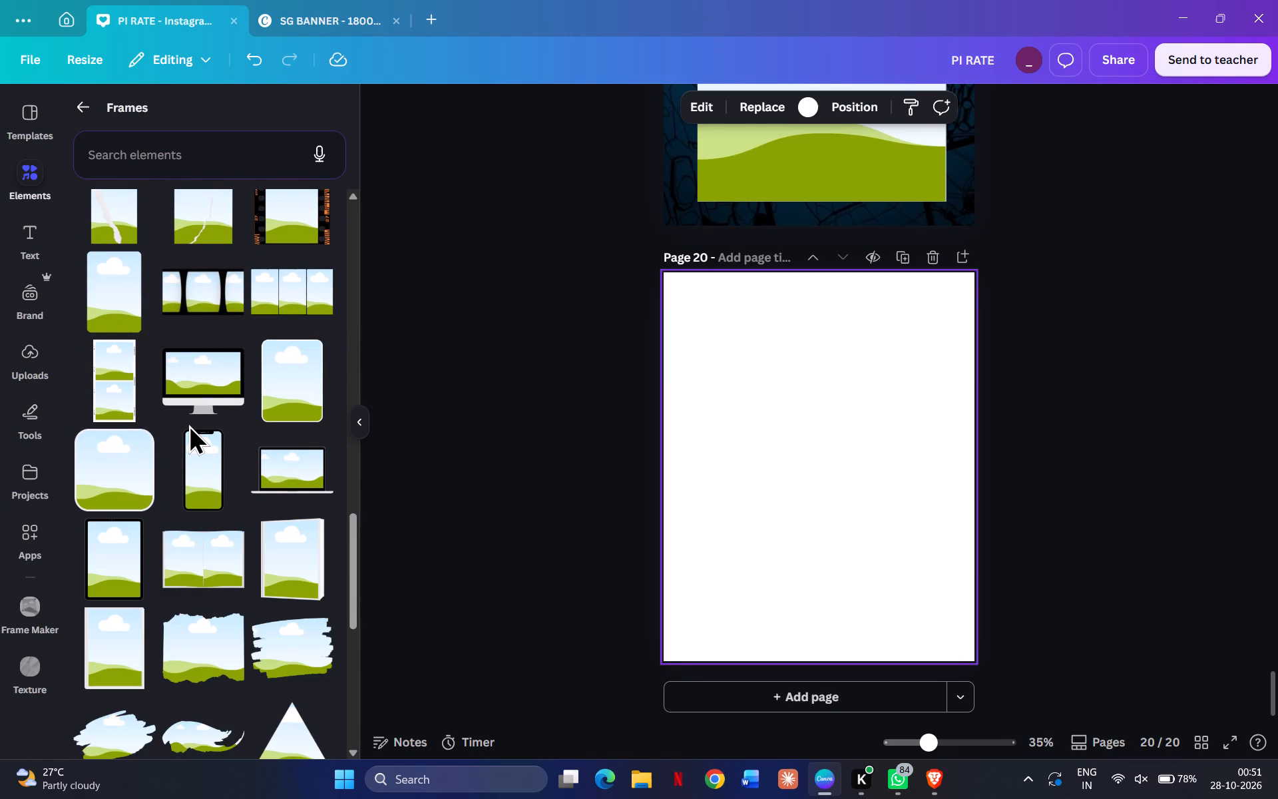
{"action": "scroll", "coordinate": [188, 424], "scroll_direction": "down", "scroll_amount": 4}
{"action": "scroll", "coordinate": [188, 424], "scroll_direction": "up", "scroll_amount": 20}
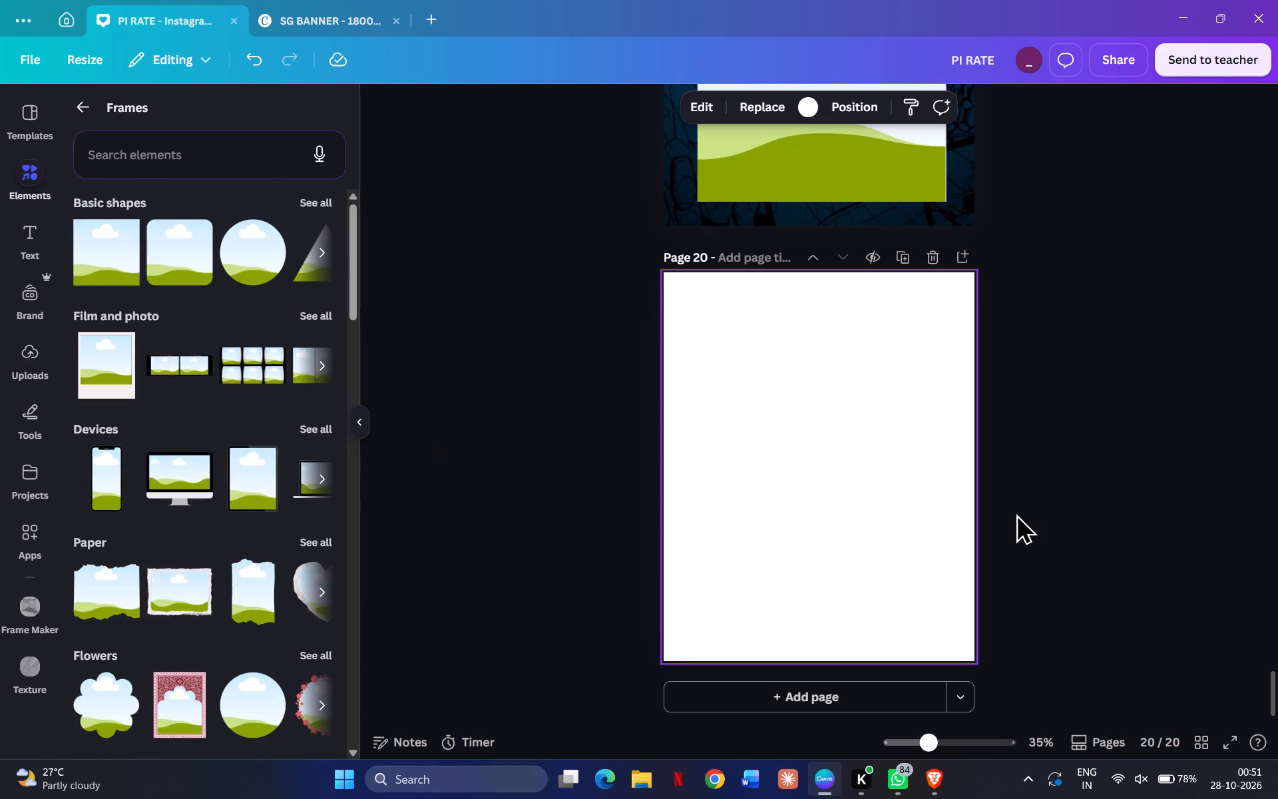
Copy the Marvel comic collage background from page 14 onto the blank page 20.
{"action": "scroll", "coordinate": [1016, 513], "scroll_direction": "up", "scroll_amount": 9}
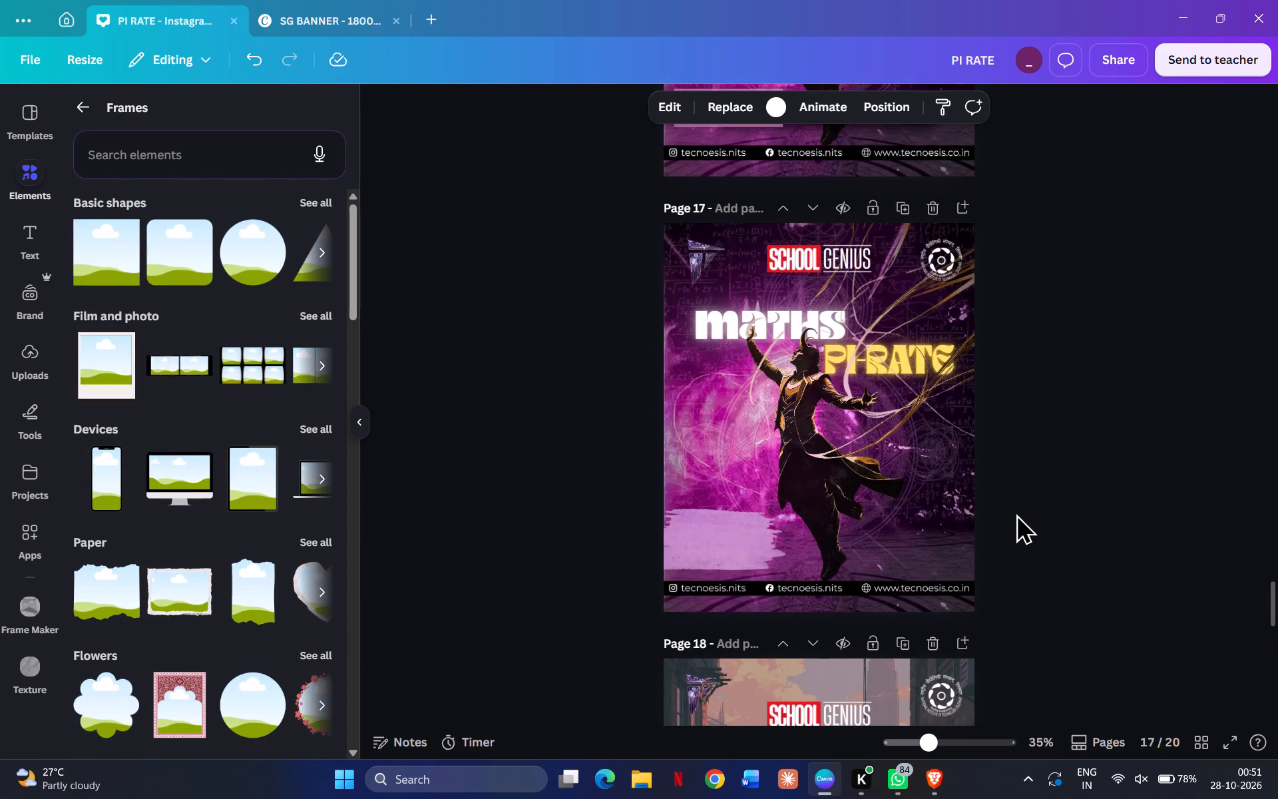
{"action": "scroll", "coordinate": [1016, 513], "scroll_direction": "up", "scroll_amount": 9}
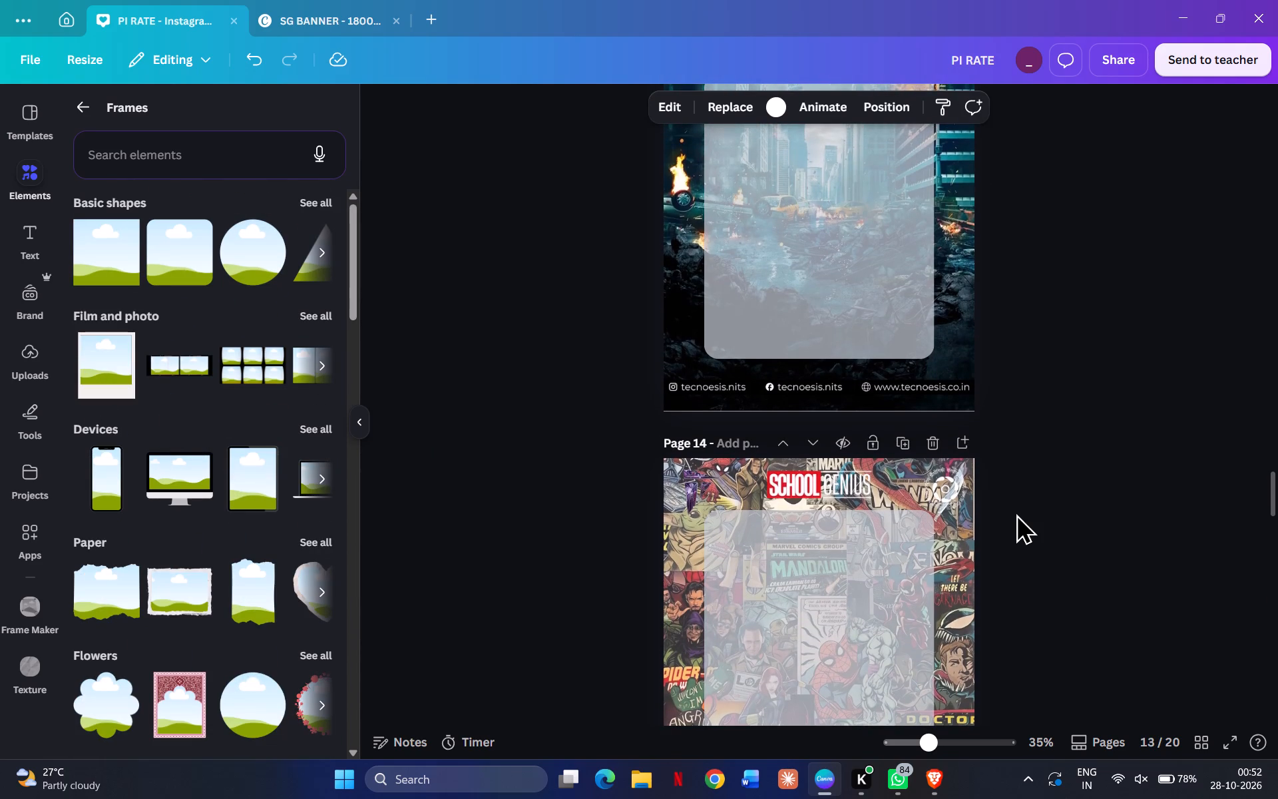
{"action": "scroll", "coordinate": [1016, 513], "scroll_direction": "up", "scroll_amount": 1}
{"action": "scroll", "coordinate": [1016, 513], "scroll_direction": "down", "scroll_amount": 2}
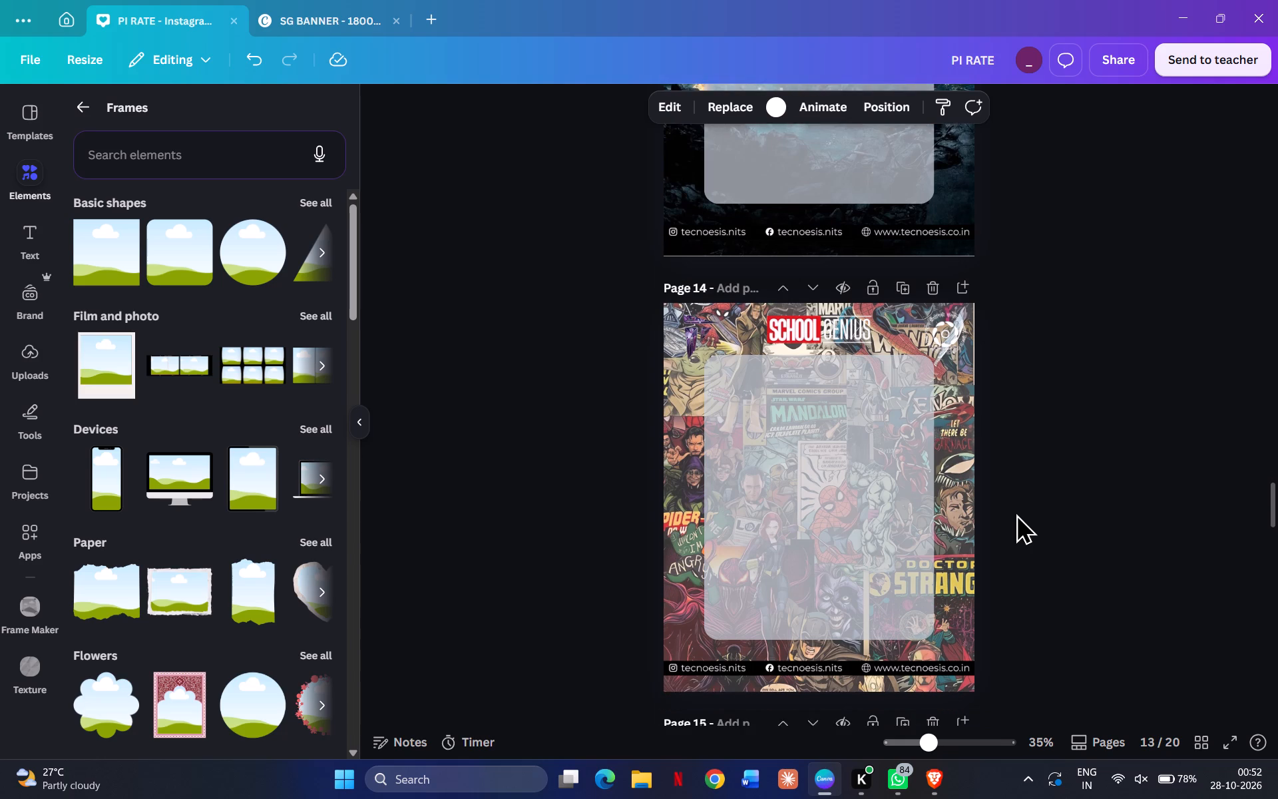
{"action": "scroll", "coordinate": [1016, 513], "scroll_direction": "down", "scroll_amount": 1}
{"action": "left_click", "coordinate": [941, 521]}
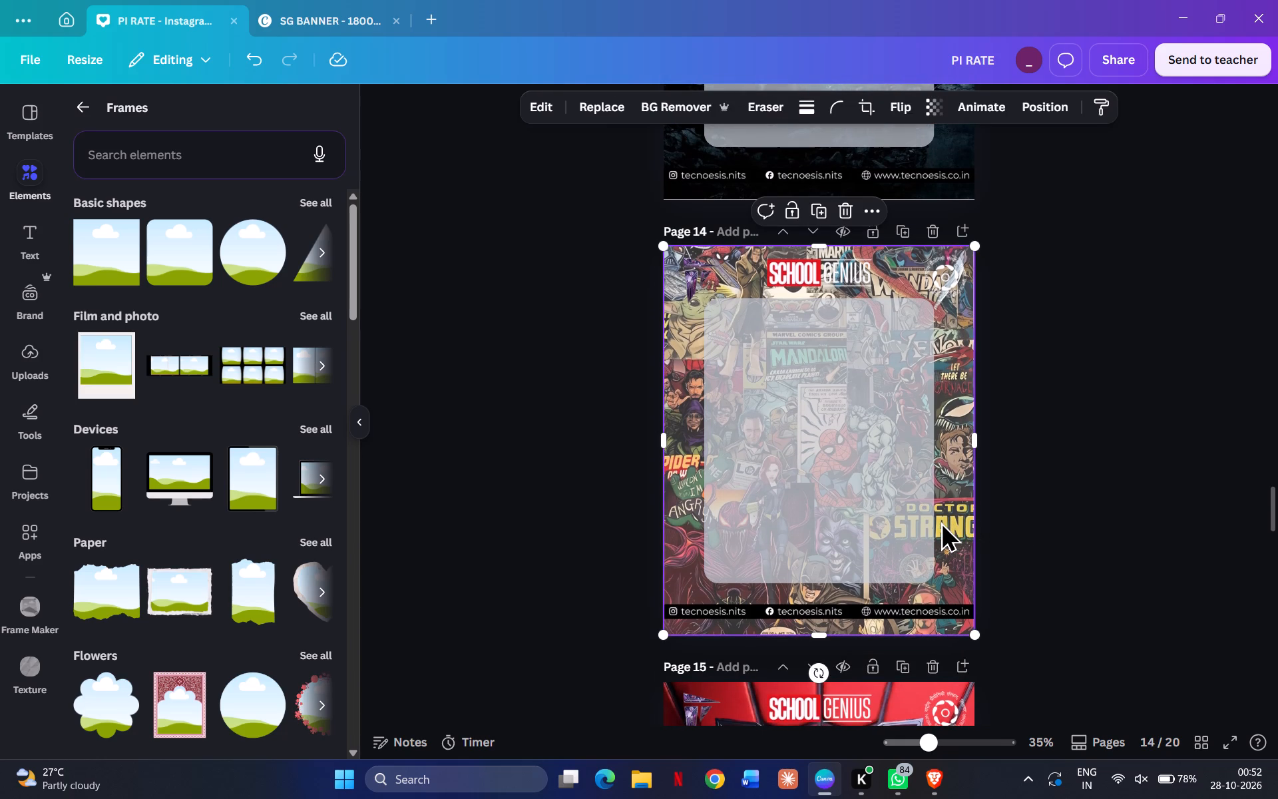
{"action": "key", "text": "ctrl+c"}
{"action": "left_click", "coordinate": [1152, 545]}
{"action": "scroll", "coordinate": [1152, 545], "scroll_direction": "down", "scroll_amount": 13}
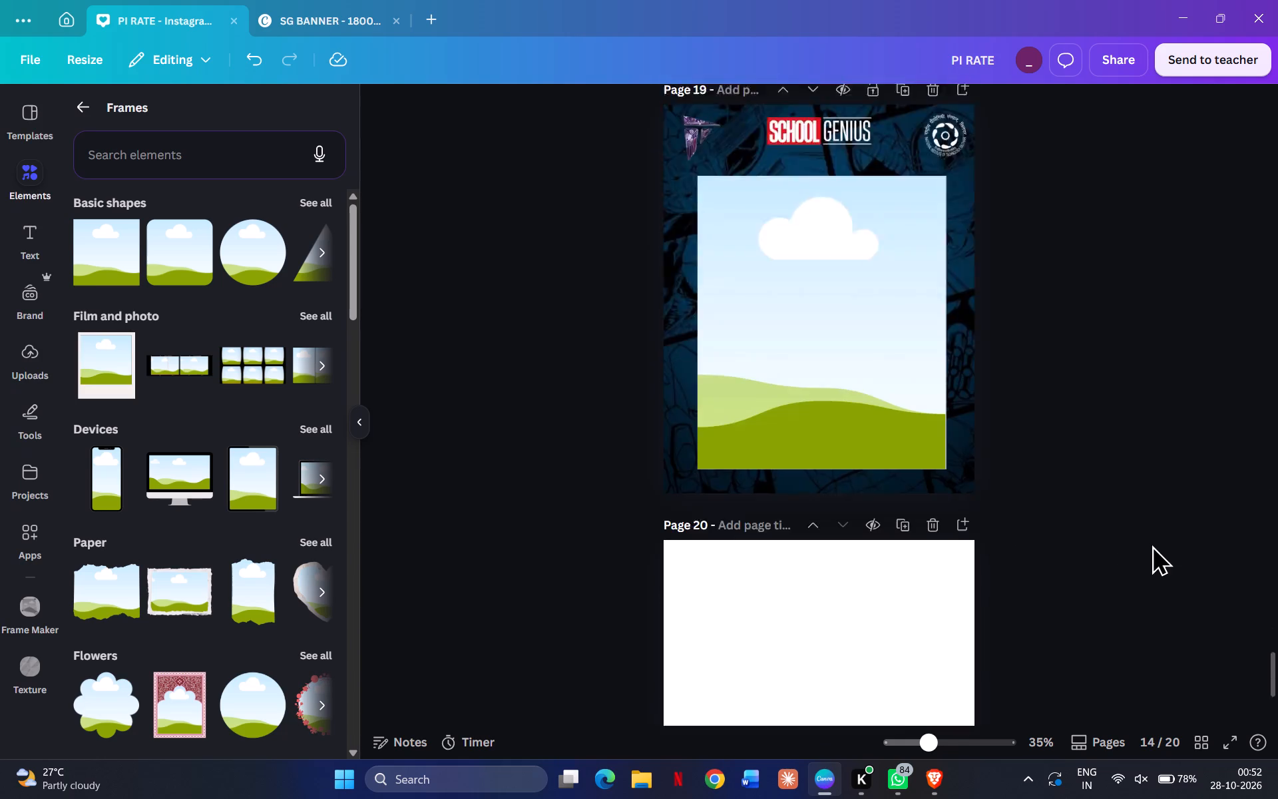
{"action": "scroll", "coordinate": [1152, 545], "scroll_direction": "down", "scroll_amount": 4}
{"action": "left_click", "coordinate": [817, 539]}
{"action": "key", "text": "ctrl+v"}
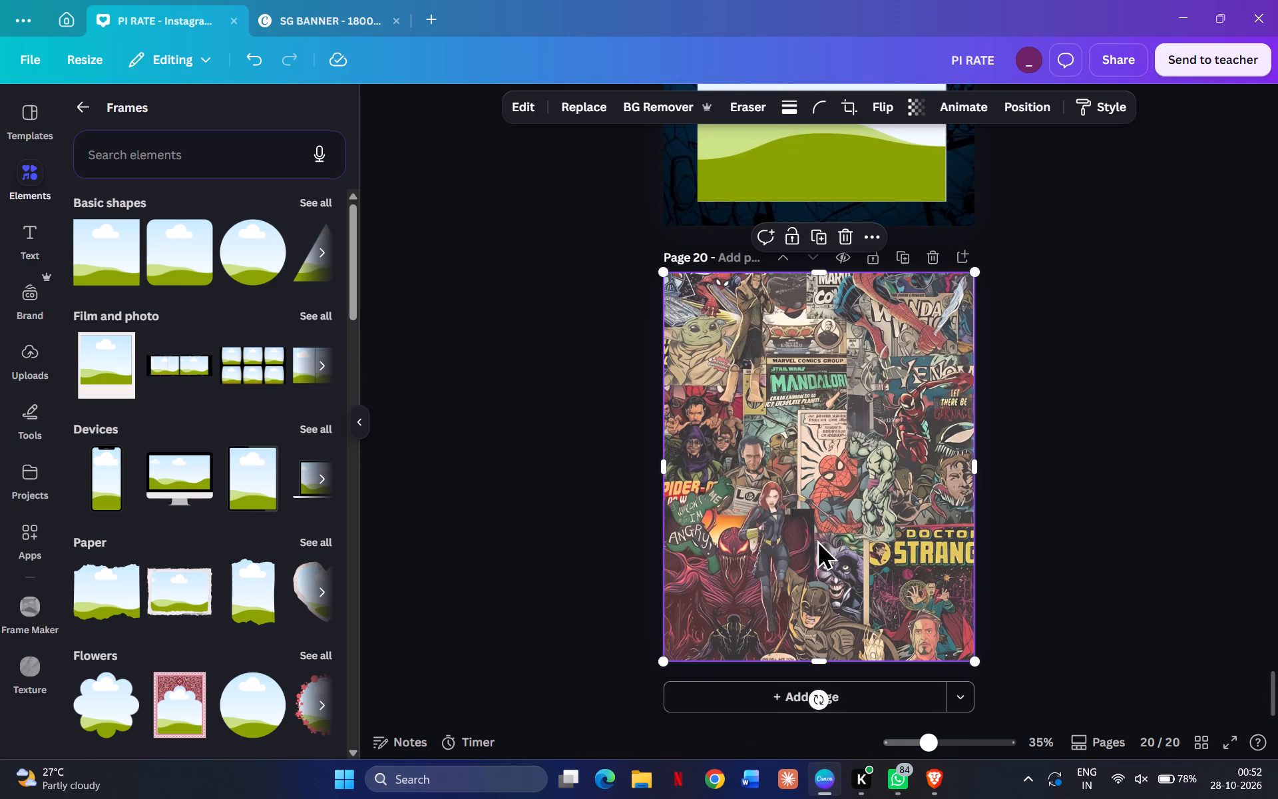
Make the comic collage on page 20 fully opaque.
{"action": "left_click", "coordinate": [917, 105]}
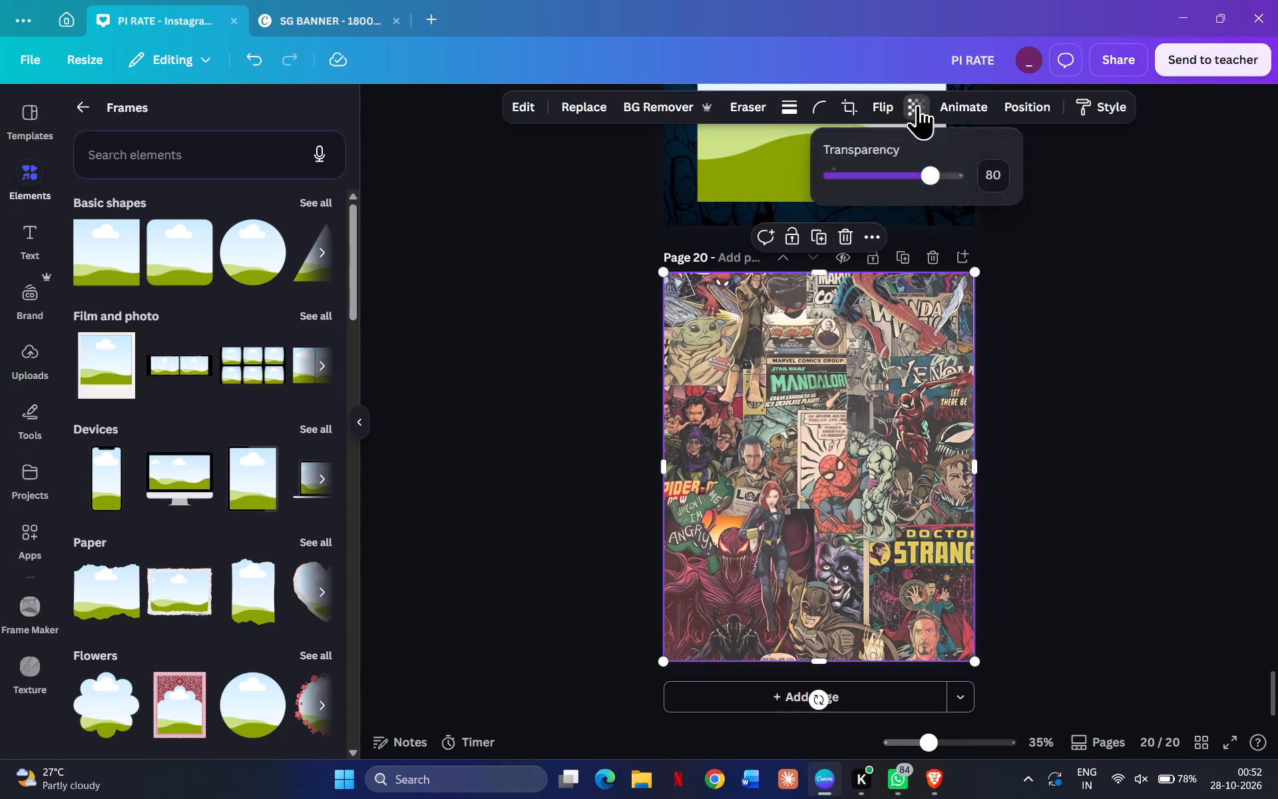
{"action": "left_click_drag", "start_coordinate": [932, 180], "coordinate": [1093, 201]}
{"action": "double_click", "coordinate": [1086, 425]}
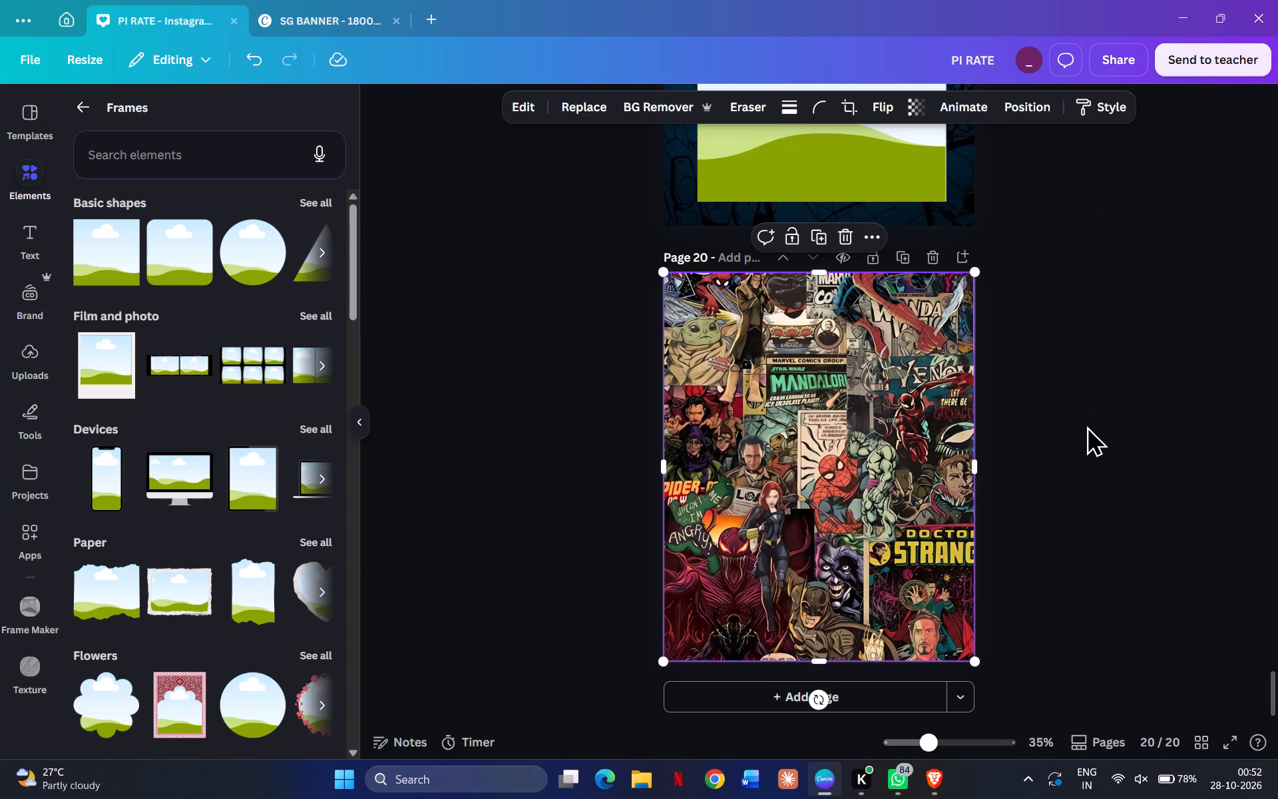
{"action": "scroll", "coordinate": [1086, 425], "scroll_direction": "right", "scroll_amount": 1}
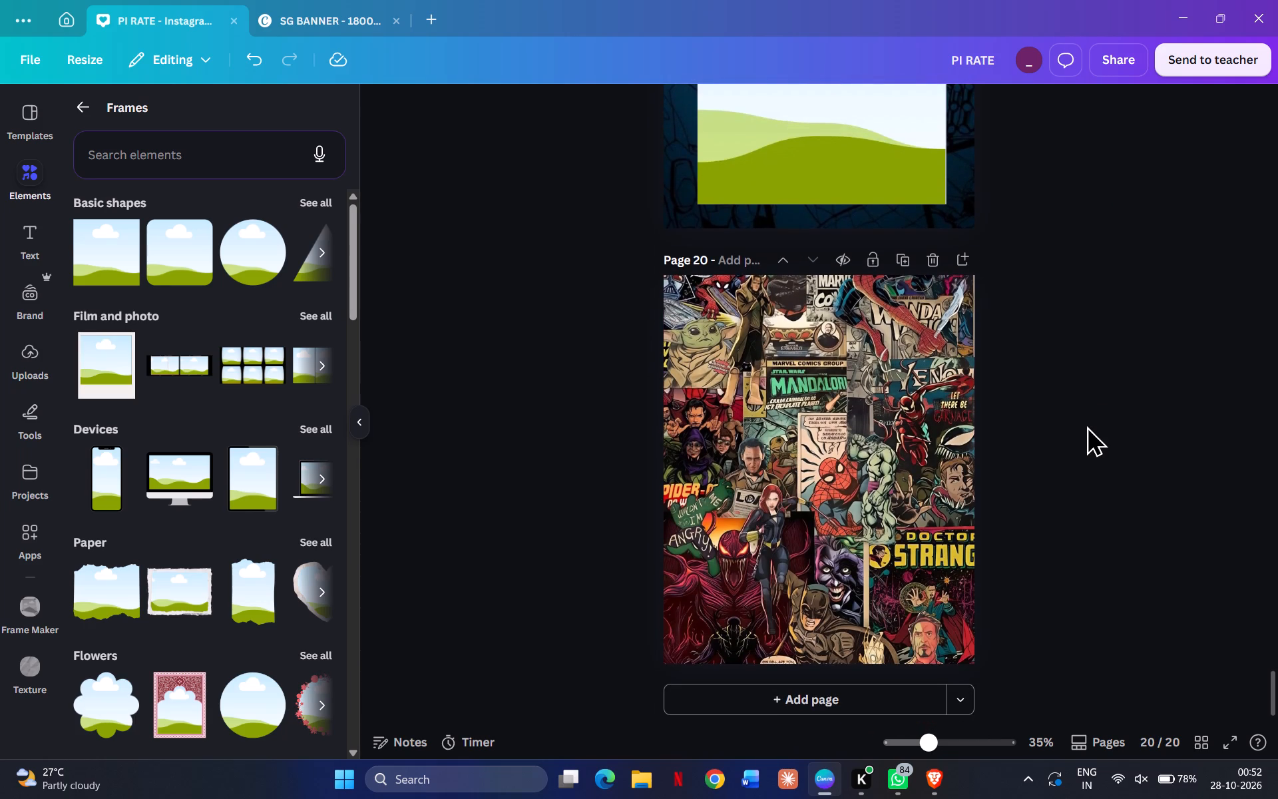
Copy the large photo frame from page 19 onto page 20 and centre it horizontally over the comic collage.
{"action": "scroll", "coordinate": [1037, 212], "scroll_direction": "up", "scroll_amount": 3}
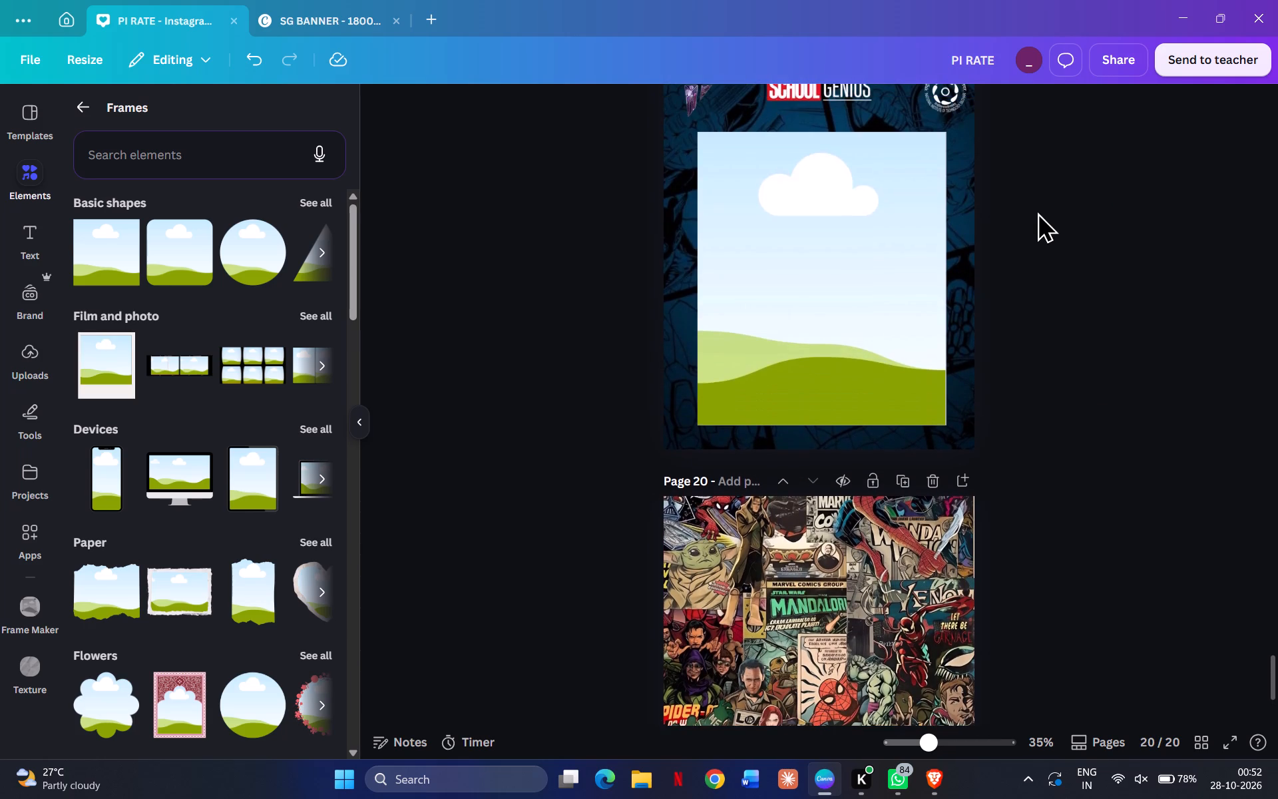
{"action": "left_click", "coordinate": [797, 244]}
{"action": "key", "text": "ctrl+c"}
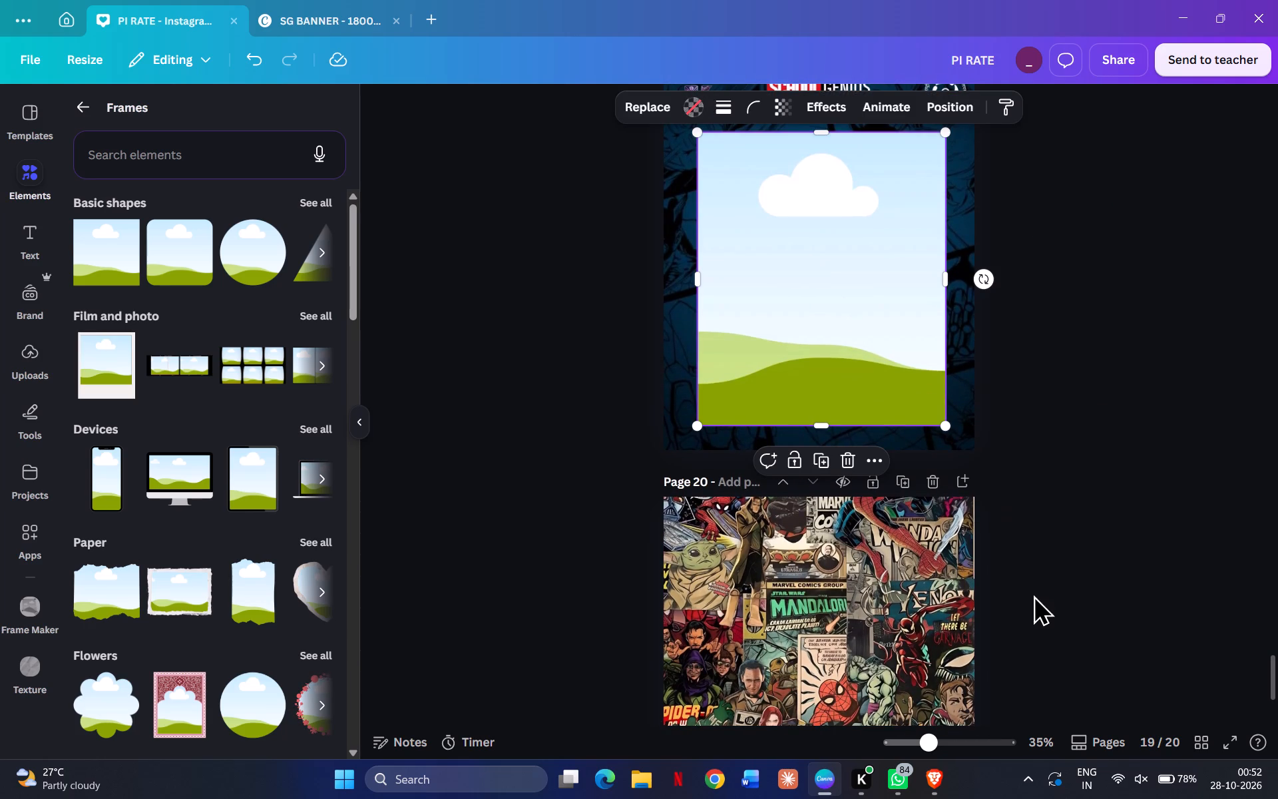
{"action": "scroll", "coordinate": [1033, 595], "scroll_direction": "down", "scroll_amount": 3}
{"action": "left_click", "coordinate": [809, 489]}
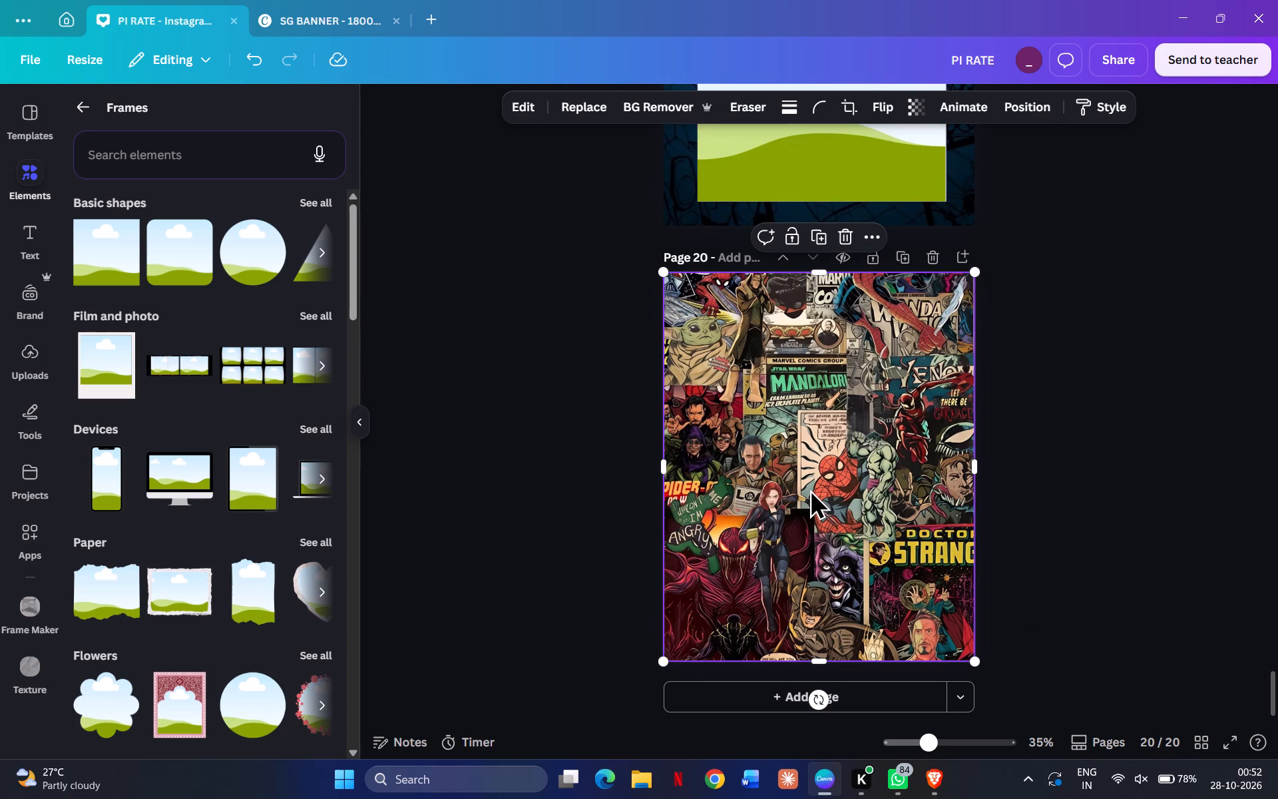
{"action": "key", "text": "ctrl+v"}
{"action": "left_click", "coordinate": [1040, 405]}
{"action": "left_click", "coordinate": [831, 469]}
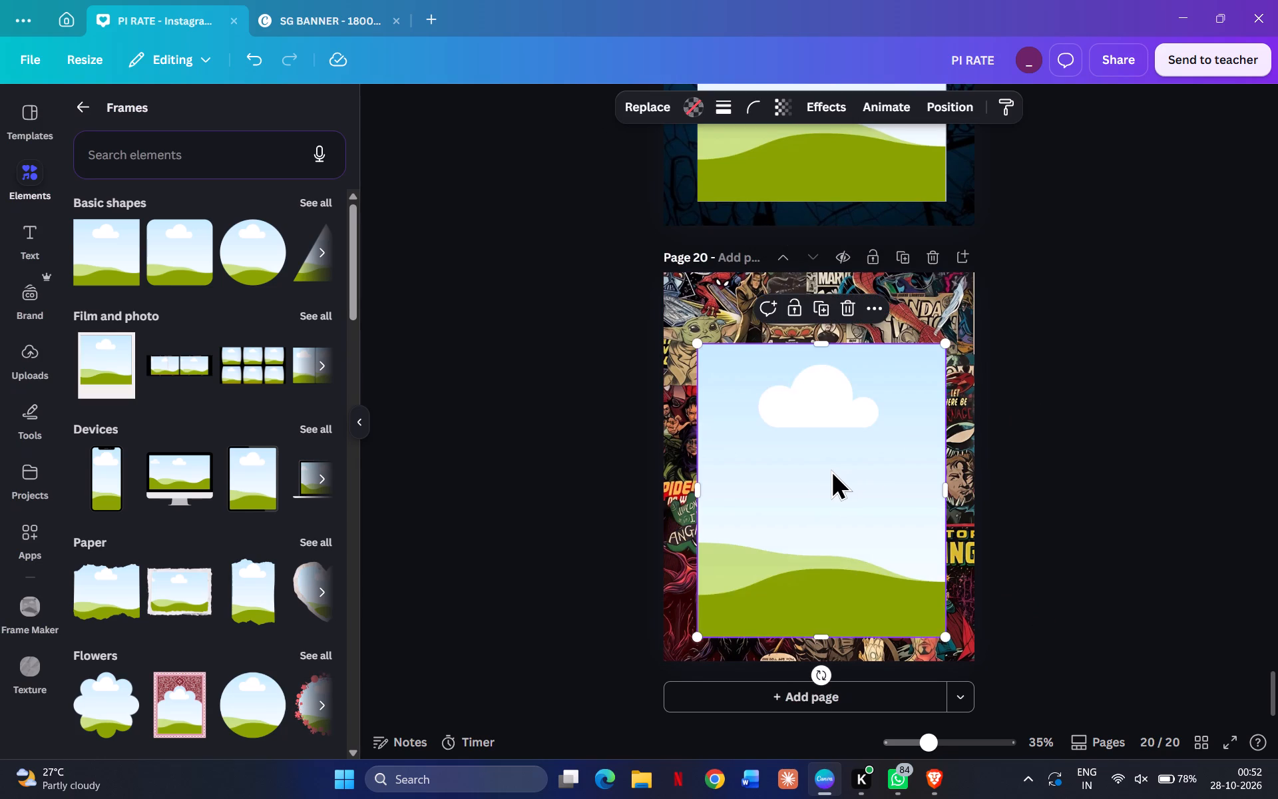
{"action": "left_click", "coordinate": [853, 475]}
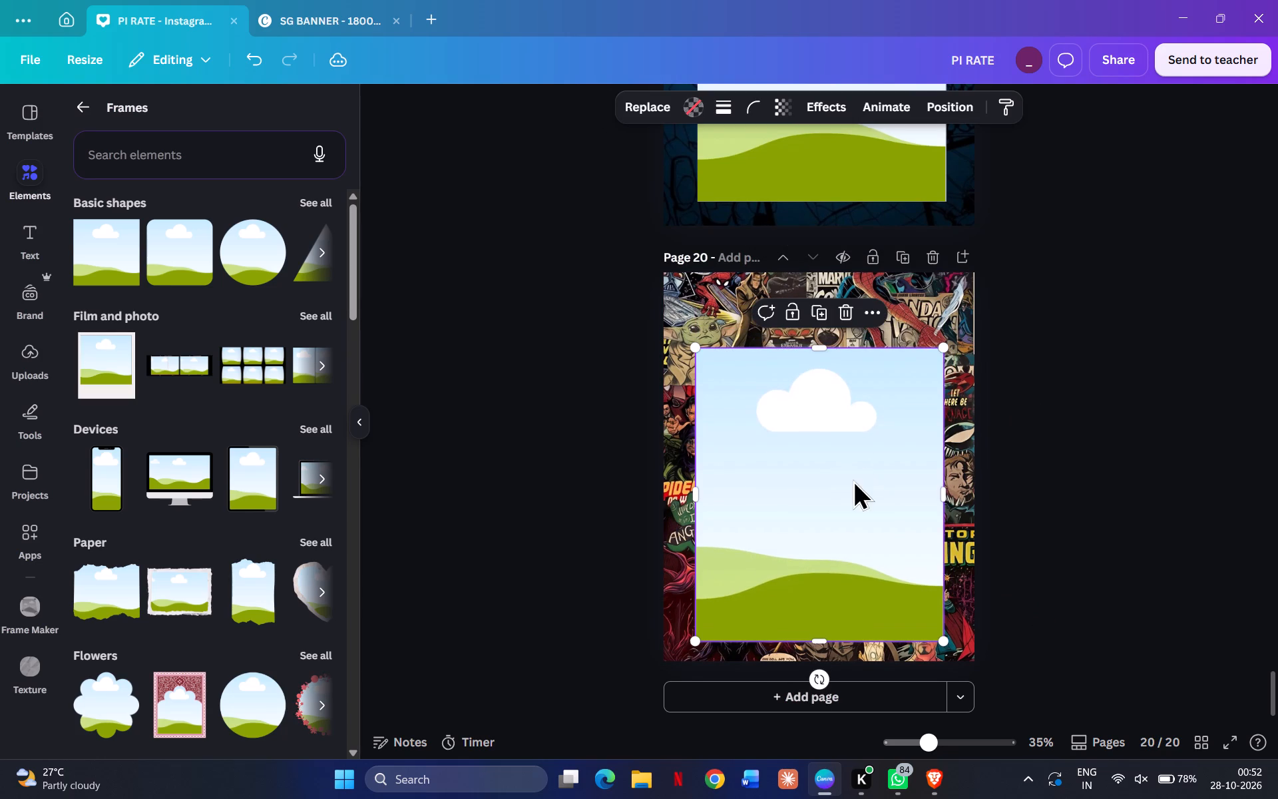
Extend the page 20 frame's top edge slightly upward and fine-tune its sides, making it about 864 by 1,044.
{"action": "left_click", "coordinate": [941, 343]}
{"action": "left_click_drag", "start_coordinate": [819, 351], "coordinate": [821, 344]}
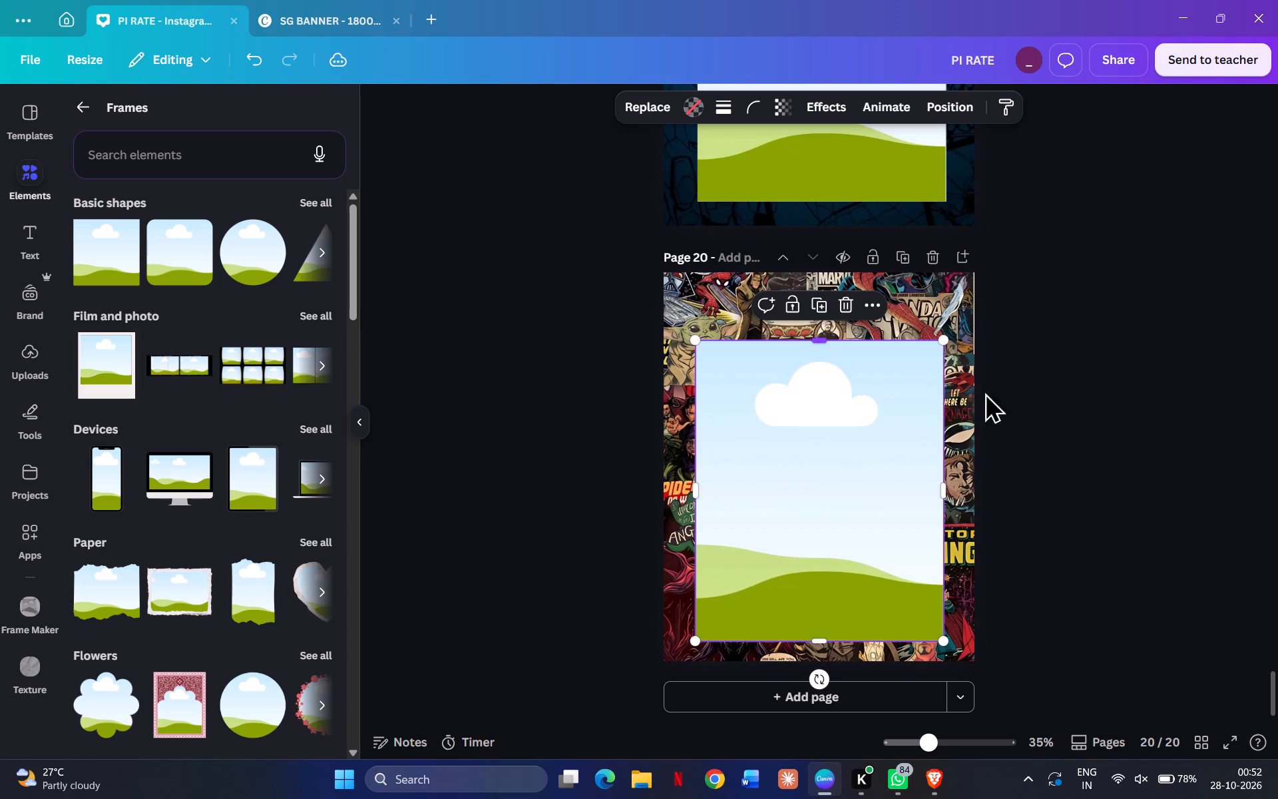
{"action": "double_click", "coordinate": [1039, 416]}
{"action": "left_click", "coordinate": [826, 469]}
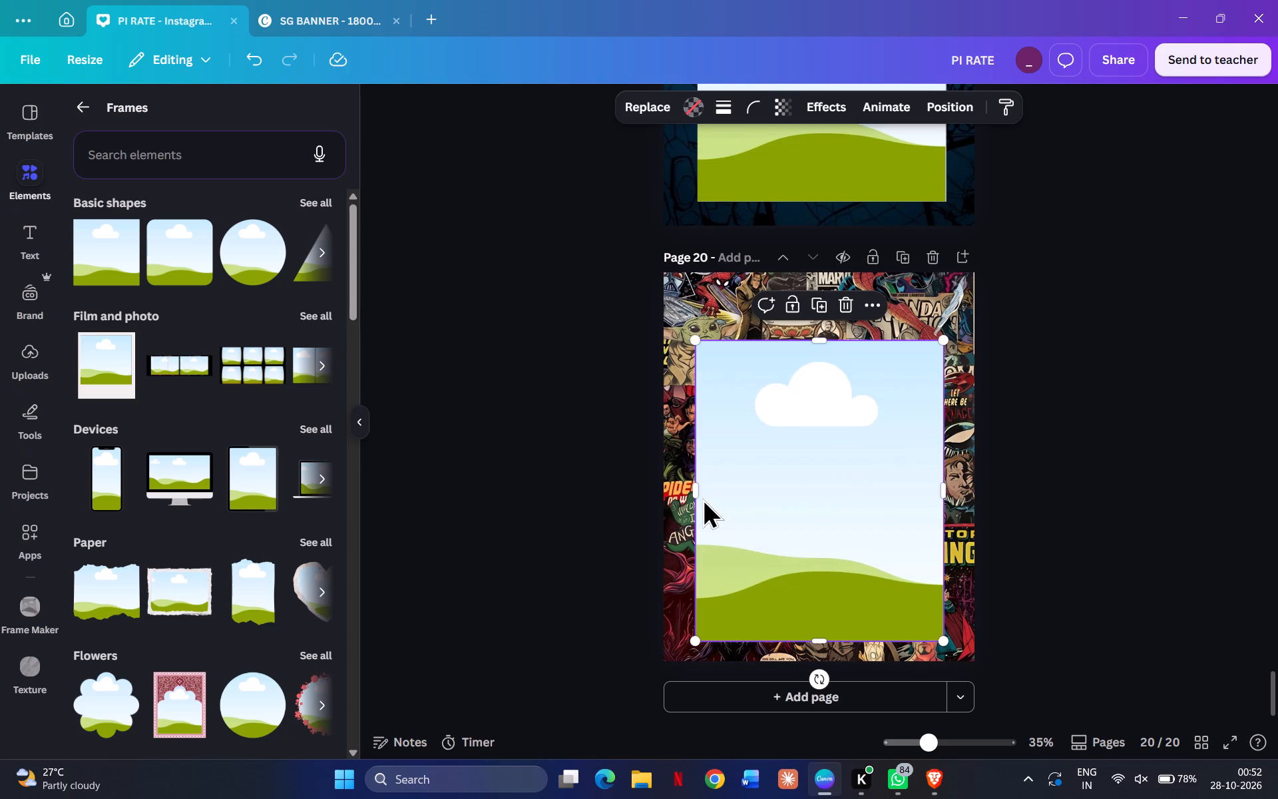
{"action": "left_click", "coordinate": [696, 490]}
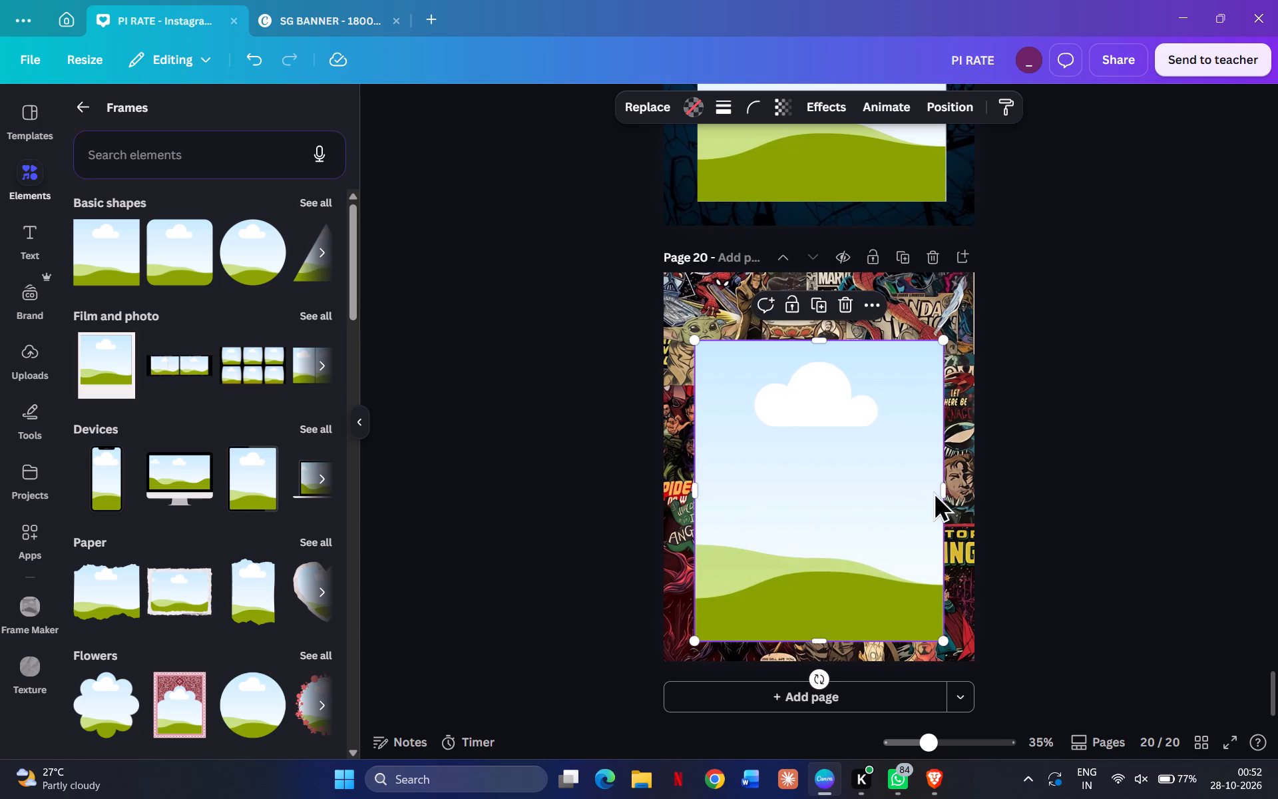
{"action": "left_click_drag", "start_coordinate": [948, 493], "coordinate": [956, 499]}
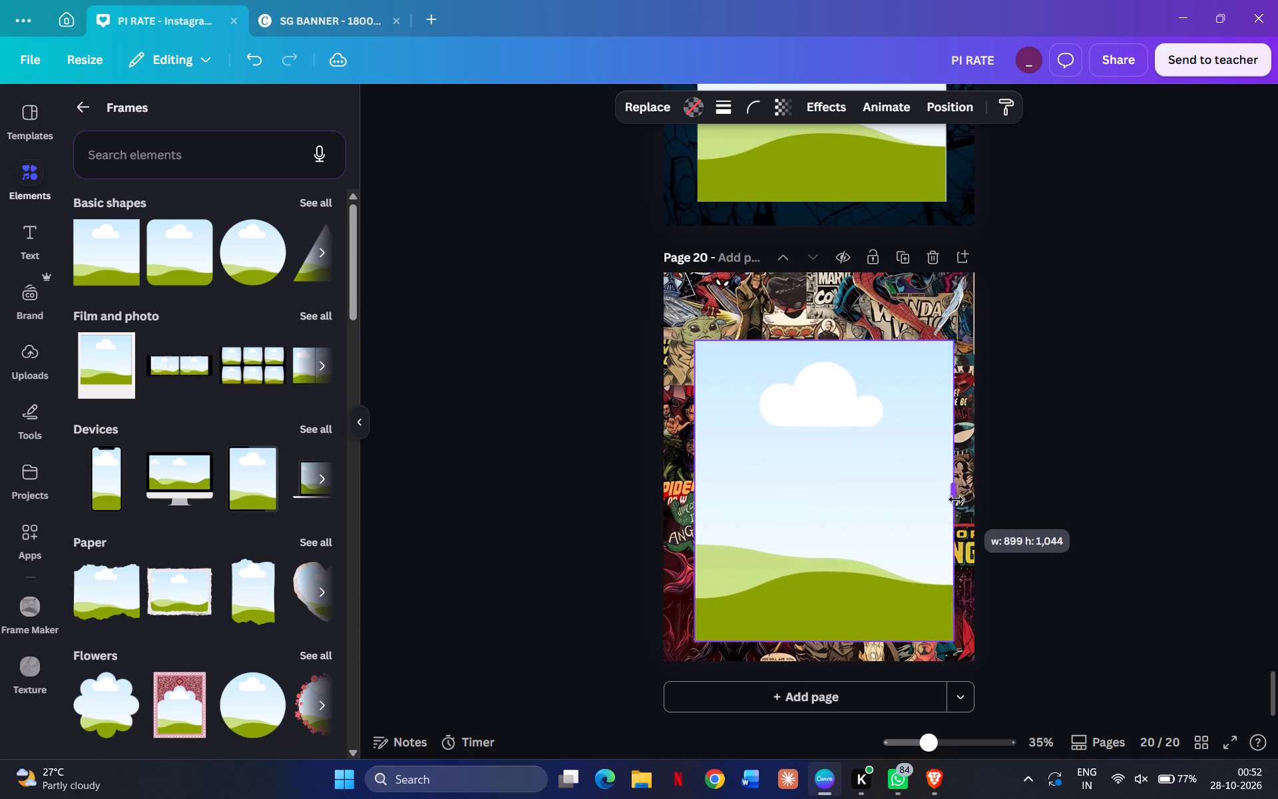
{"action": "left_click_drag", "start_coordinate": [956, 499], "coordinate": [945, 499]}
{"action": "left_click", "coordinate": [1074, 504]}
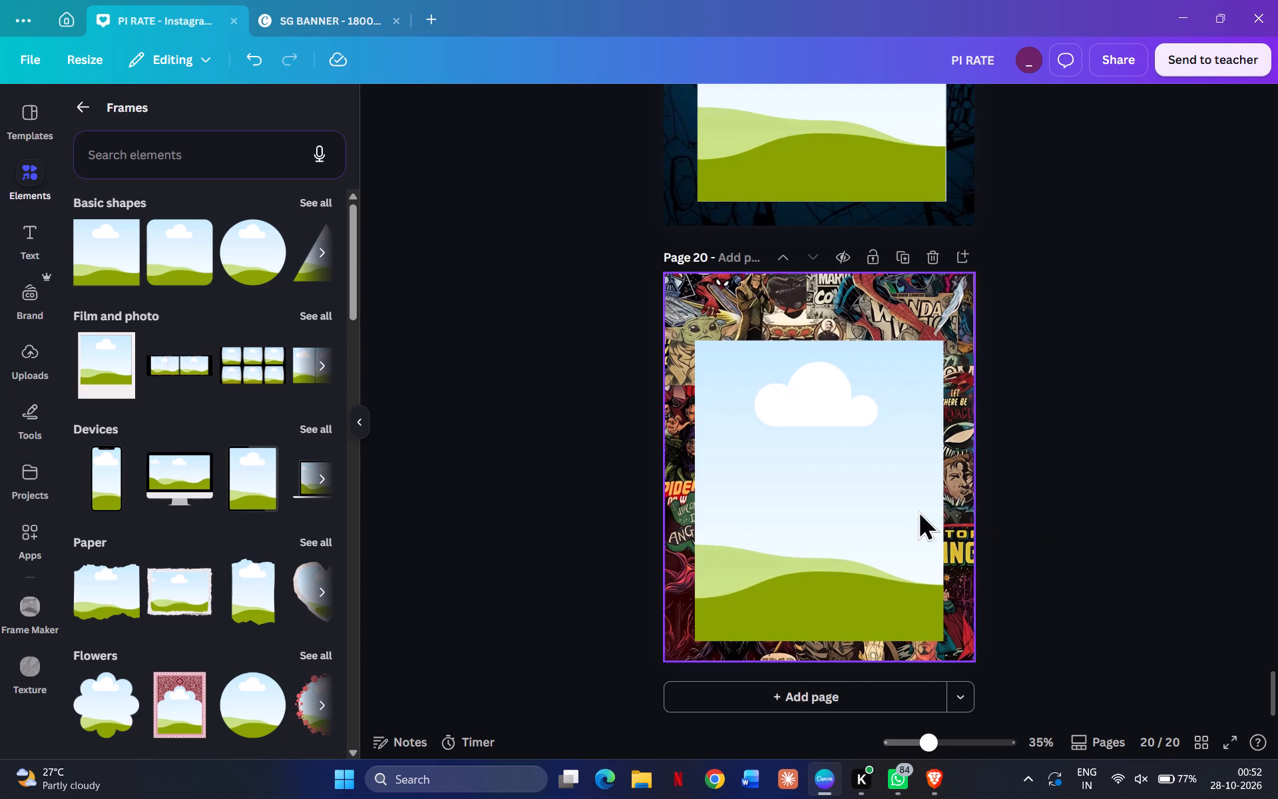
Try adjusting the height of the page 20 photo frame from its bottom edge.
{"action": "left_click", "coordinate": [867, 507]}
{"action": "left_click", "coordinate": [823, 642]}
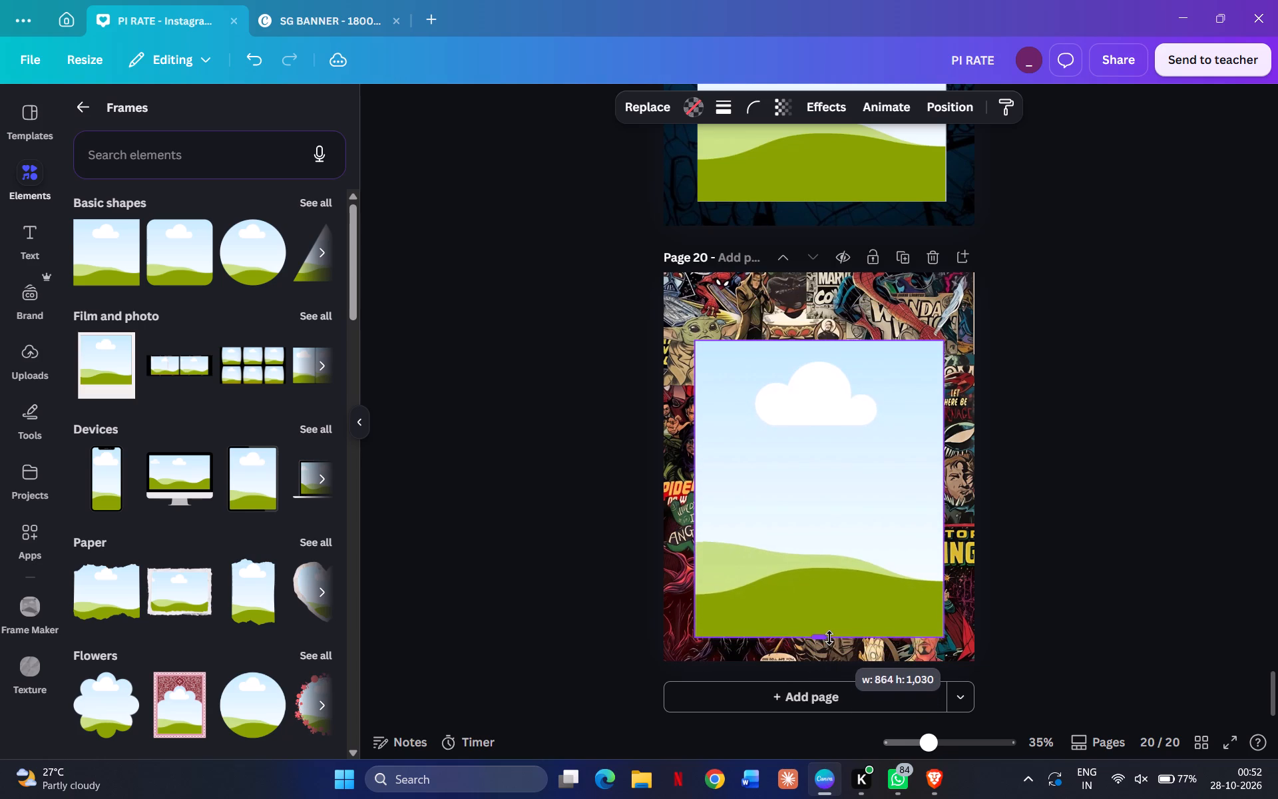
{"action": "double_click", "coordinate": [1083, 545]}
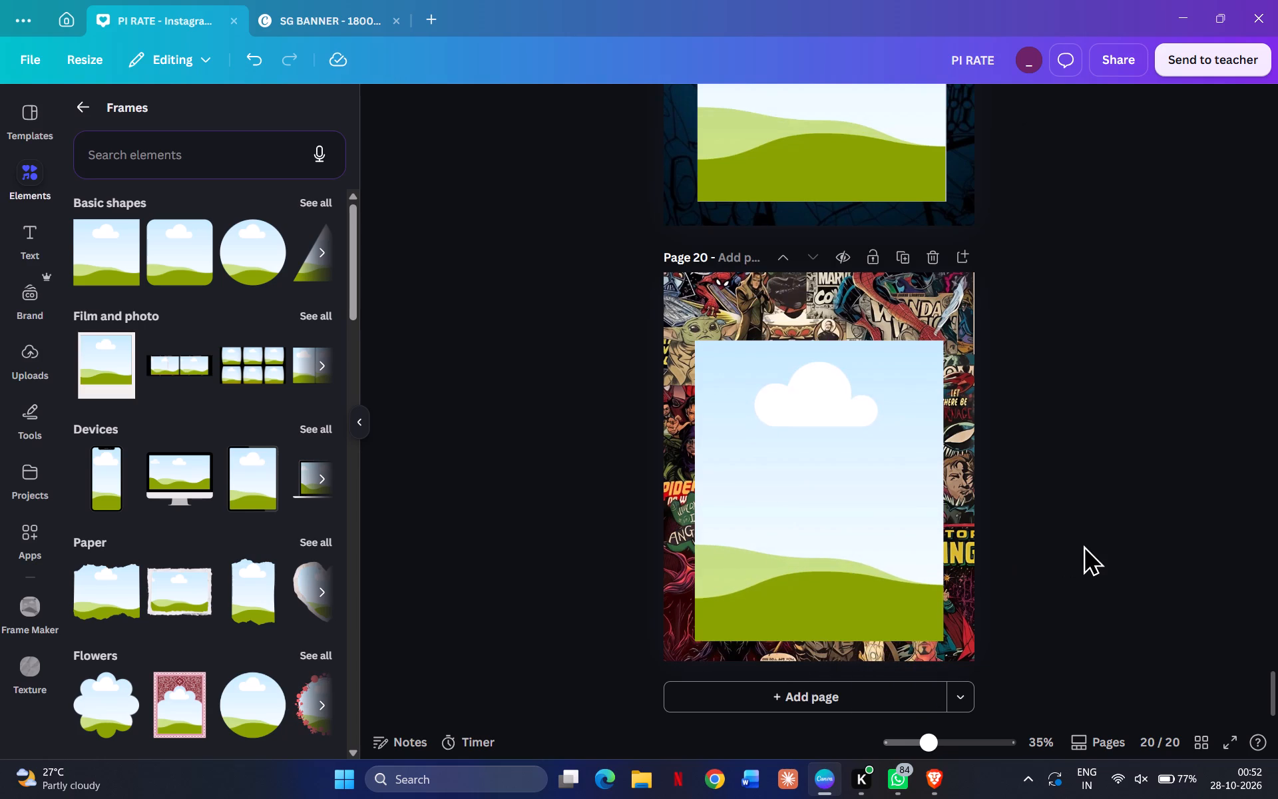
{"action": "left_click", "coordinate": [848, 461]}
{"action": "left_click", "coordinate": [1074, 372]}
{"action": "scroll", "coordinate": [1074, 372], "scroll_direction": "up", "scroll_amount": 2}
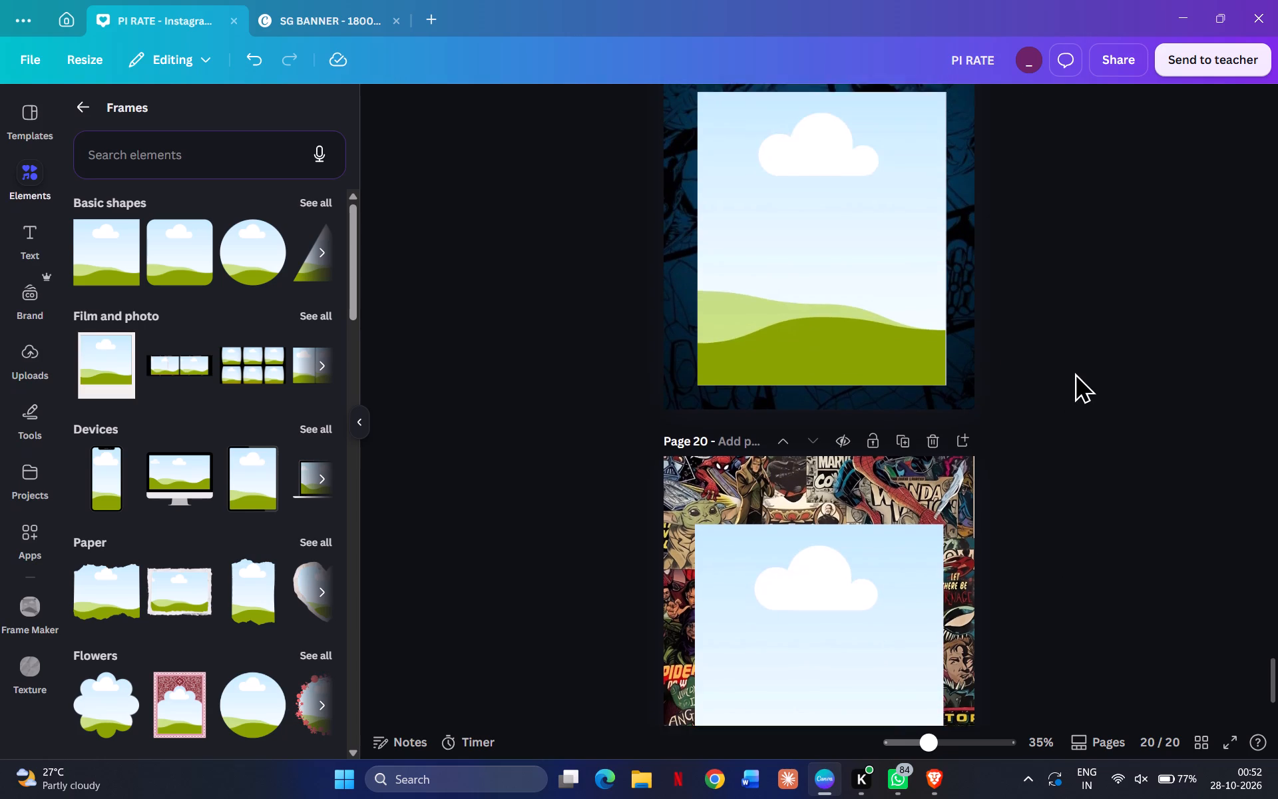
Copy the three header logos from page 19 onto the top of page 20's comic collage.
{"action": "scroll", "coordinate": [1074, 372], "scroll_direction": "up", "scroll_amount": 3}
{"action": "left_click", "coordinate": [696, 172]}
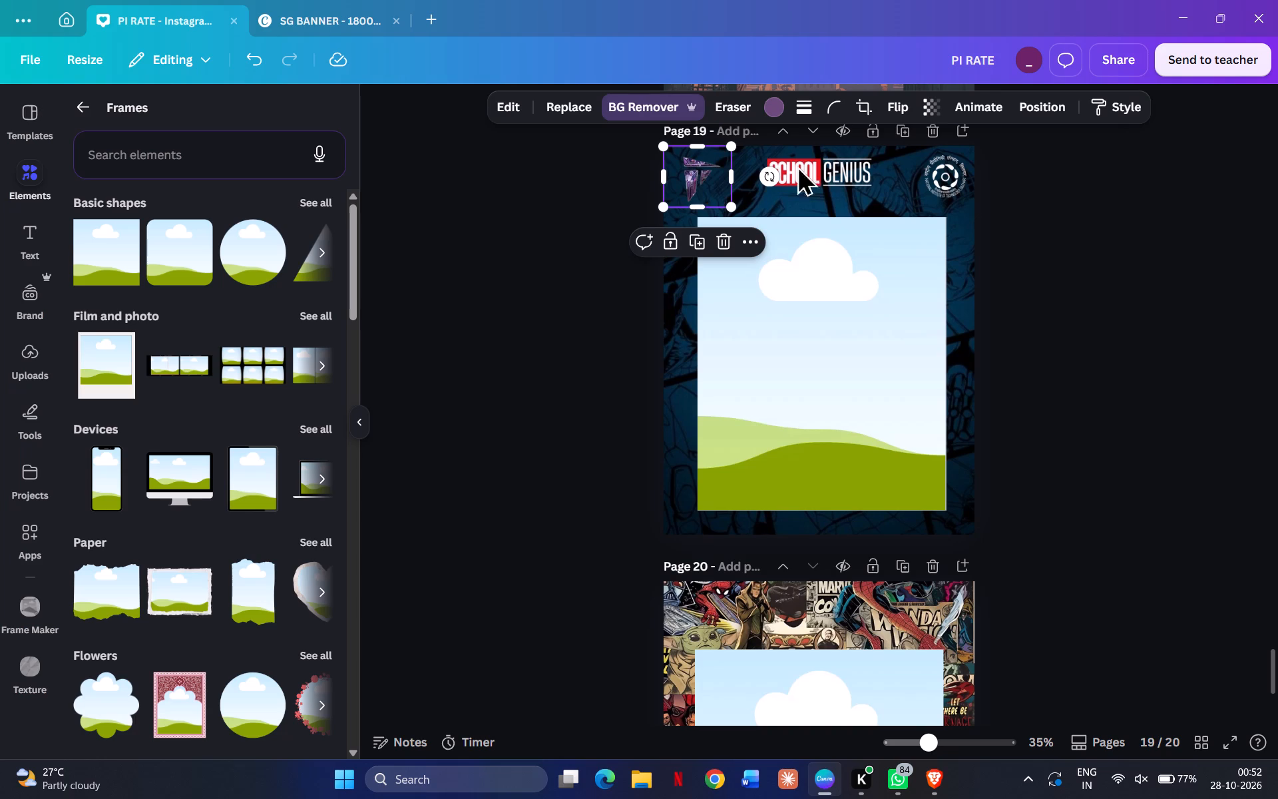
{"action": "left_click", "coordinate": [821, 162], "text": "shift"}
{"action": "left_click", "coordinate": [935, 171], "text": "shift"}
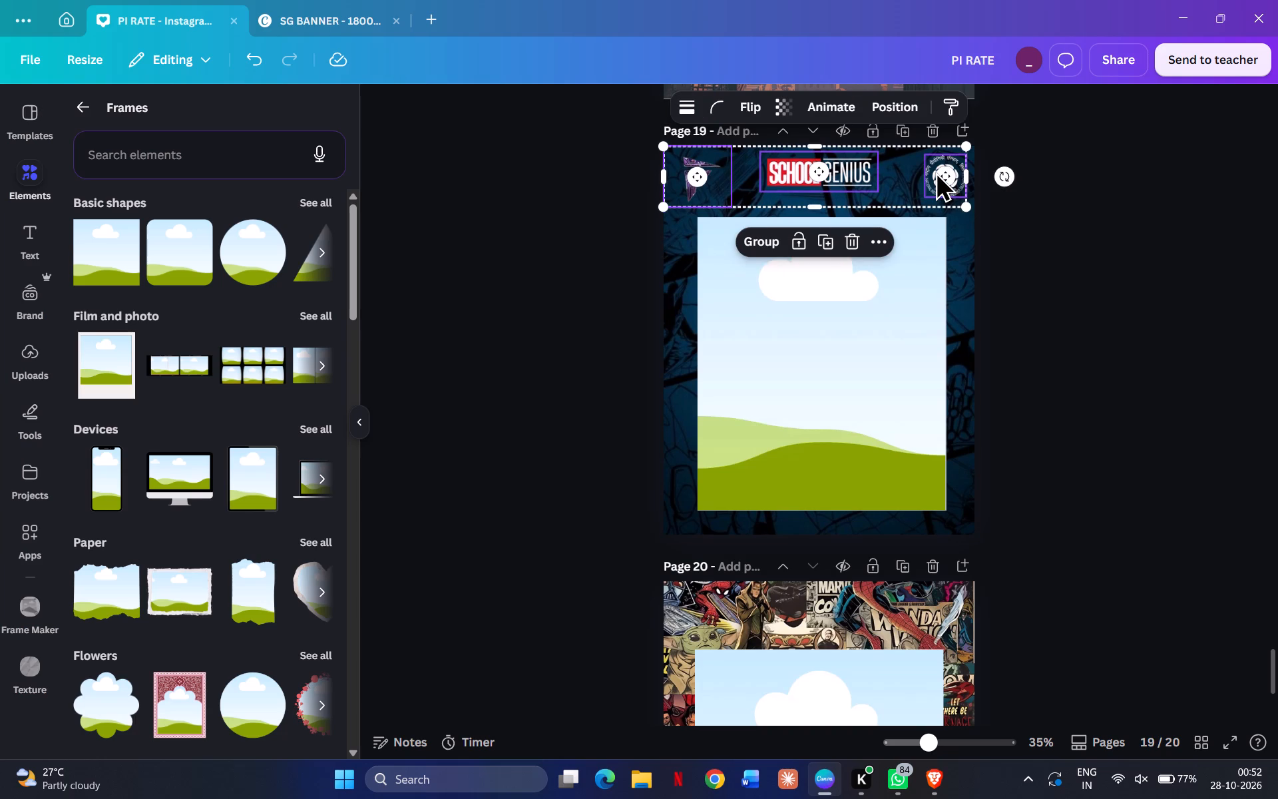
{"action": "key", "text": "ctrl+c"}
{"action": "left_click", "coordinate": [1120, 327]}
{"action": "scroll", "coordinate": [1120, 327], "scroll_direction": "down", "scroll_amount": 3}
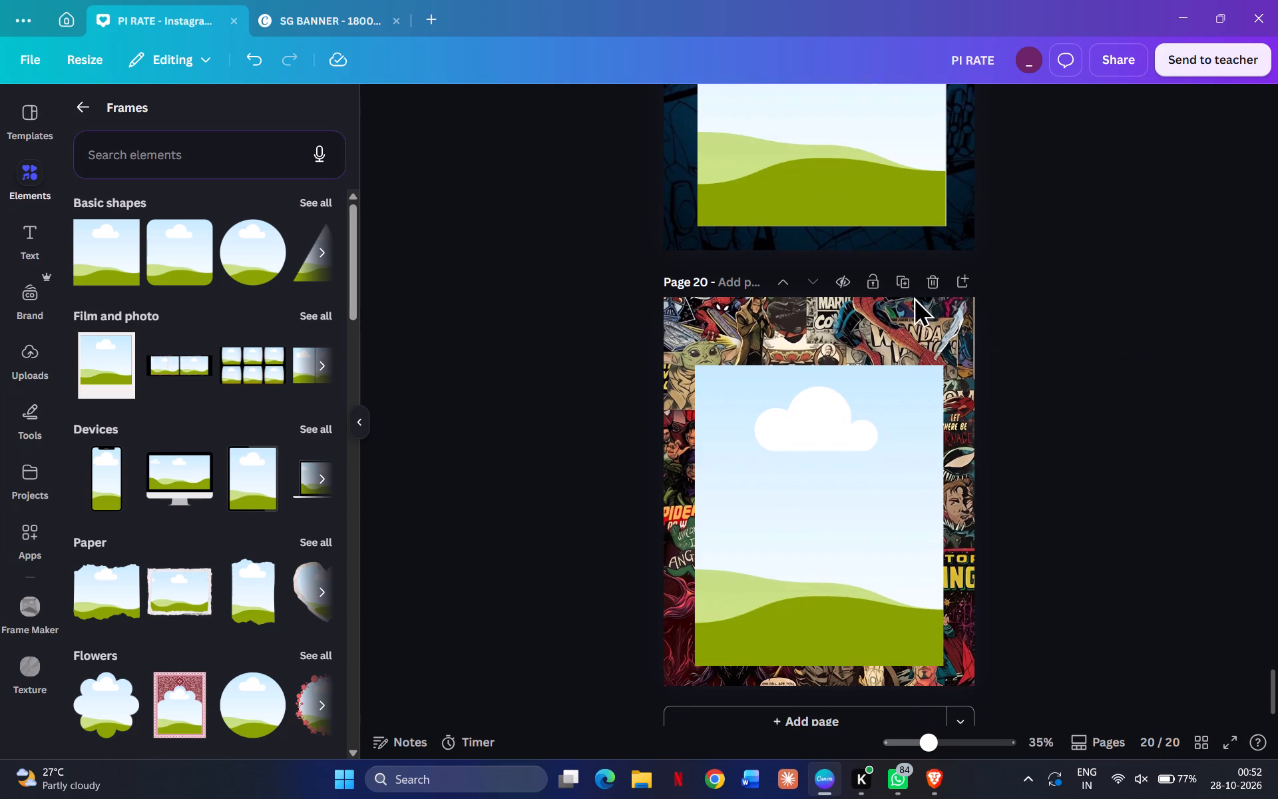
{"action": "left_click", "coordinate": [915, 308]}
{"action": "key", "text": "ctrl+v"}
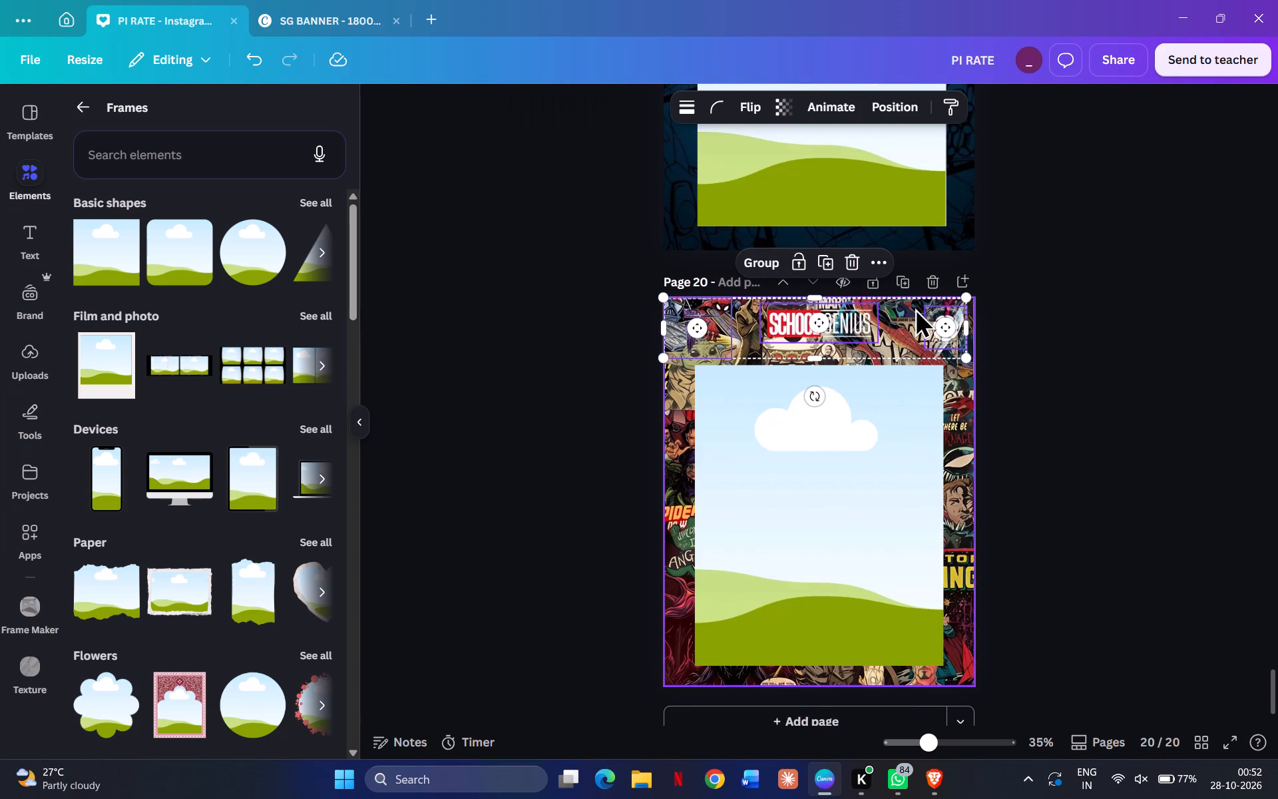
{"action": "double_click", "coordinate": [1096, 358]}
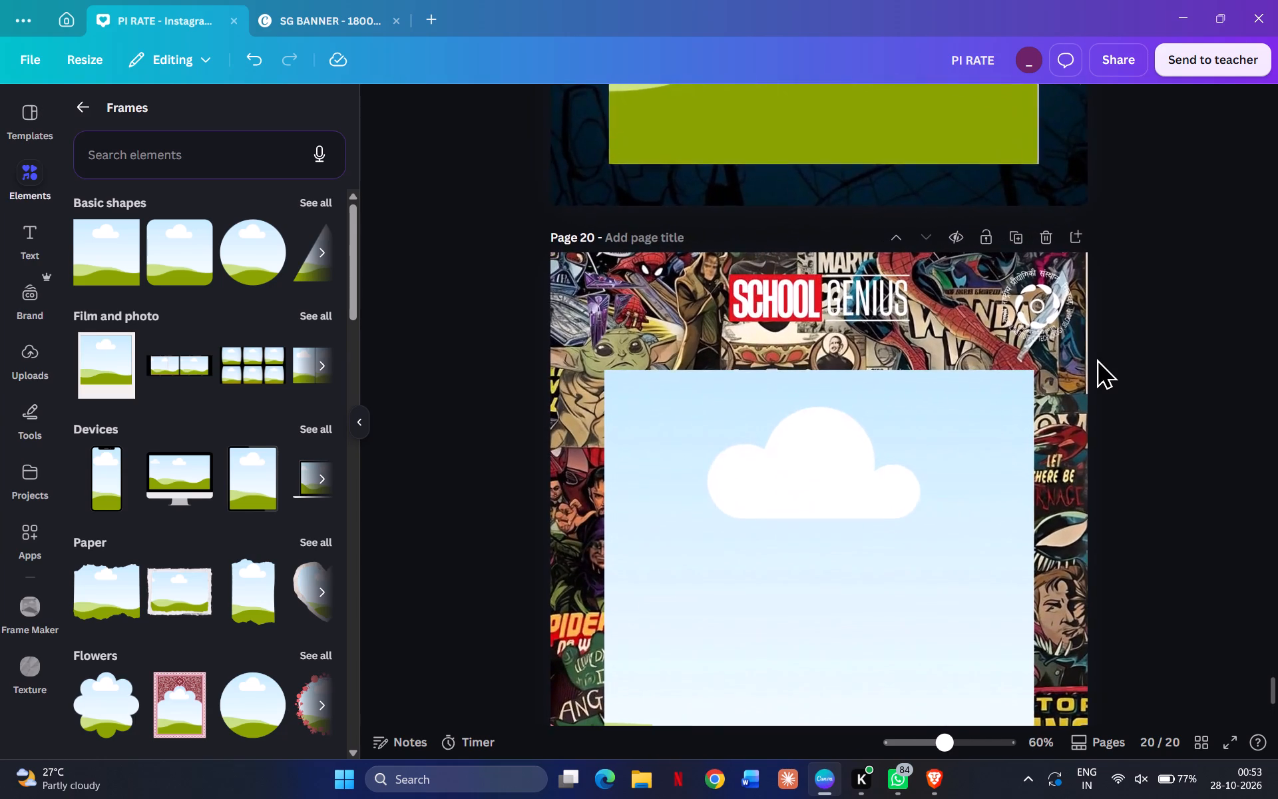
{"action": "left_click", "coordinate": [973, 399]}
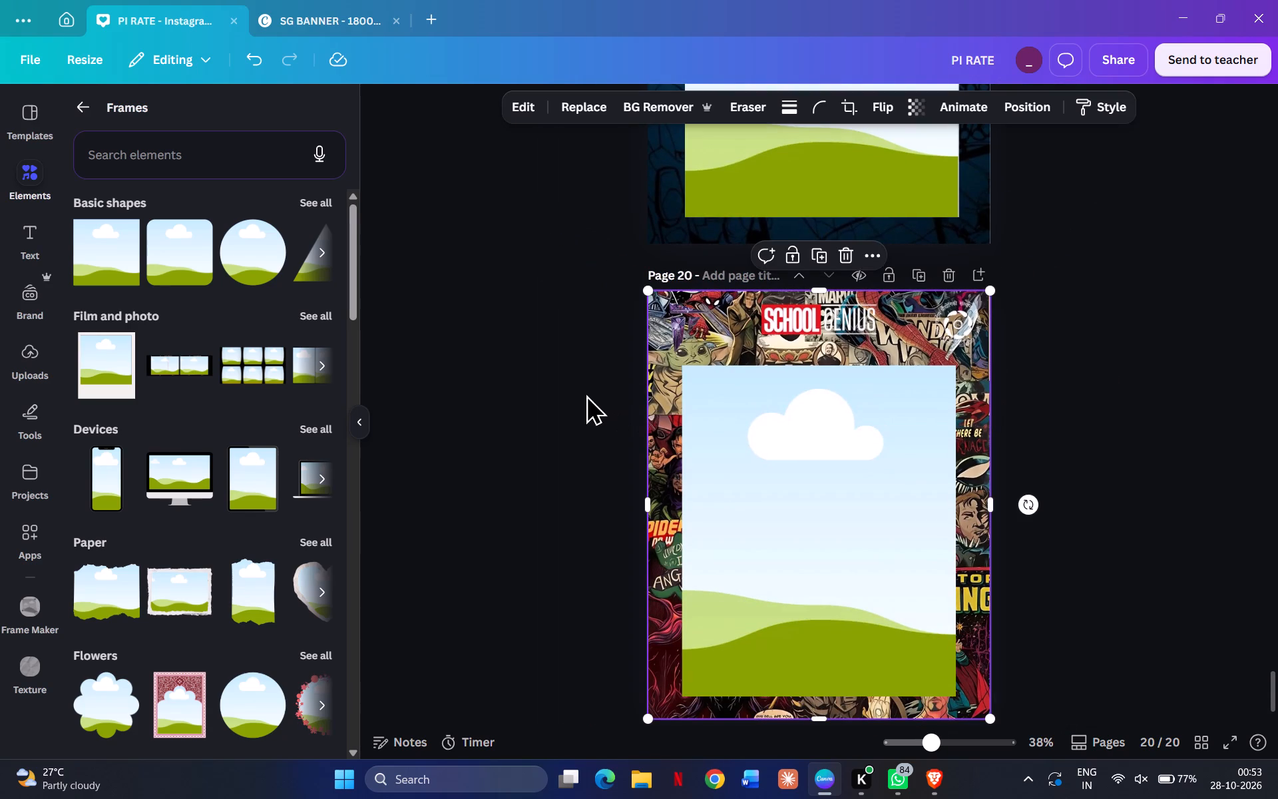
{"action": "left_click", "coordinate": [586, 394]}
Add the first recommended smoke cloud graphic to page 20, placing it over the header and widening it to about 1,420 by 855.
{"action": "left_click_drag", "start_coordinate": [290, 180], "coordinate": [144, 117]}
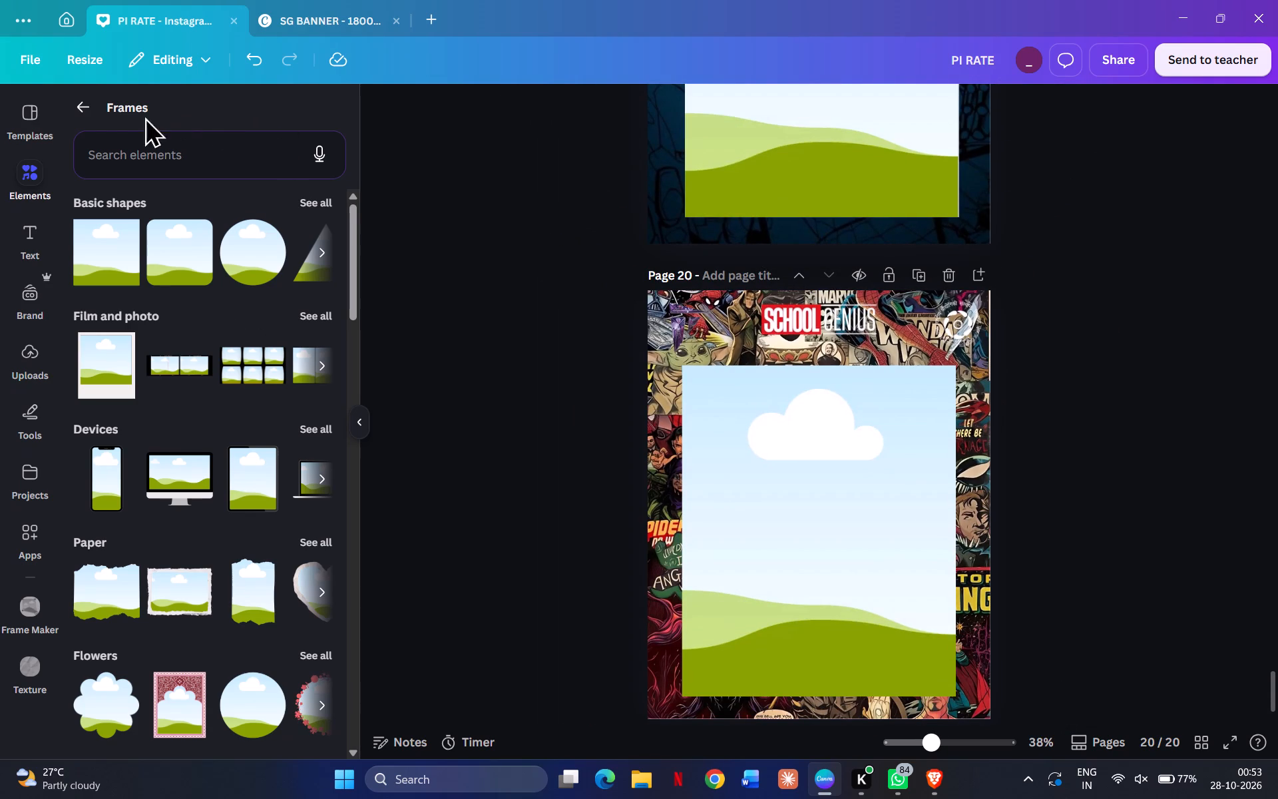
{"action": "left_click_drag", "start_coordinate": [144, 117], "coordinate": [99, 103]}
{"action": "left_click", "coordinate": [99, 103]}
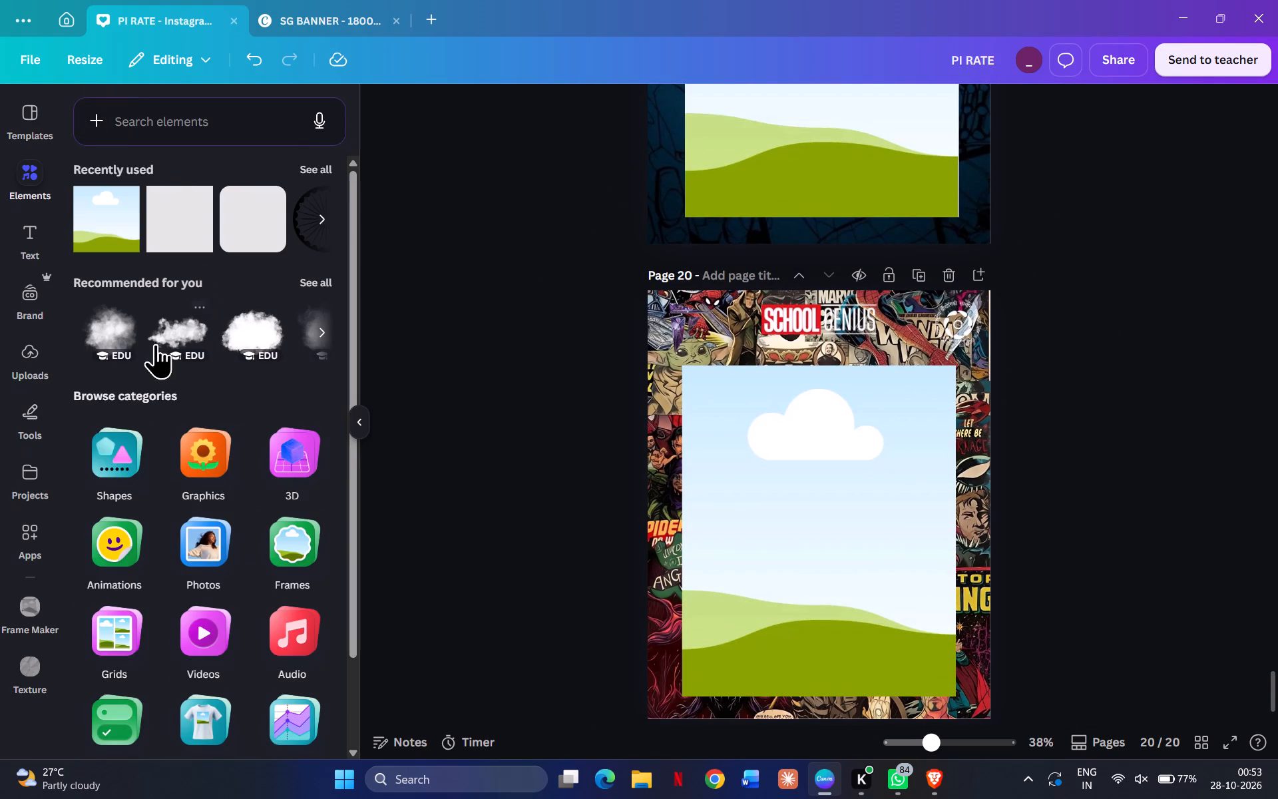
{"action": "left_click", "coordinate": [107, 320]}
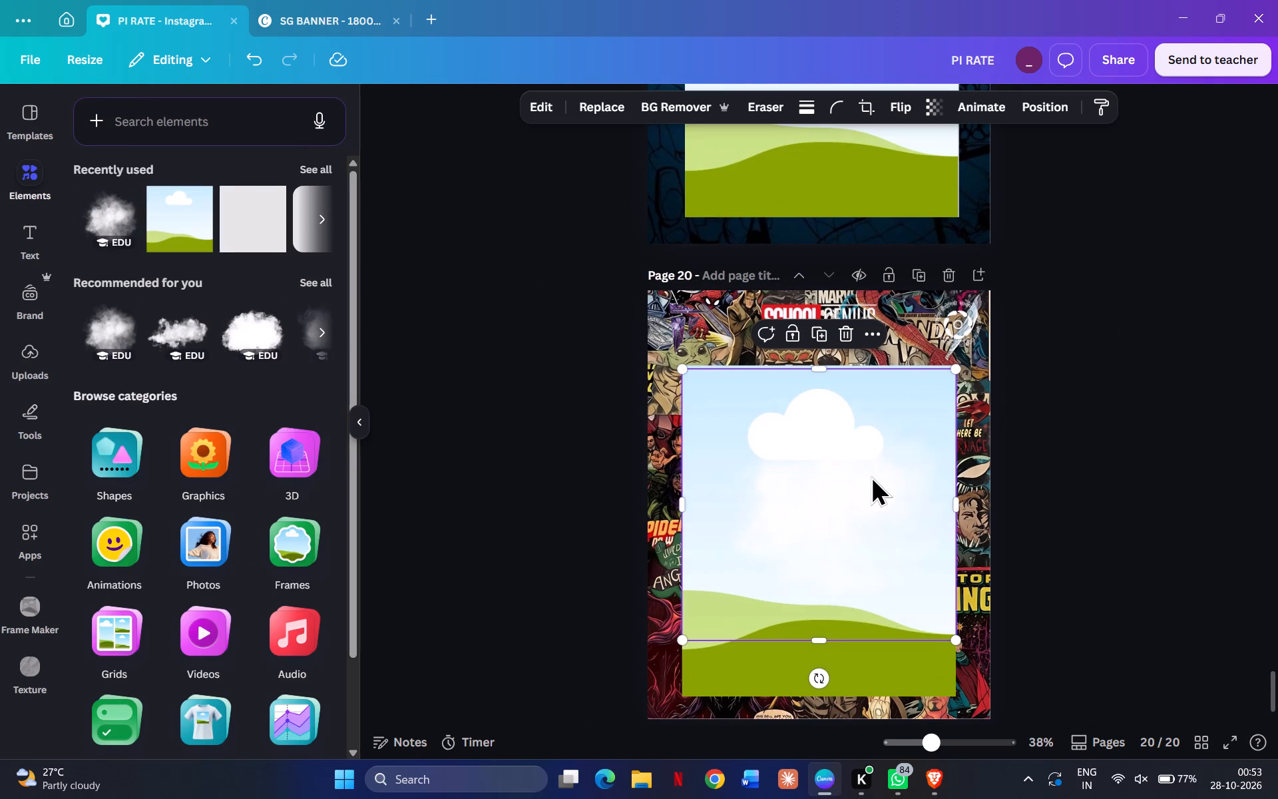
{"action": "left_click_drag", "start_coordinate": [852, 493], "coordinate": [734, 315]}
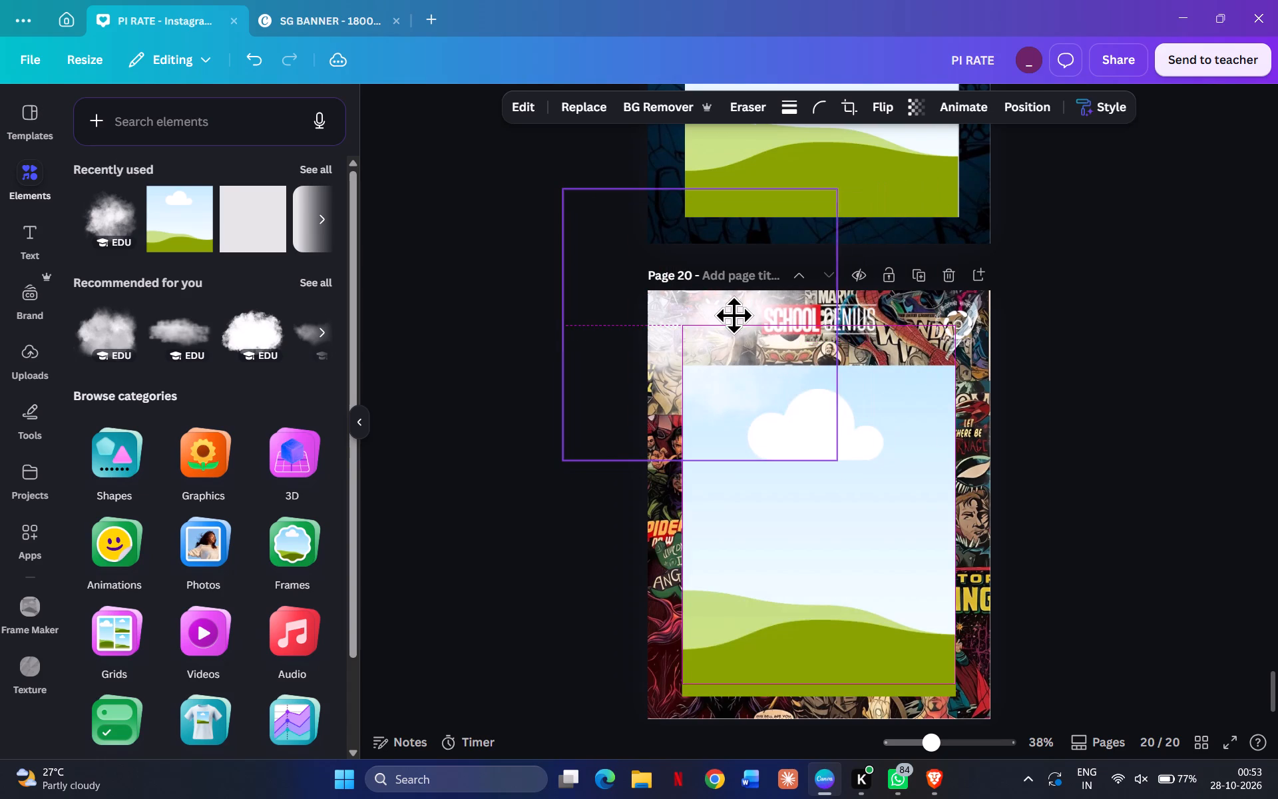
{"action": "left_click_drag", "start_coordinate": [734, 315], "coordinate": [734, 314]}
{"action": "left_click_drag", "start_coordinate": [841, 329], "coordinate": [1041, 357]}
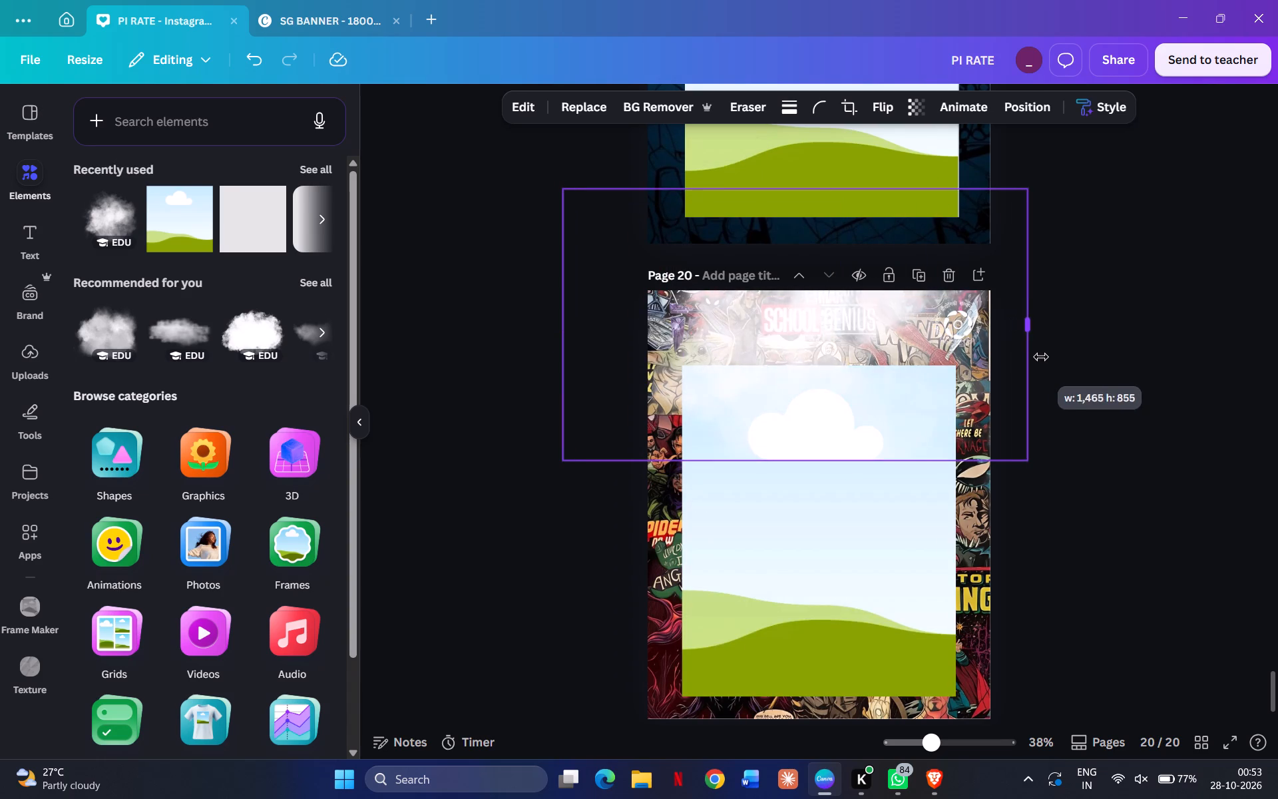
{"action": "left_click_drag", "start_coordinate": [1041, 357], "coordinate": [1017, 356]}
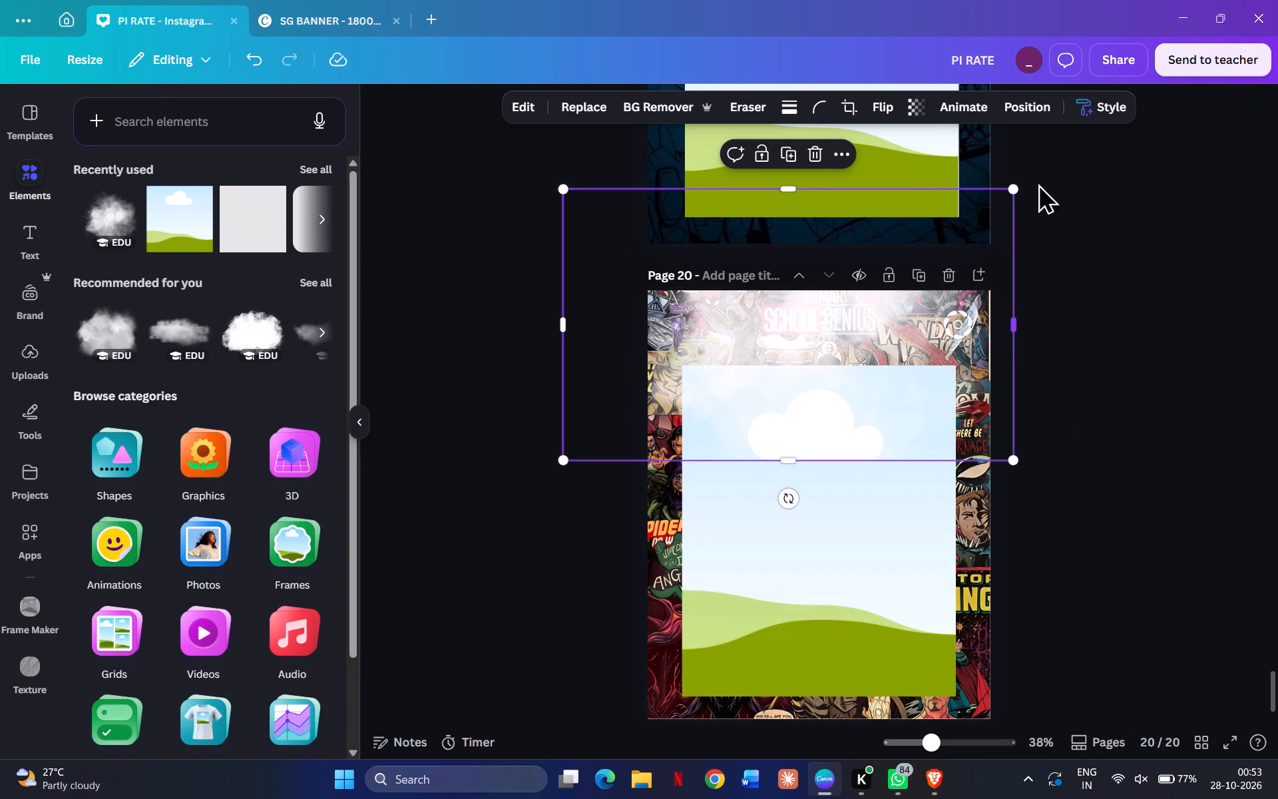
Layer the smoke cloud directly above the comic collage, behind the header logos and the photo frame.
{"action": "left_click", "coordinate": [1052, 116]}
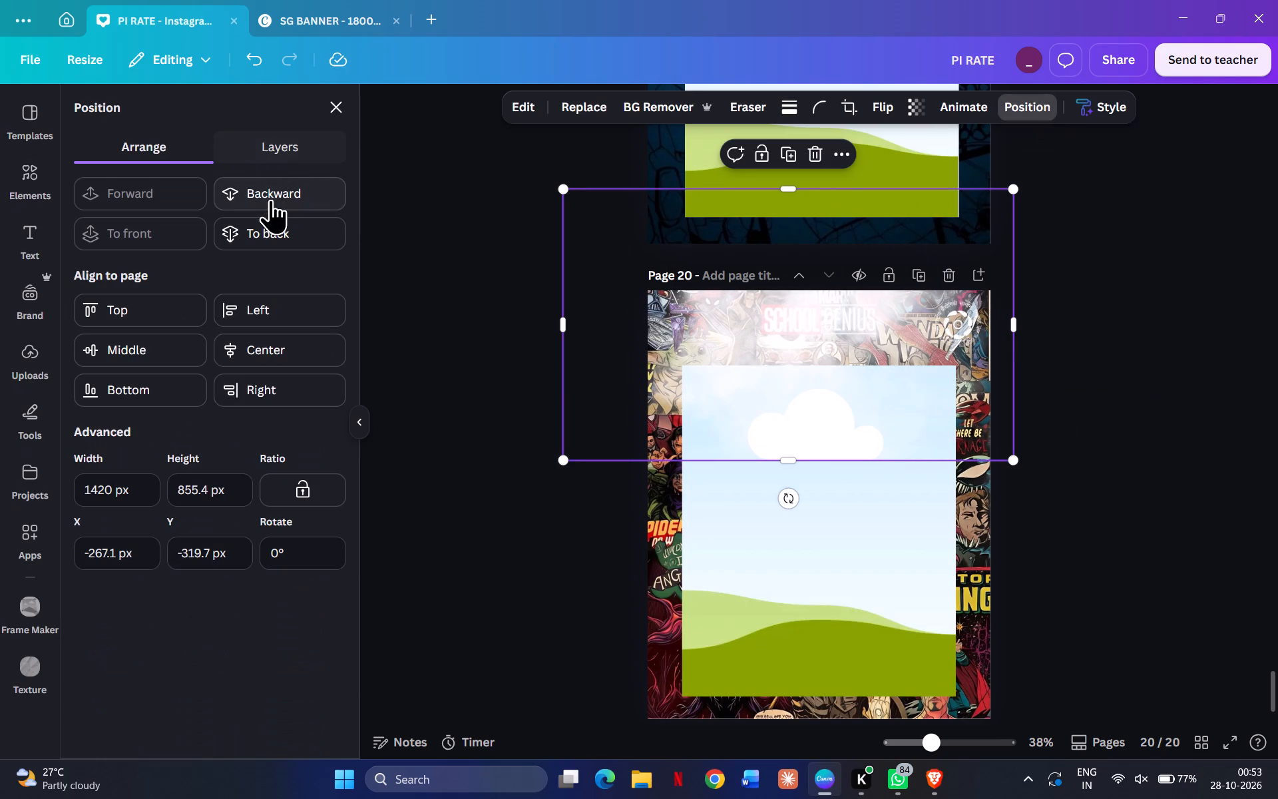
{"action": "left_click", "coordinate": [273, 226]}
{"action": "left_click", "coordinate": [152, 194]}
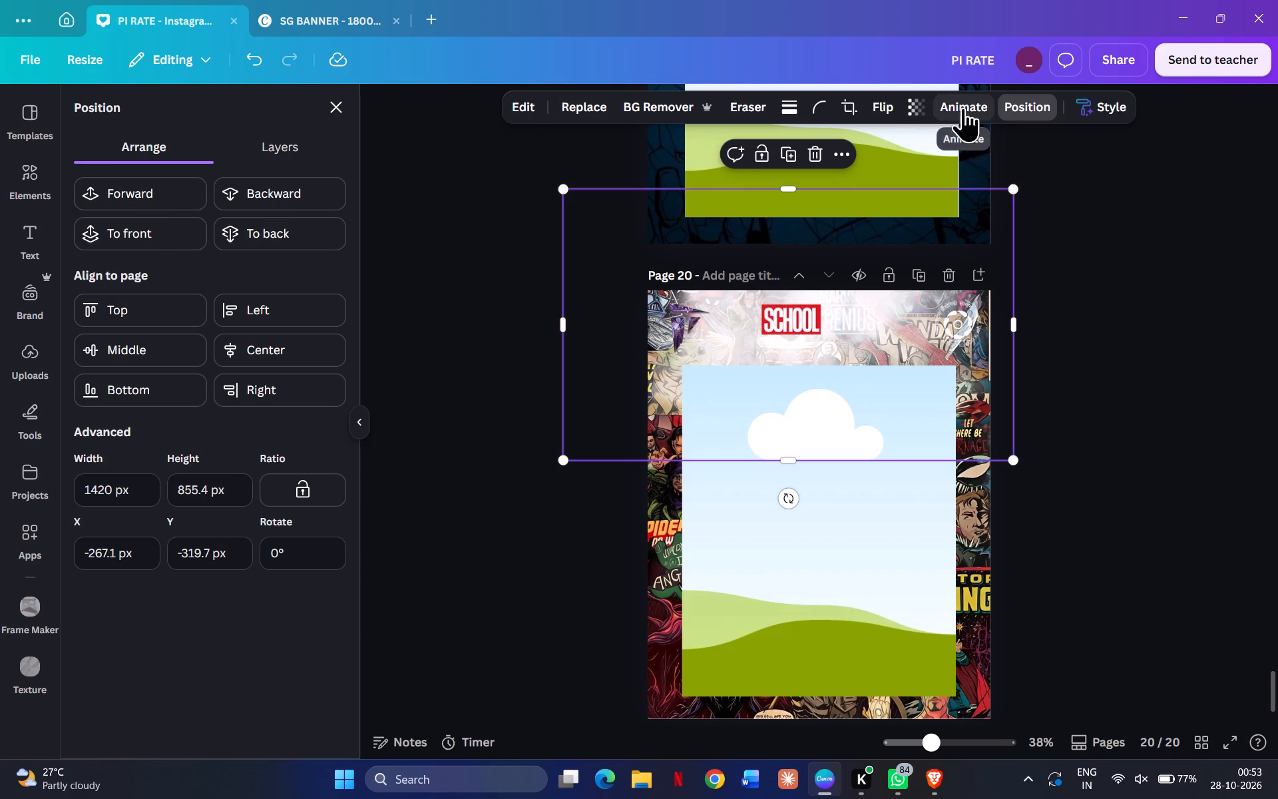
Set the smoke cloud's transparency to 57.
{"action": "left_click", "coordinate": [919, 107]}
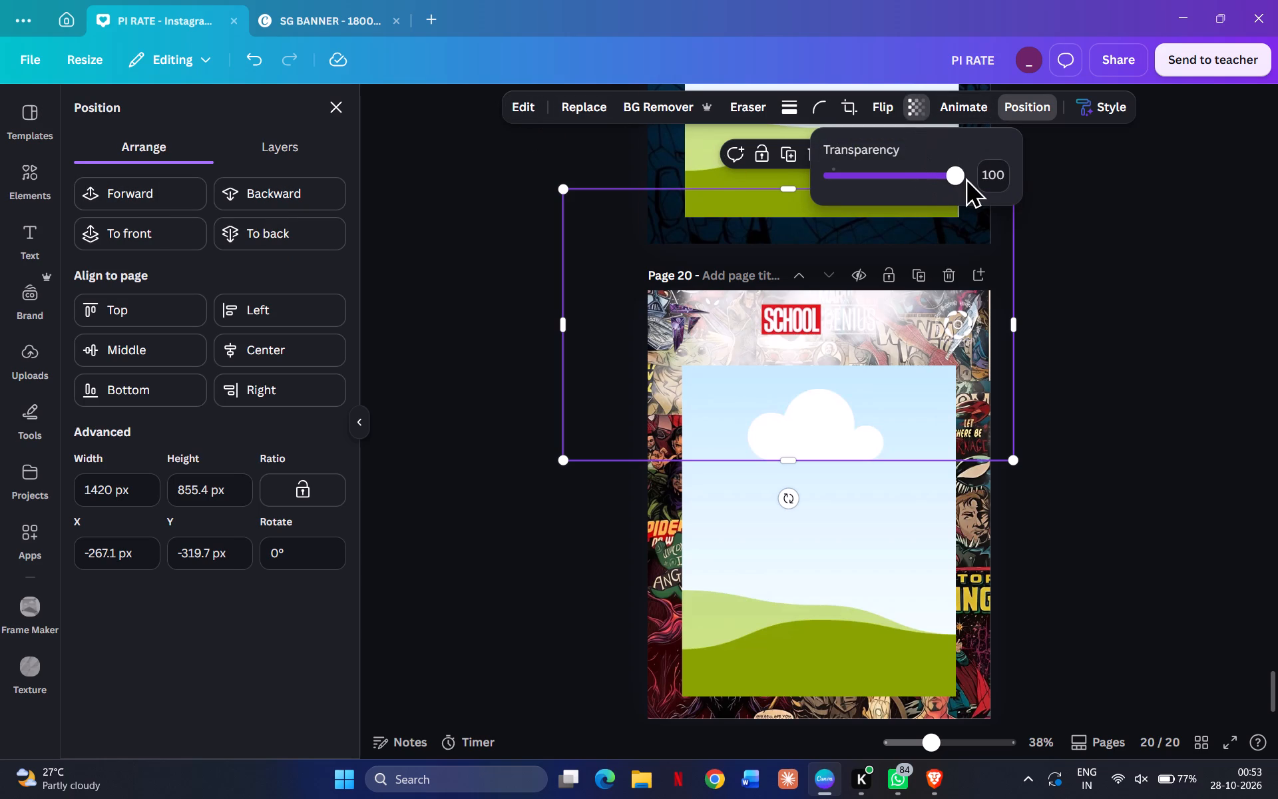
{"action": "left_click_drag", "start_coordinate": [959, 175], "coordinate": [922, 178]}
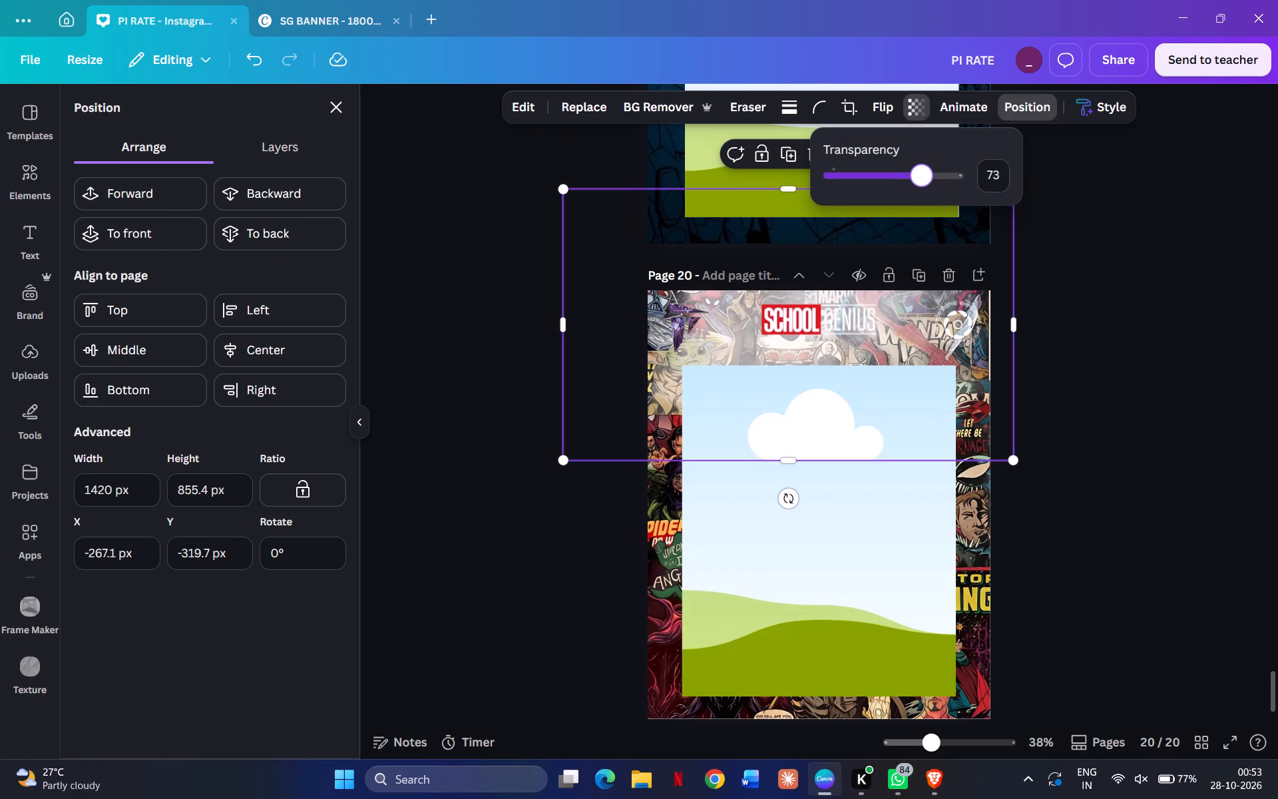
{"action": "left_click_drag", "start_coordinate": [922, 178], "coordinate": [911, 180]}
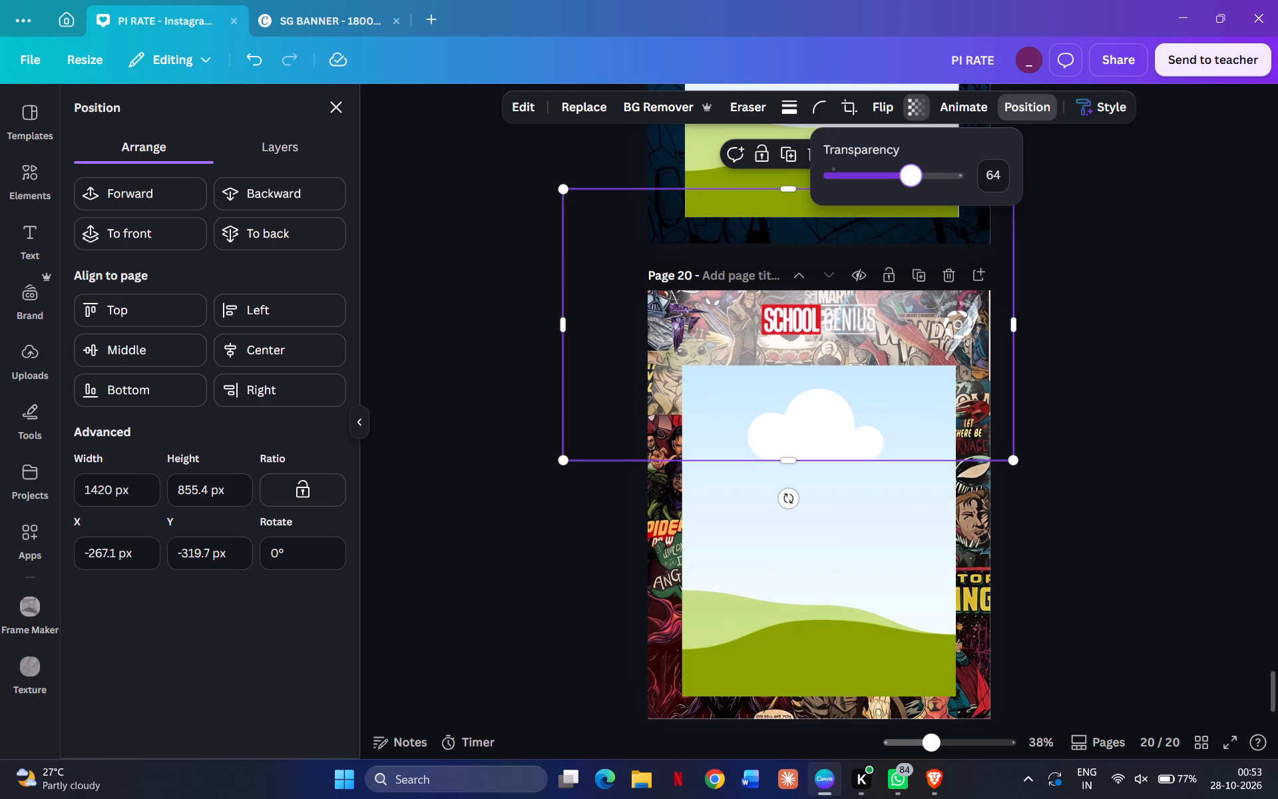
{"action": "left_click_drag", "start_coordinate": [911, 180], "coordinate": [903, 181]}
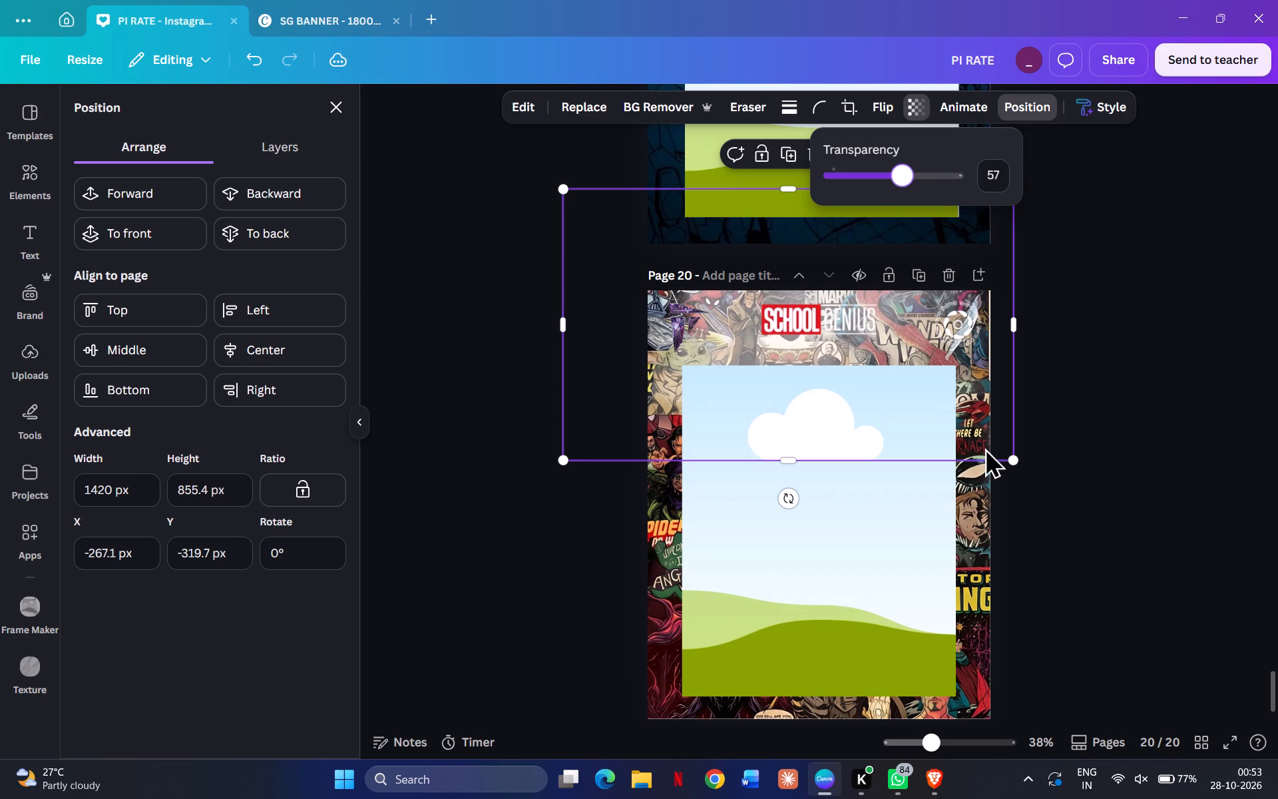
Enlarge the smoke cloud to about 2,228 by 1,342 px and centre it horizontally over the upper part of page 20.
{"action": "scroll", "coordinate": [1012, 481], "scroll_direction": "down", "scroll_amount": 1}
{"action": "left_click_drag", "start_coordinate": [1012, 419], "coordinate": [1267, 577]}
{"action": "left_click_drag", "start_coordinate": [1194, 437], "coordinate": [1117, 415]}
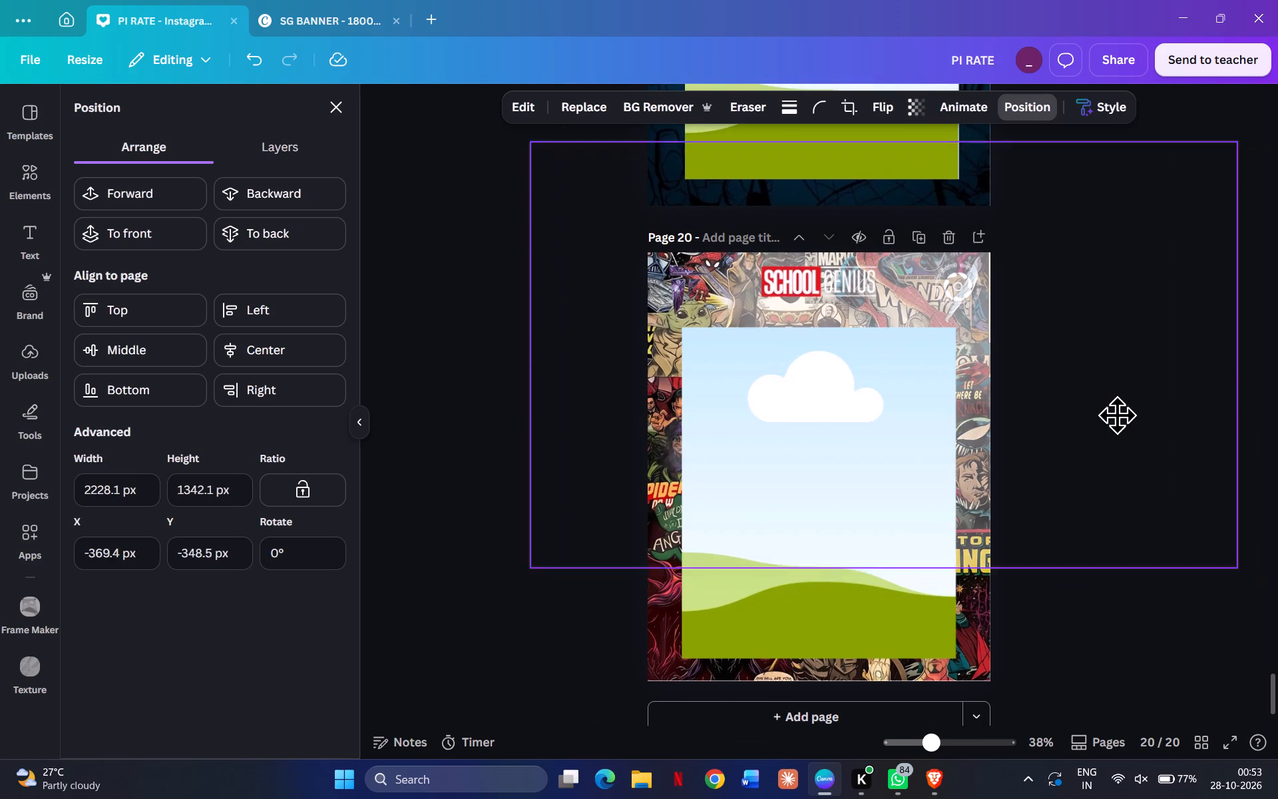
{"action": "left_click_drag", "start_coordinate": [1117, 415], "coordinate": [1093, 382]}
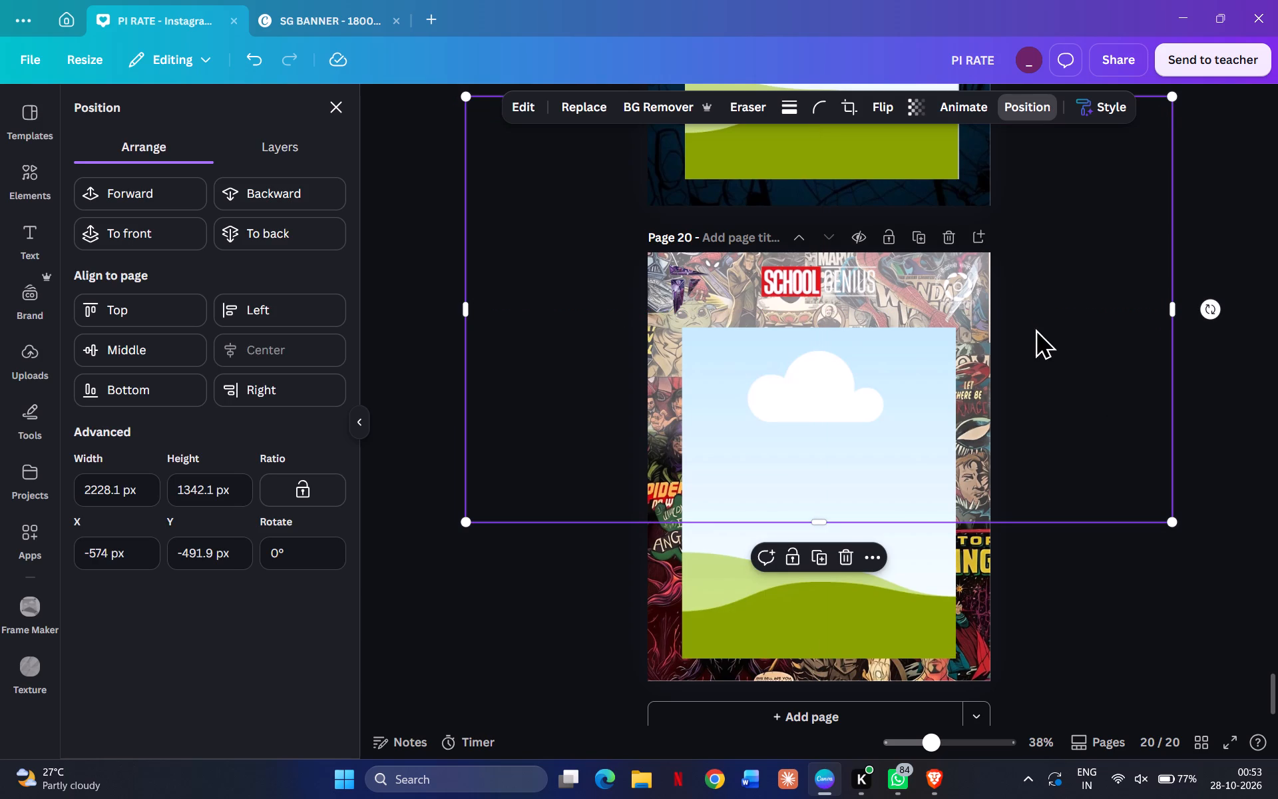
{"action": "scroll", "coordinate": [1050, 390], "scroll_direction": "down", "scroll_amount": 1}
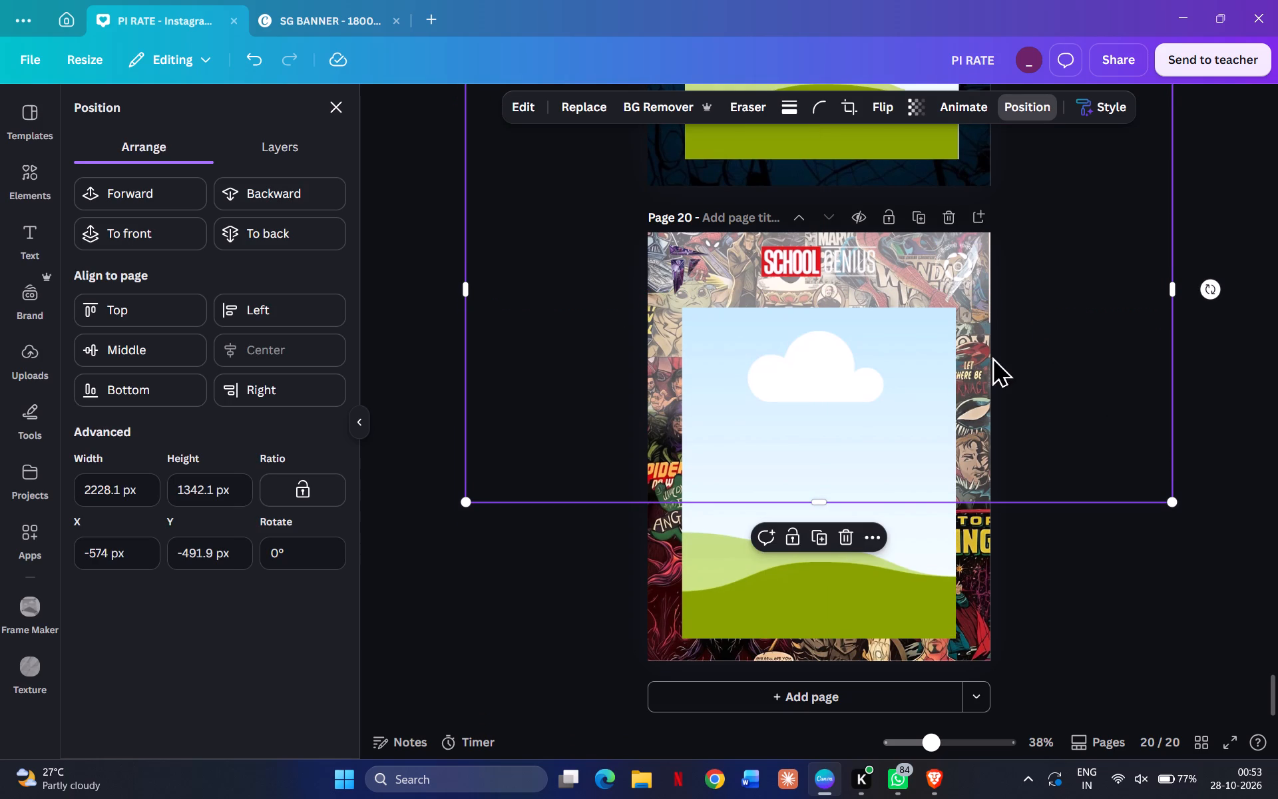
Apply the Dawn duotone filter to the circular institute emblem in page 20's header.
{"action": "left_click", "coordinate": [967, 266]}
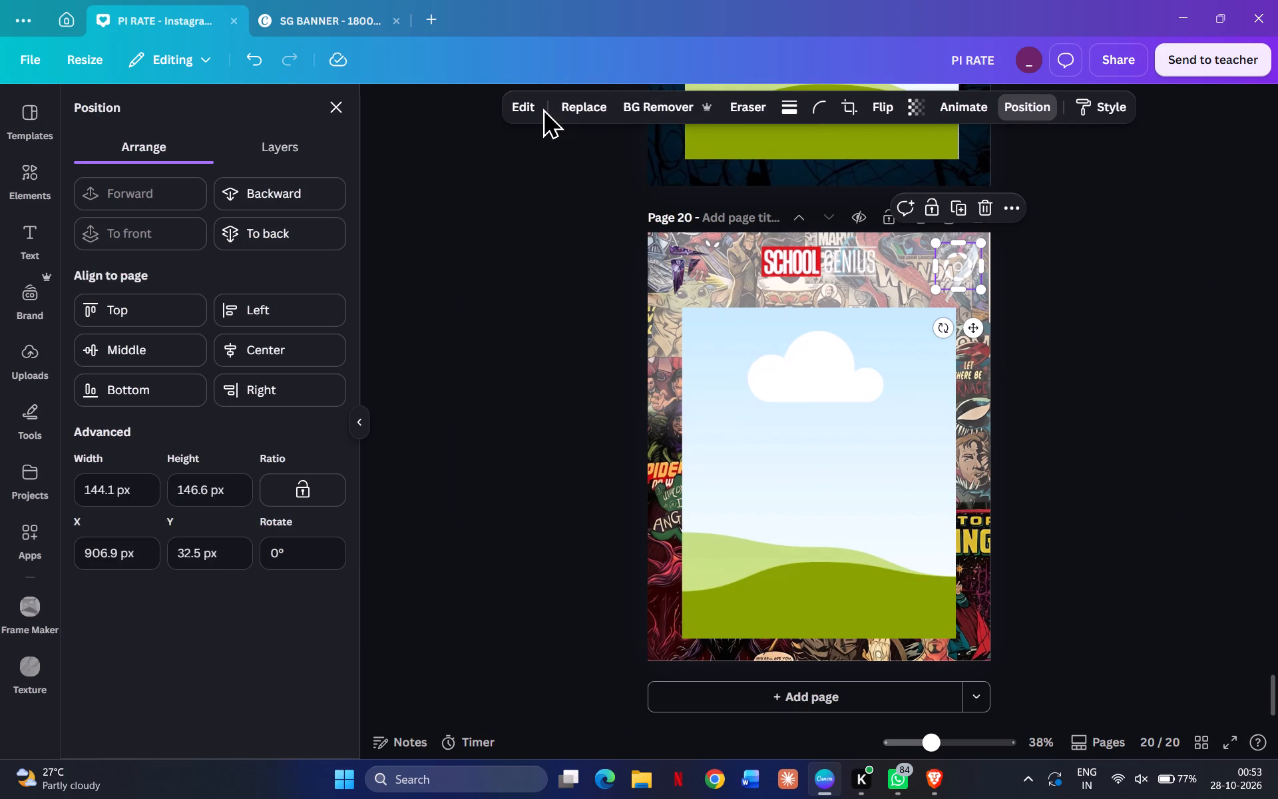
{"action": "left_click", "coordinate": [530, 107]}
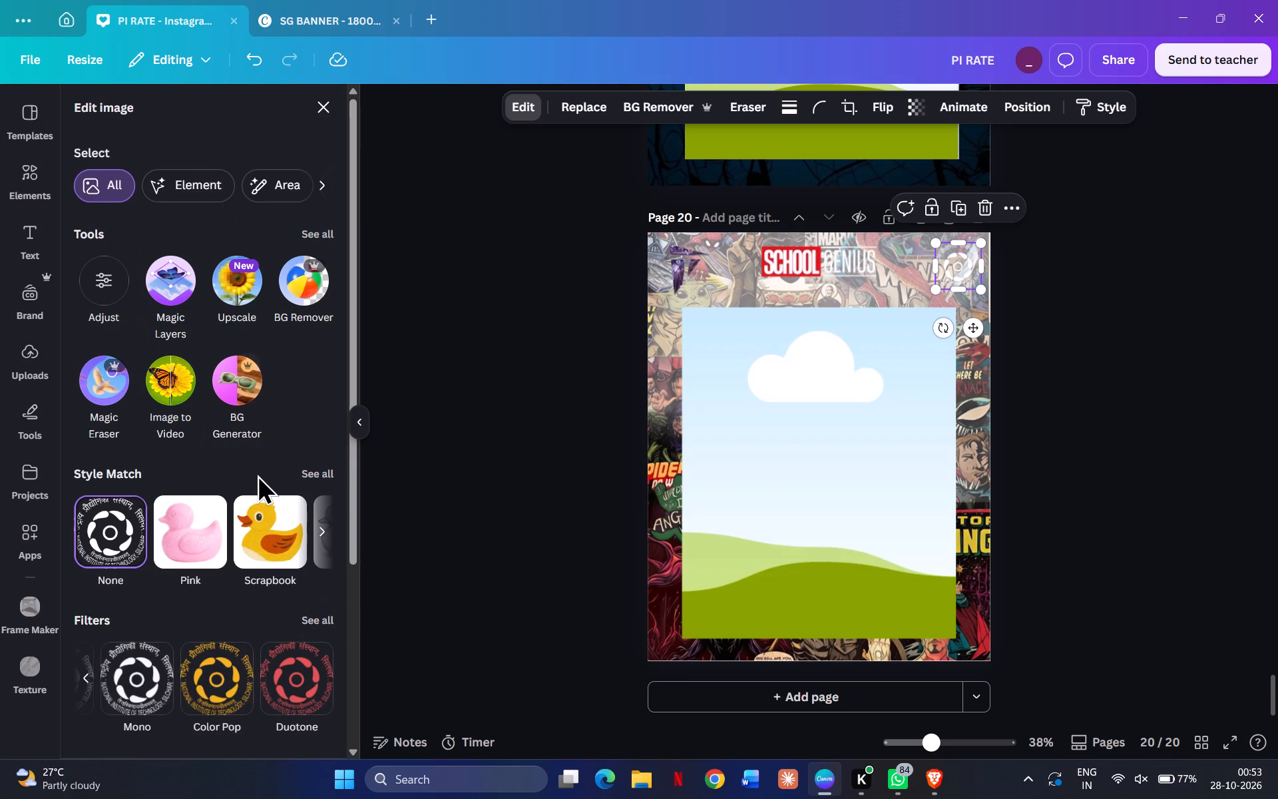
{"action": "scroll", "coordinate": [257, 474], "scroll_direction": "down", "scroll_amount": 5}
{"action": "left_click", "coordinate": [212, 407]}
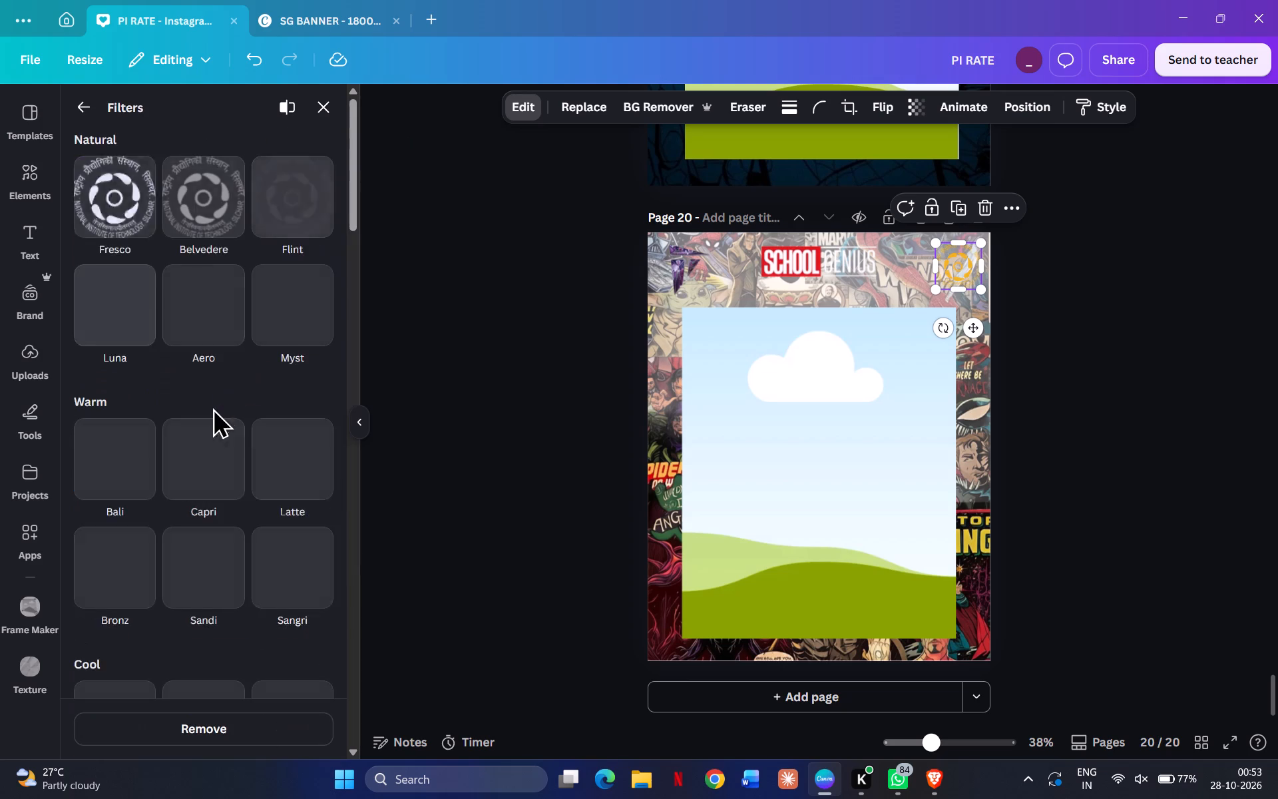
{"action": "scroll", "coordinate": [279, 510], "scroll_direction": "down", "scroll_amount": 7}
{"action": "left_click", "coordinate": [301, 415]}
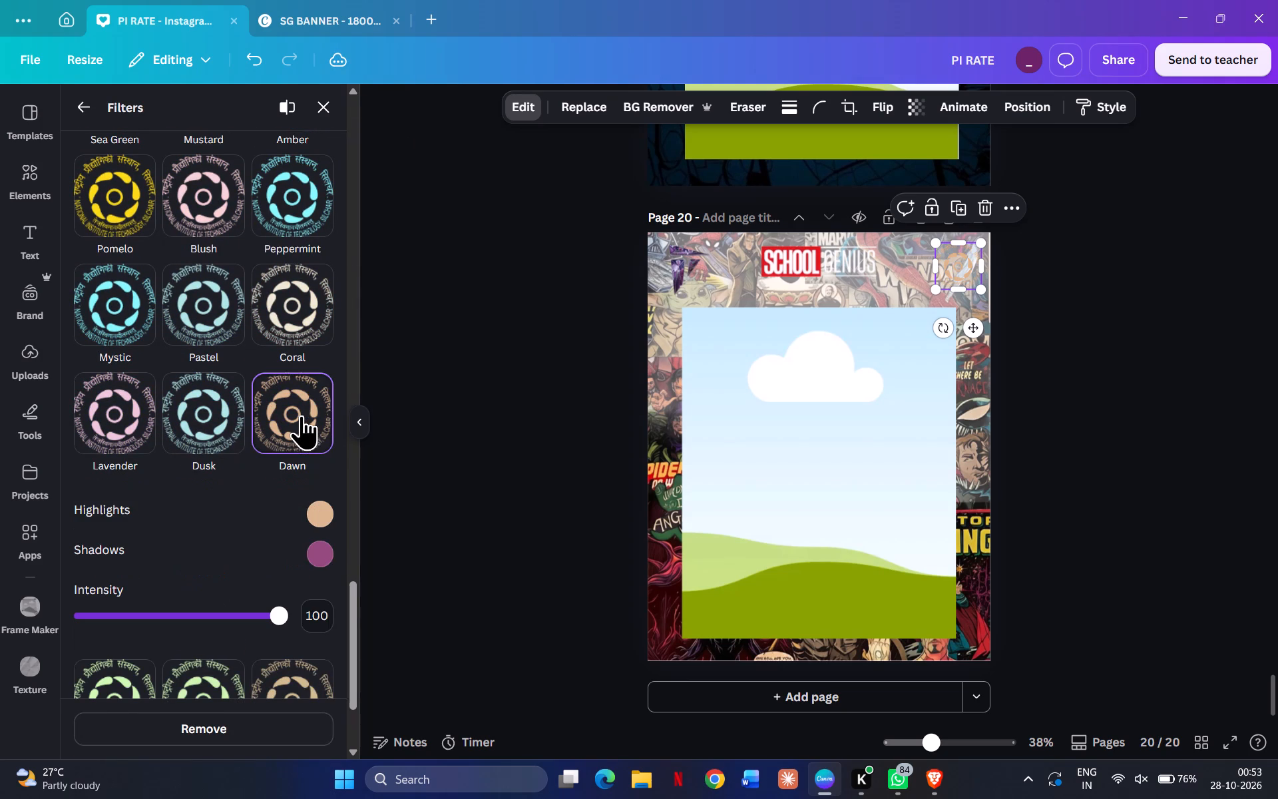
Set both the highlights and shadows of the emblem's Dawn filter to black, #000000.
{"action": "left_click", "coordinate": [319, 509]}
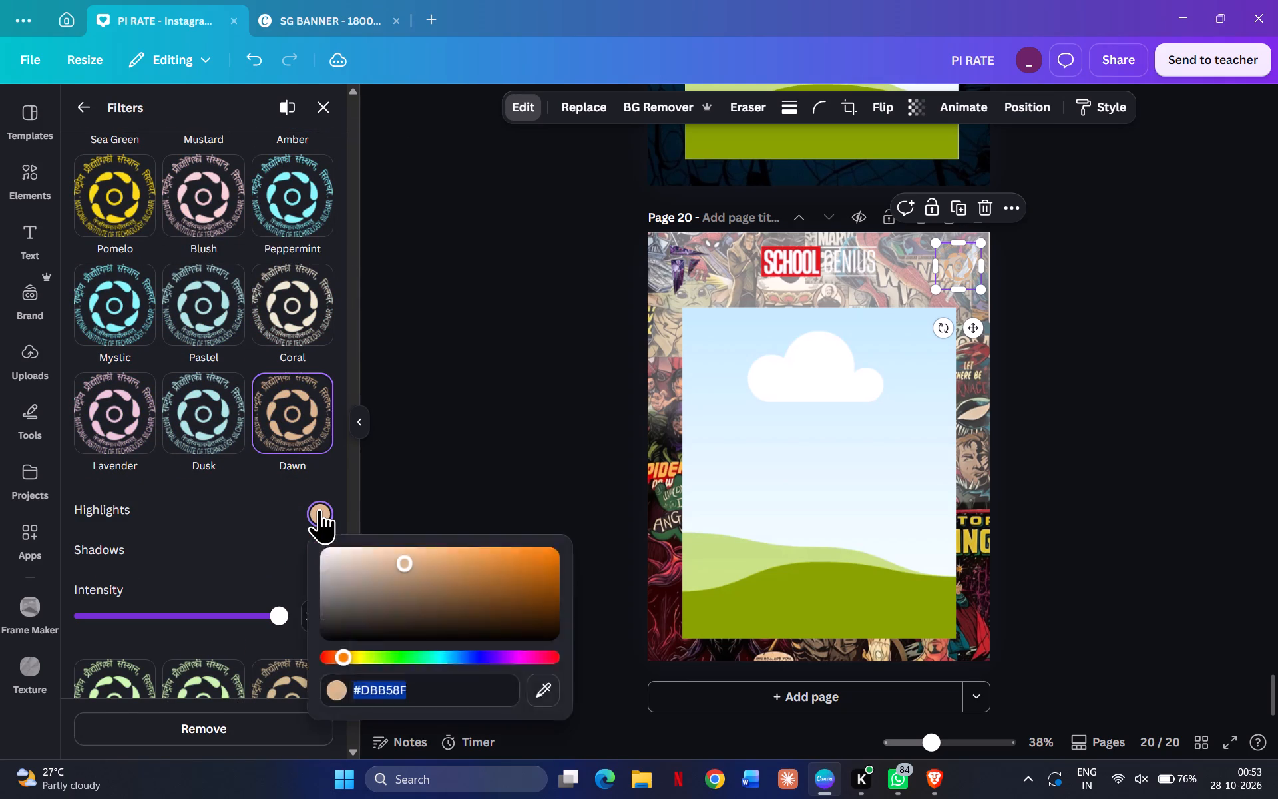
{"action": "left_click_drag", "start_coordinate": [403, 558], "coordinate": [562, 708]}
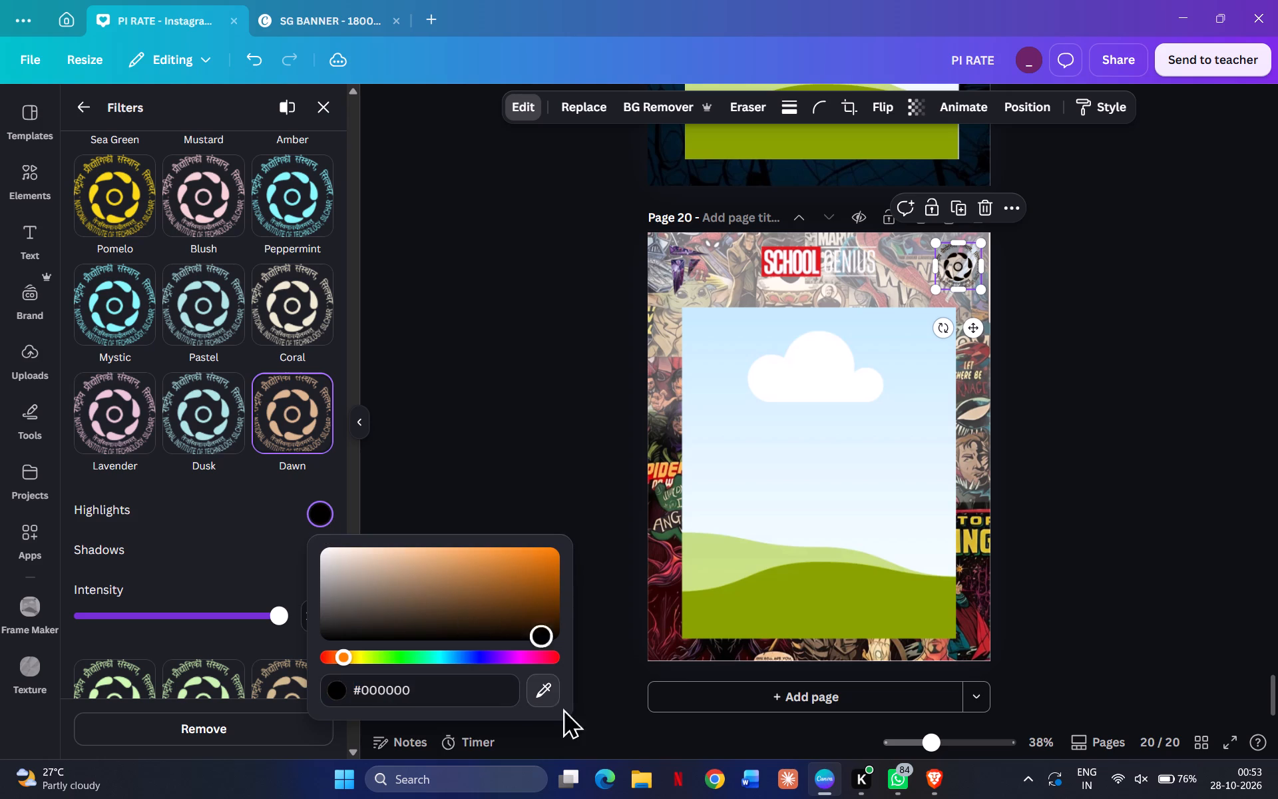
{"action": "left_click_drag", "start_coordinate": [562, 708], "coordinate": [592, 730]}
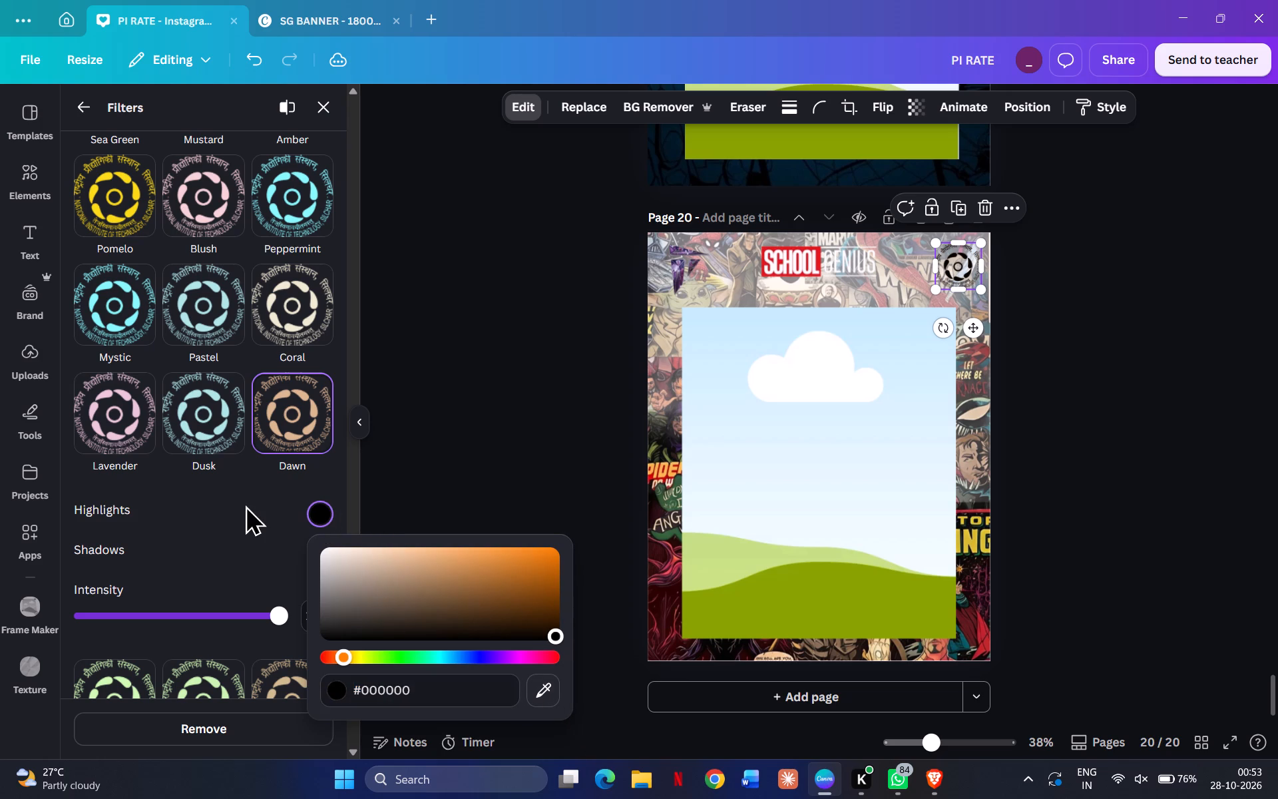
{"action": "left_click", "coordinate": [245, 505]}
{"action": "left_click", "coordinate": [314, 552]}
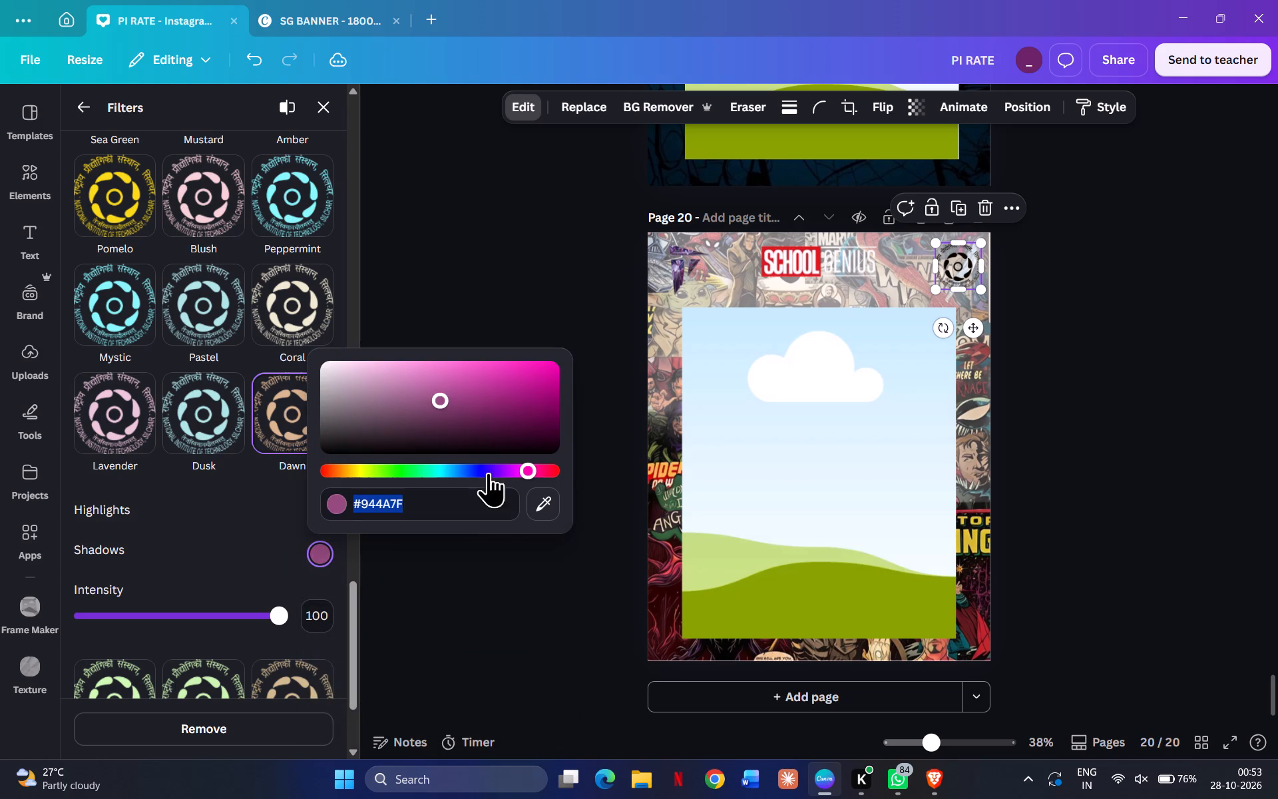
{"action": "left_click_drag", "start_coordinate": [442, 400], "coordinate": [682, 618]}
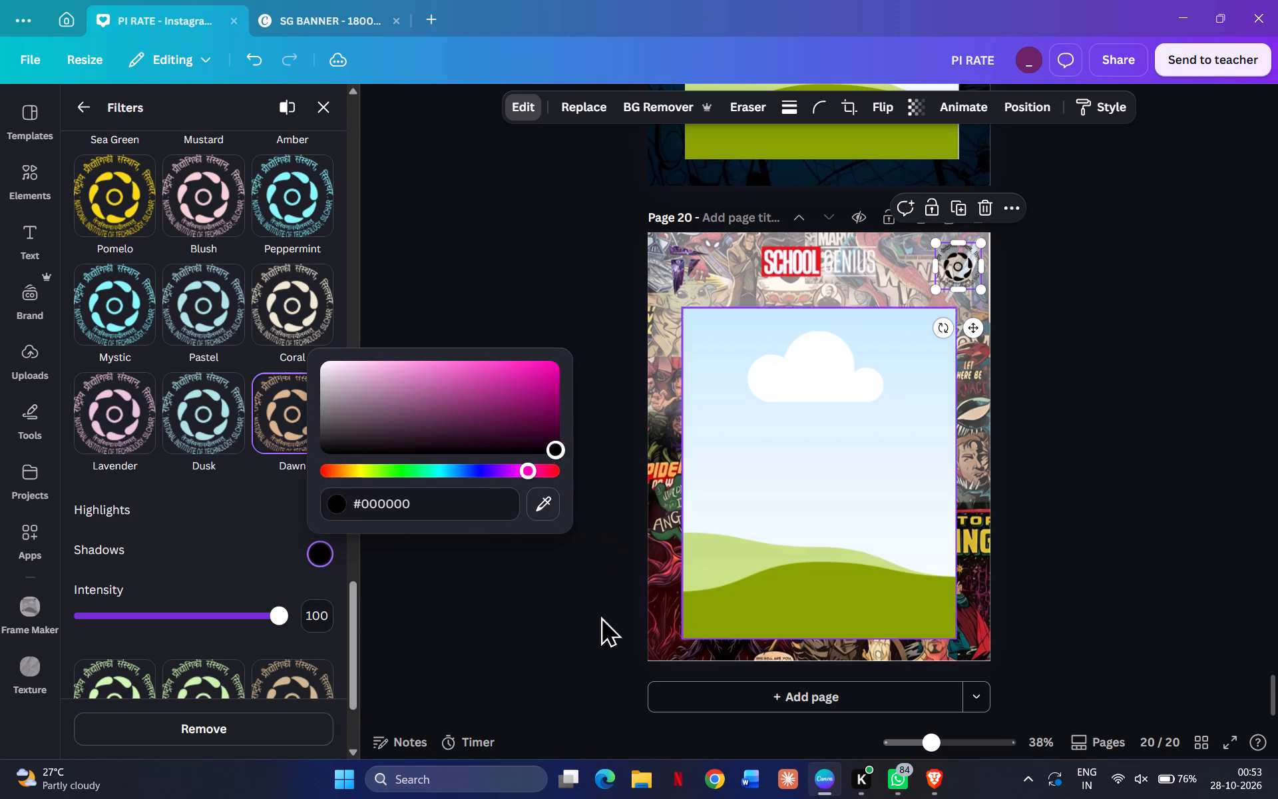
{"action": "left_click", "coordinate": [483, 590]}
{"action": "left_click", "coordinate": [357, 419]}
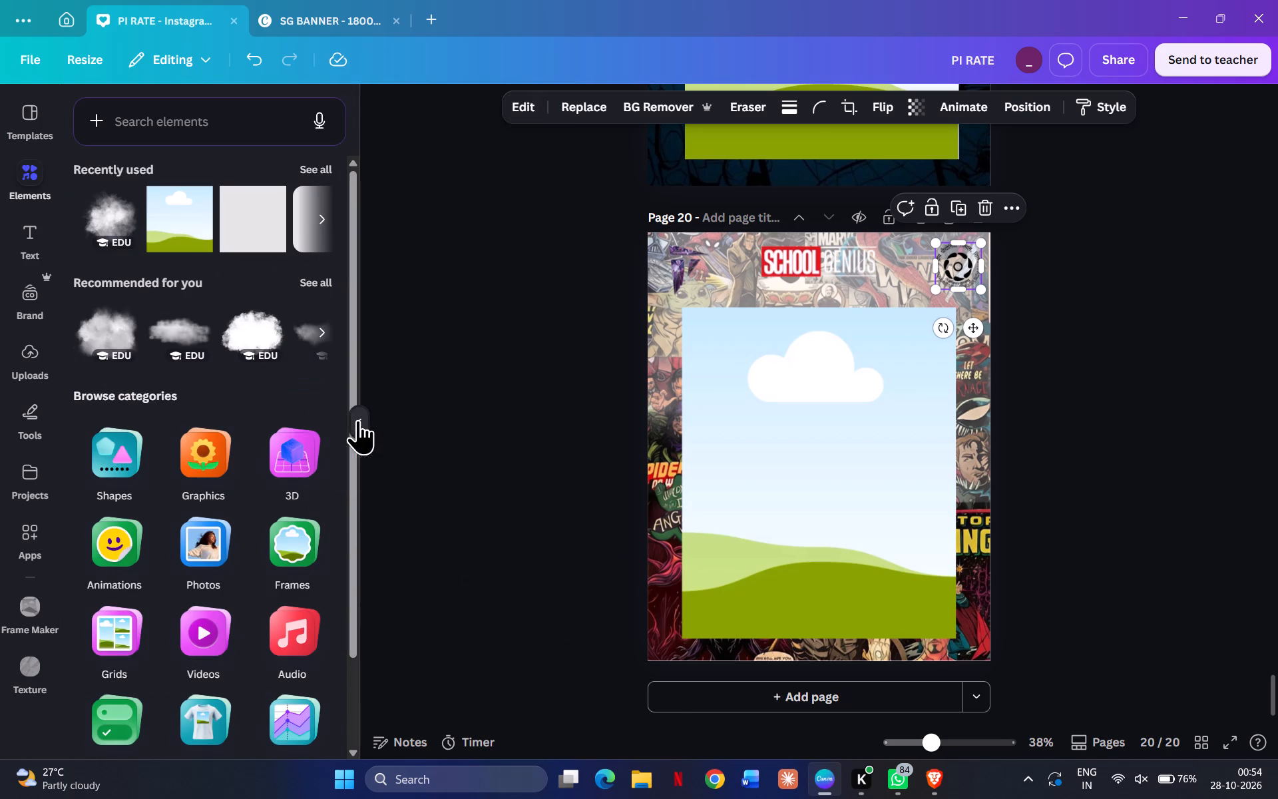
{"action": "left_click", "coordinate": [1063, 311]}
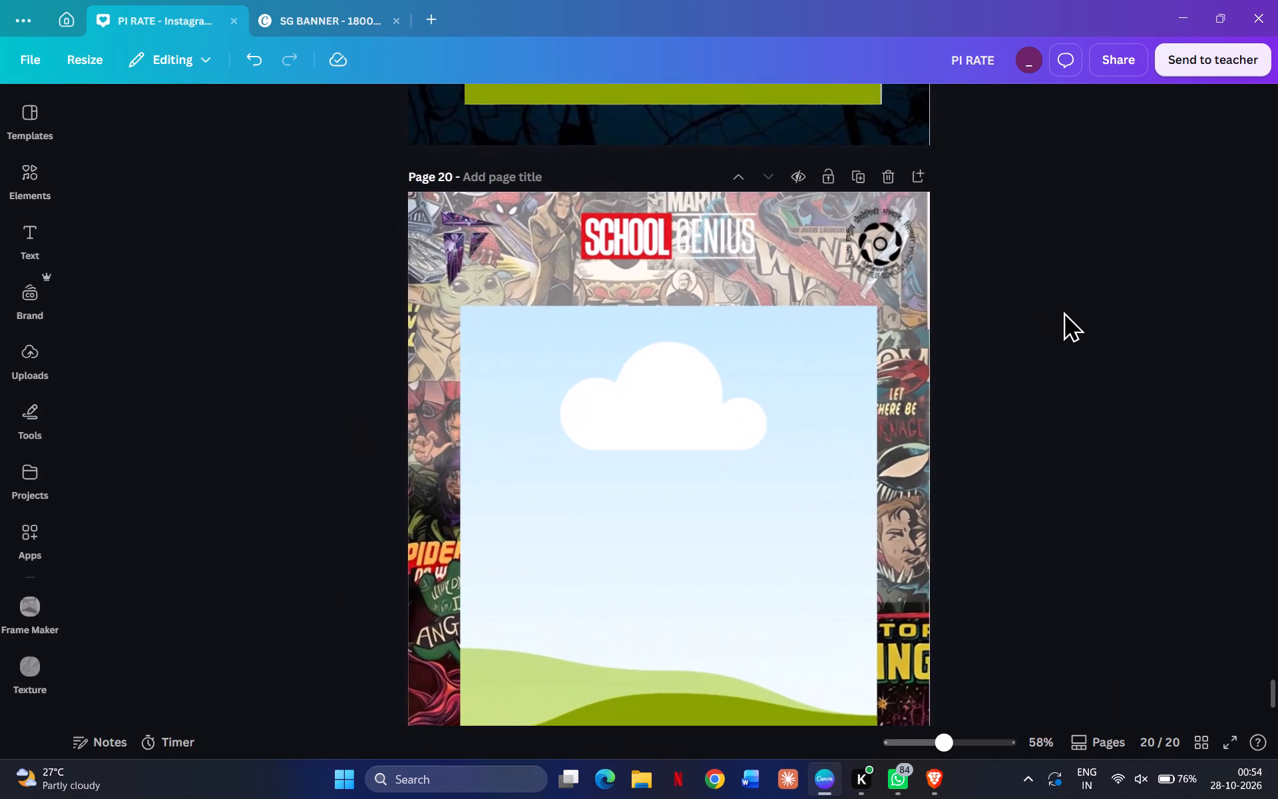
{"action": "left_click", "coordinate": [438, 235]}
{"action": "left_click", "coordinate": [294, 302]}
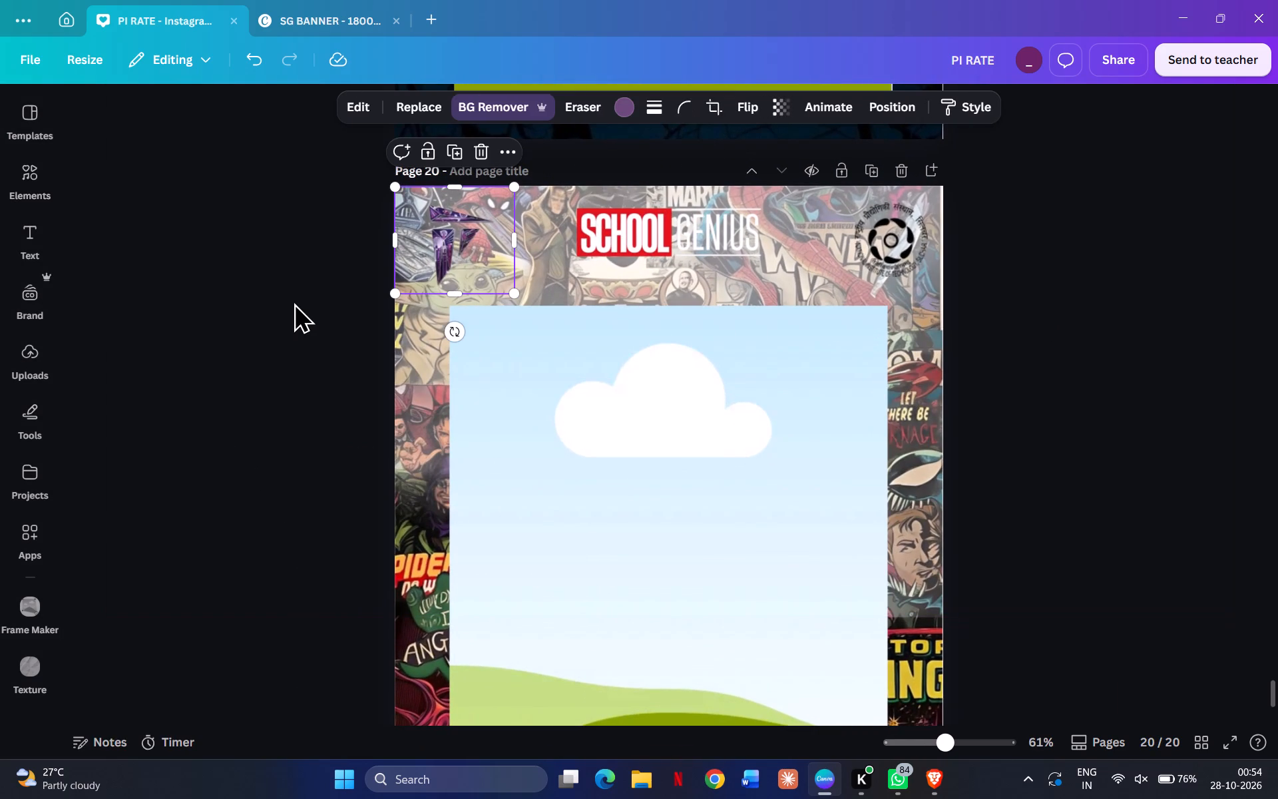
Enlarge the smoke cloud to about 3,595 by 2,165 px so it extends over the whole of page 20.
{"action": "scroll", "coordinate": [749, 505], "scroll_direction": "down", "scroll_amount": 1}
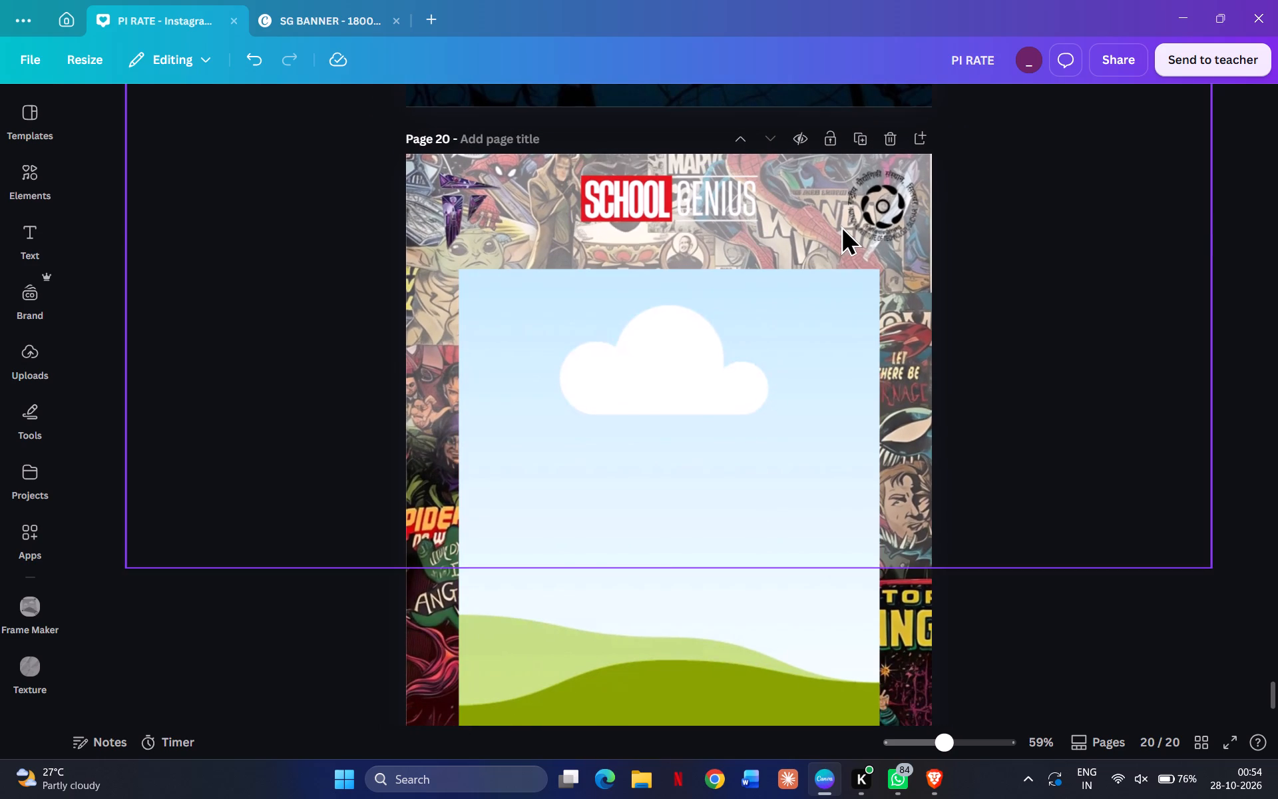
{"action": "left_click", "coordinate": [841, 225]}
{"action": "scroll", "coordinate": [841, 225], "scroll_direction": "down", "scroll_amount": 1}
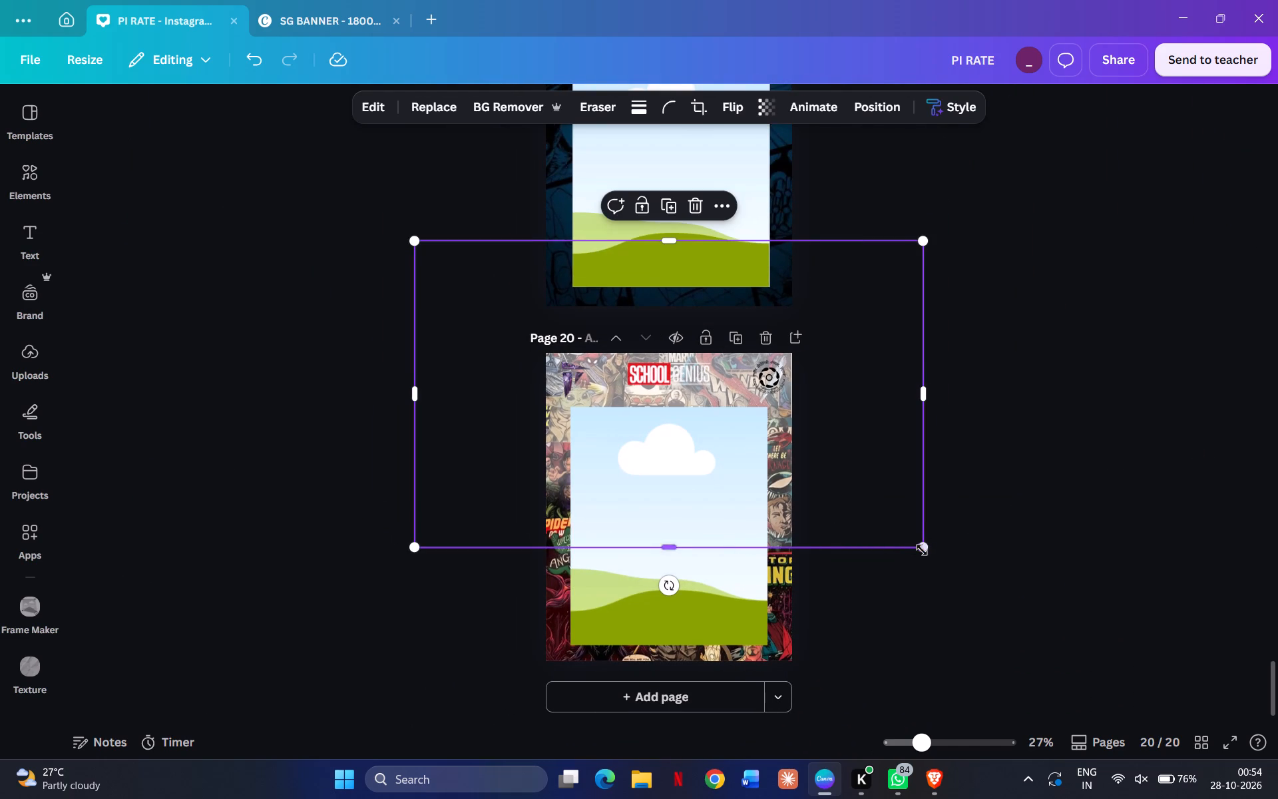
{"action": "left_click", "coordinate": [924, 549]}
{"action": "left_click_drag", "start_coordinate": [923, 544], "coordinate": [1084, 647]}
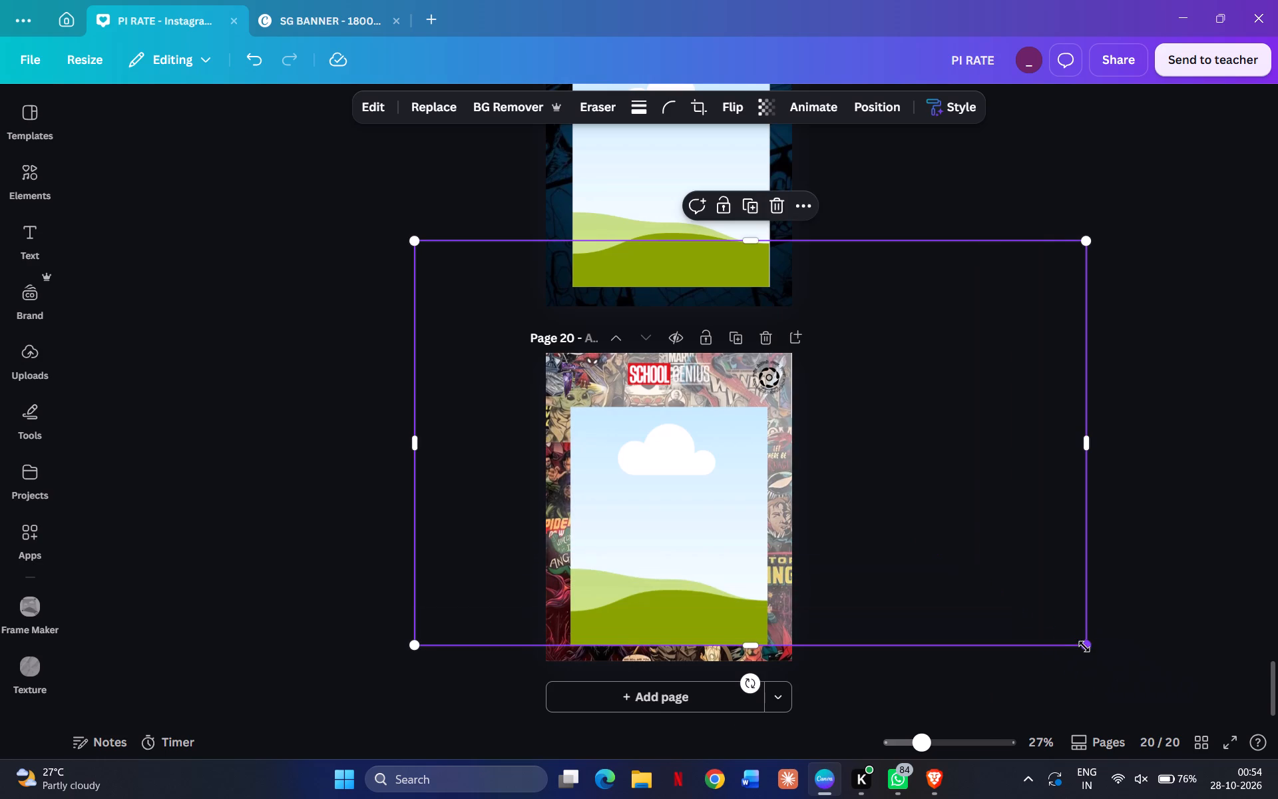
{"action": "left_click_drag", "start_coordinate": [412, 641], "coordinate": [344, 723]}
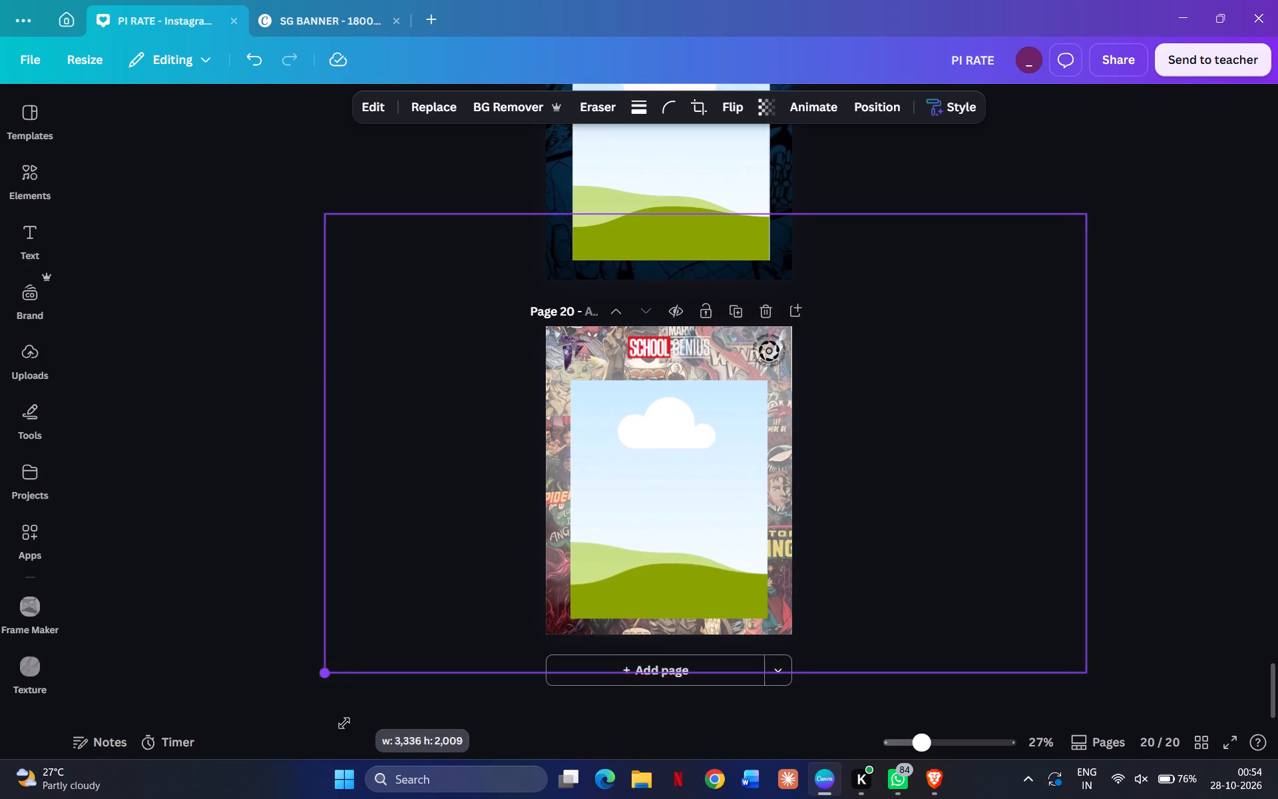
{"action": "left_click_drag", "start_coordinate": [344, 723], "coordinate": [312, 750]}
Rearrange the smoke cloud's layer order so it sits just in front of the comic collage, behind the logos and photo frame.
{"action": "left_click", "coordinate": [876, 112]}
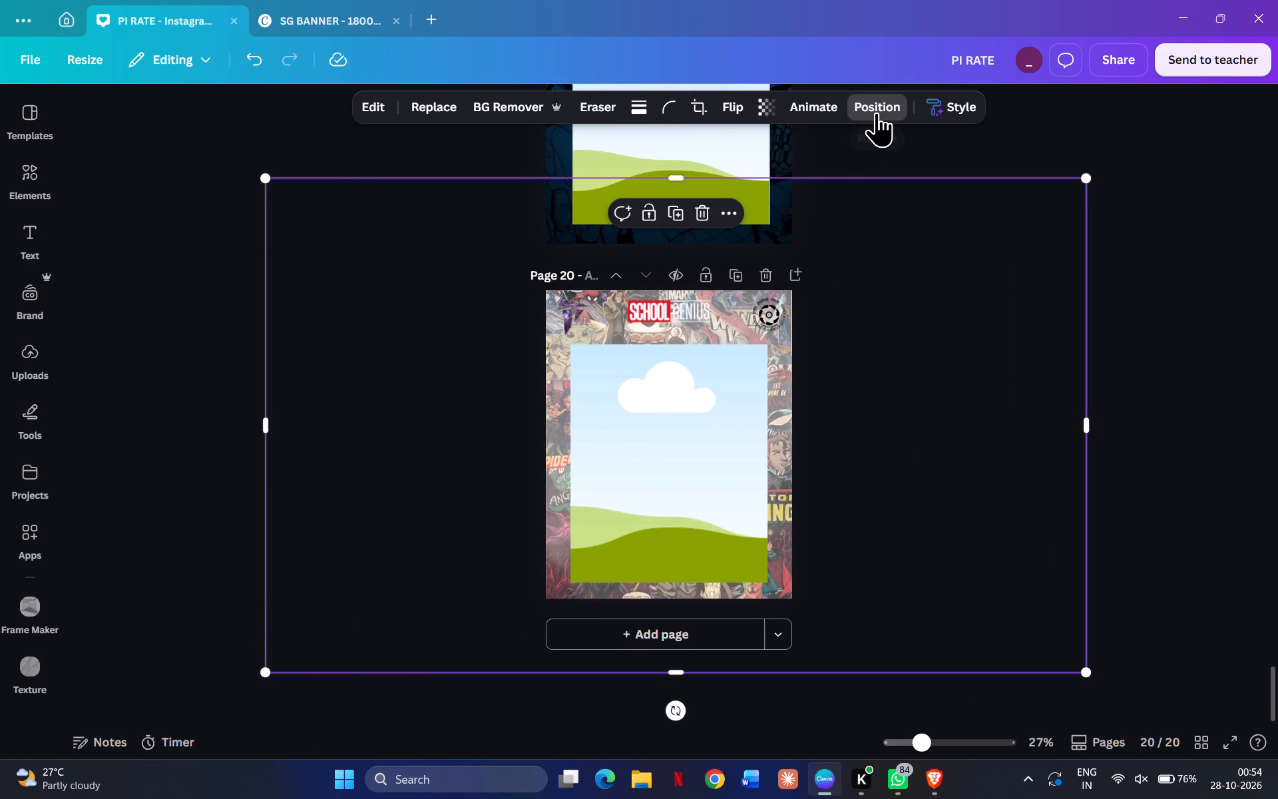
{"action": "left_click", "coordinate": [278, 292]}
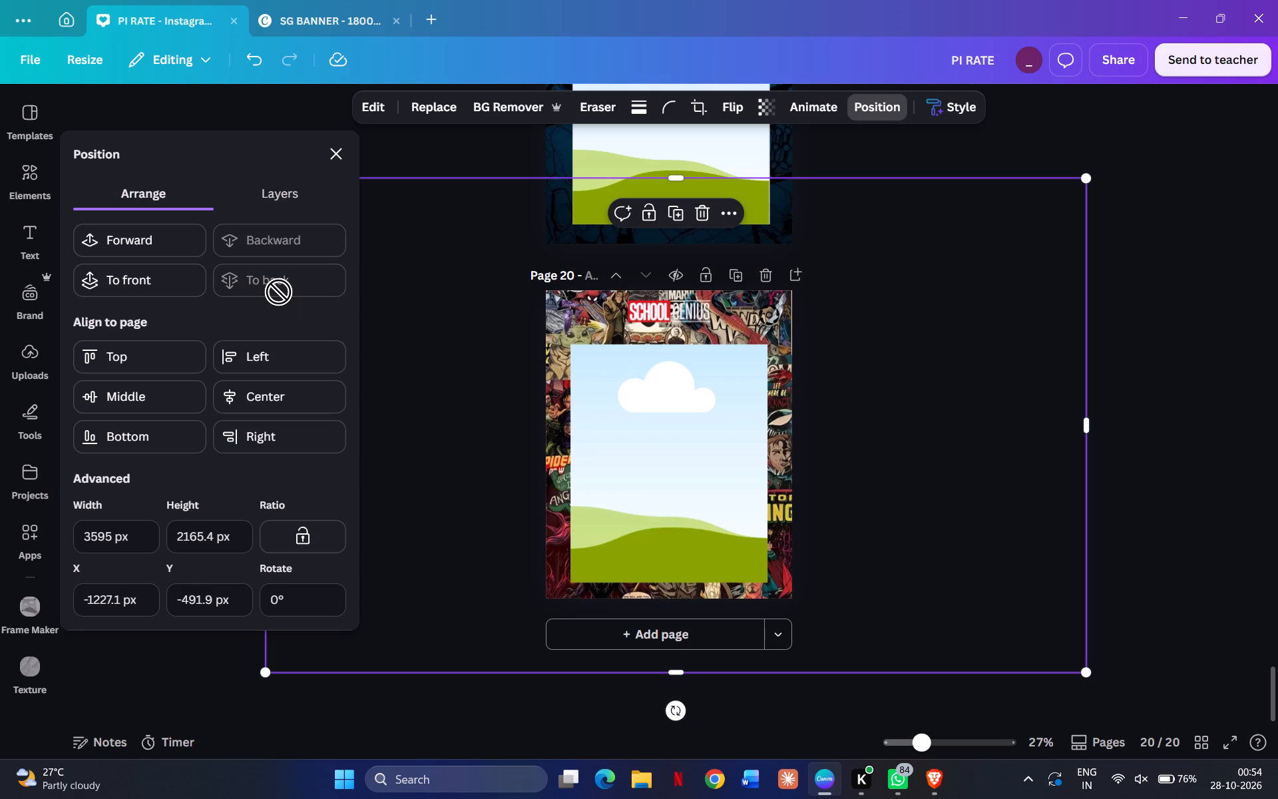
{"action": "left_click", "coordinate": [147, 224]}
{"action": "left_click", "coordinate": [147, 224]}
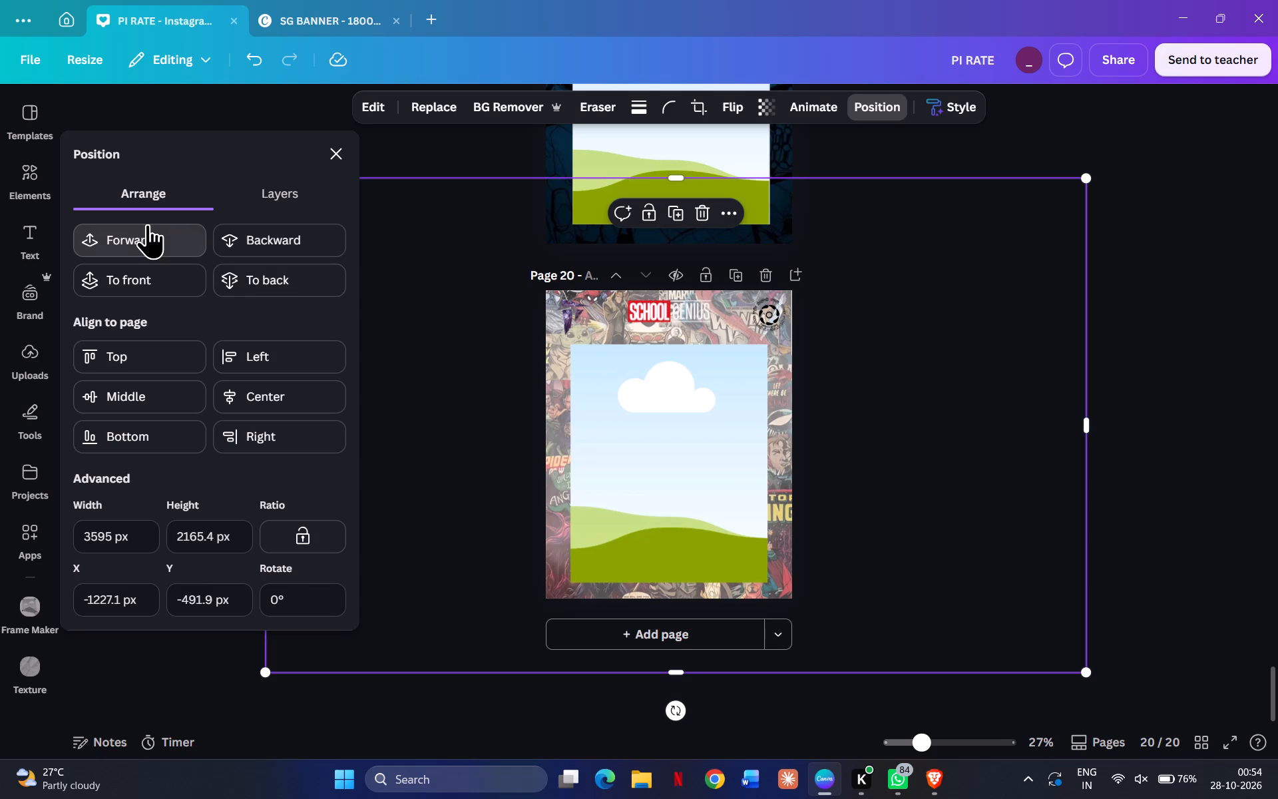
{"action": "left_click", "coordinate": [274, 242]}
{"action": "left_click", "coordinate": [292, 246]}
{"action": "left_click", "coordinate": [171, 239]}
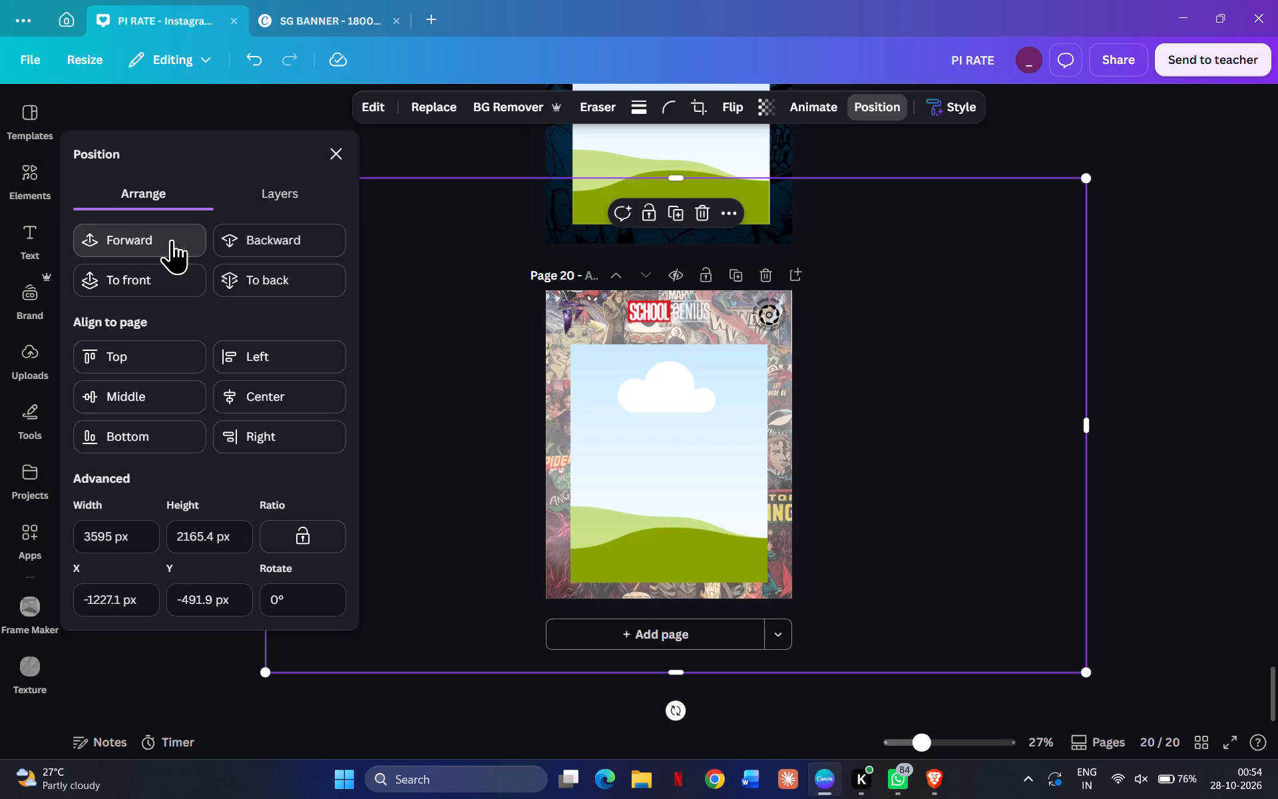
{"action": "left_click", "coordinate": [1185, 354]}
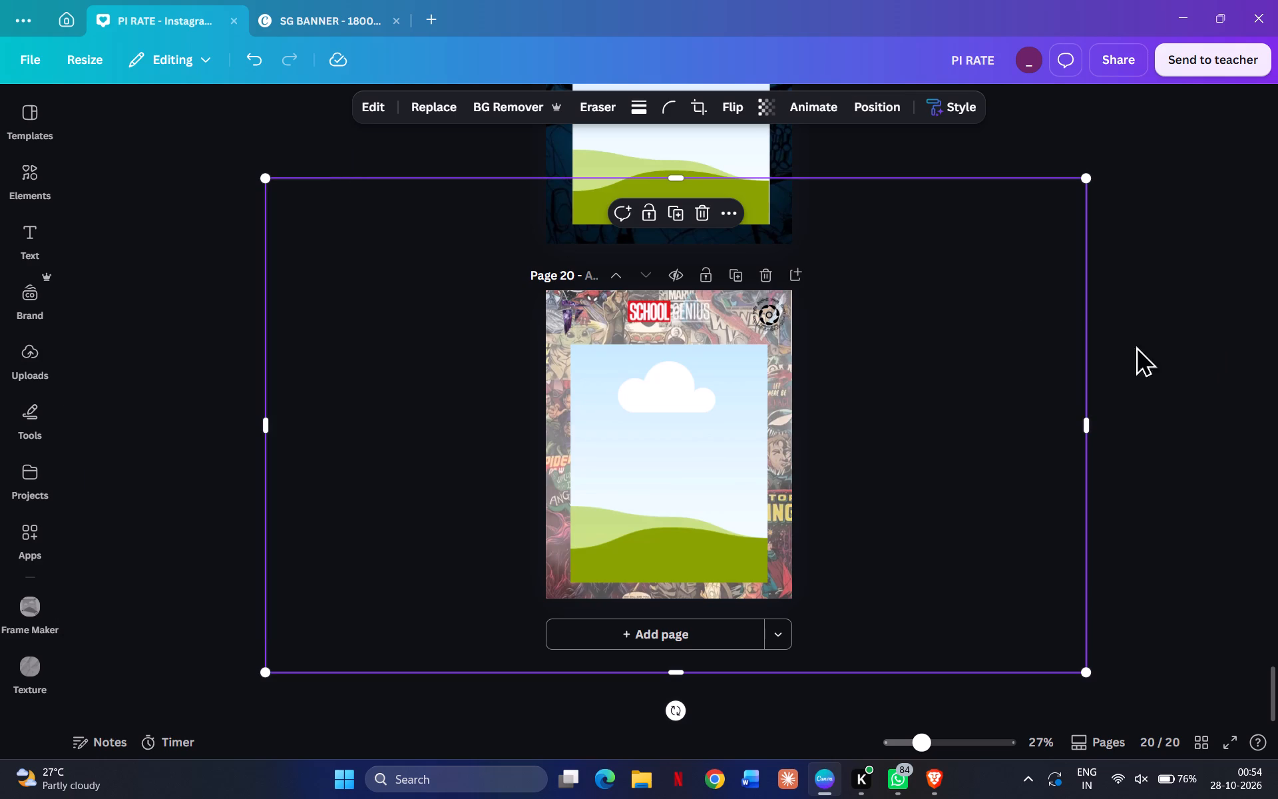
Set the enlarged smoke cloud's transparency to 53.
{"action": "left_click", "coordinate": [757, 119]}
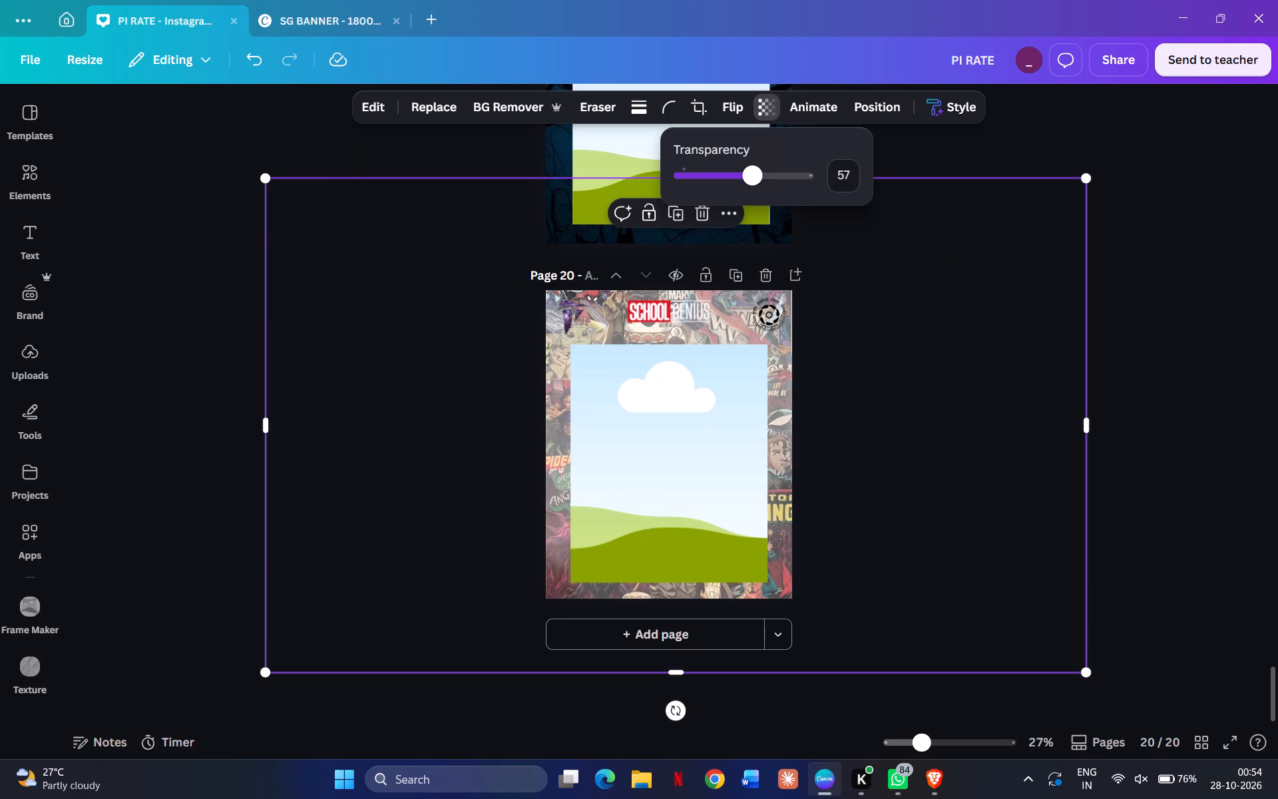
{"action": "left_click_drag", "start_coordinate": [751, 185], "coordinate": [720, 208]}
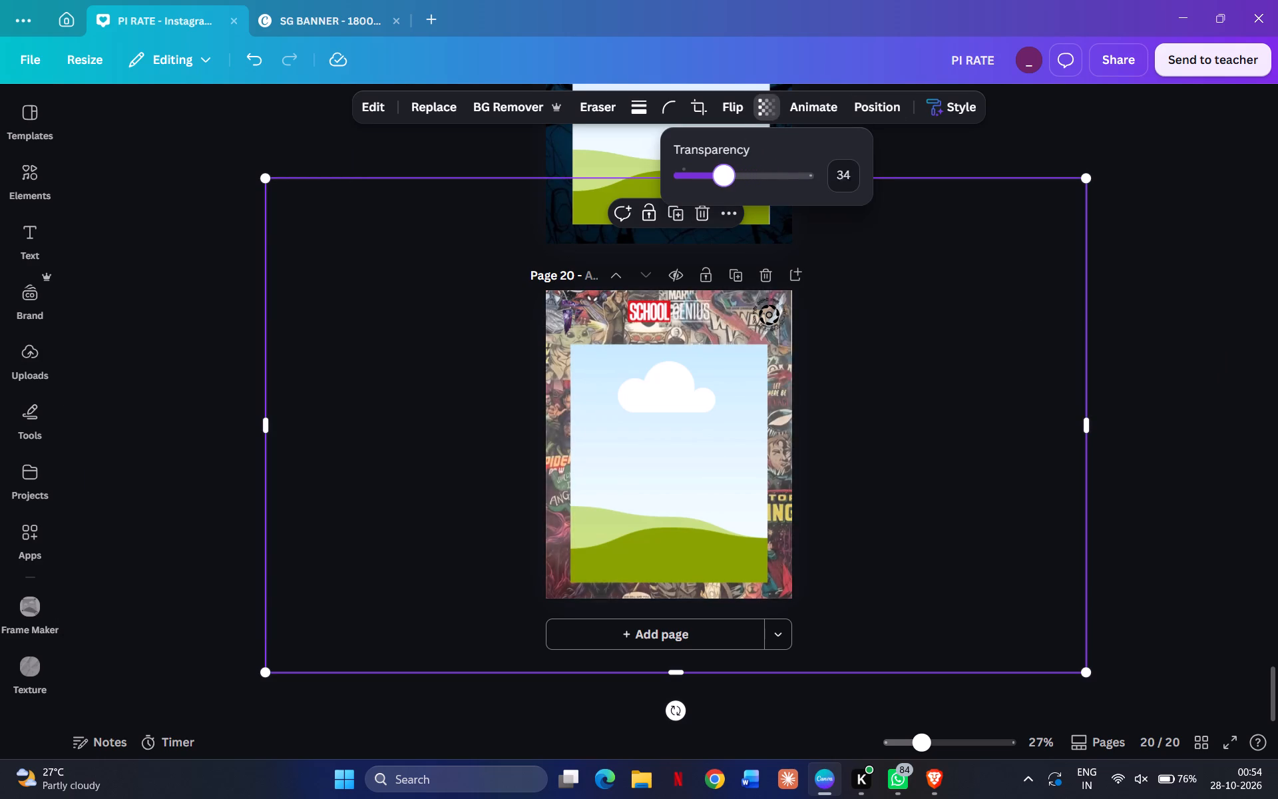
{"action": "left_click_drag", "start_coordinate": [720, 208], "coordinate": [754, 223]}
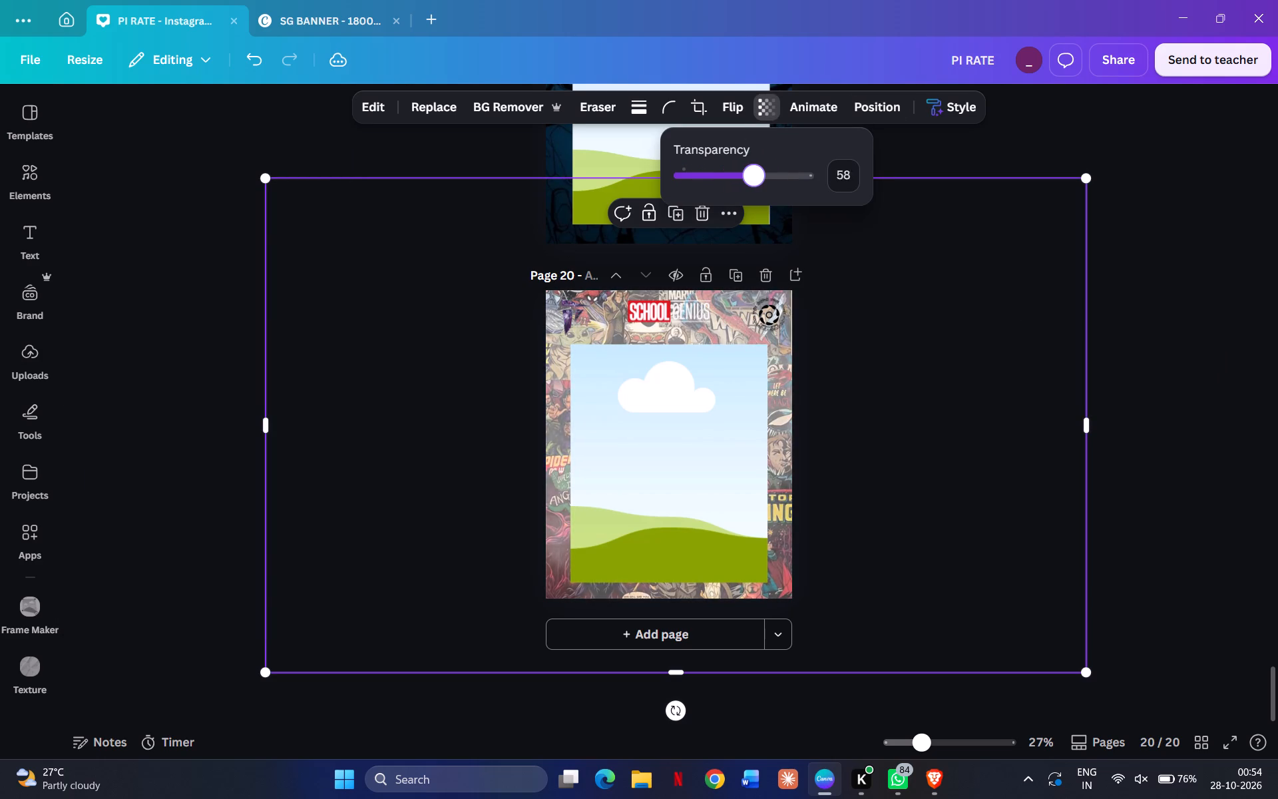
{"action": "left_click_drag", "start_coordinate": [754, 223], "coordinate": [759, 228]}
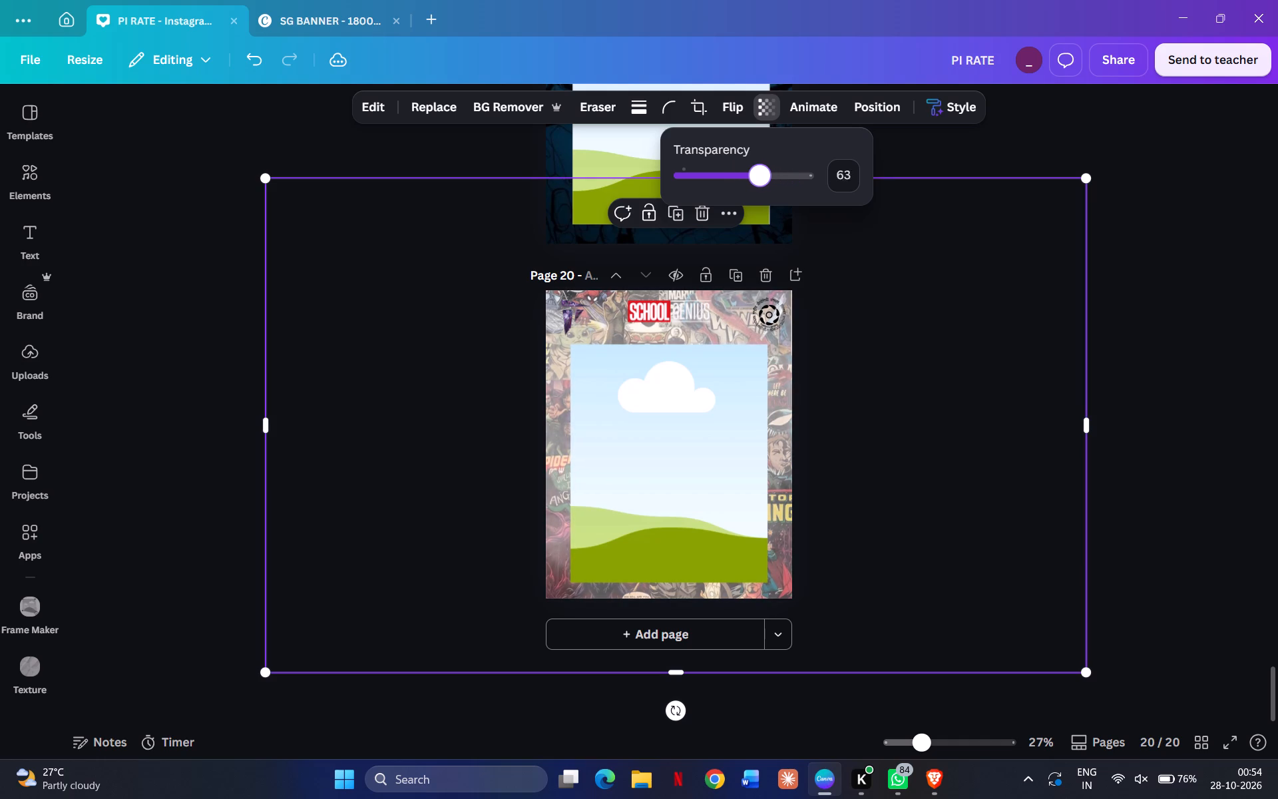
{"action": "left_click_drag", "start_coordinate": [759, 228], "coordinate": [747, 230]}
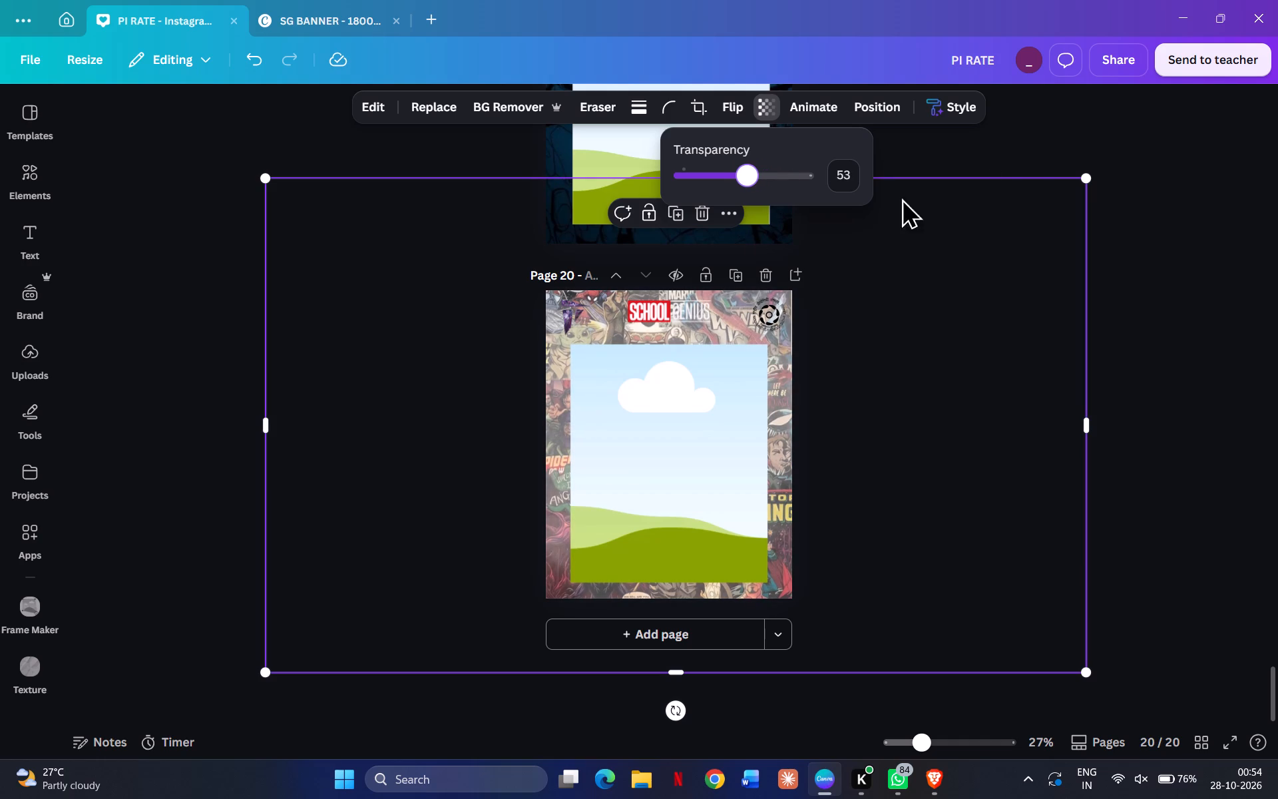
{"action": "double_click", "coordinate": [1052, 141]}
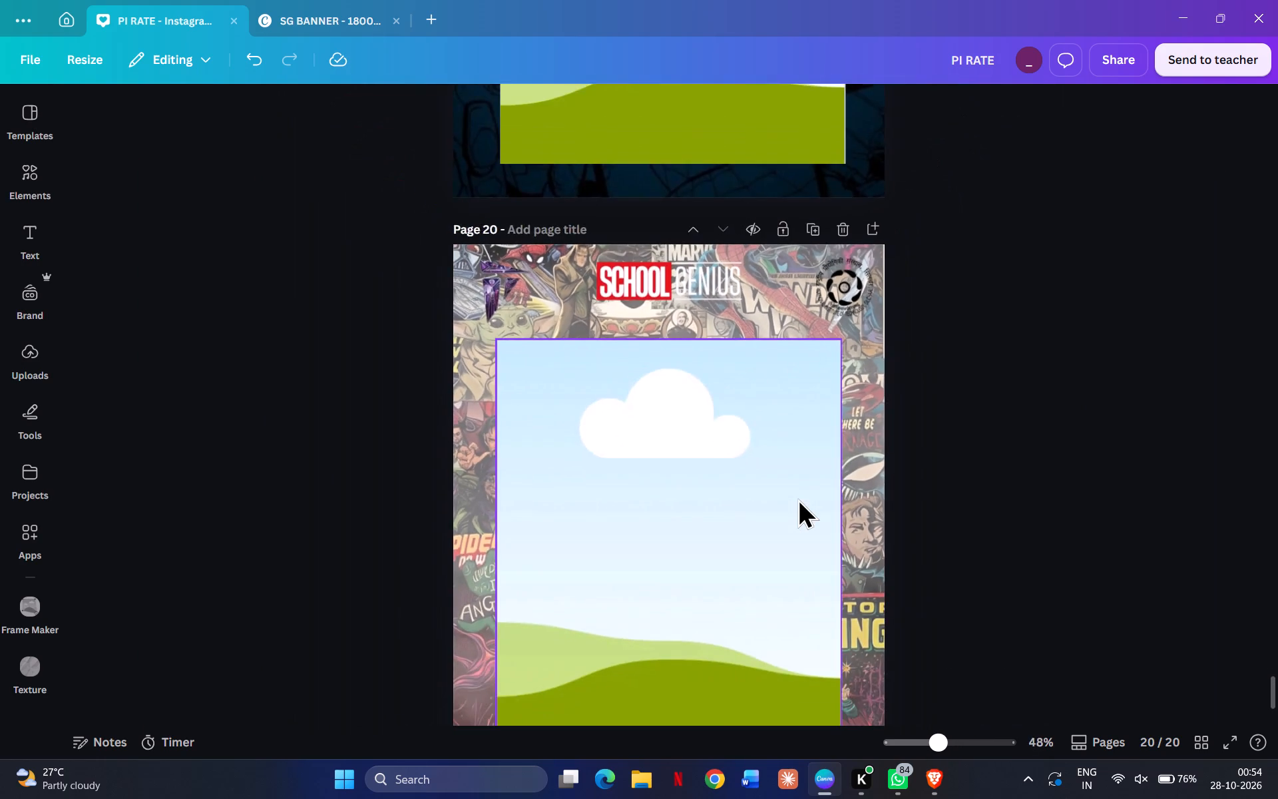
Move the School Genius logo down onto the photo frame's top edge, evenly spaced between the two corner logos.
{"action": "scroll", "coordinate": [797, 498], "scroll_direction": "down", "scroll_amount": 1}
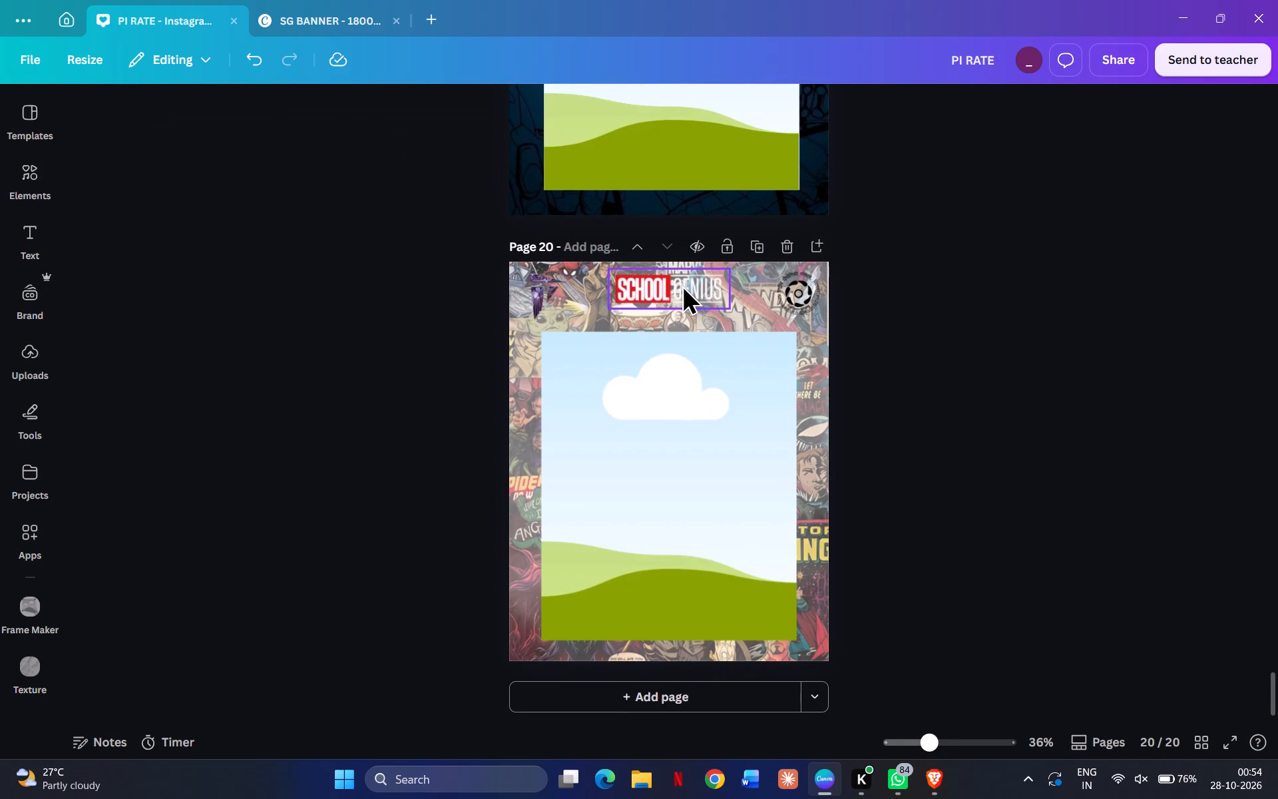
{"action": "left_click_drag", "start_coordinate": [682, 284], "coordinate": [691, 360]}
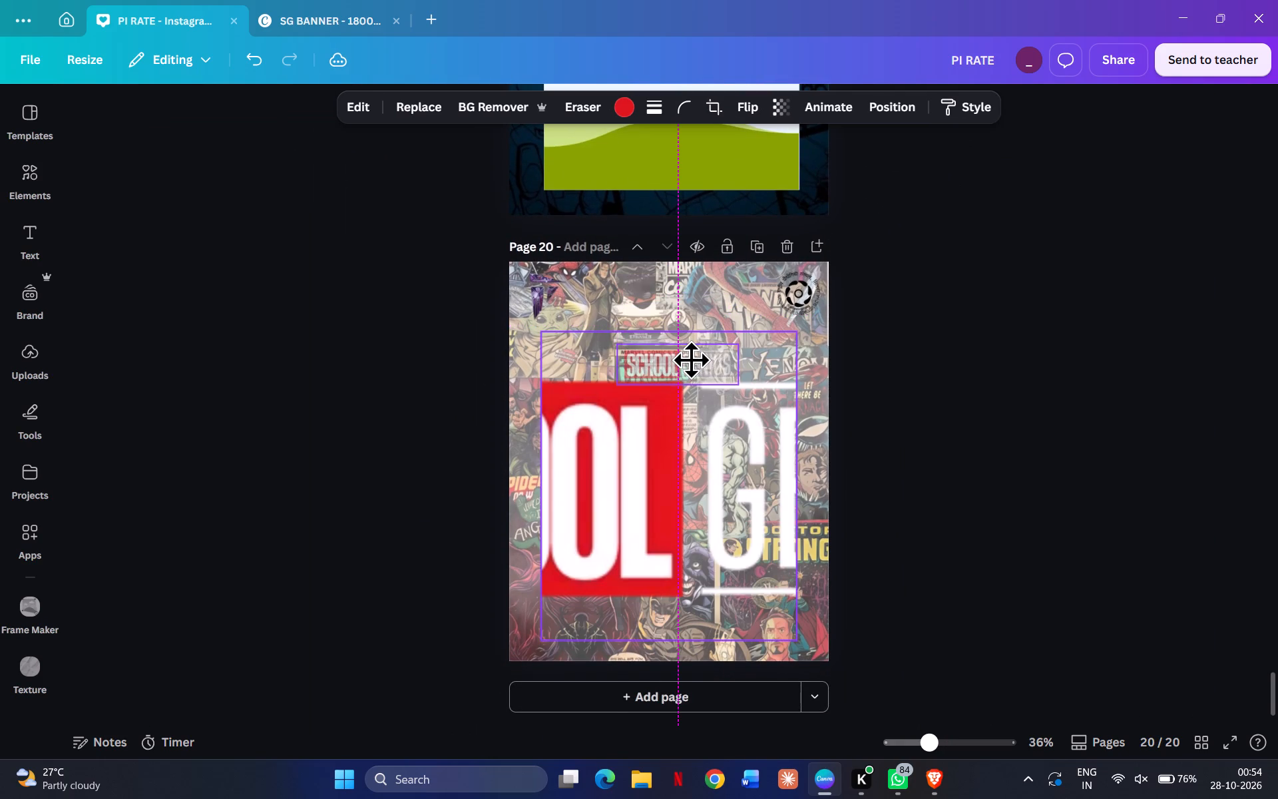
{"action": "left_click_drag", "start_coordinate": [691, 360], "coordinate": [694, 319]}
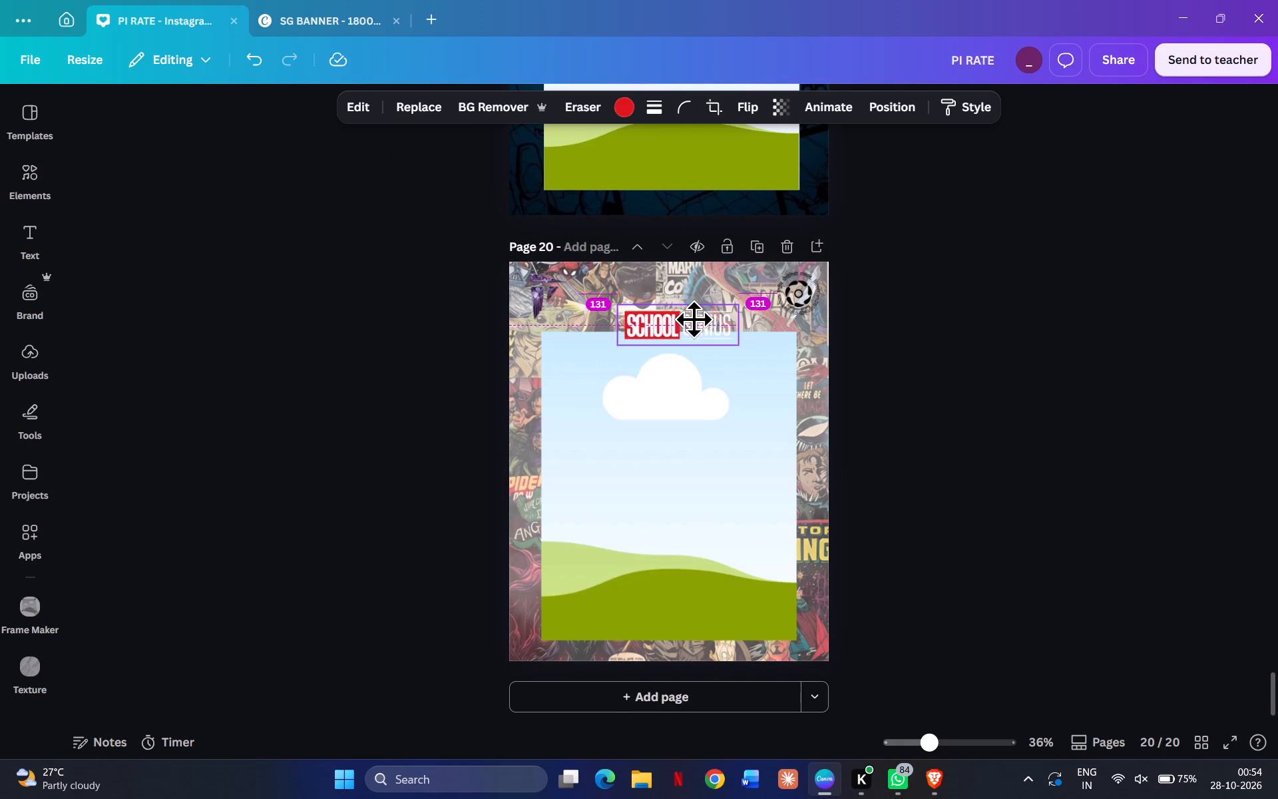
{"action": "left_click_drag", "start_coordinate": [694, 319], "coordinate": [693, 318]}
{"action": "double_click", "coordinate": [1005, 401]}
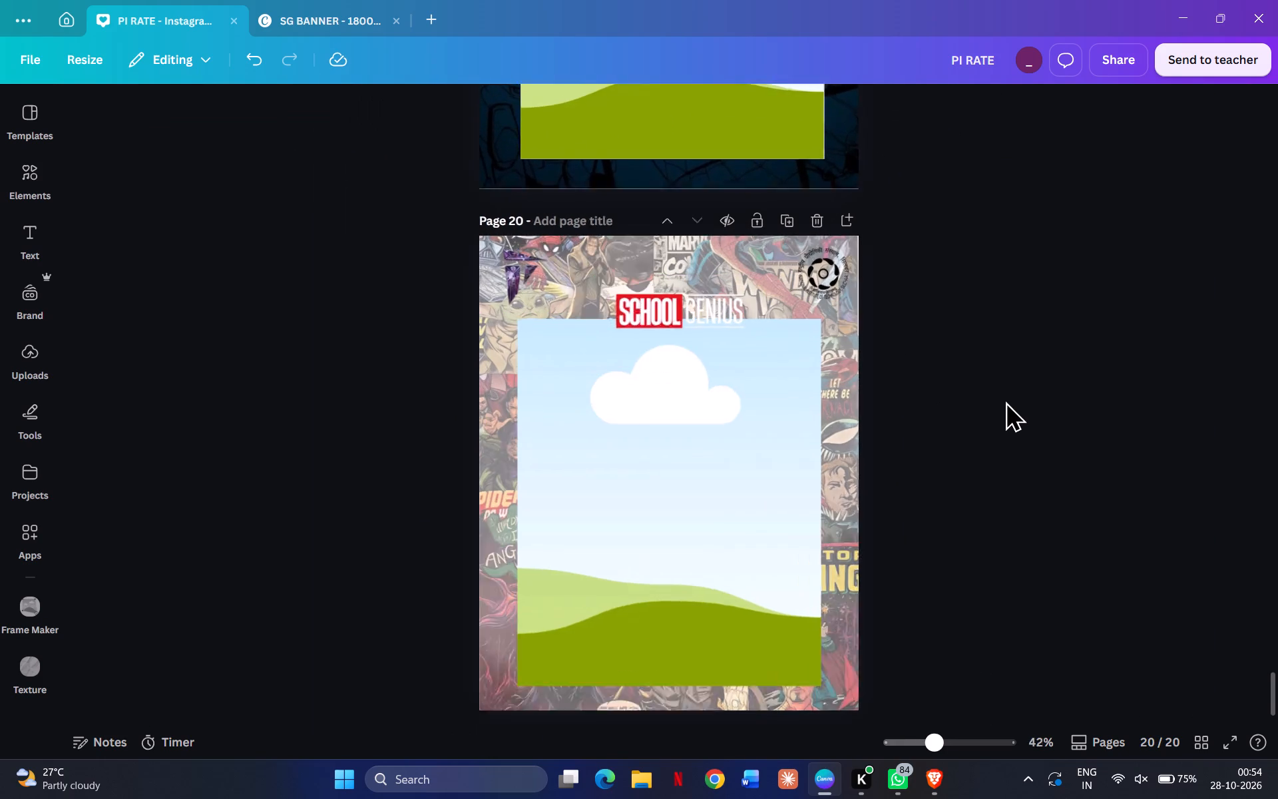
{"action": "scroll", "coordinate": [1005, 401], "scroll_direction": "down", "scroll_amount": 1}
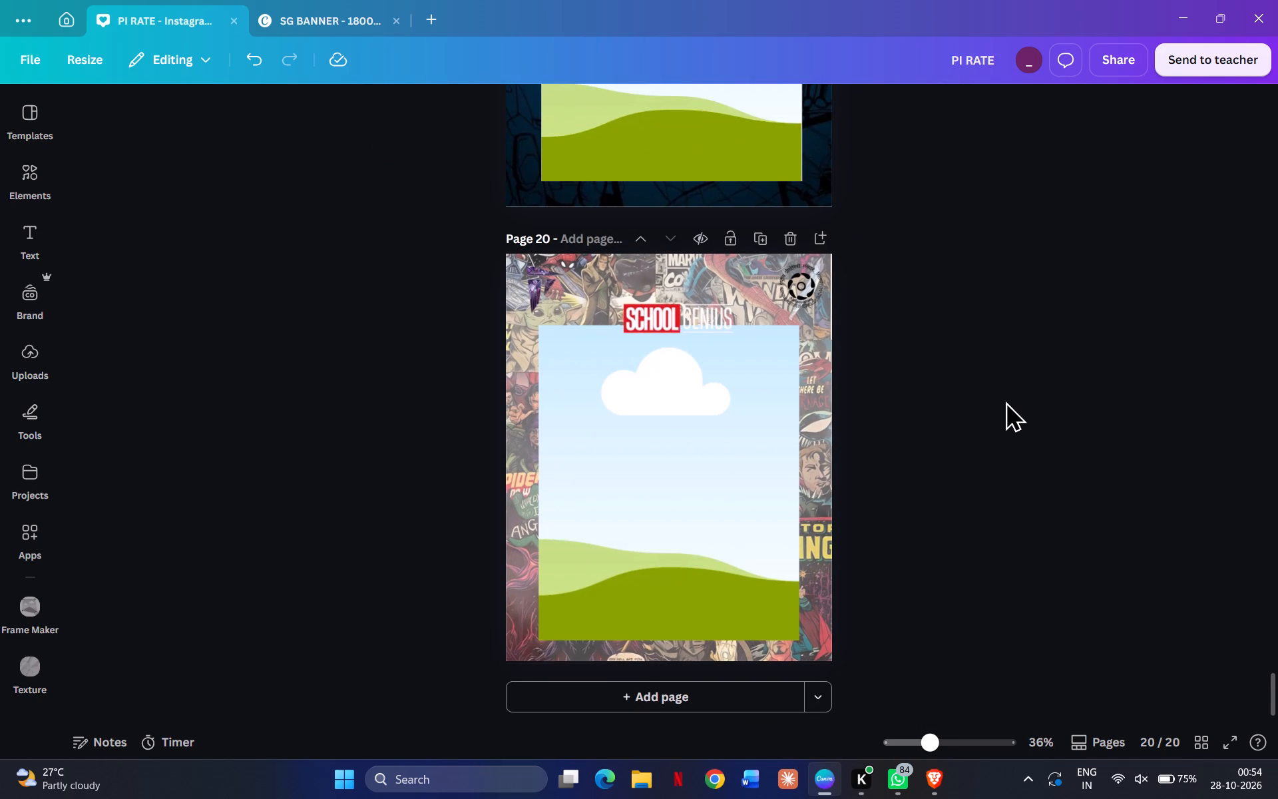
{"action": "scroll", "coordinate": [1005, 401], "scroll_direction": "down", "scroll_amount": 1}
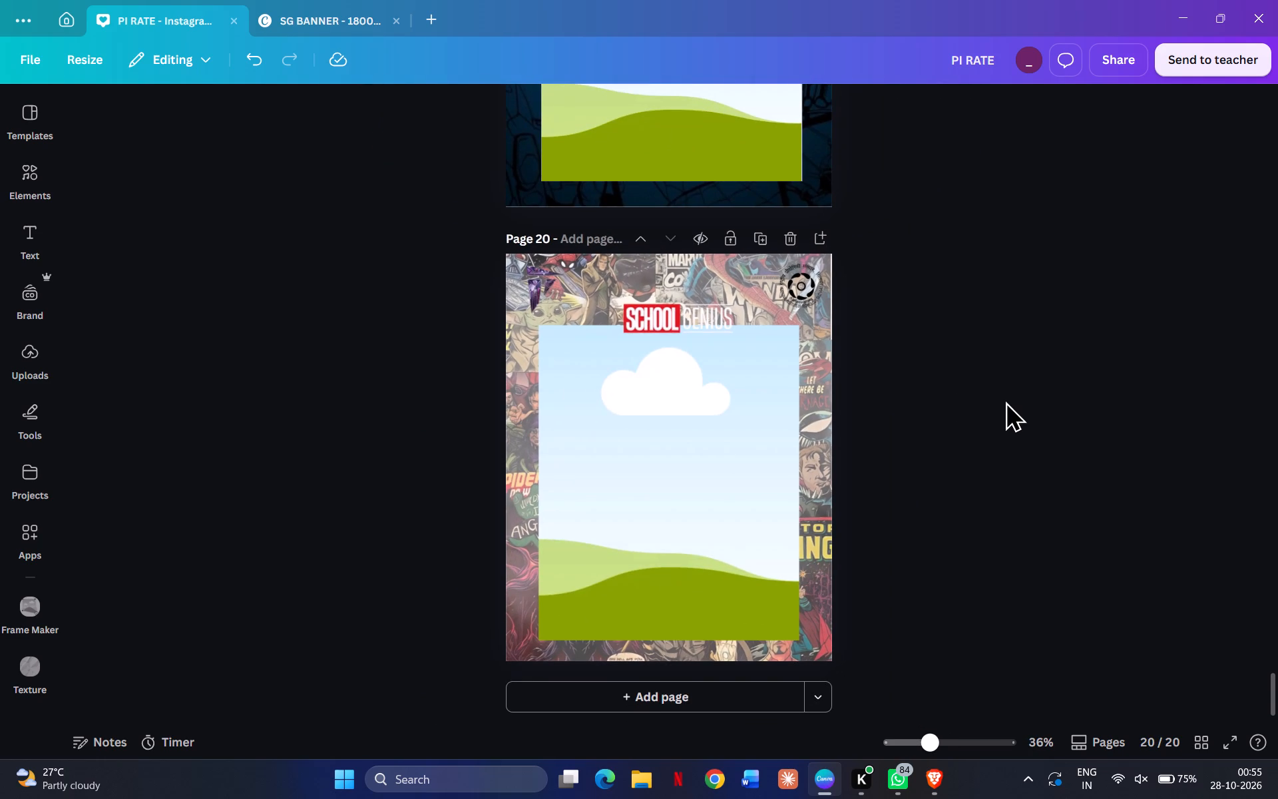
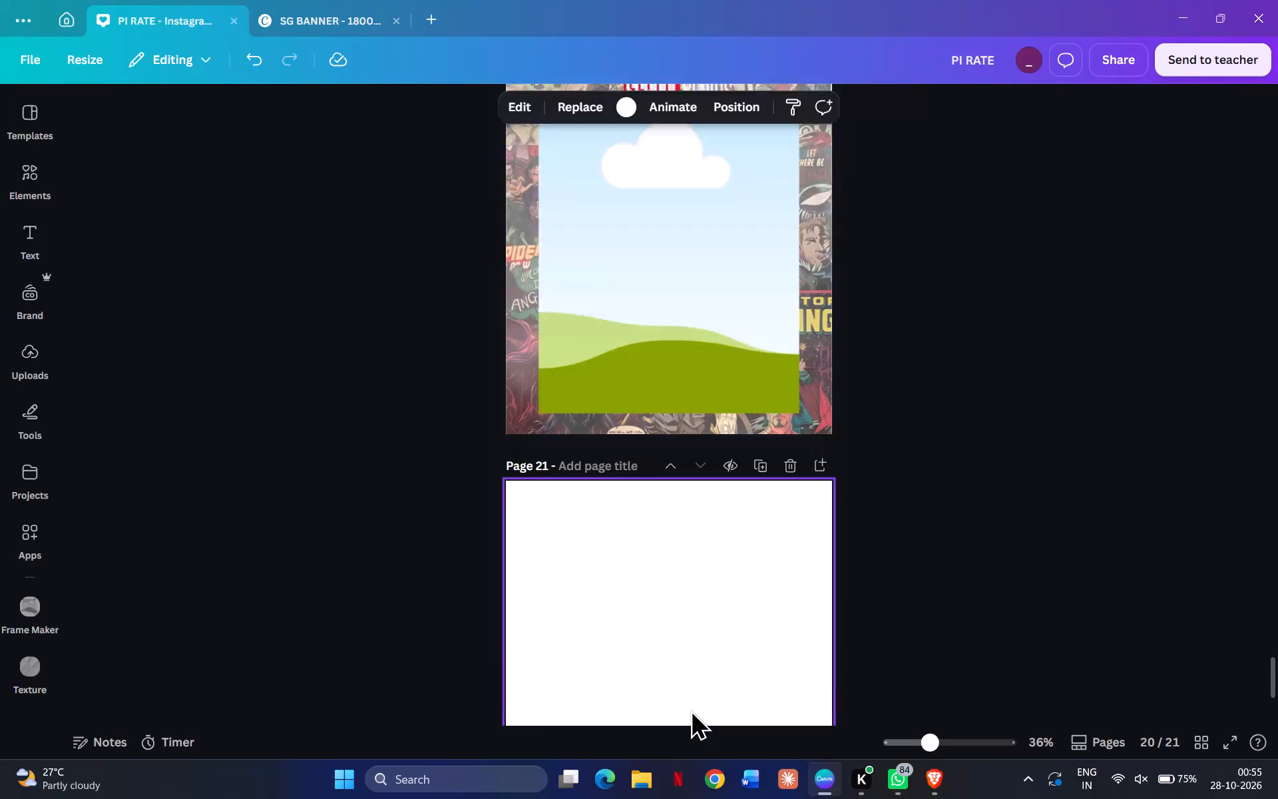
Switch to Pinterest in Brave and look through the "Marvel theme light border" results for artwork suited to the blank page 21.
{"action": "scroll", "coordinate": [690, 709], "scroll_direction": "down", "scroll_amount": 4}
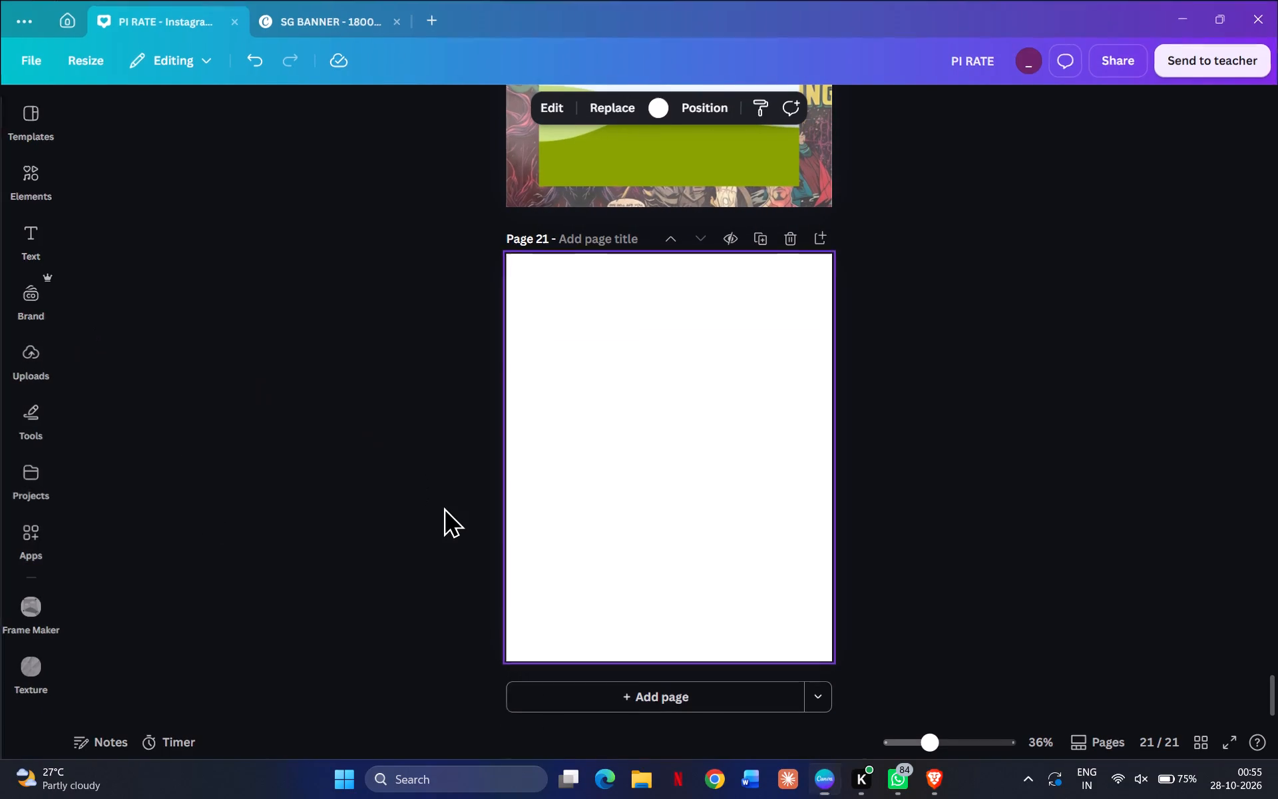
{"action": "key", "text": "alt+Tab"}
{"action": "key", "text": "alt+Tab"}
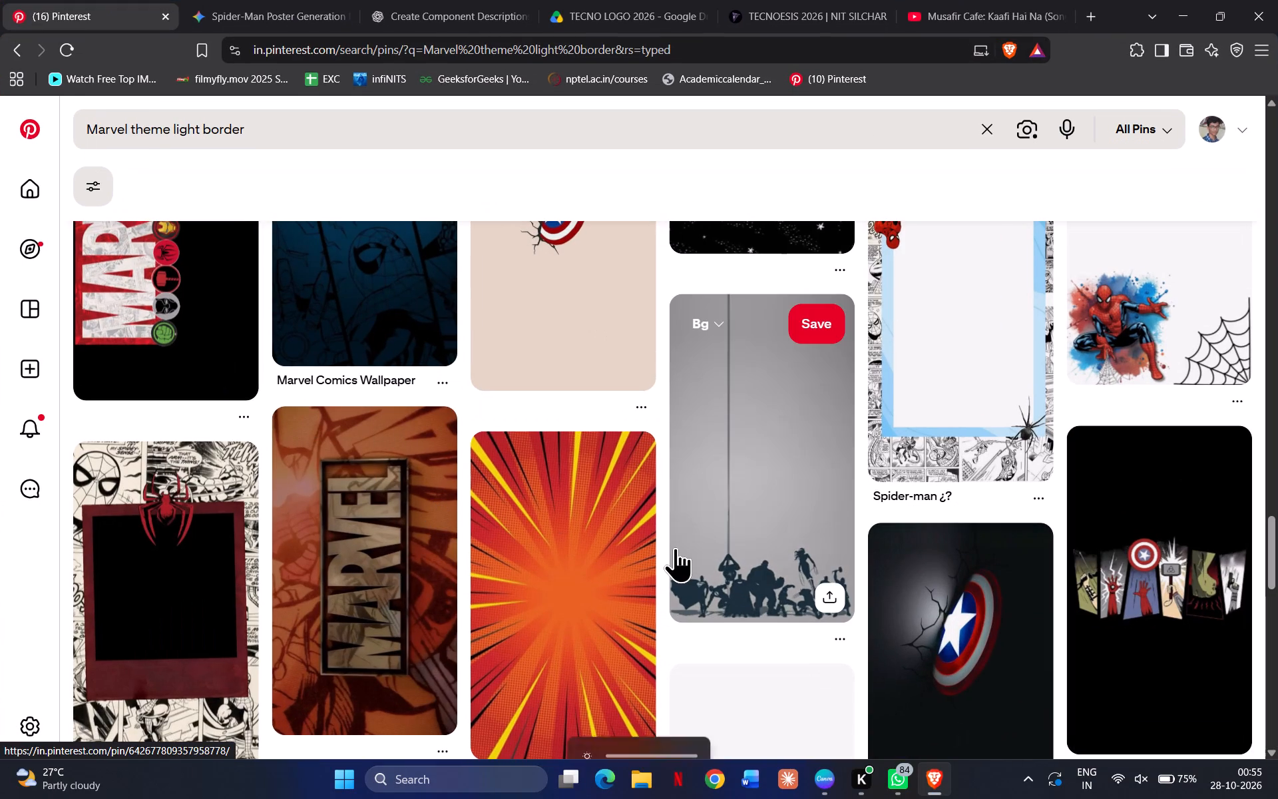
{"action": "scroll", "coordinate": [661, 567], "scroll_direction": "down", "scroll_amount": 5}
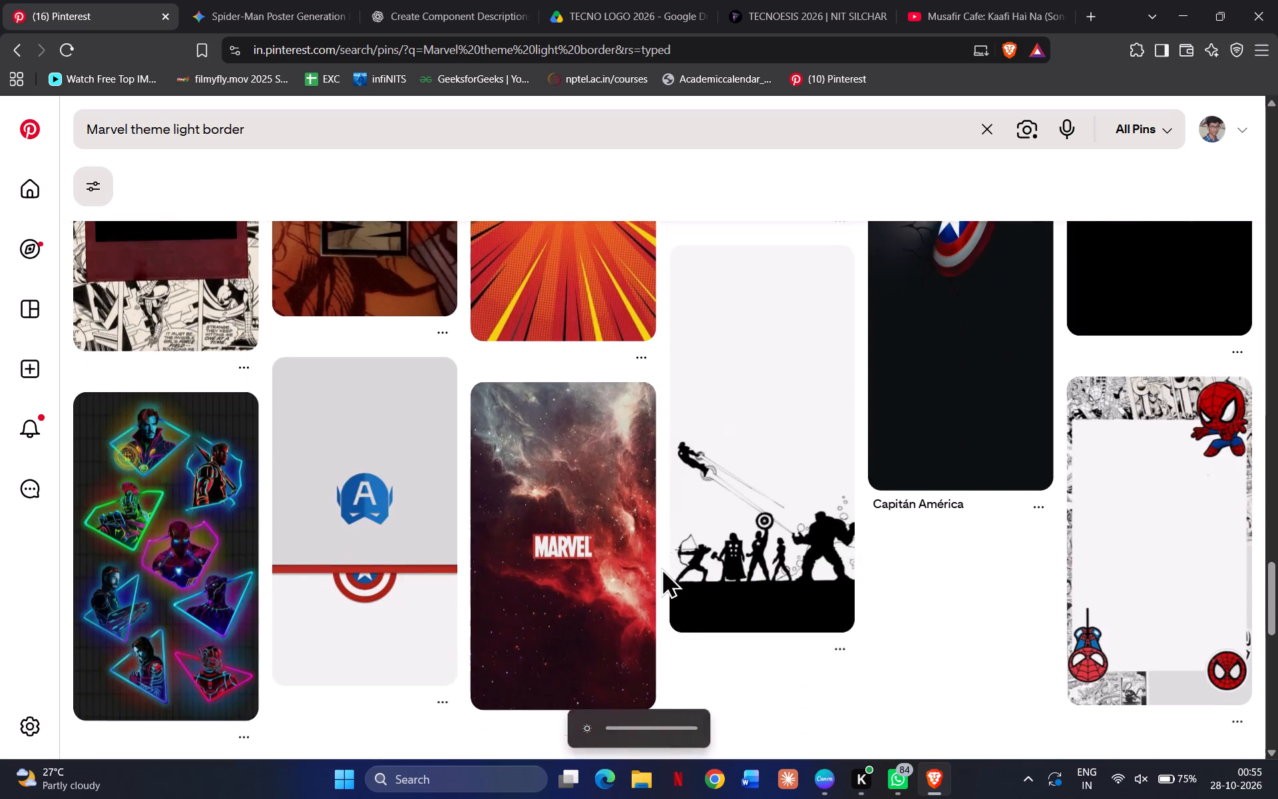
{"action": "scroll", "coordinate": [661, 567], "scroll_direction": "down", "scroll_amount": 4}
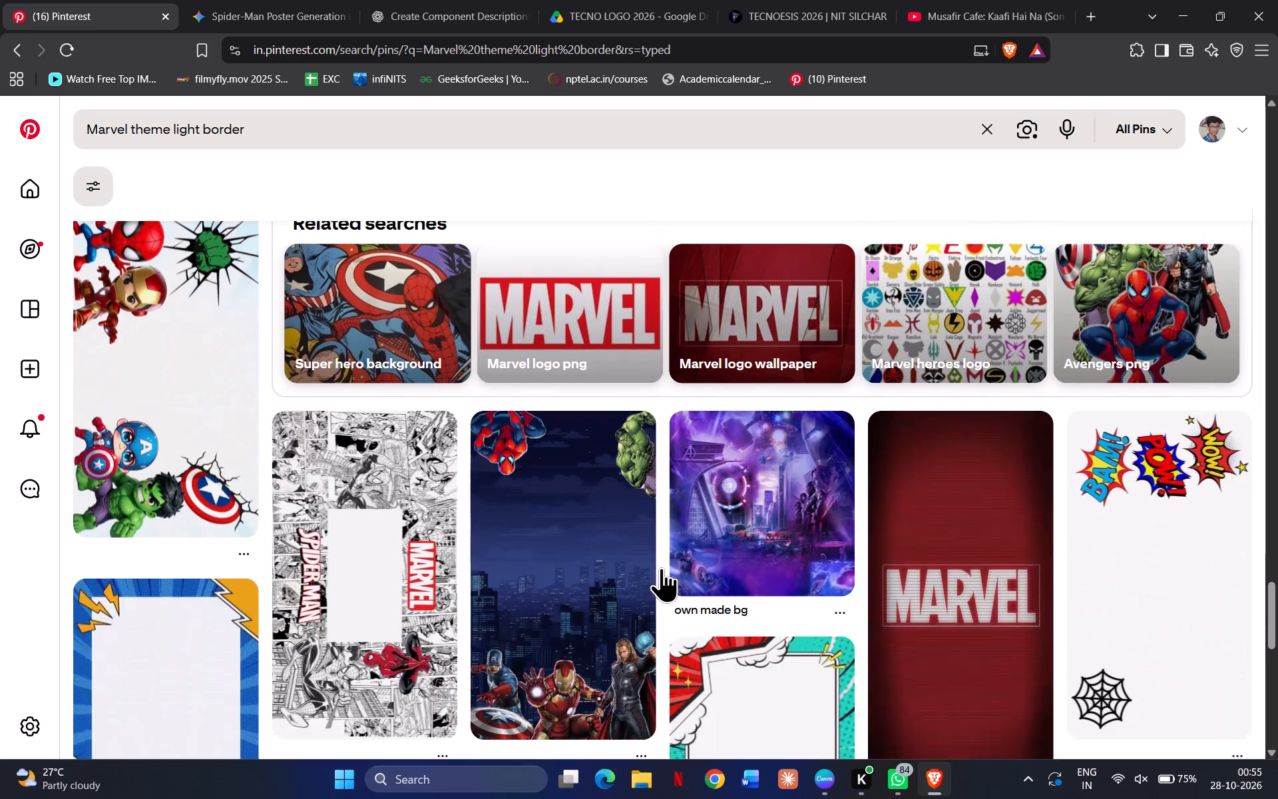
{"action": "scroll", "coordinate": [661, 567], "scroll_direction": "down", "scroll_amount": 5}
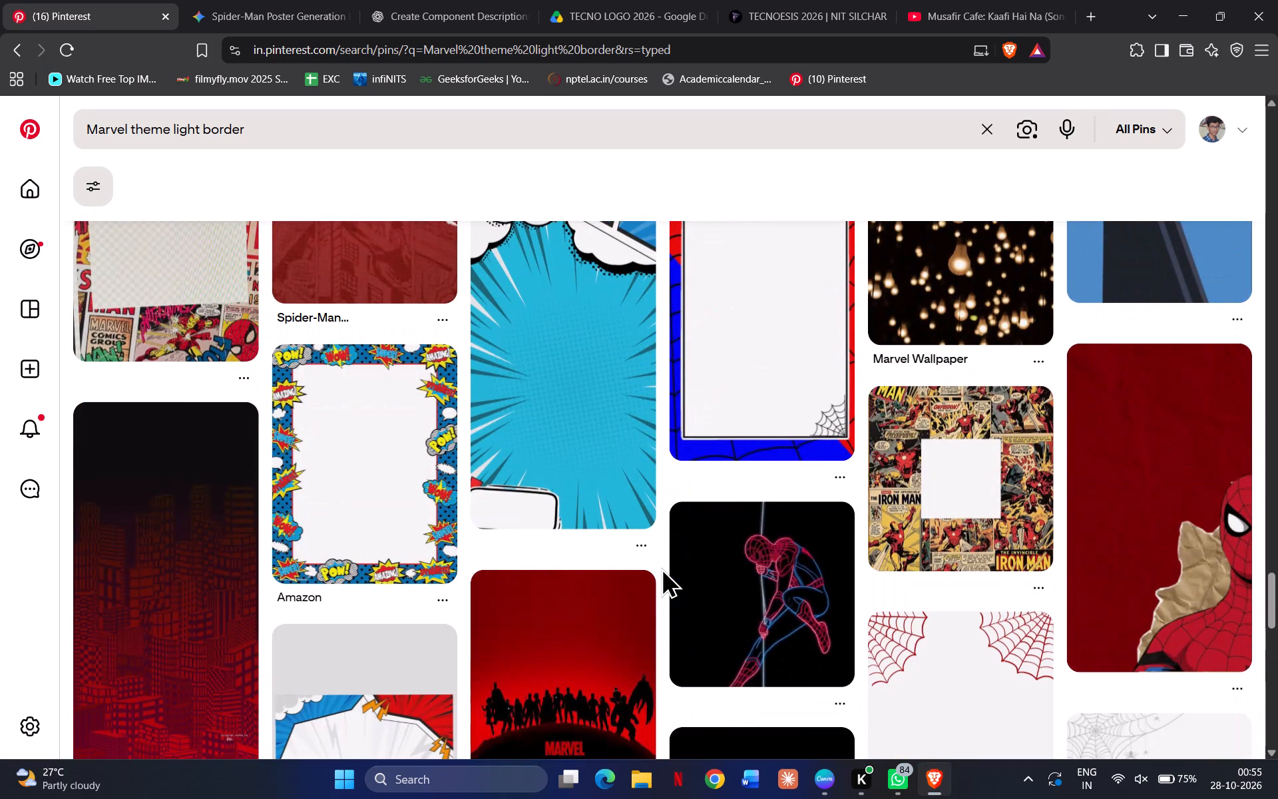
{"action": "scroll", "coordinate": [661, 567], "scroll_direction": "down", "scroll_amount": 4}
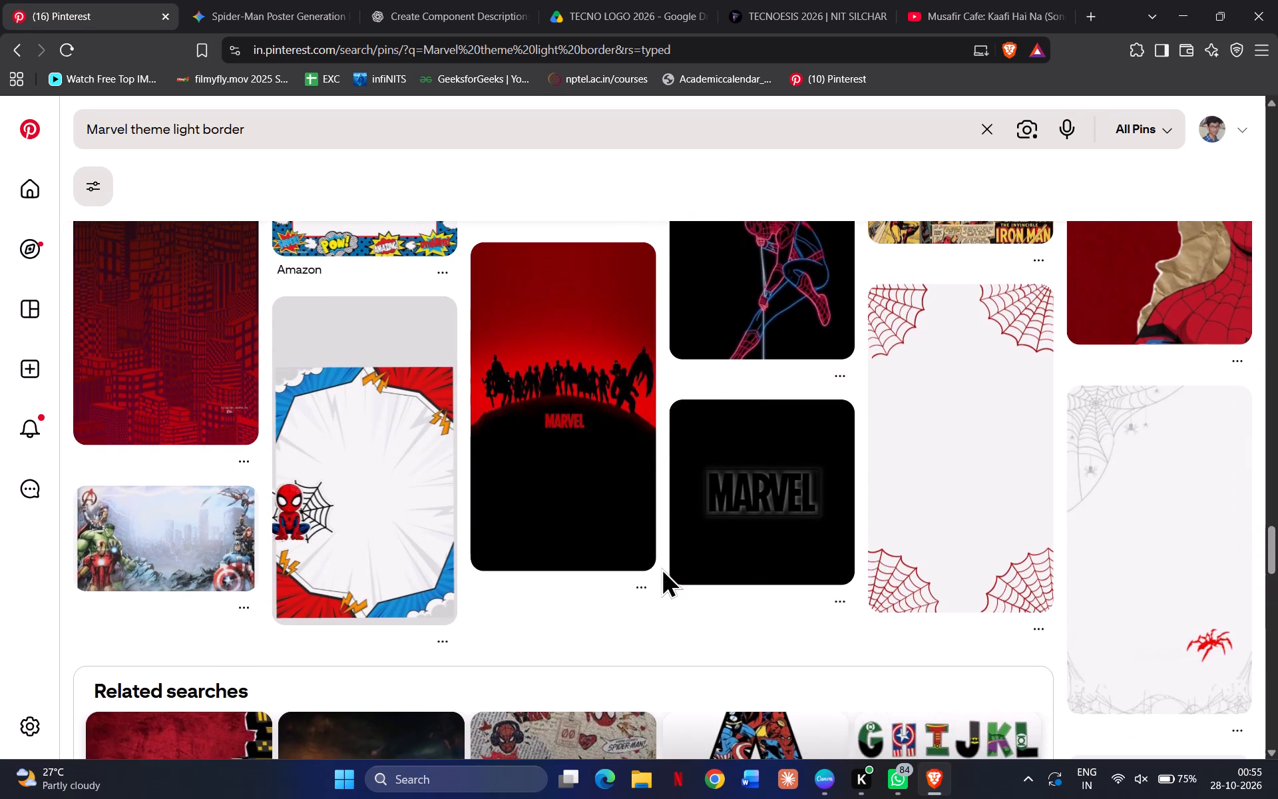
{"action": "scroll", "coordinate": [661, 567], "scroll_direction": "down", "scroll_amount": 7}
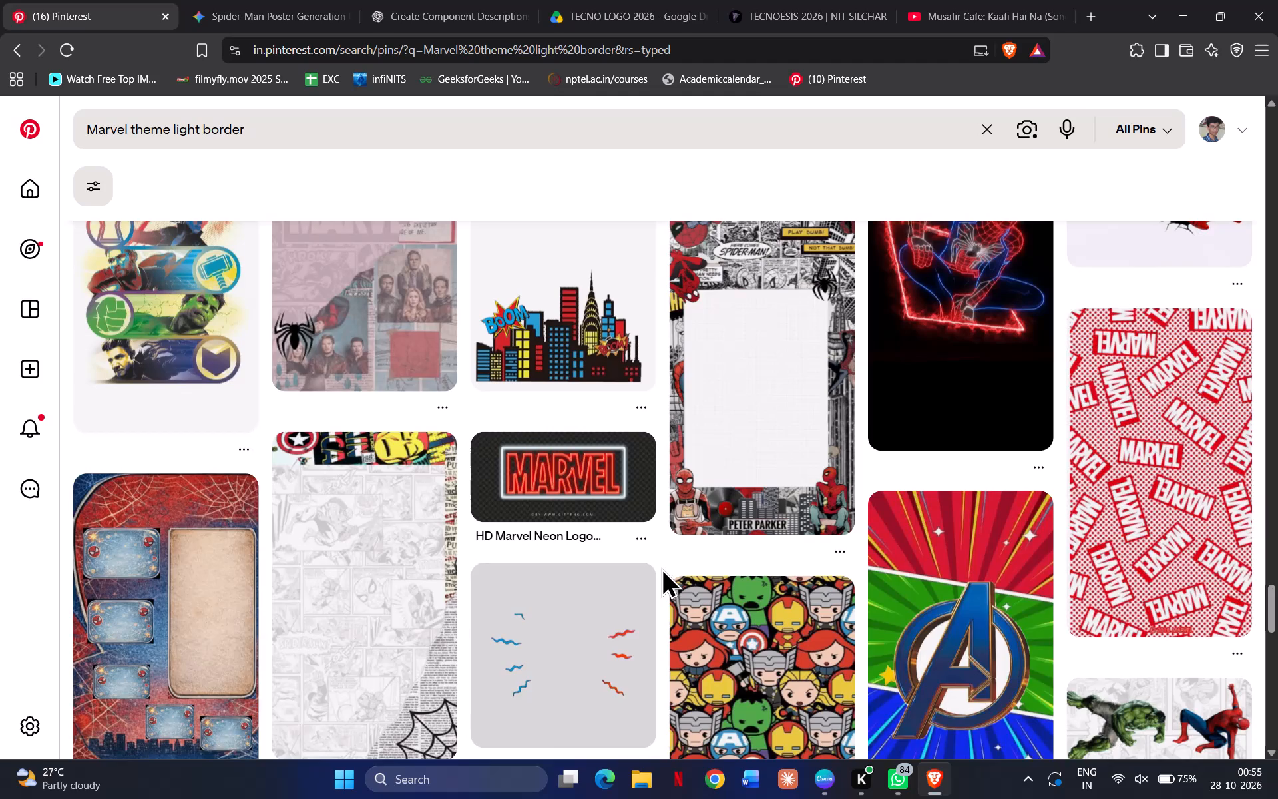
{"action": "scroll", "coordinate": [661, 567], "scroll_direction": "up", "scroll_amount": 3}
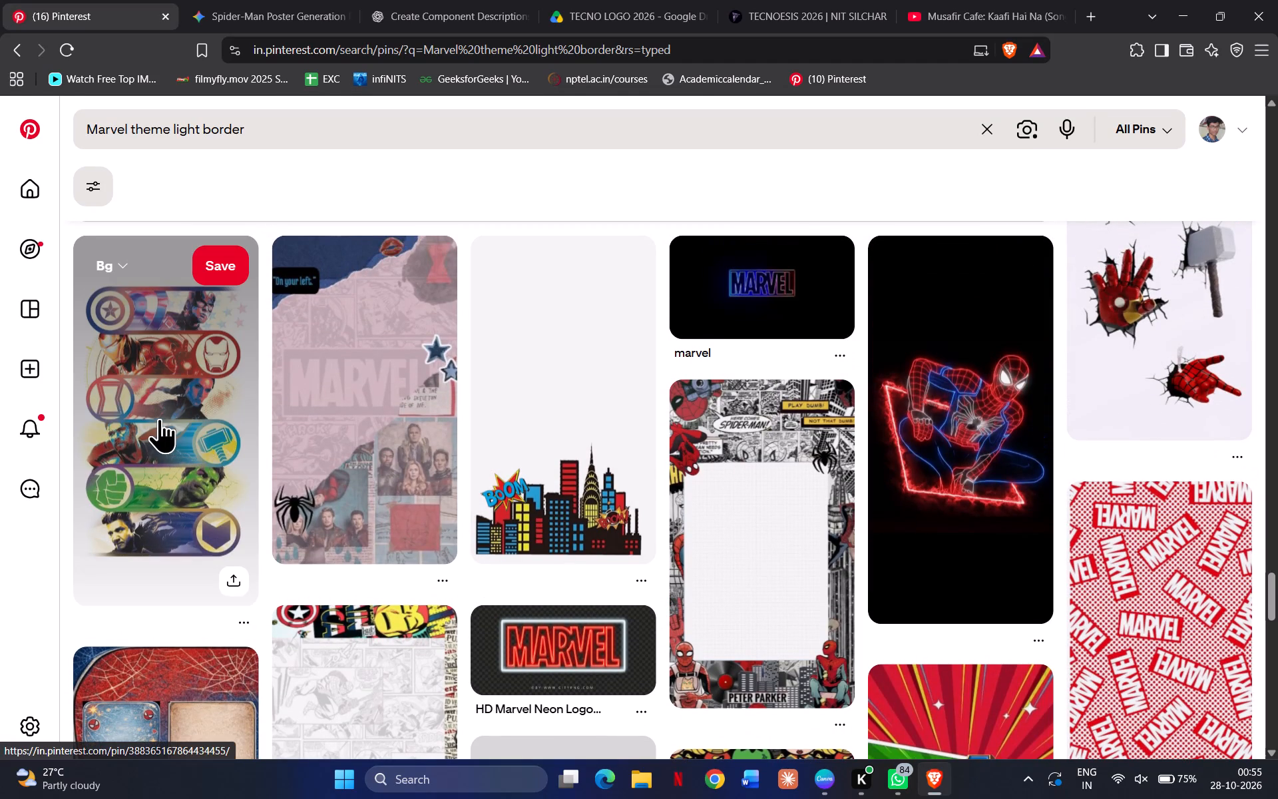
Open the pin of six stacked Avengers hero banners and examine its related Marvel pins for design ideas.
{"action": "left_click", "coordinate": [159, 418]}
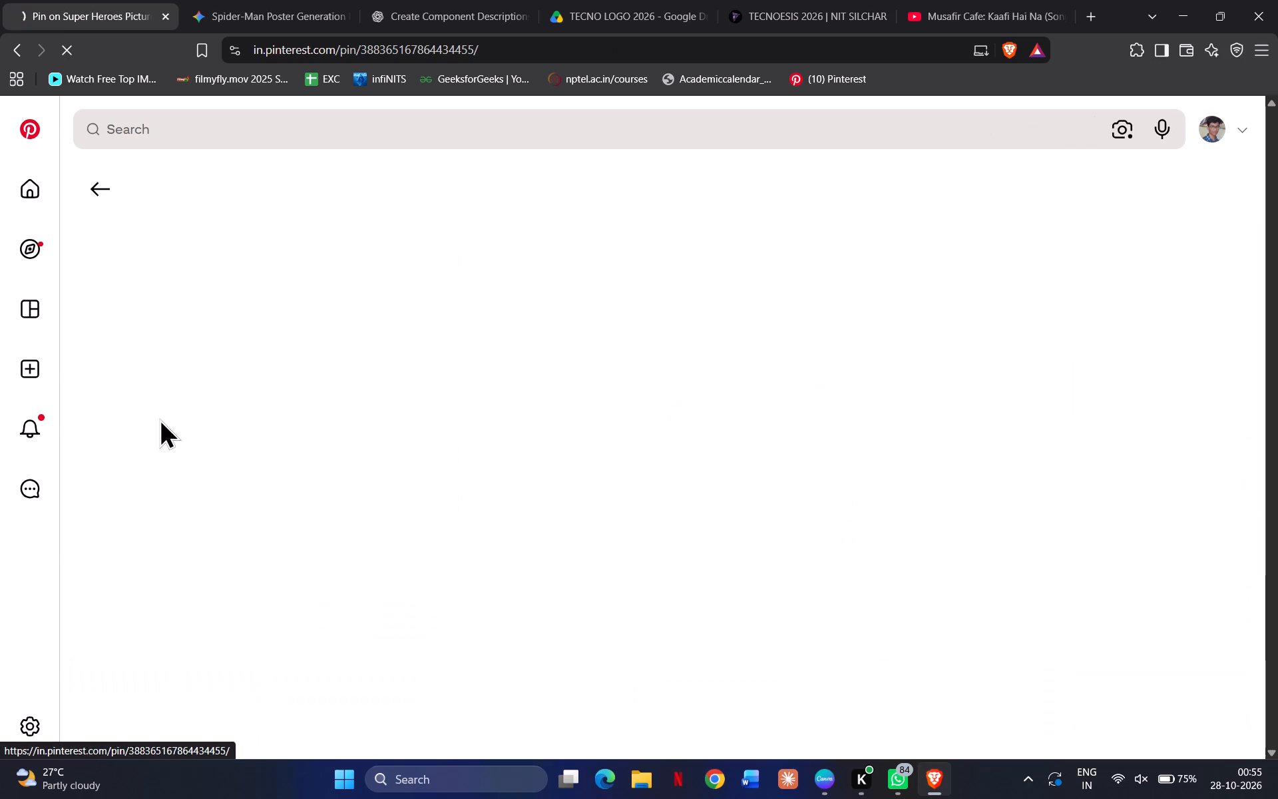
{"action": "scroll", "coordinate": [485, 407], "scroll_direction": "down", "scroll_amount": 1}
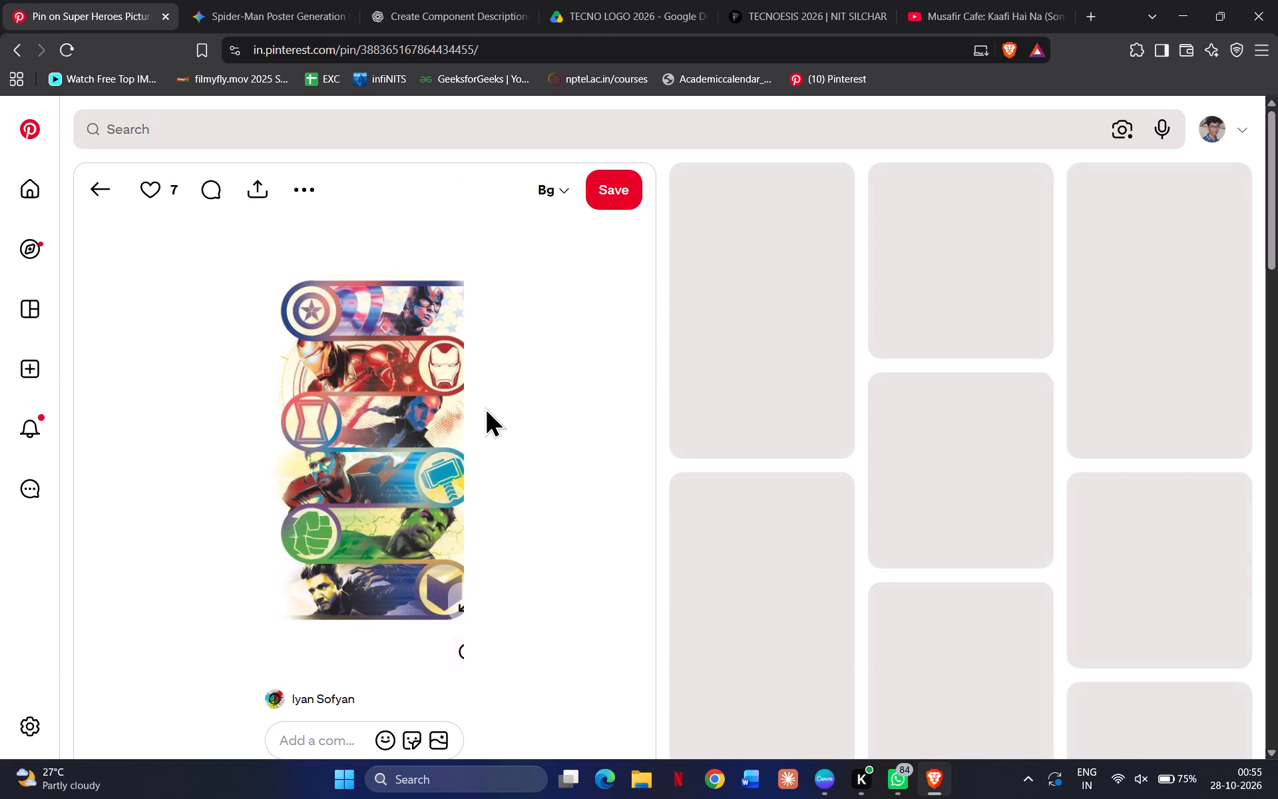
{"action": "scroll", "coordinate": [485, 407], "scroll_direction": "down", "scroll_amount": 1}
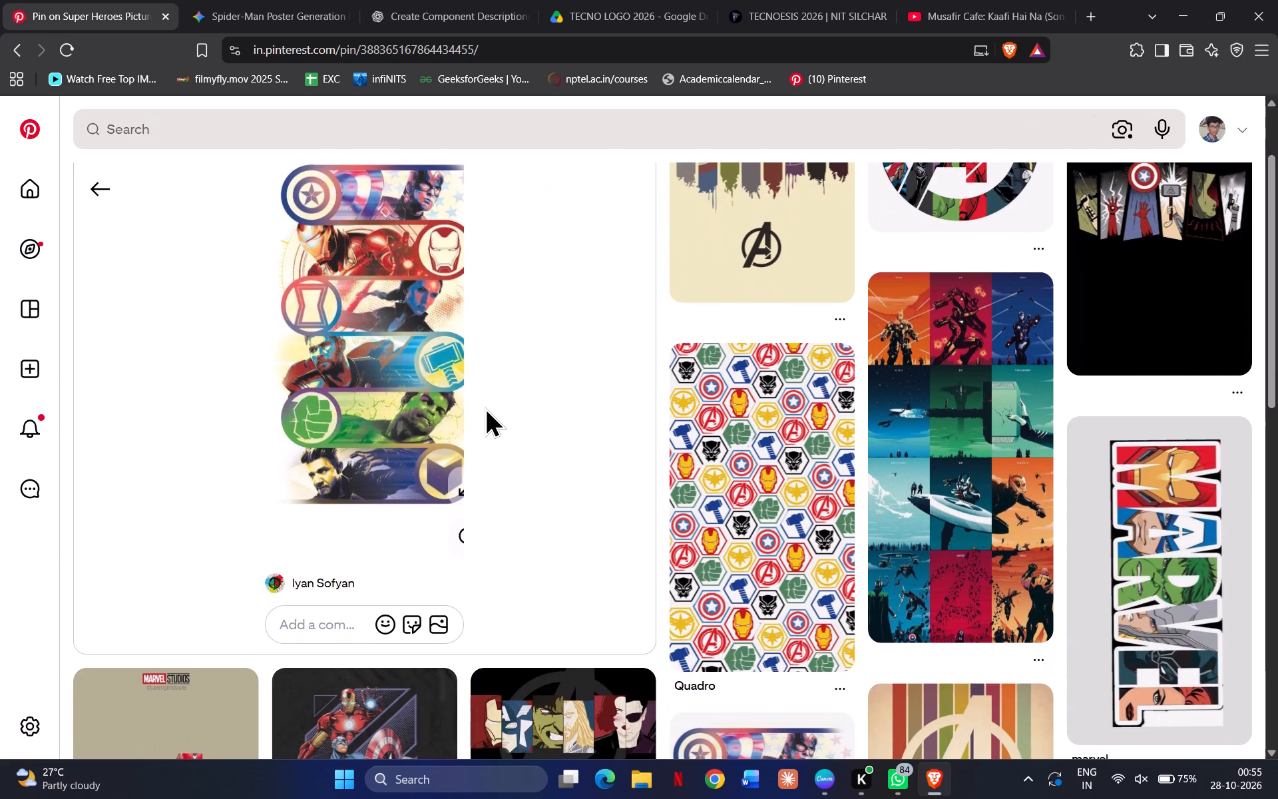
{"action": "scroll", "coordinate": [485, 407], "scroll_direction": "down", "scroll_amount": 5}
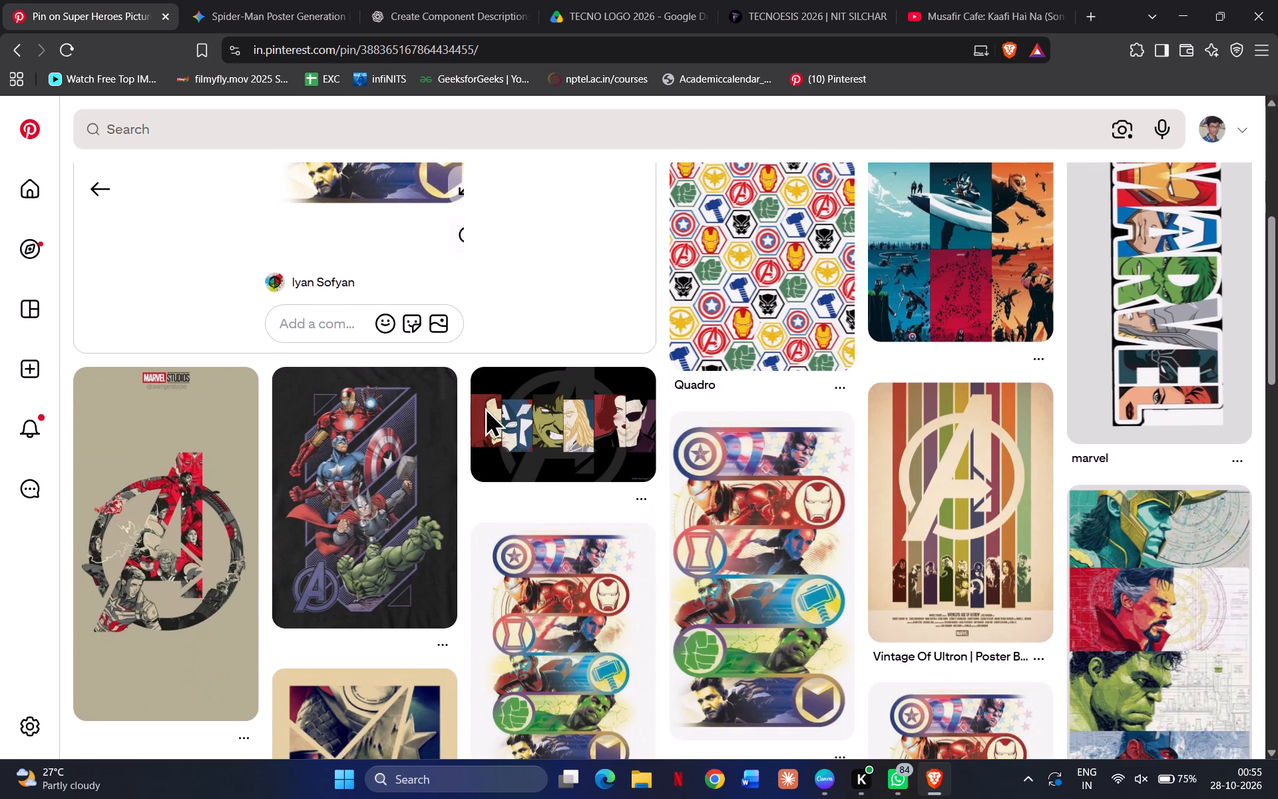
{"action": "scroll", "coordinate": [485, 407], "scroll_direction": "down", "scroll_amount": 3}
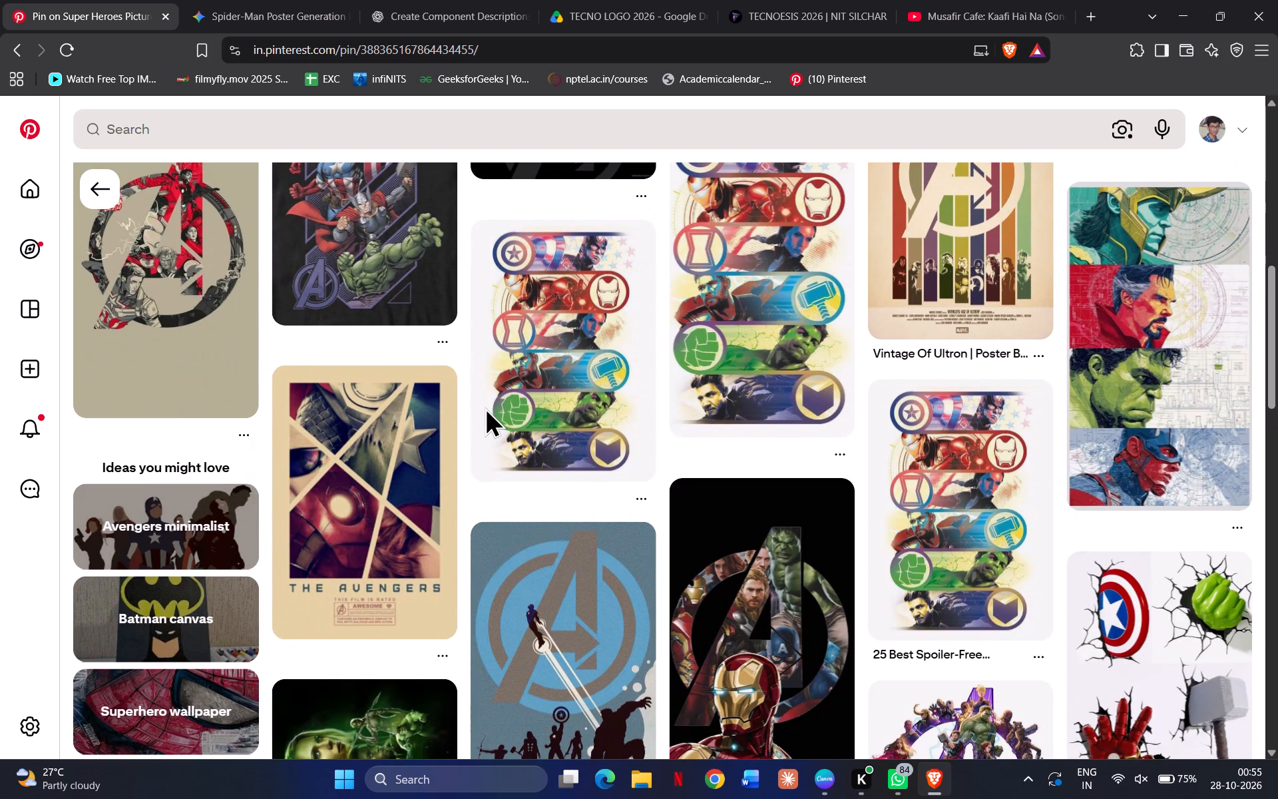
{"action": "scroll", "coordinate": [485, 407], "scroll_direction": "down", "scroll_amount": 4}
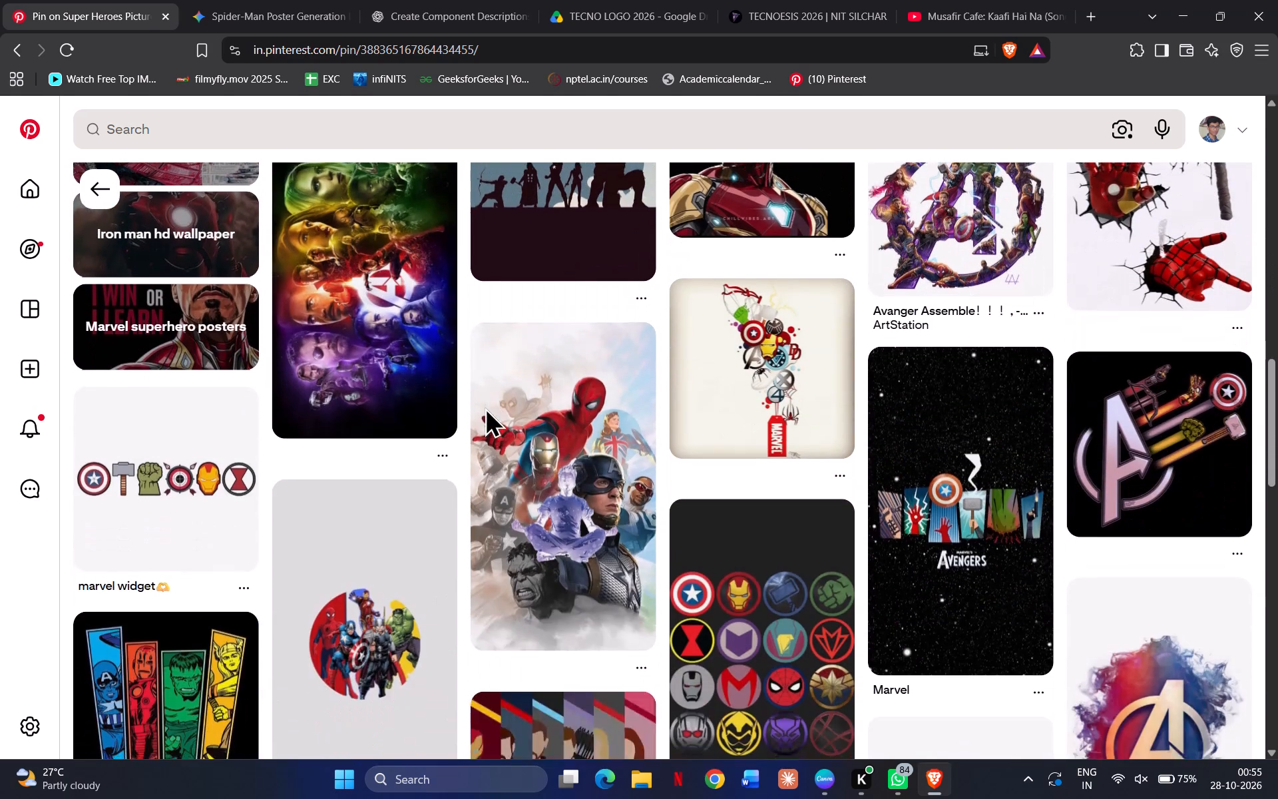
{"action": "scroll", "coordinate": [485, 407], "scroll_direction": "down", "scroll_amount": 1}
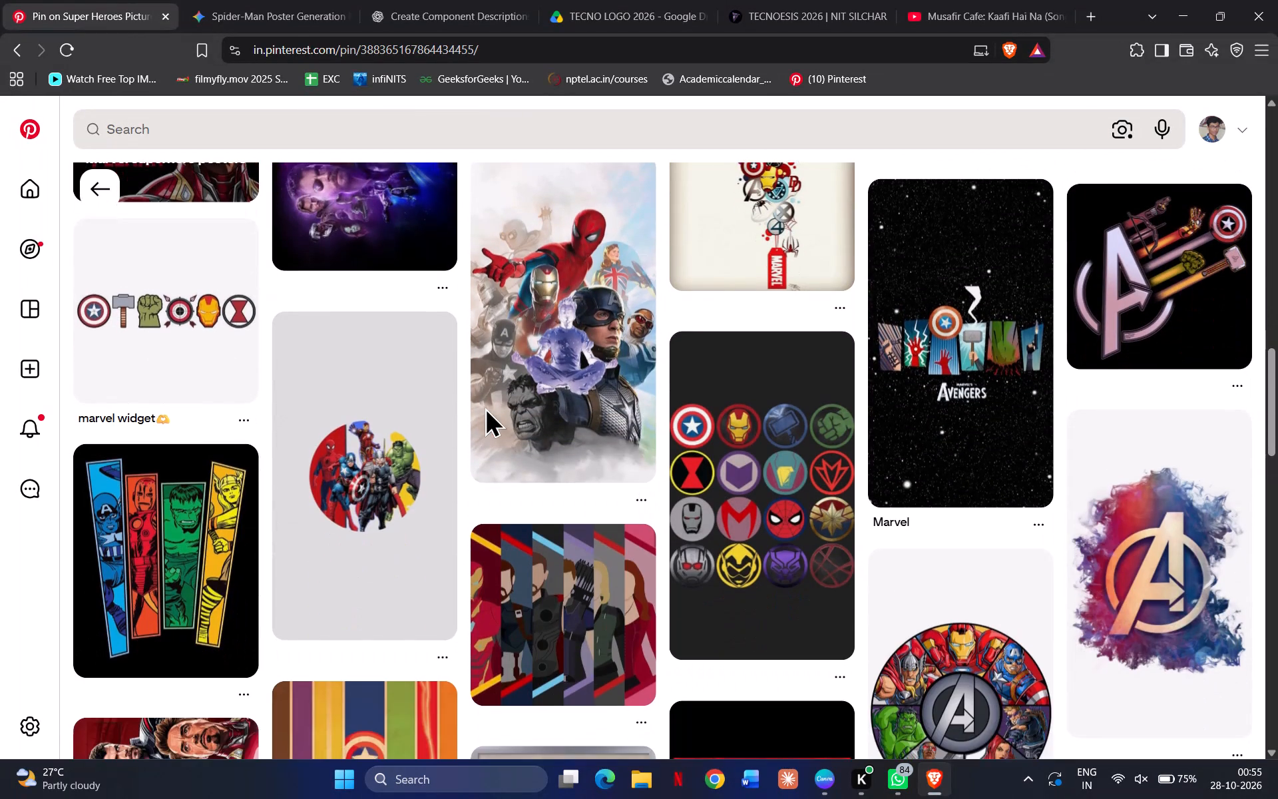
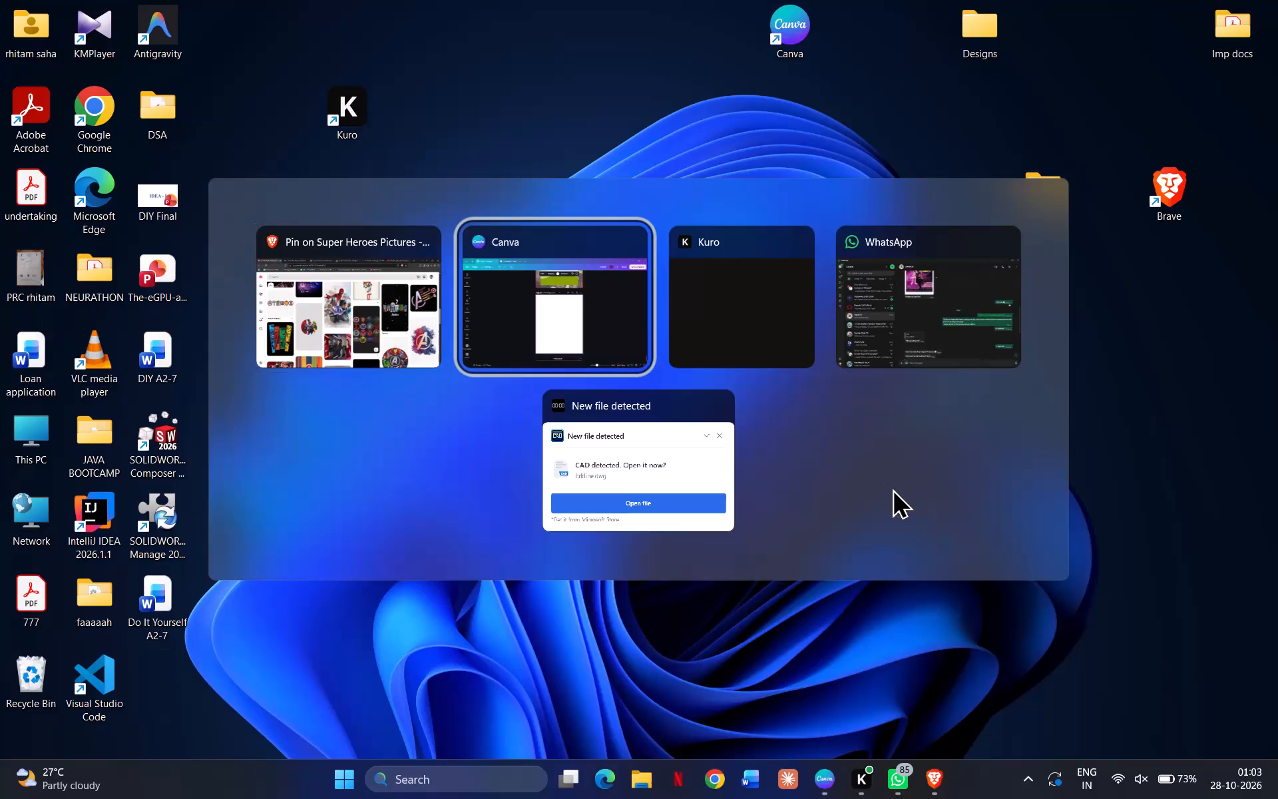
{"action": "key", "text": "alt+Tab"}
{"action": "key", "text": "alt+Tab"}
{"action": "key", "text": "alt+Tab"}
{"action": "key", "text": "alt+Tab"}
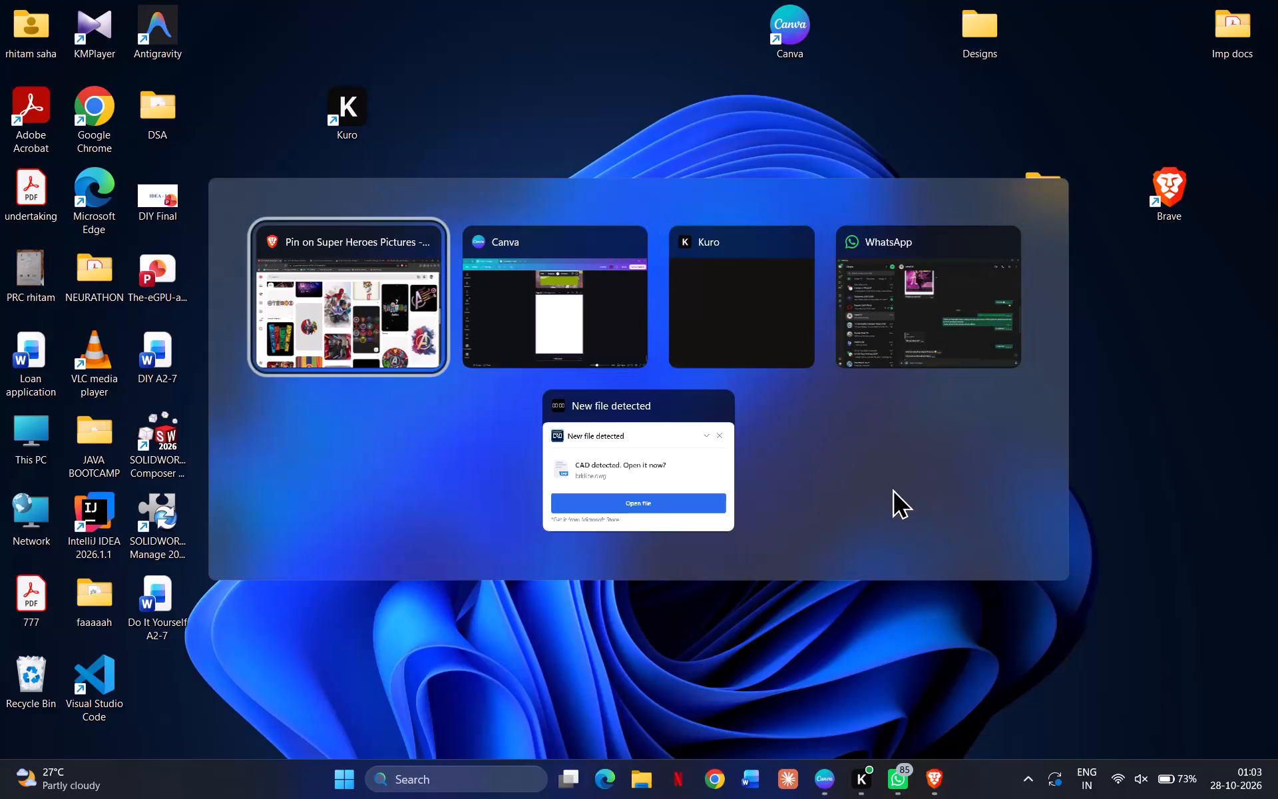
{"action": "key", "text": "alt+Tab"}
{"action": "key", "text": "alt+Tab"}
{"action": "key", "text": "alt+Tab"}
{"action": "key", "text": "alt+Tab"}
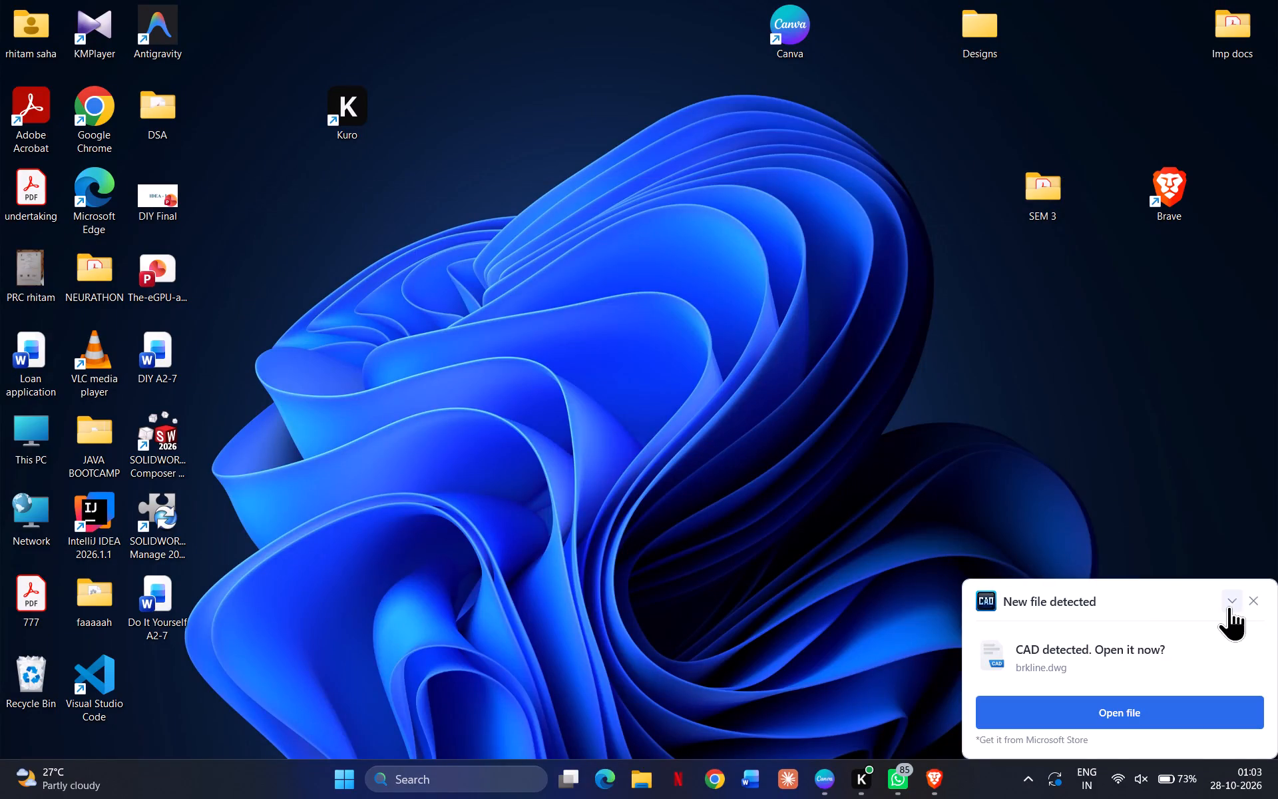
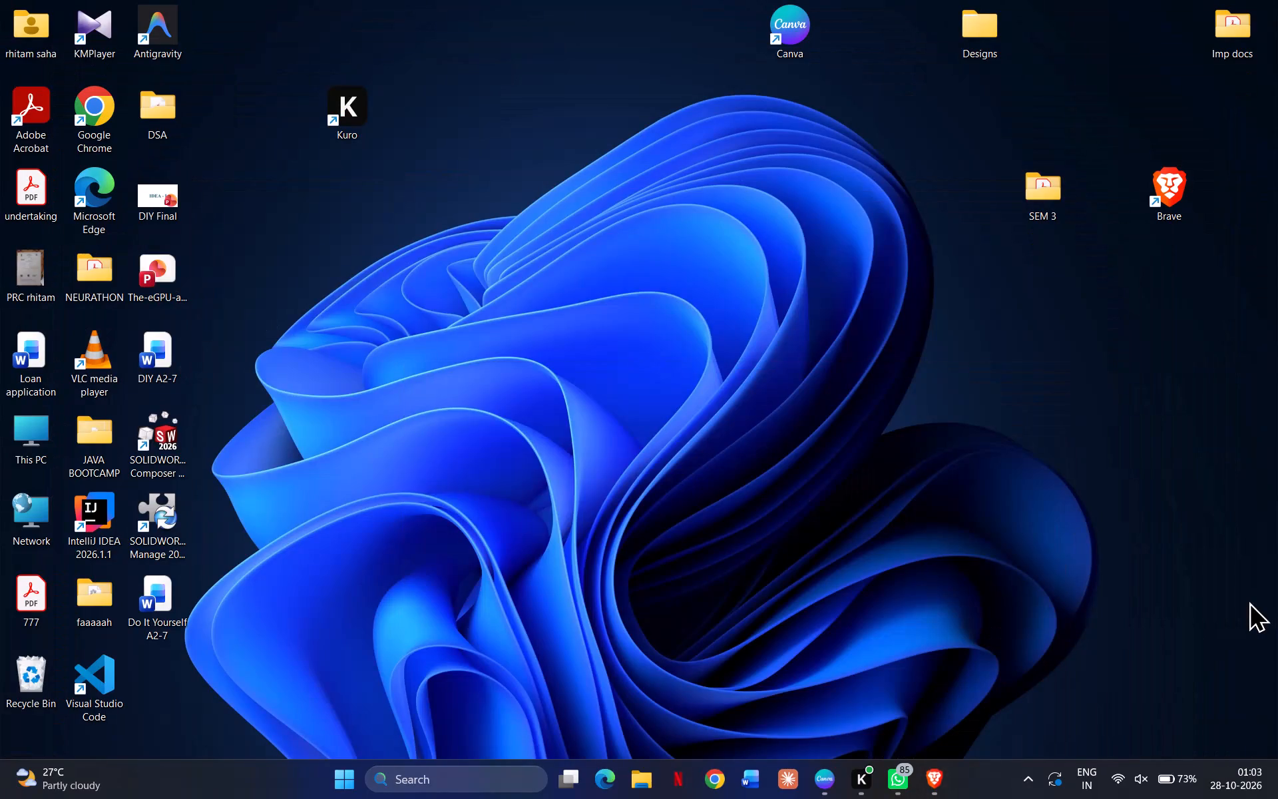
Switch back to Pinterest in Brave and examine more of the open pin's related Marvel artwork for ideas for page 21.
{"action": "key", "text": "alt+Tab"}
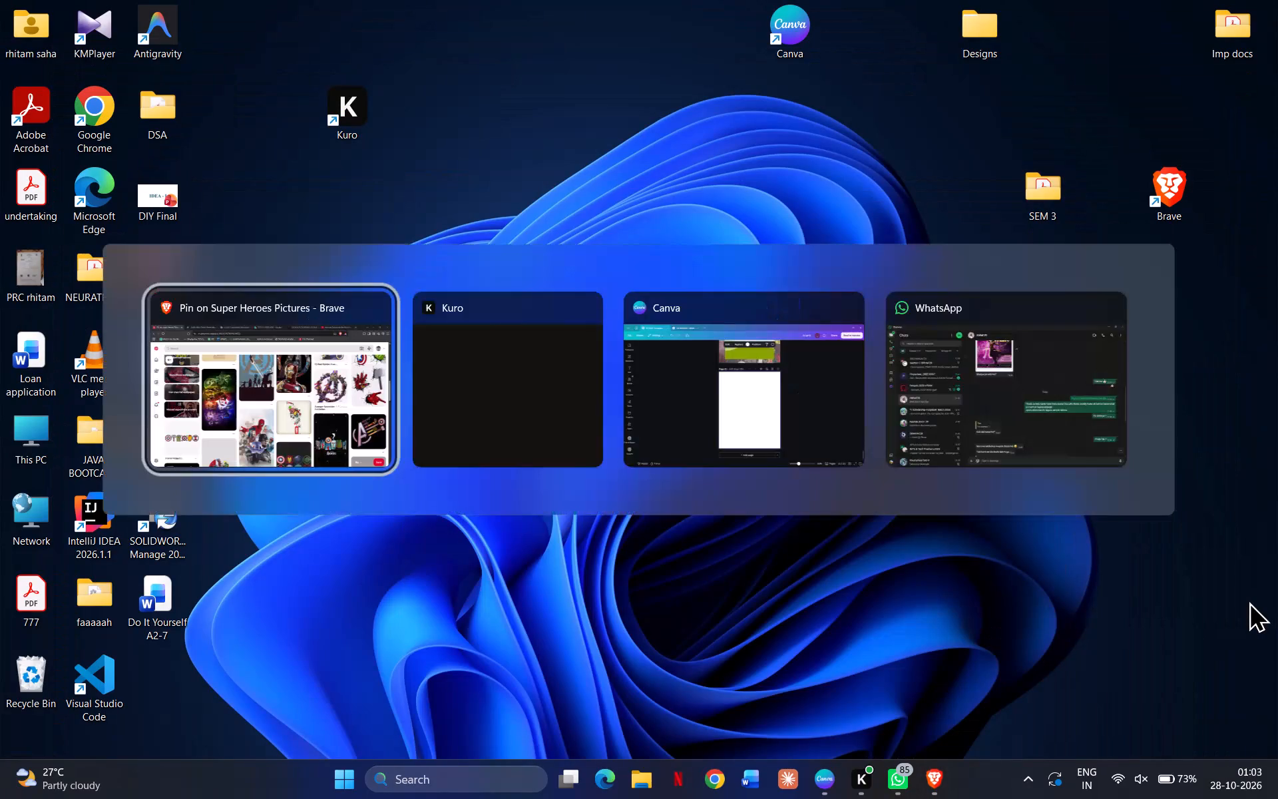
{"action": "key", "text": "alt+Tab"}
{"action": "key", "text": "alt+Tab"}
{"action": "key", "text": "alt+Tab"}
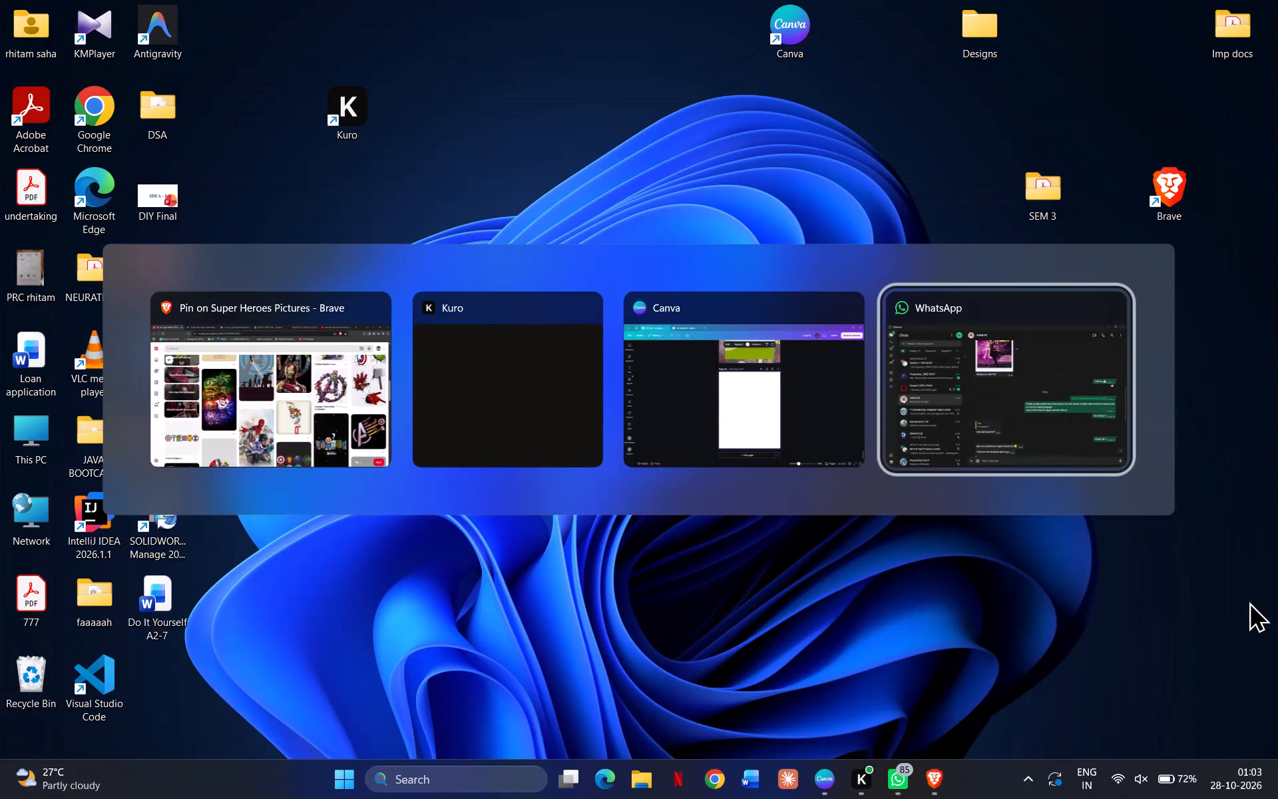
{"action": "key", "text": "alt+Tab"}
{"action": "scroll", "coordinate": [1249, 601], "scroll_direction": "down", "scroll_amount": 1}
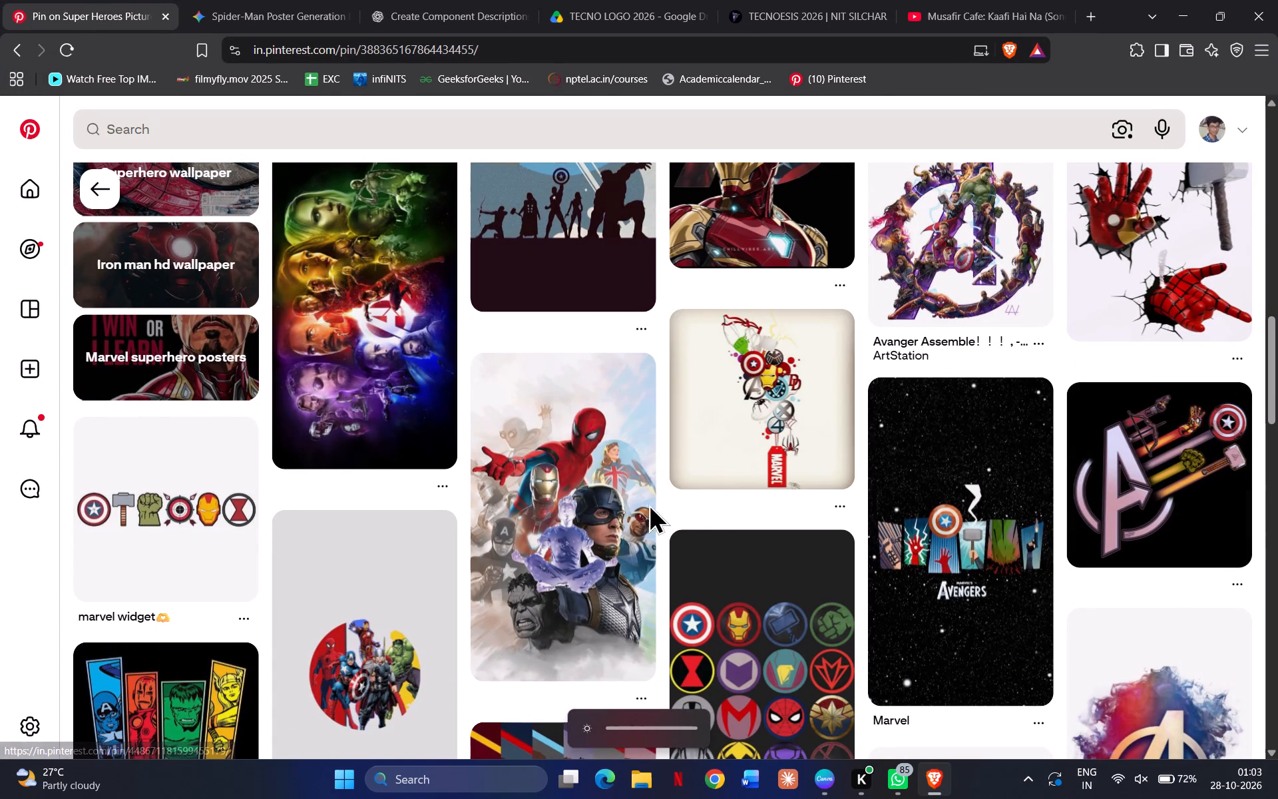
{"action": "scroll", "coordinate": [460, 469], "scroll_direction": "down", "scroll_amount": 4}
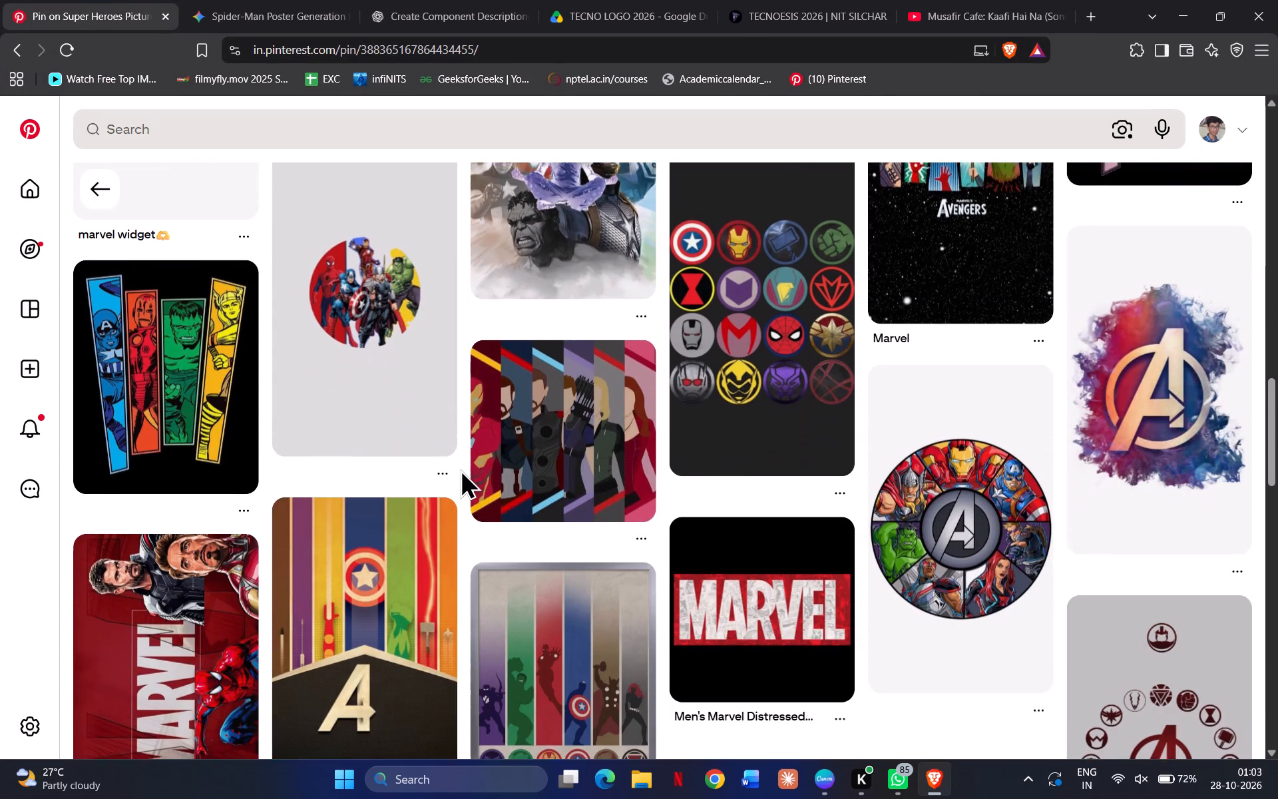
{"action": "scroll", "coordinate": [460, 469], "scroll_direction": "down", "scroll_amount": 3}
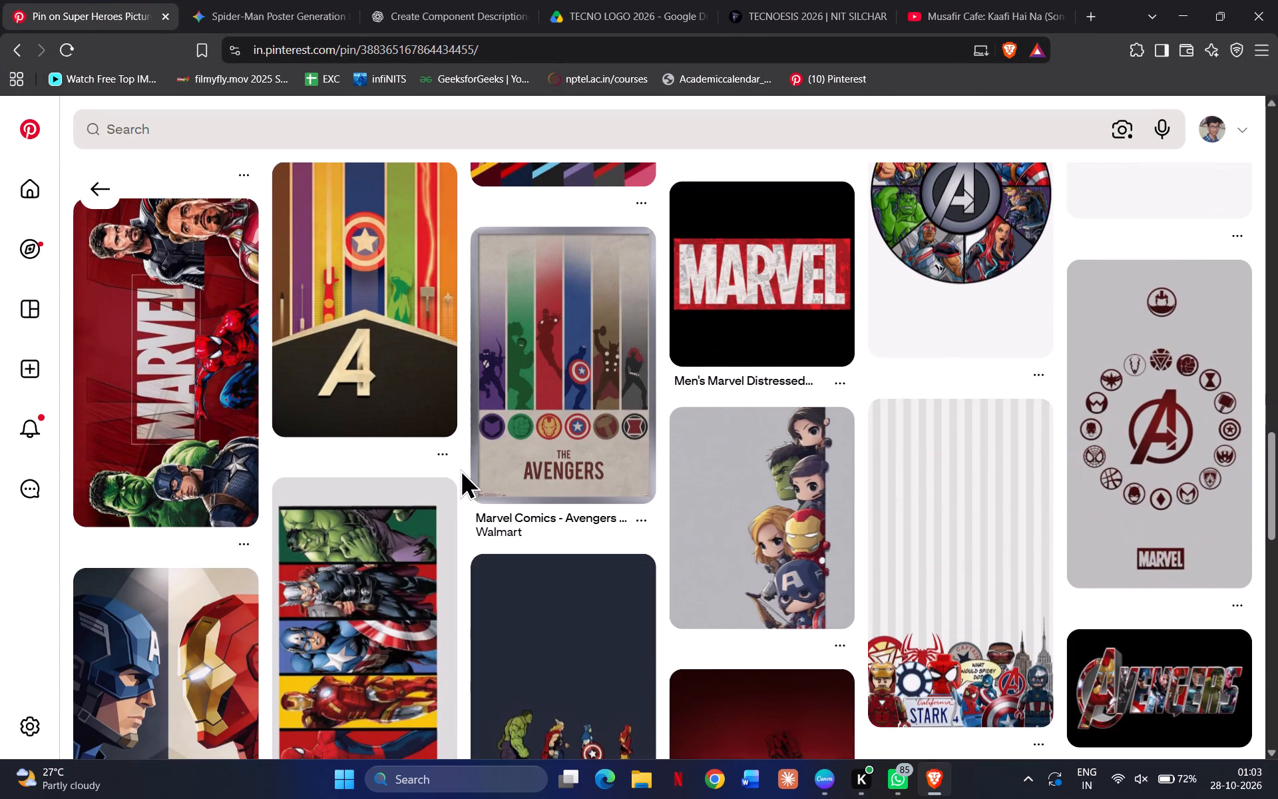
{"action": "scroll", "coordinate": [460, 469], "scroll_direction": "up", "scroll_amount": 3}
{"action": "scroll", "coordinate": [460, 469], "scroll_direction": "down", "scroll_amount": 5}
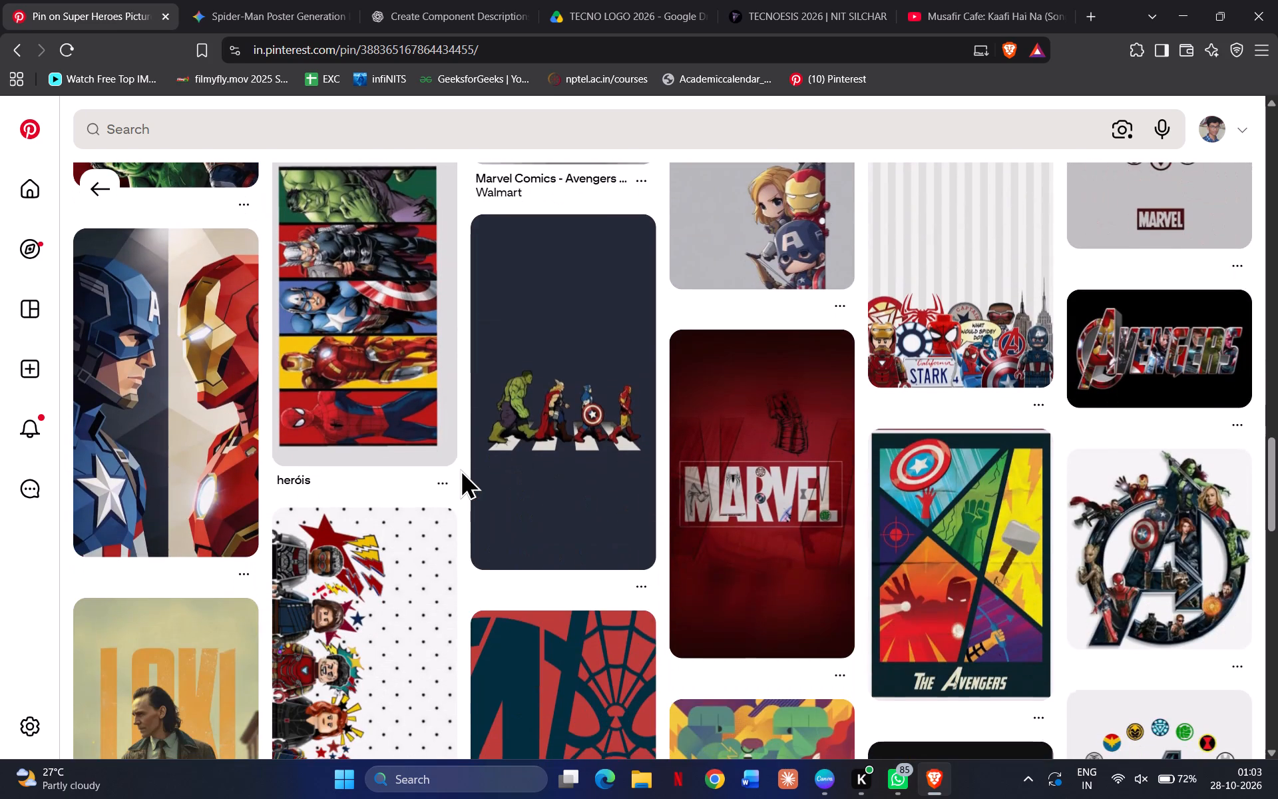
{"action": "scroll", "coordinate": [460, 469], "scroll_direction": "down", "scroll_amount": 3}
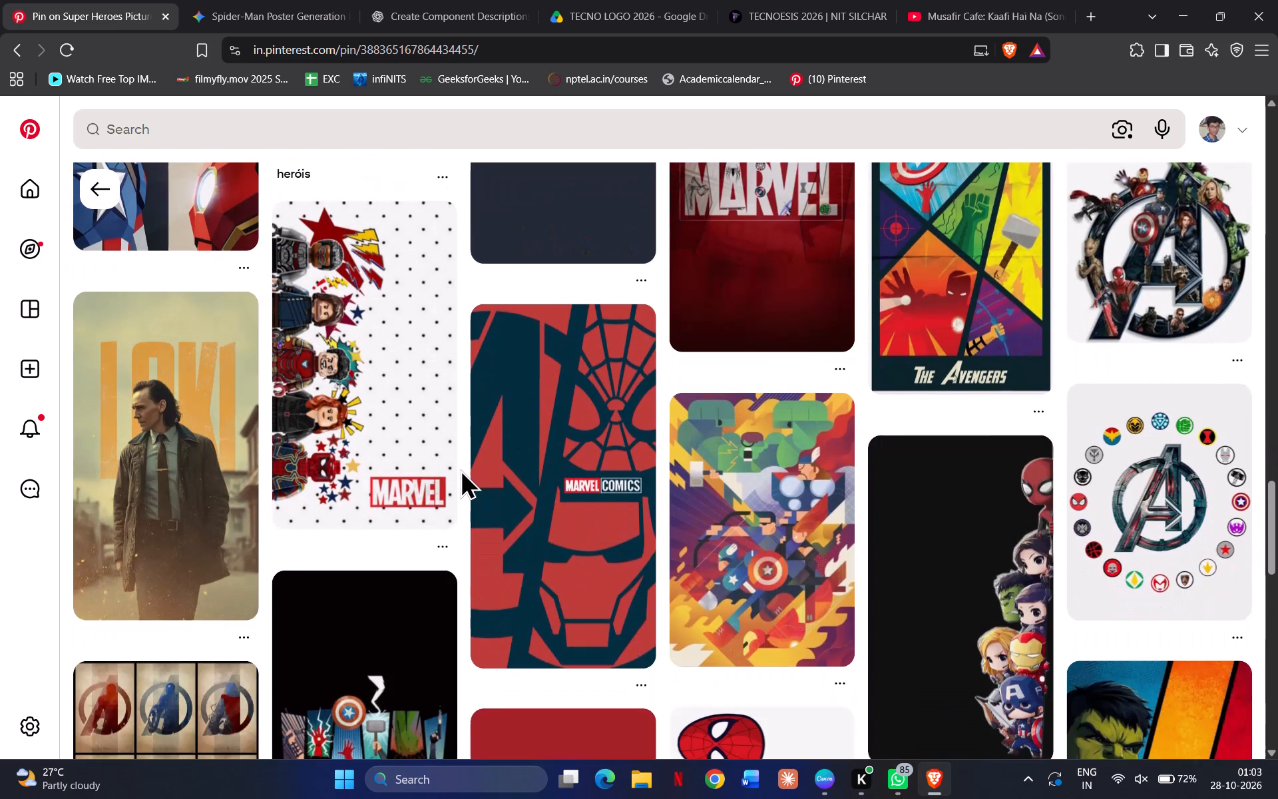
{"action": "scroll", "coordinate": [460, 469], "scroll_direction": "down", "scroll_amount": 4}
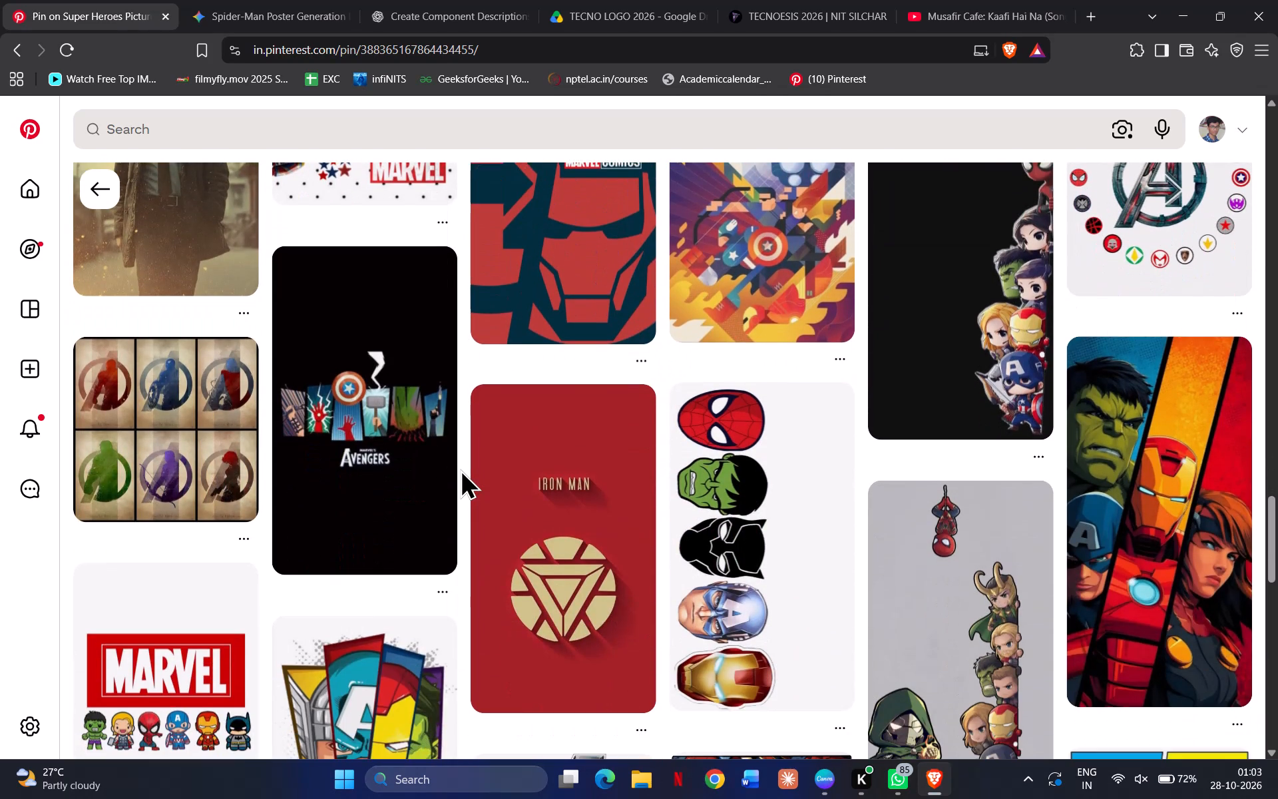
{"action": "scroll", "coordinate": [460, 469], "scroll_direction": "down", "scroll_amount": 3}
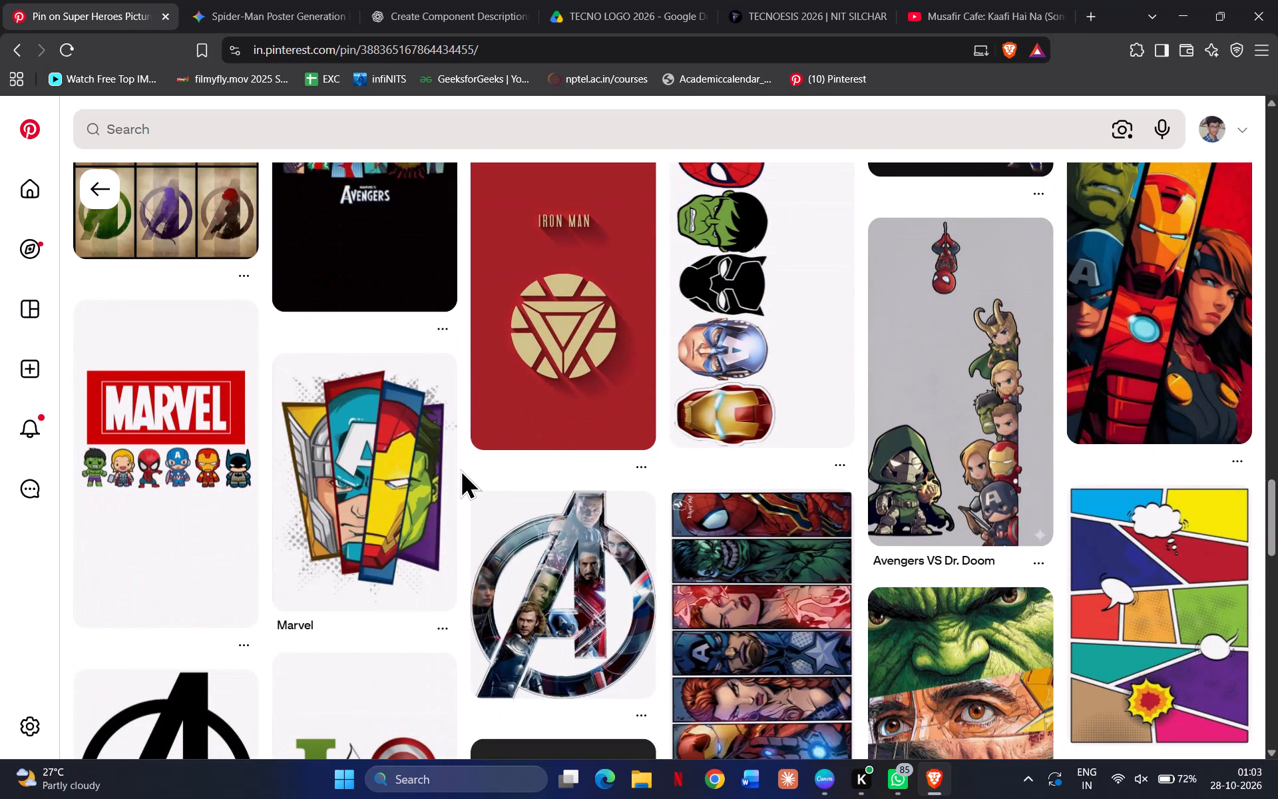
Look through the related Marvel pins below the stacked Avengers hero banners for more artwork and layout ideas.
{"action": "scroll", "coordinate": [460, 469], "scroll_direction": "down", "scroll_amount": 4}
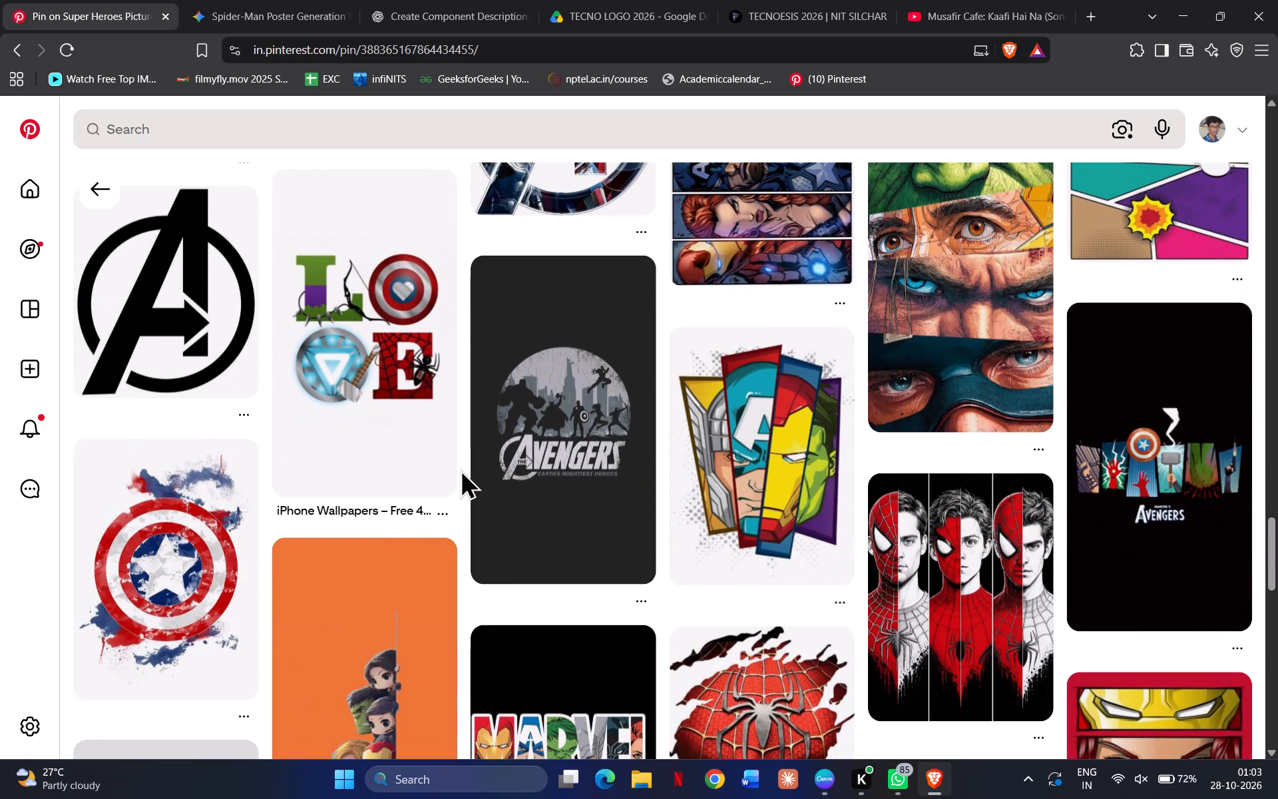
{"action": "scroll", "coordinate": [460, 469], "scroll_direction": "down", "scroll_amount": 3}
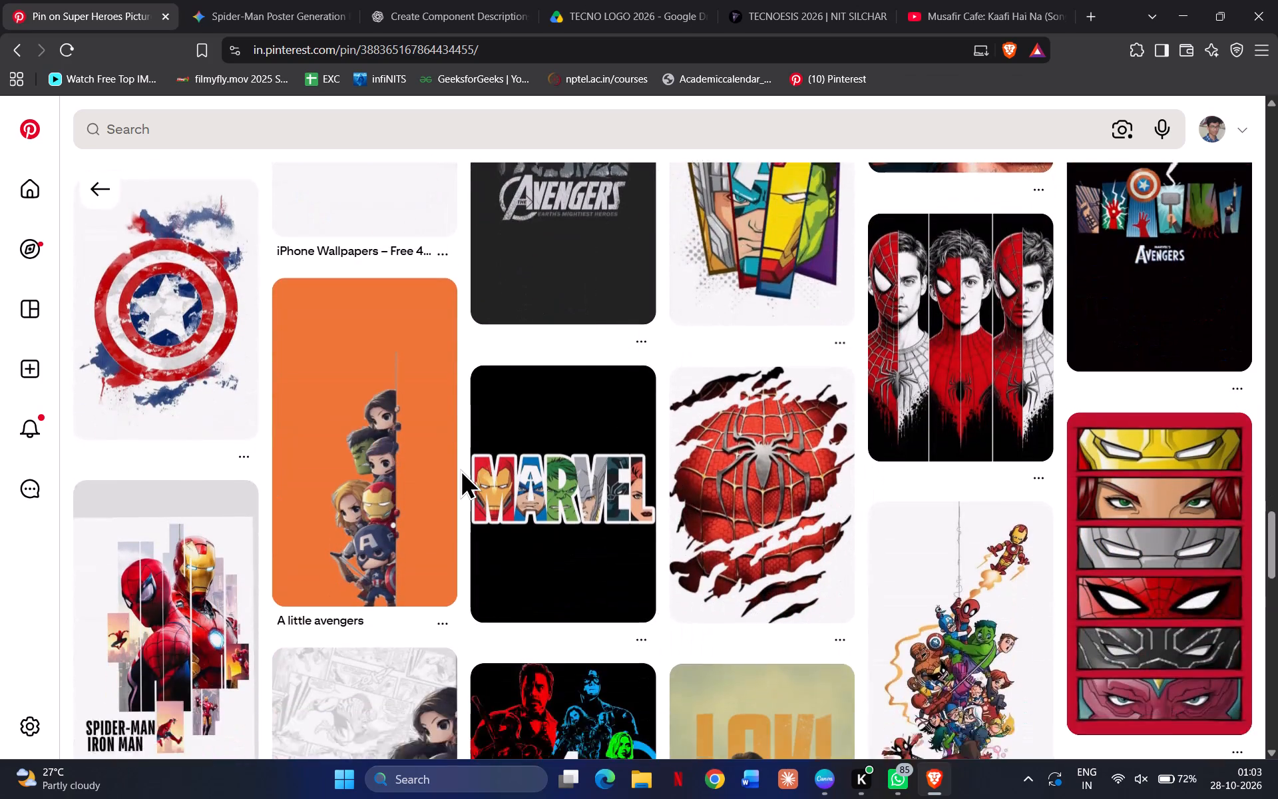
{"action": "scroll", "coordinate": [460, 469], "scroll_direction": "down", "scroll_amount": 4}
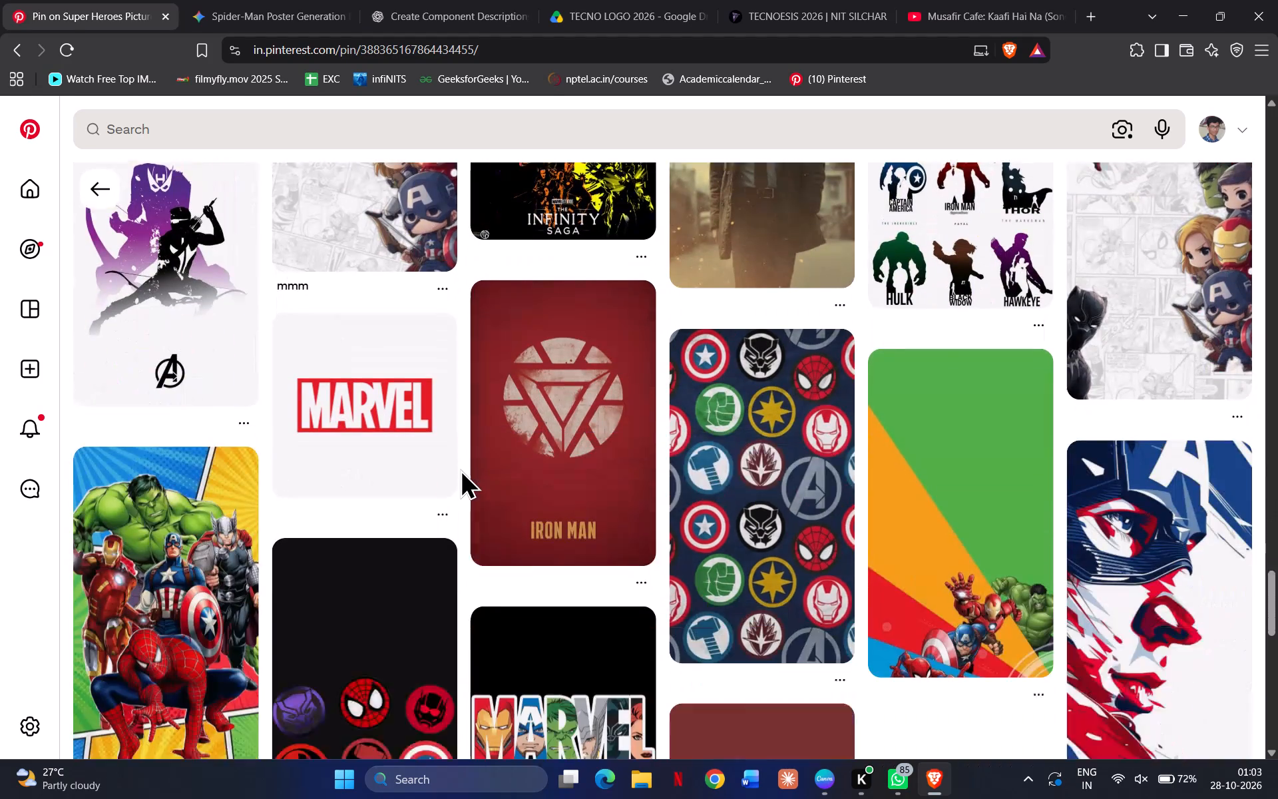
{"action": "scroll", "coordinate": [460, 469], "scroll_direction": "down", "scroll_amount": 2}
{"action": "scroll", "coordinate": [460, 469], "scroll_direction": "up", "scroll_amount": 3}
{"action": "scroll", "coordinate": [460, 469], "scroll_direction": "down", "scroll_amount": 2}
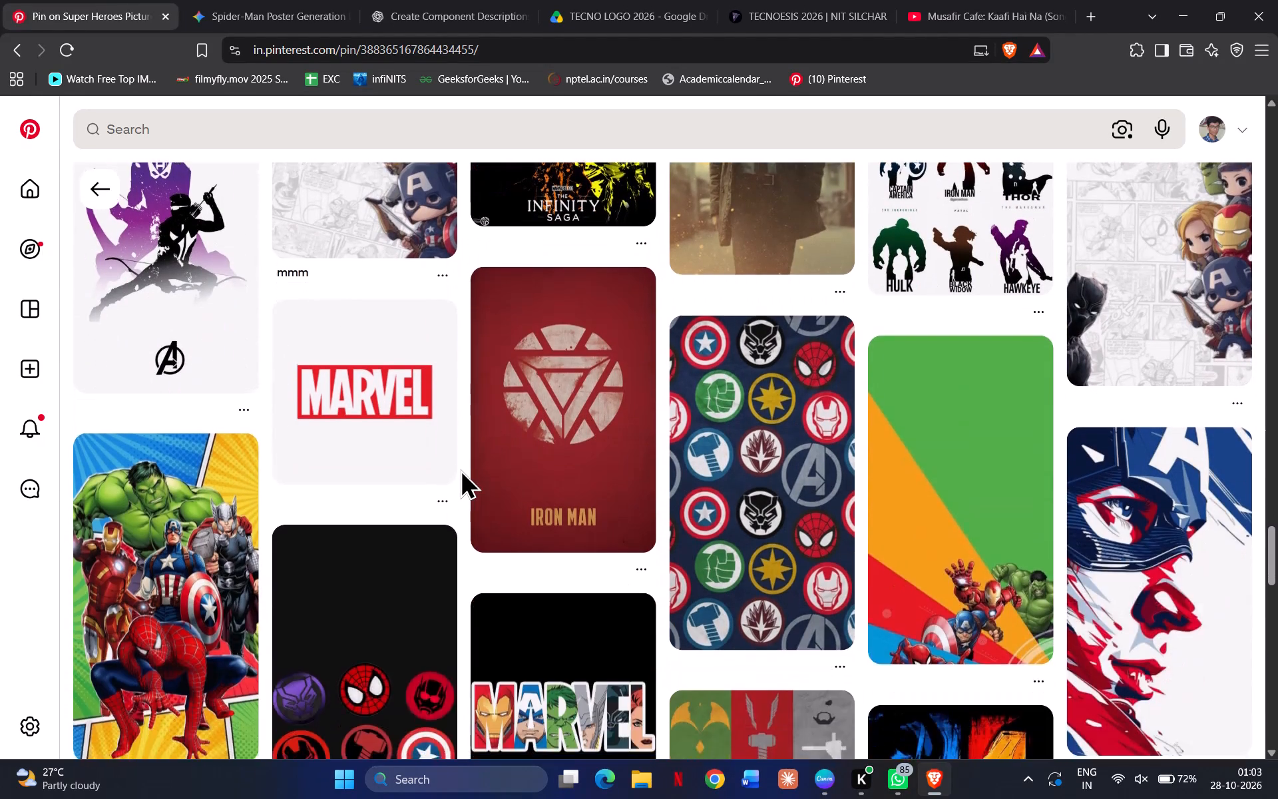
{"action": "scroll", "coordinate": [460, 469], "scroll_direction": "down", "scroll_amount": 5}
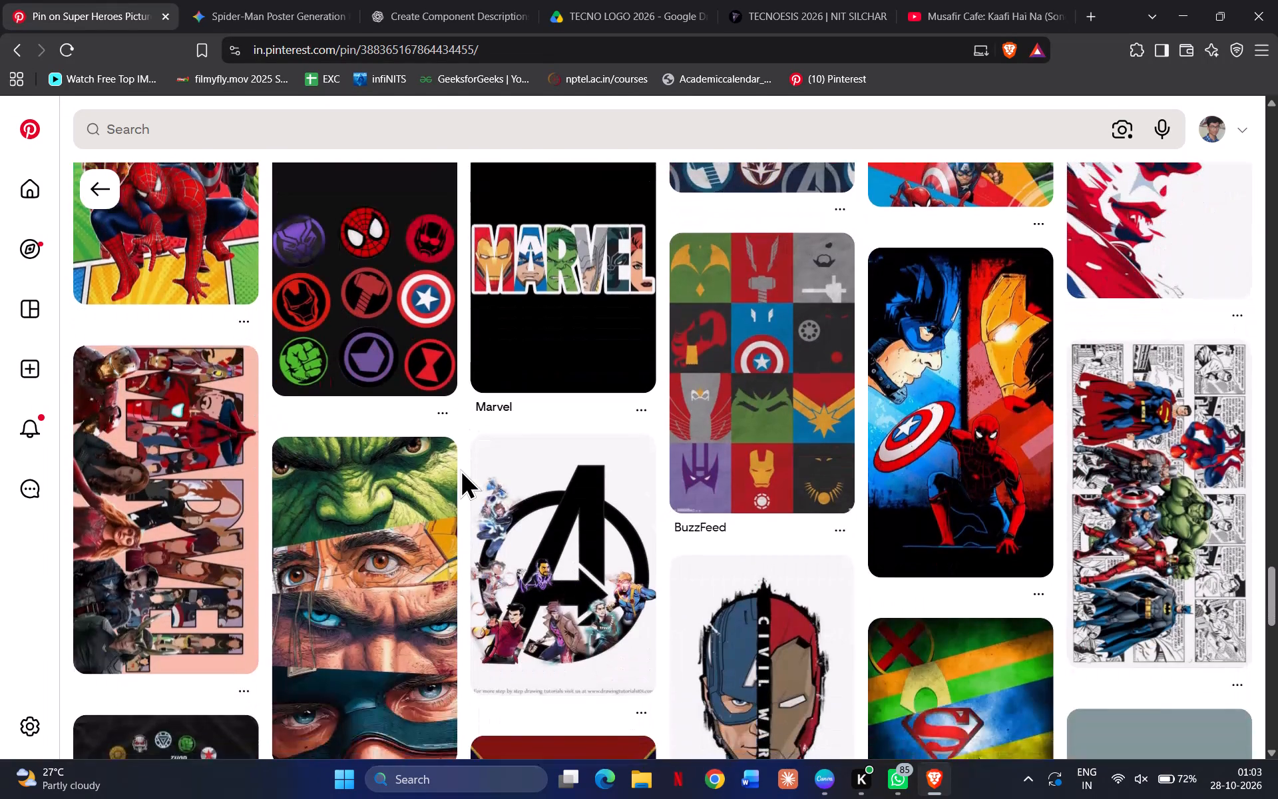
{"action": "scroll", "coordinate": [460, 469], "scroll_direction": "right", "scroll_amount": 1}
{"action": "scroll", "coordinate": [462, 454], "scroll_direction": "down", "scroll_amount": 1}
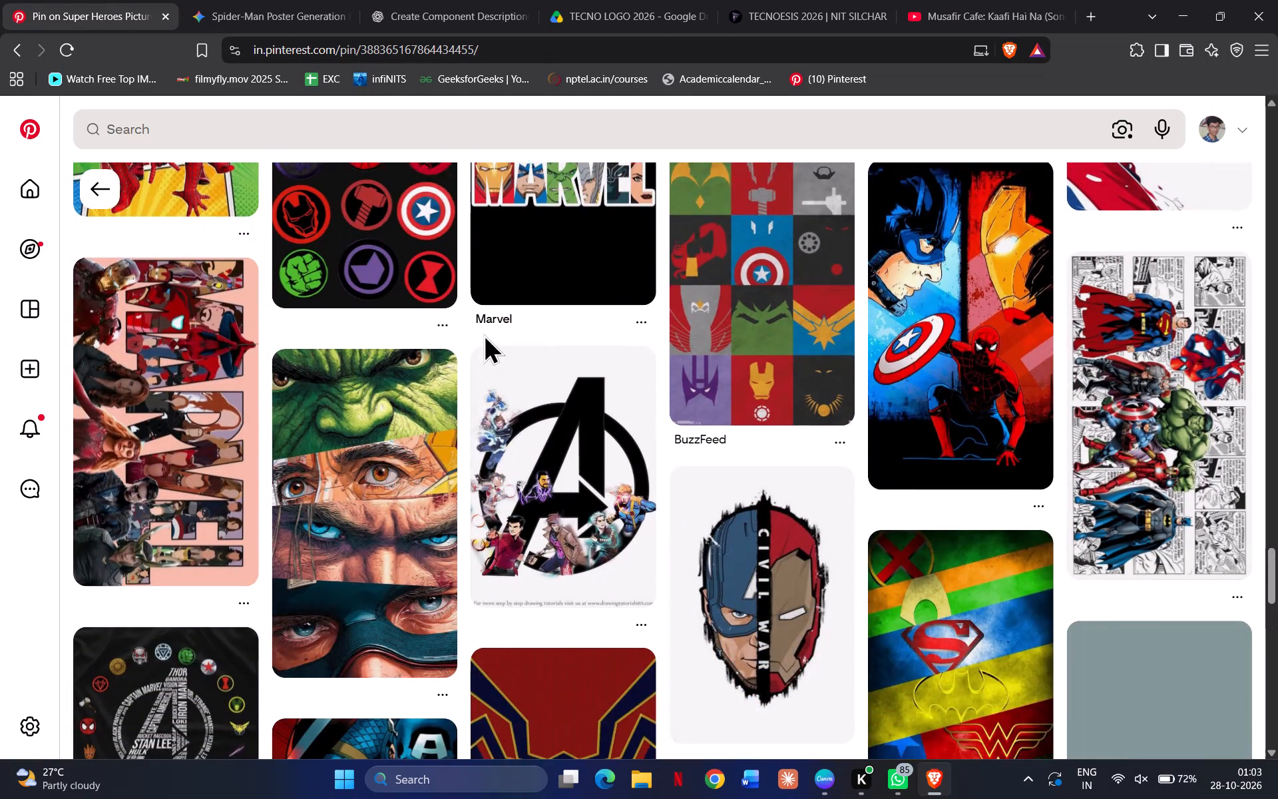
{"action": "scroll", "coordinate": [483, 334], "scroll_direction": "down", "scroll_amount": 4}
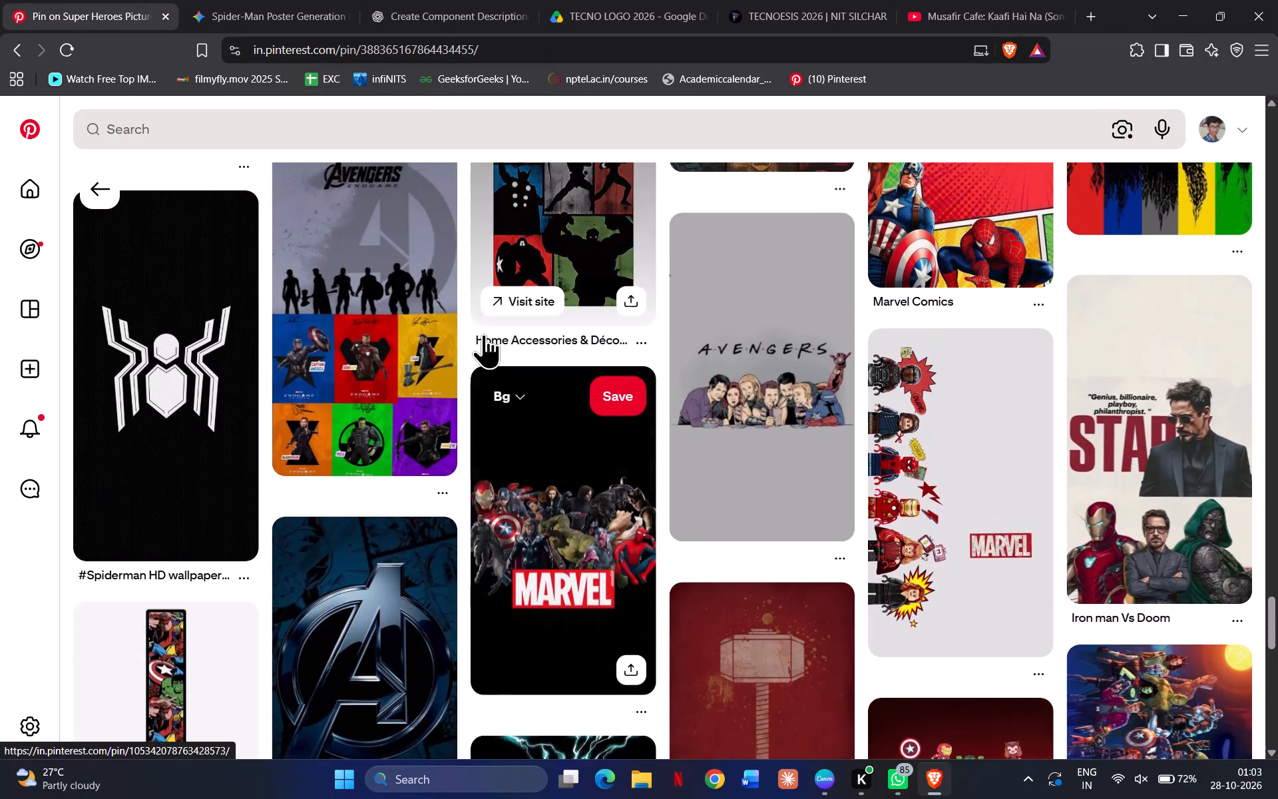
Download the image of the six stacked Avengers hero banners as a JPEG into the SG folder.
{"action": "scroll", "coordinate": [483, 334], "scroll_direction": "up", "scroll_amount": 7}
{"action": "scroll", "coordinate": [483, 334], "scroll_direction": "up", "scroll_amount": 17}
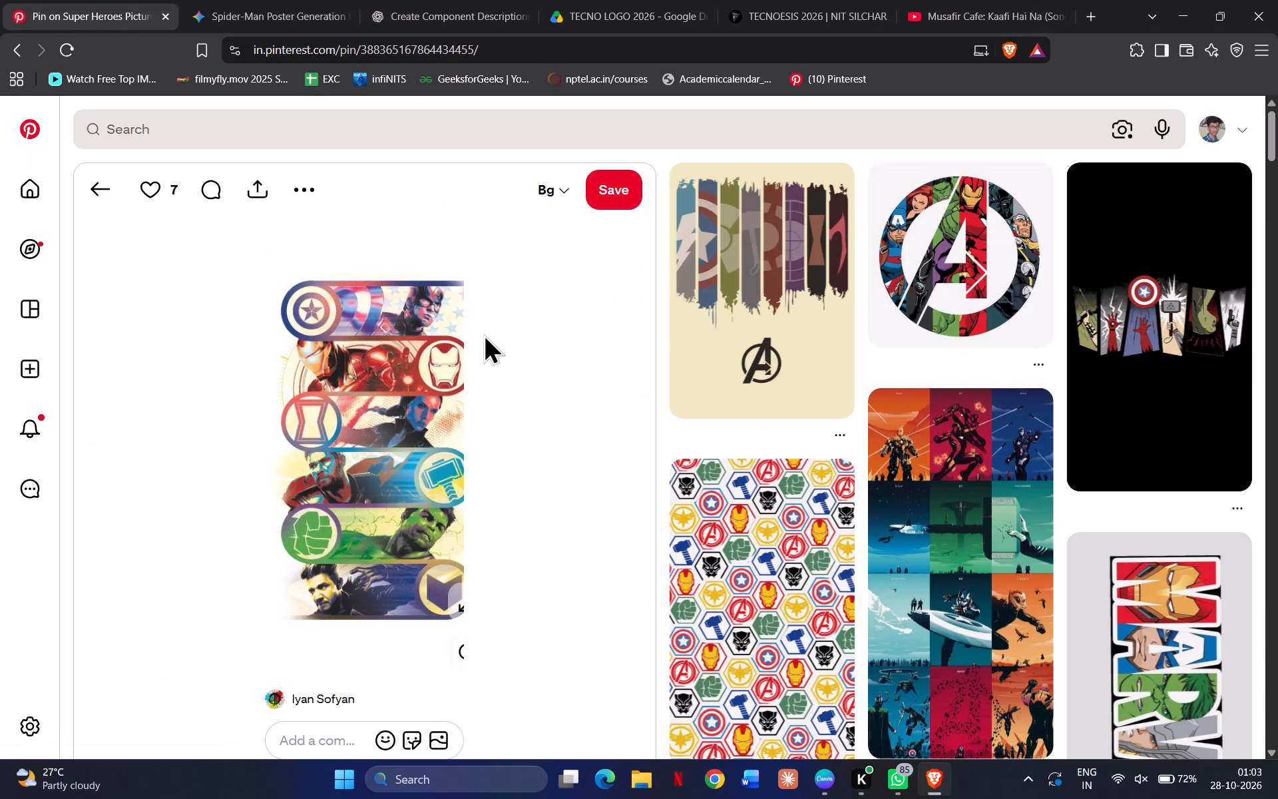
{"action": "left_click", "coordinate": [312, 187]}
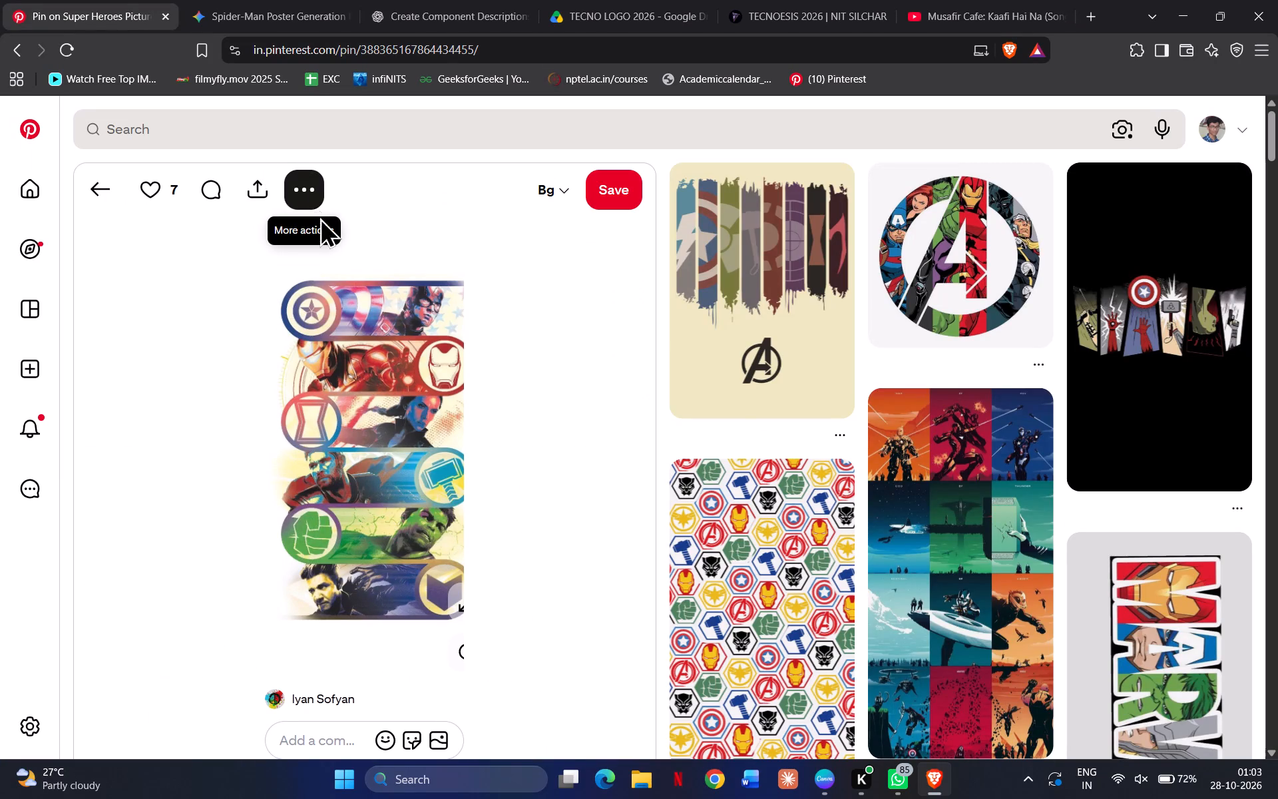
{"action": "left_click", "coordinate": [324, 237]}
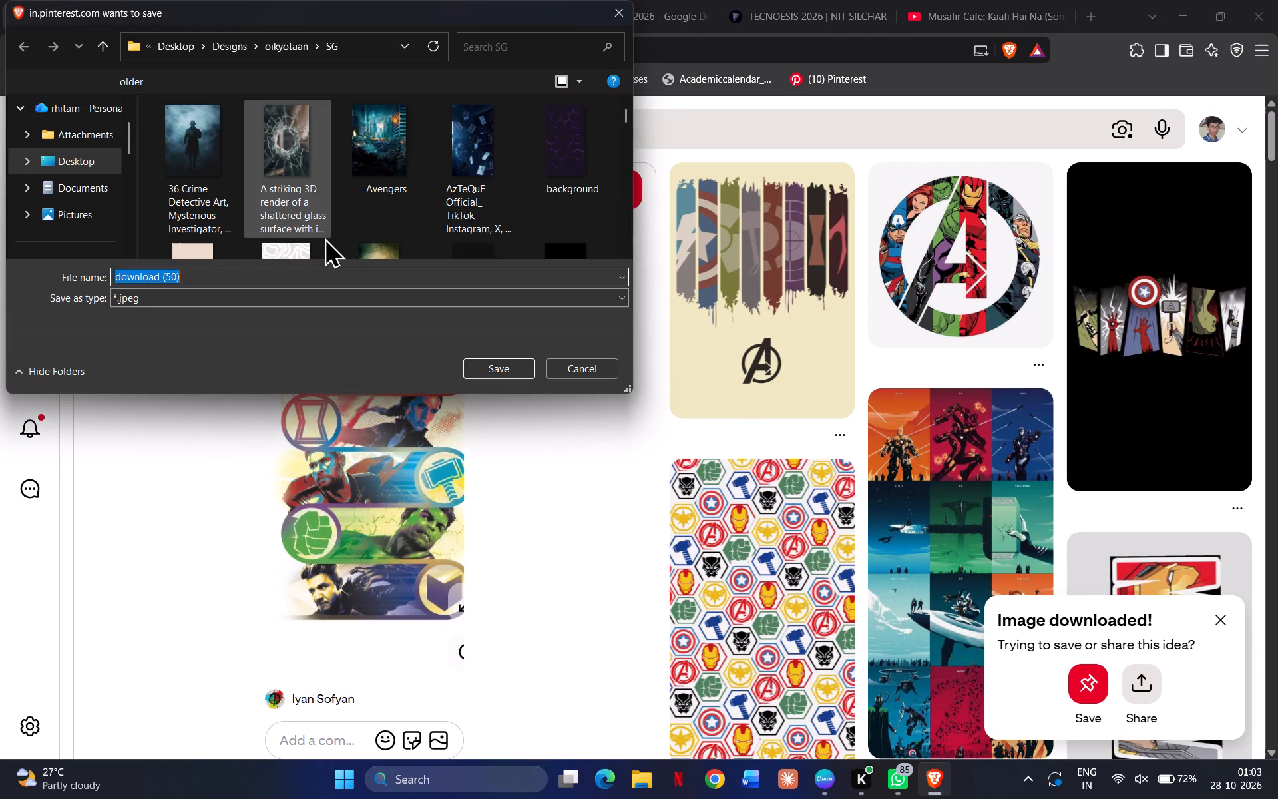
{"action": "key", "text": "Return"}
Return to the "Marvel theme light border" results and look through them for further border and frame artwork.
{"action": "scroll", "coordinate": [324, 237], "scroll_direction": "right", "scroll_amount": 8}
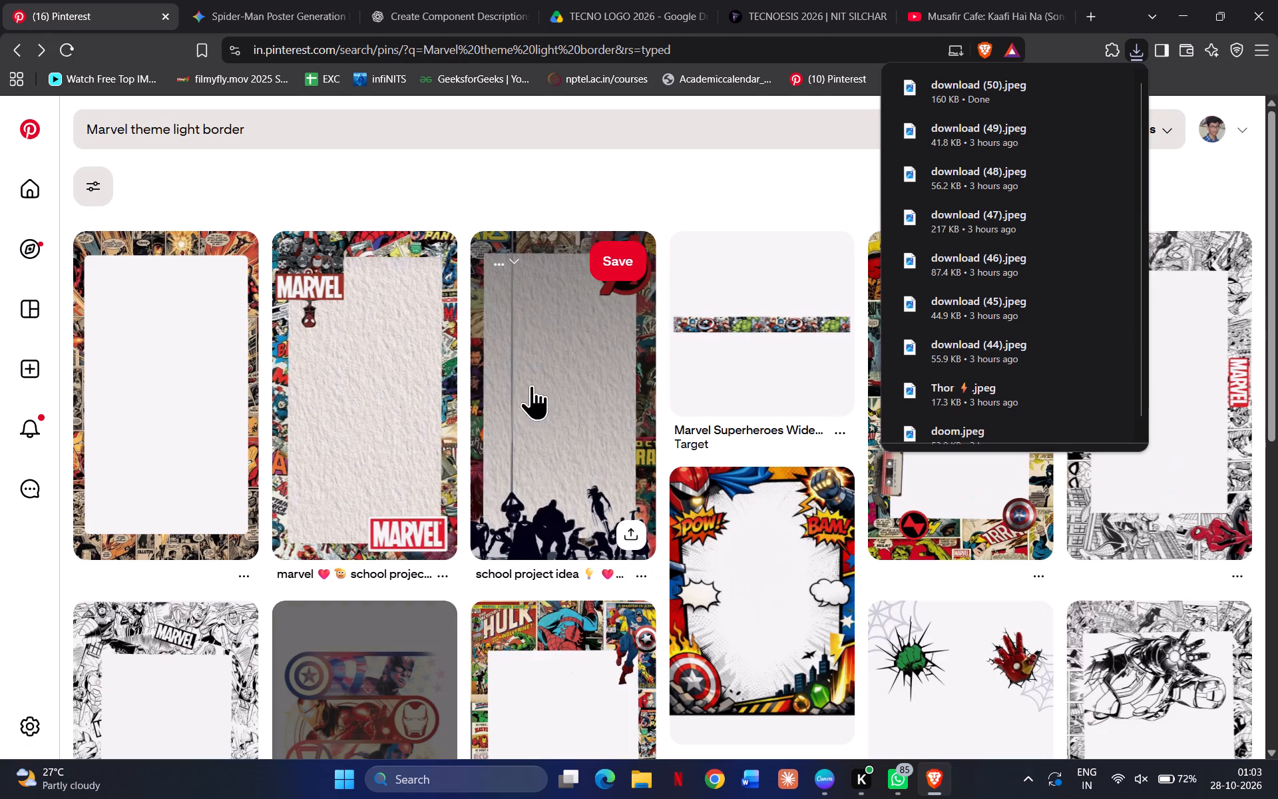
{"action": "scroll", "coordinate": [465, 507], "scroll_direction": "right", "scroll_amount": 1}
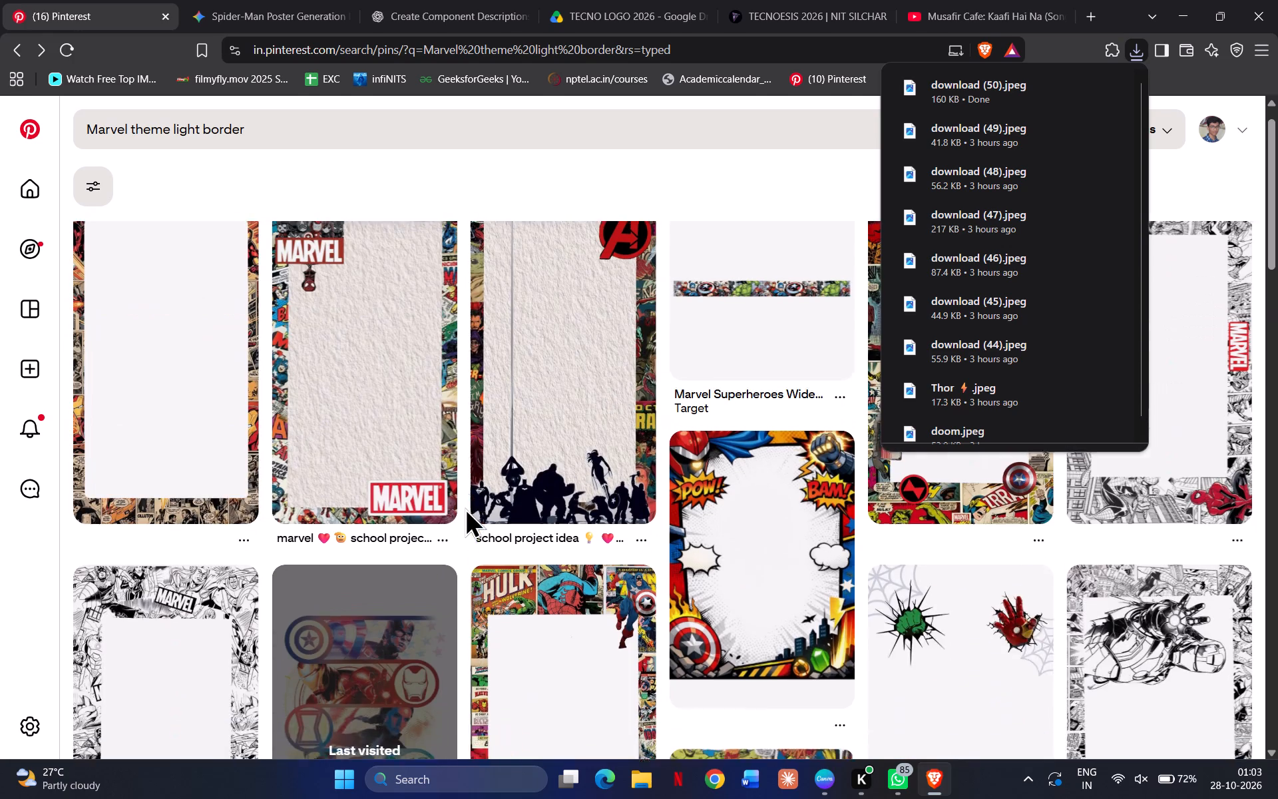
{"action": "scroll", "coordinate": [465, 507], "scroll_direction": "right", "scroll_amount": 1}
{"action": "scroll", "coordinate": [465, 507], "scroll_direction": "down", "scroll_amount": 9}
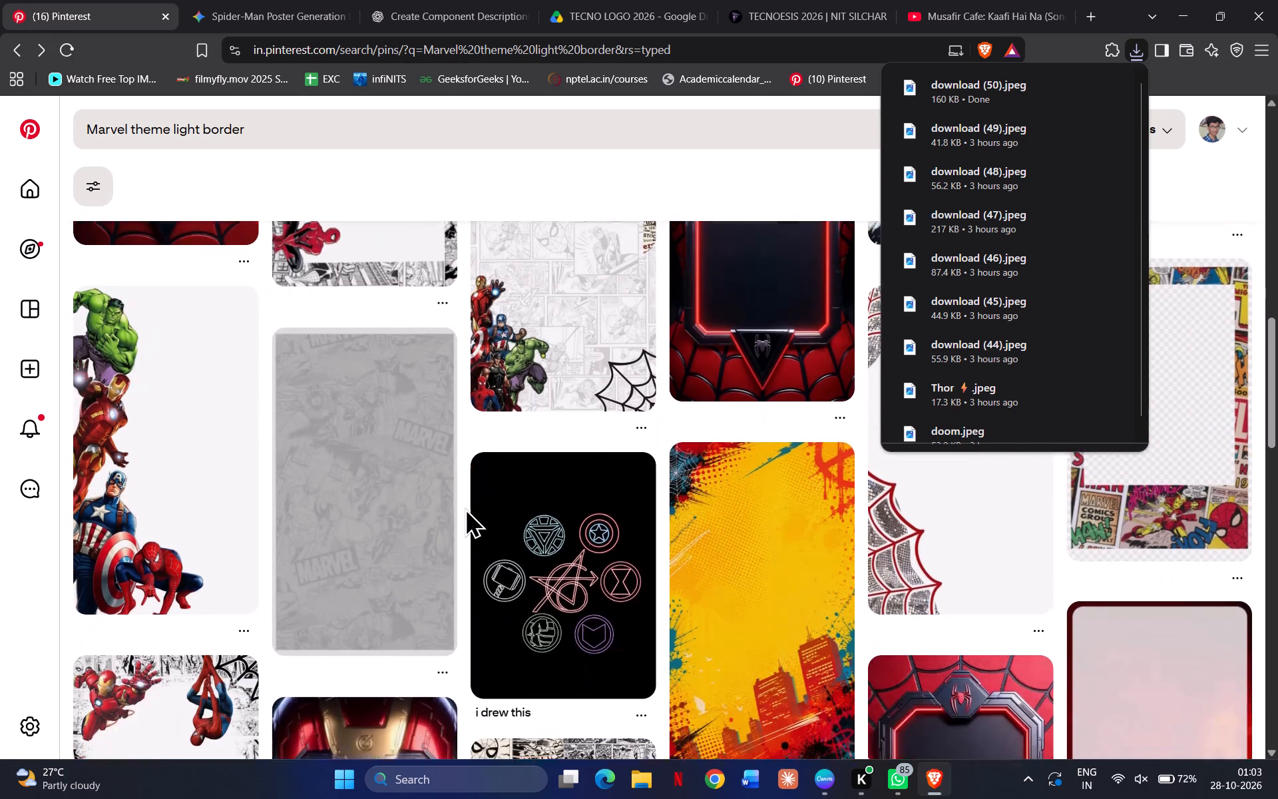
{"action": "scroll", "coordinate": [465, 507], "scroll_direction": "down", "scroll_amount": 3}
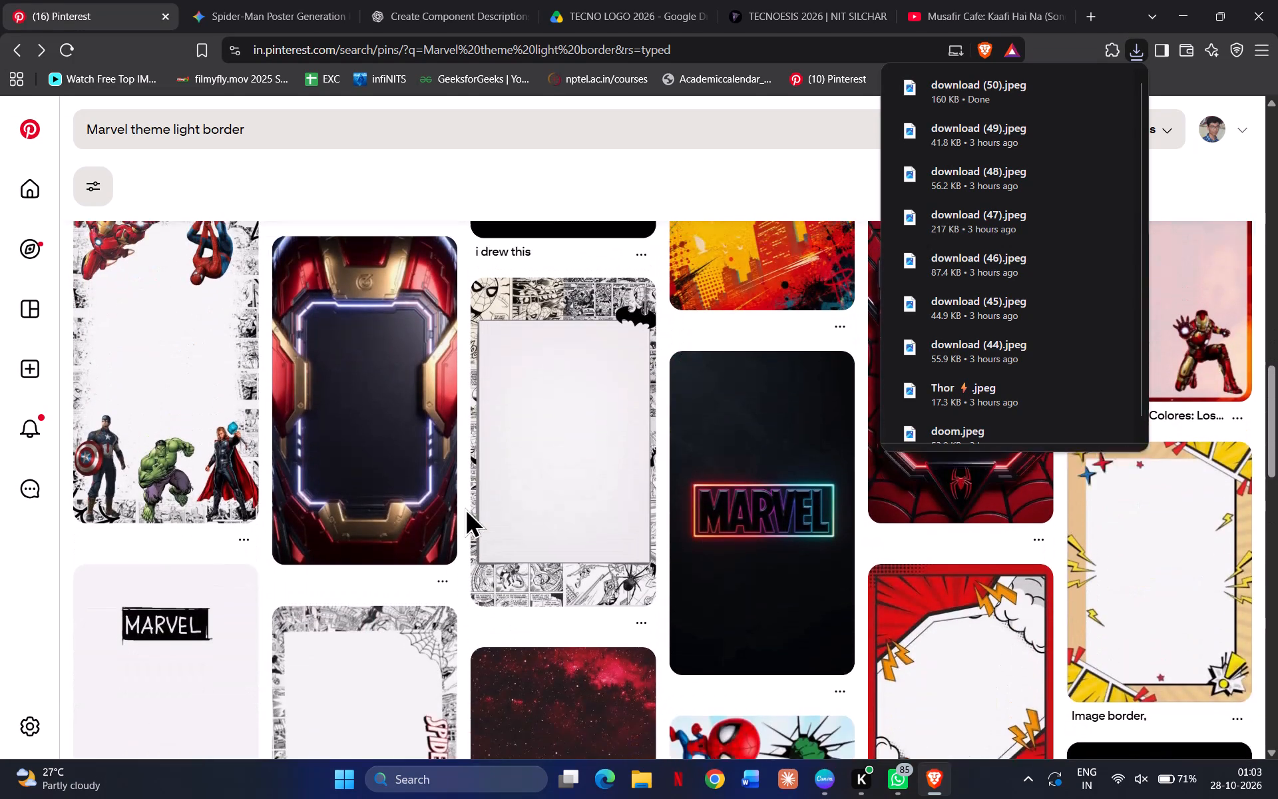
{"action": "scroll", "coordinate": [465, 507], "scroll_direction": "down", "scroll_amount": 4}
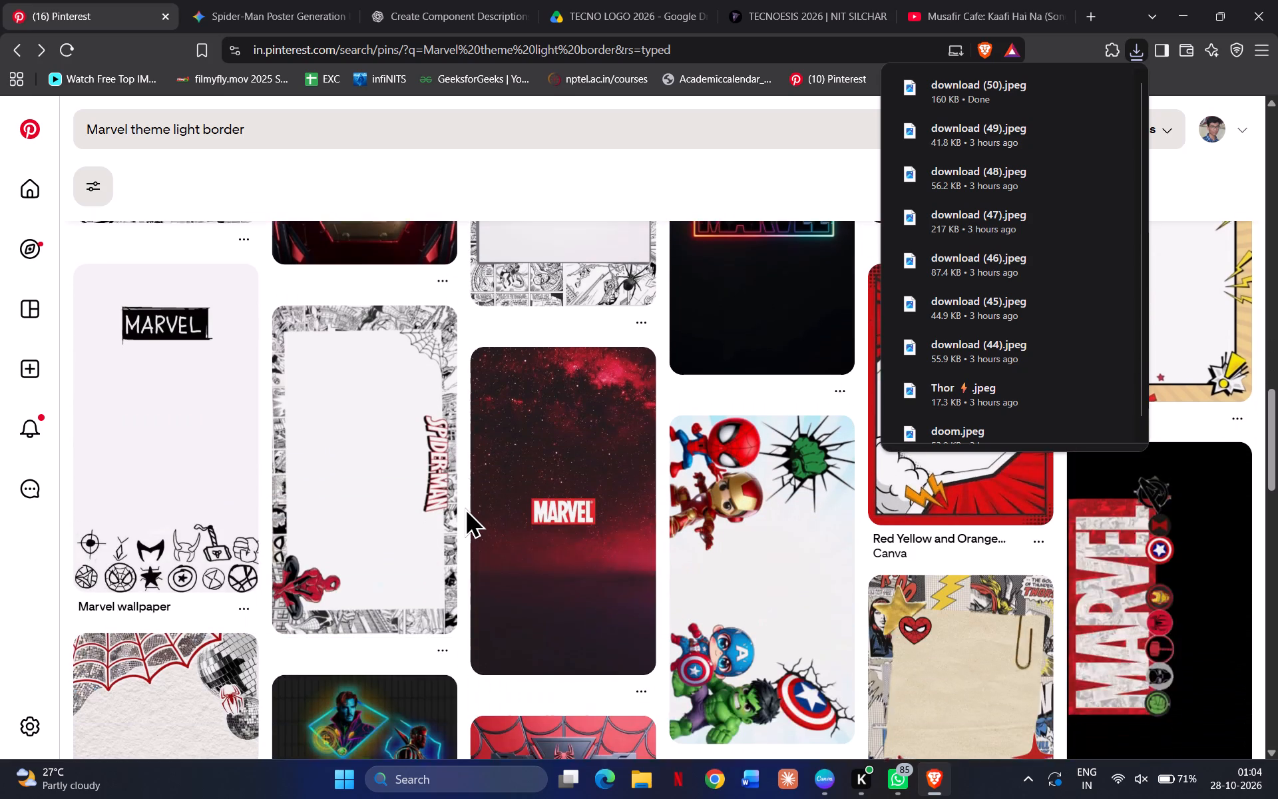
{"action": "scroll", "coordinate": [465, 507], "scroll_direction": "down", "scroll_amount": 4}
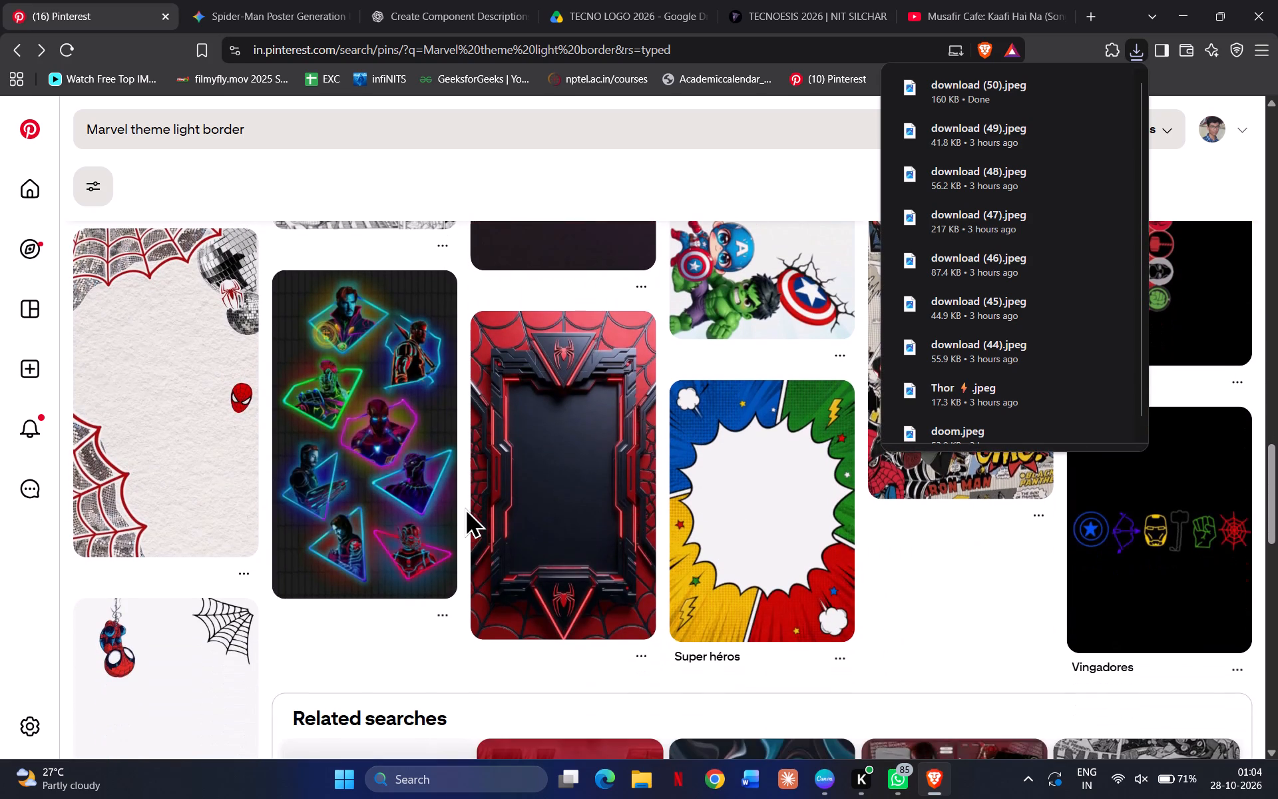
Search Pinterest for "camera and marvel border".
{"action": "left_click", "coordinate": [479, 136]}
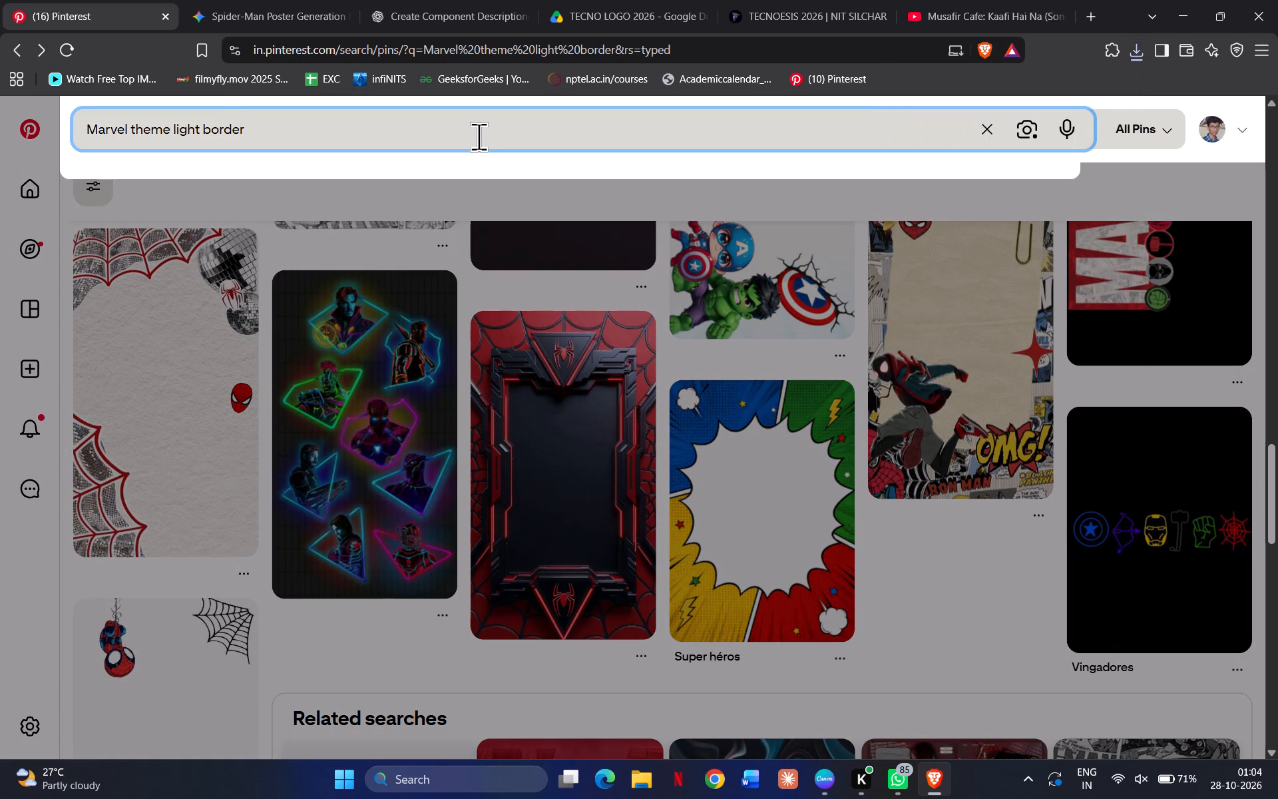
{"action": "key", "text": "ctrl+a"}
{"action": "type", "text": "camera and marvek"}
{"action": "key", "text": "BackSpace"}
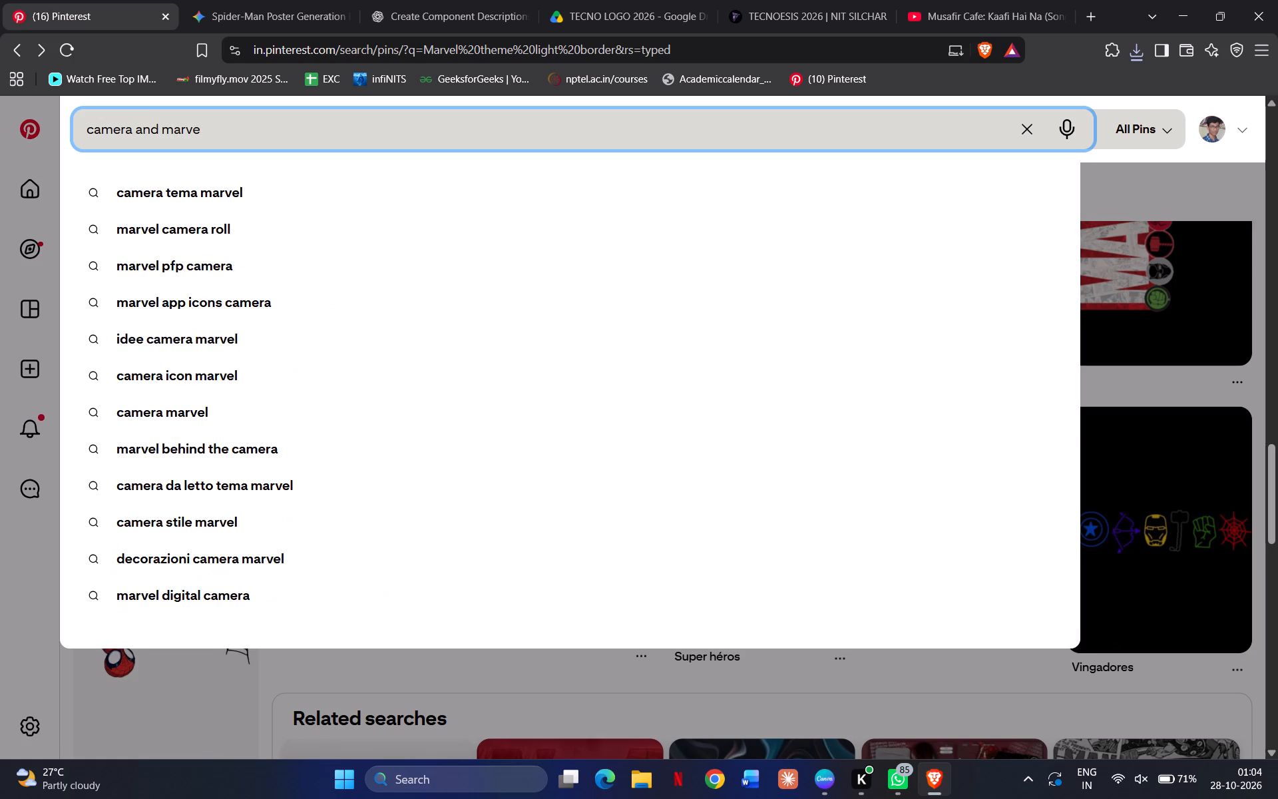
{"action": "type", "text": "l border"}
{"action": "key", "text": "Return"}
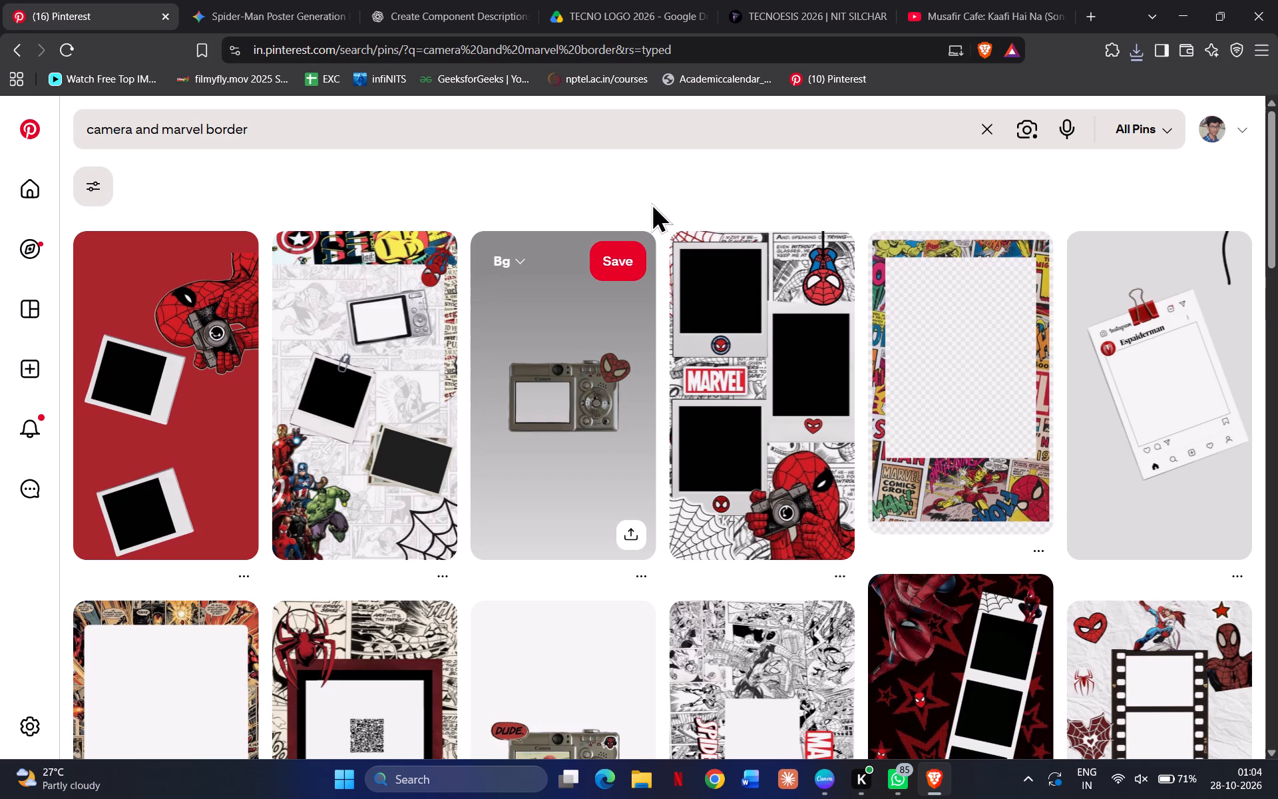
Examine the camera and Marvel border pins for photo-frame artwork suited to the post.
{"action": "scroll", "coordinate": [651, 202], "scroll_direction": "down", "scroll_amount": 5}
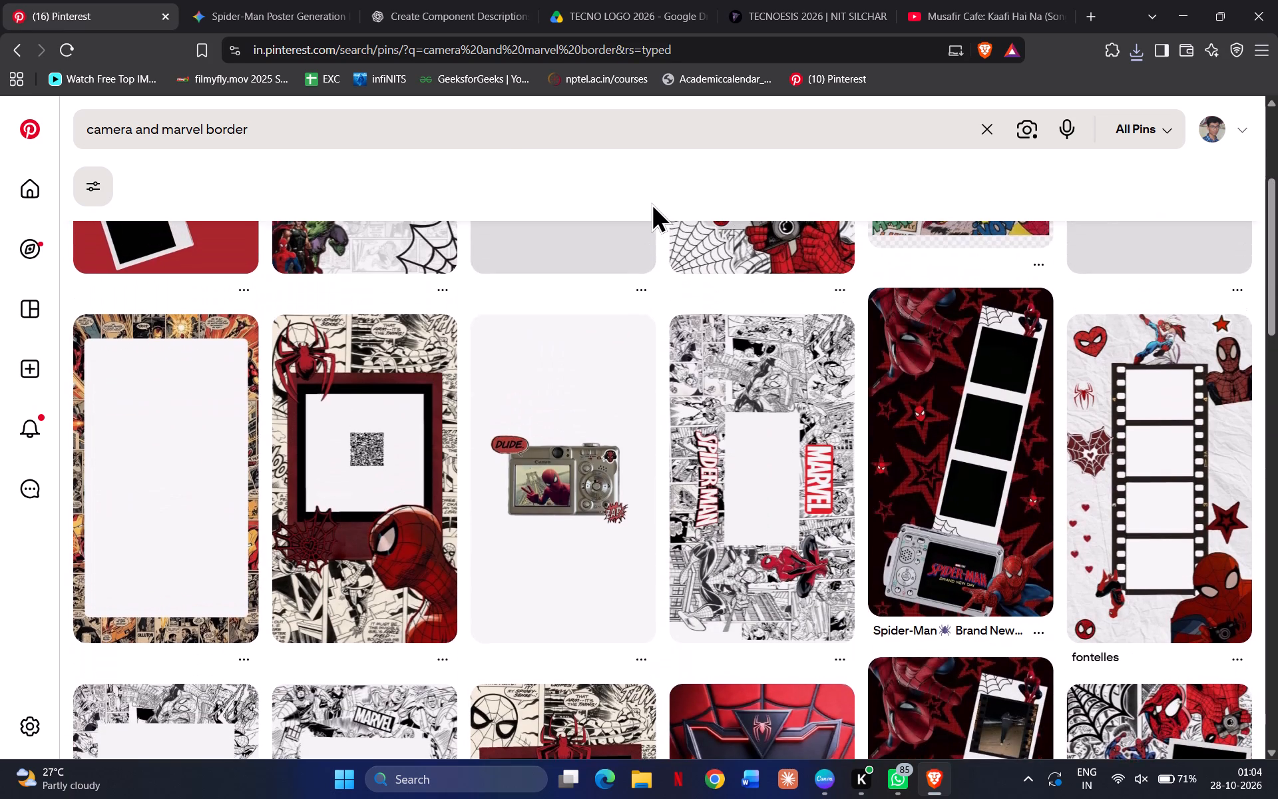
{"action": "scroll", "coordinate": [651, 202], "scroll_direction": "down", "scroll_amount": 1}
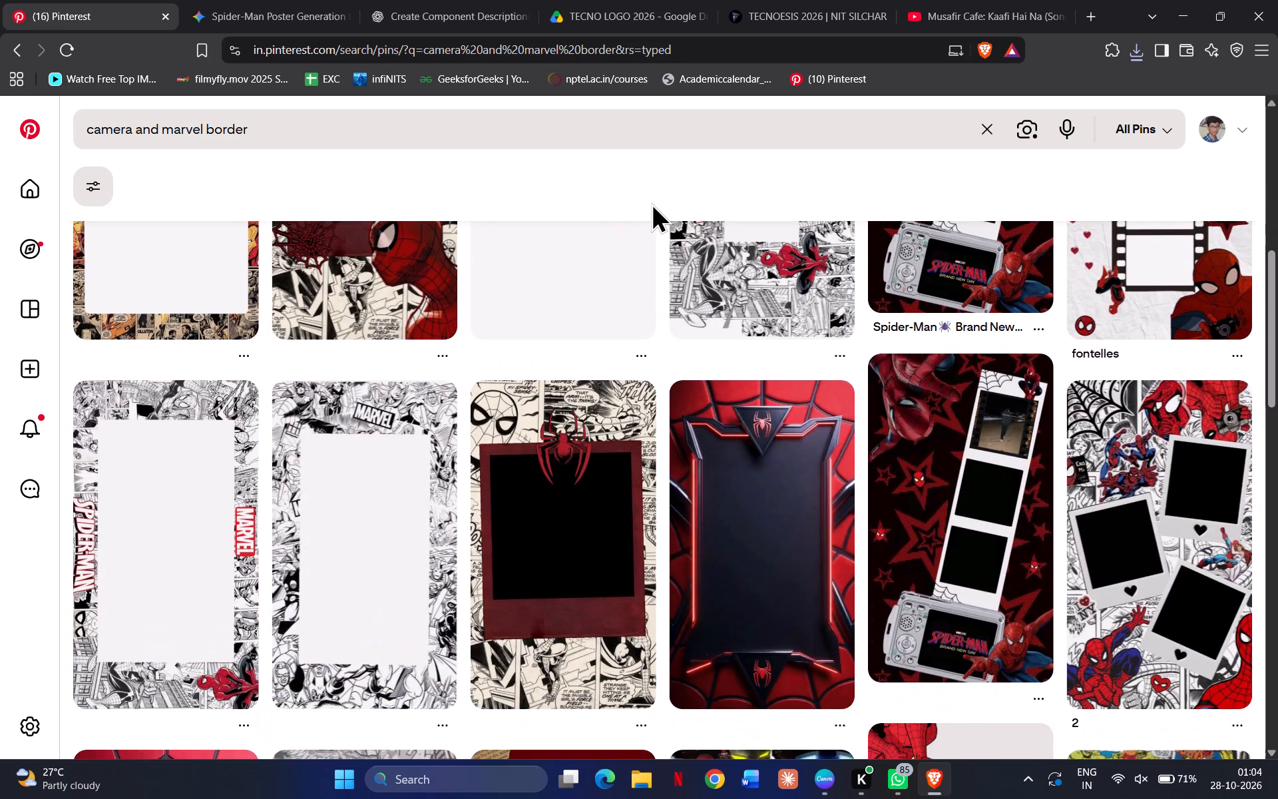
{"action": "scroll", "coordinate": [651, 202], "scroll_direction": "down", "scroll_amount": 1}
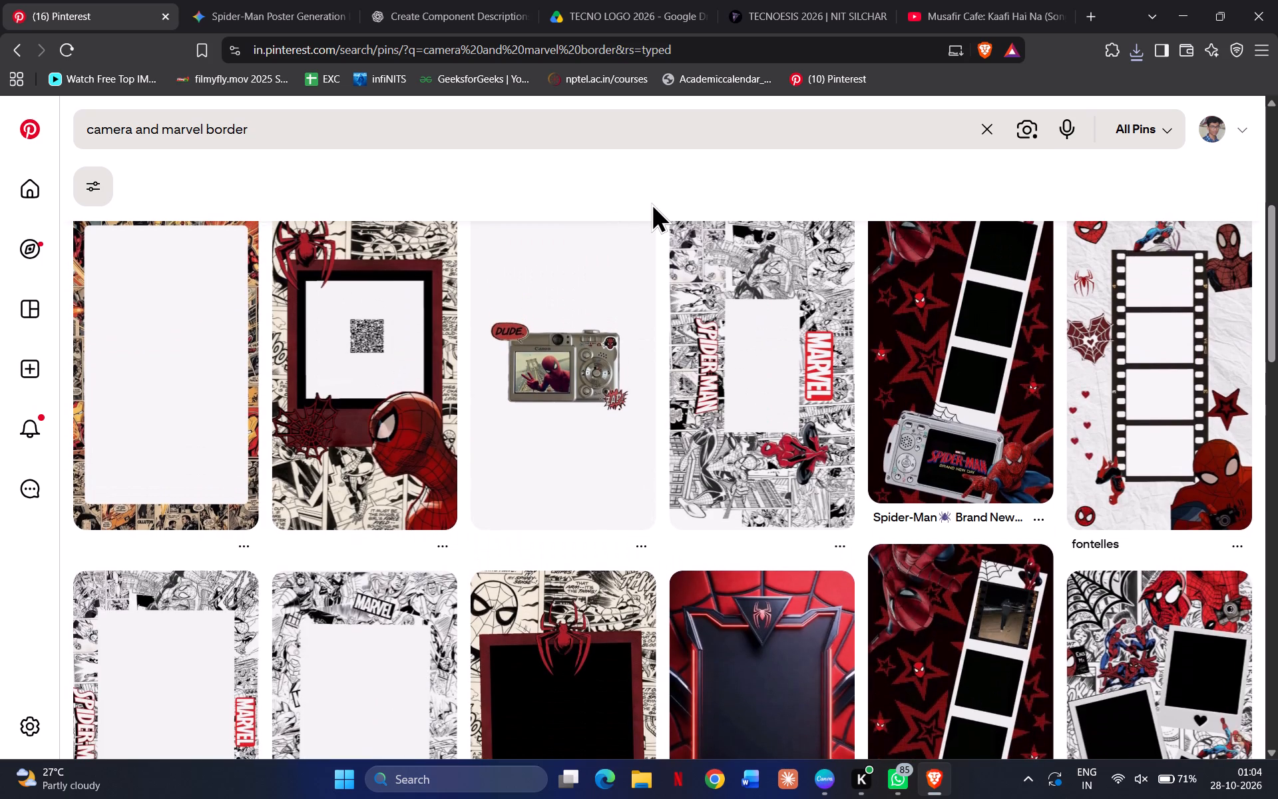
{"action": "scroll", "coordinate": [651, 202], "scroll_direction": "down", "scroll_amount": 1}
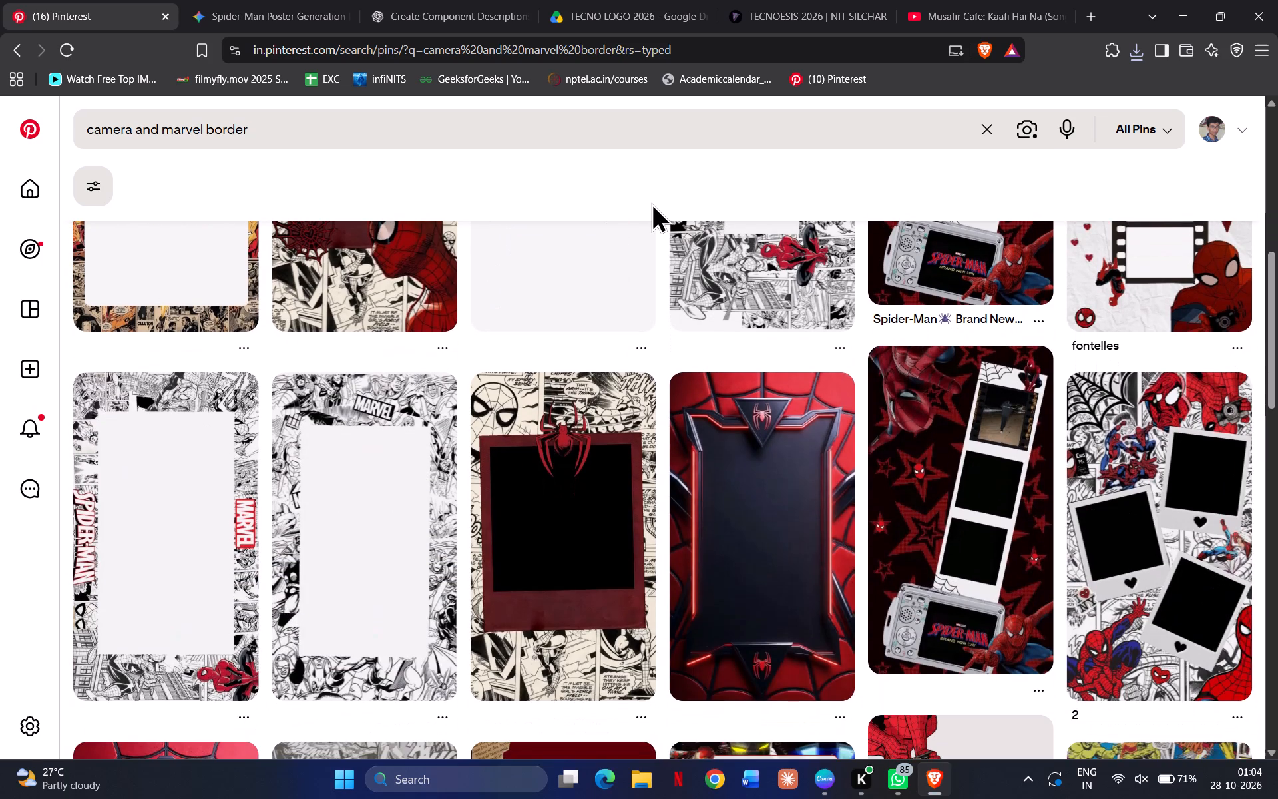
{"action": "scroll", "coordinate": [651, 202], "scroll_direction": "down", "scroll_amount": 3}
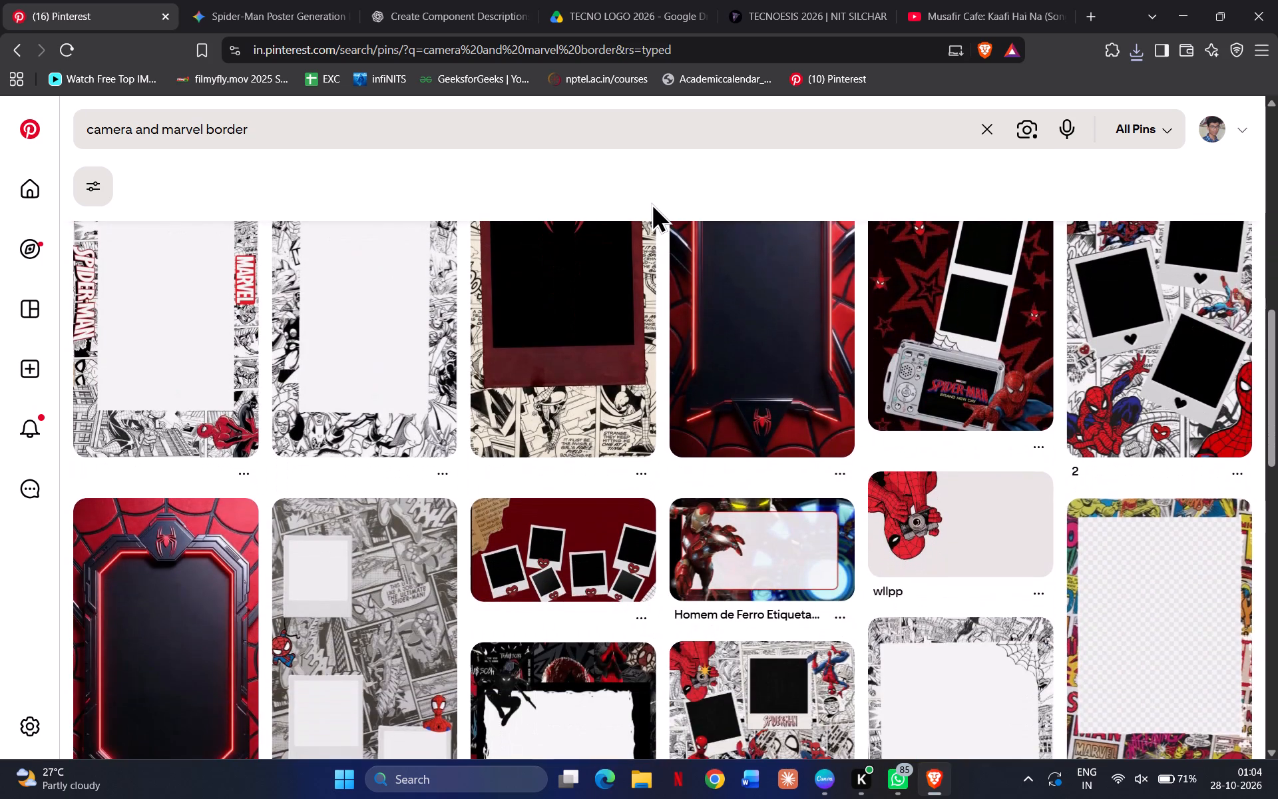
{"action": "scroll", "coordinate": [651, 202], "scroll_direction": "down", "scroll_amount": 5}
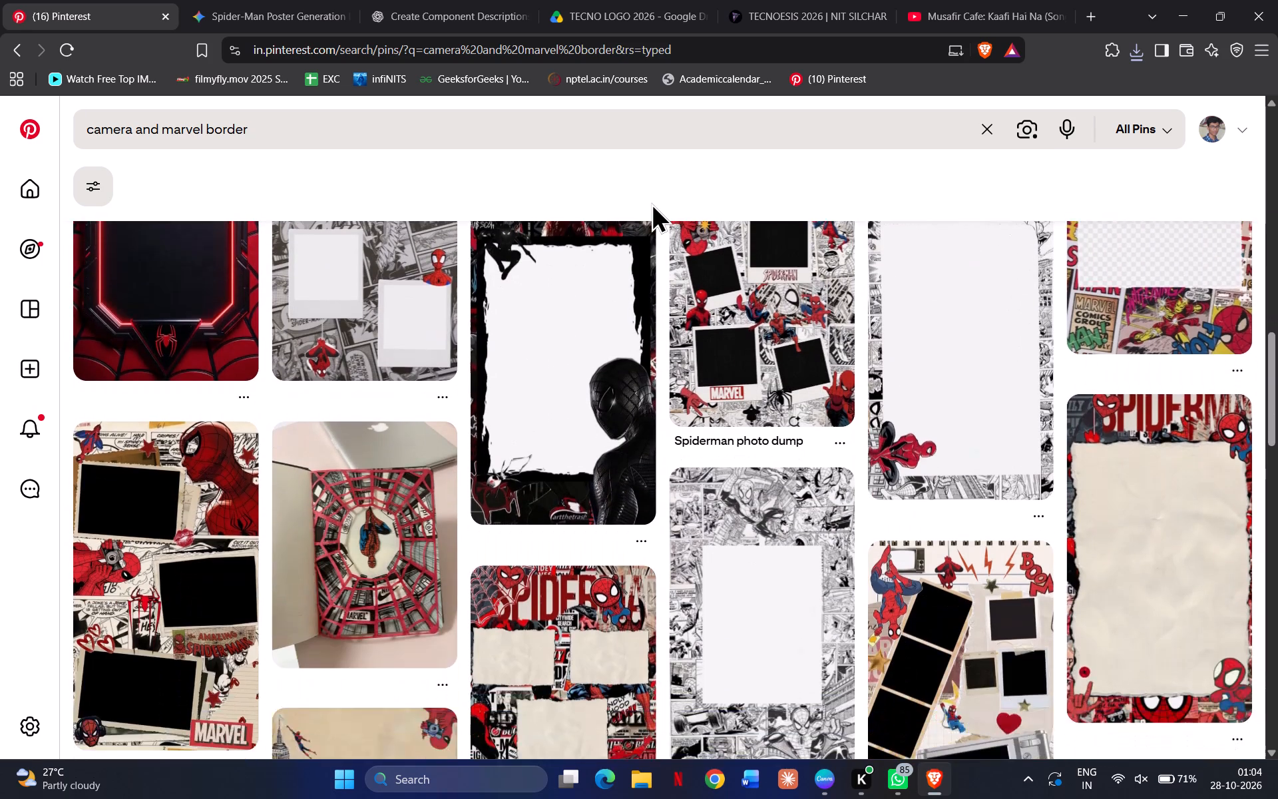
{"action": "scroll", "coordinate": [651, 202], "scroll_direction": "down", "scroll_amount": 5}
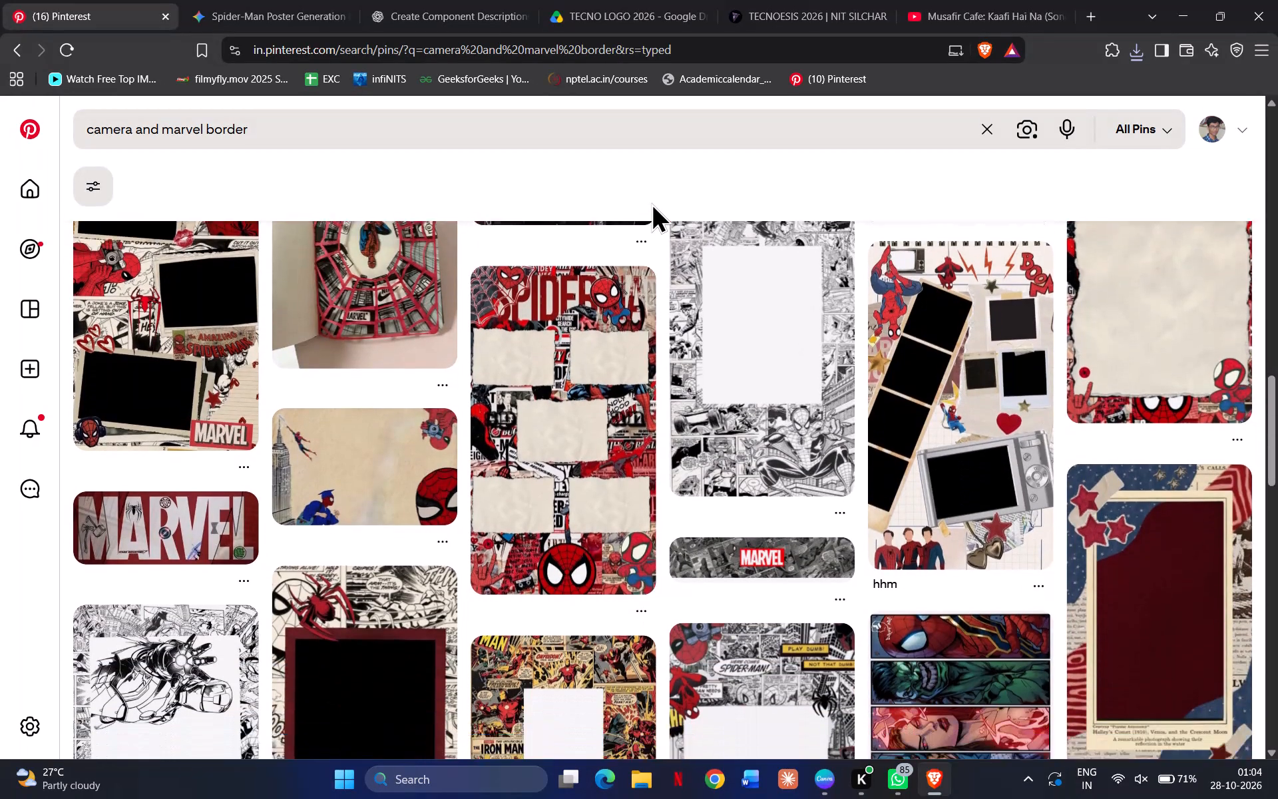
{"action": "scroll", "coordinate": [651, 202], "scroll_direction": "down", "scroll_amount": 2}
{"action": "scroll", "coordinate": [651, 202], "scroll_direction": "left", "scroll_amount": 1}
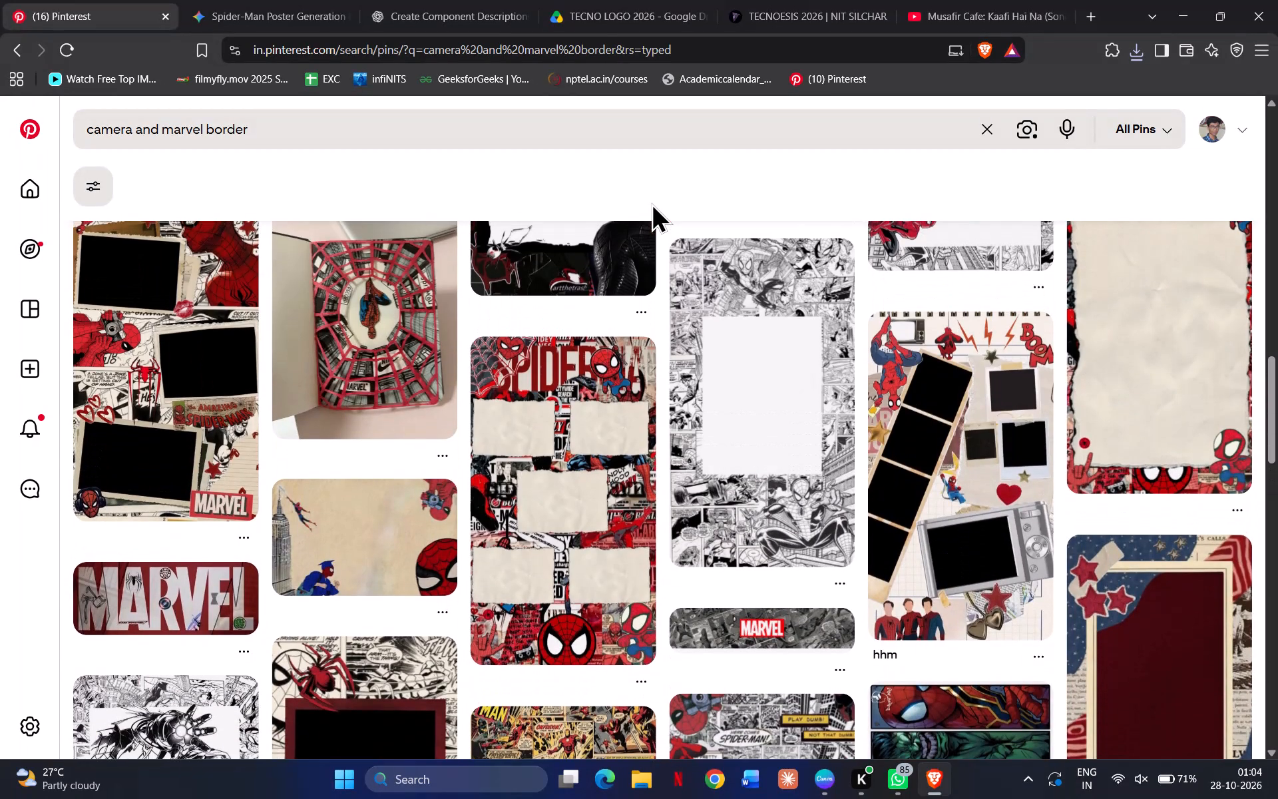
{"action": "scroll", "coordinate": [651, 202], "scroll_direction": "left", "scroll_amount": 1}
{"action": "scroll", "coordinate": [651, 202], "scroll_direction": "down", "scroll_amount": 4}
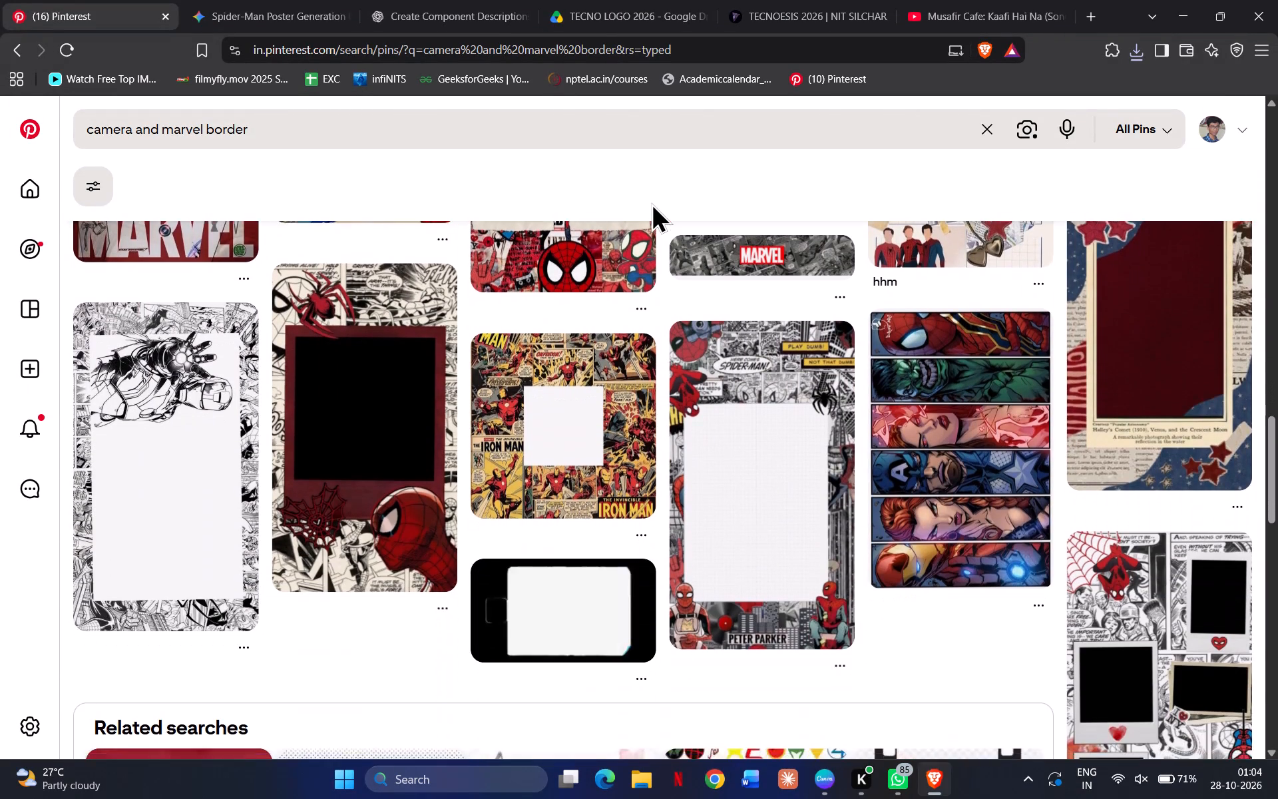
{"action": "scroll", "coordinate": [651, 202], "scroll_direction": "down", "scroll_amount": 7}
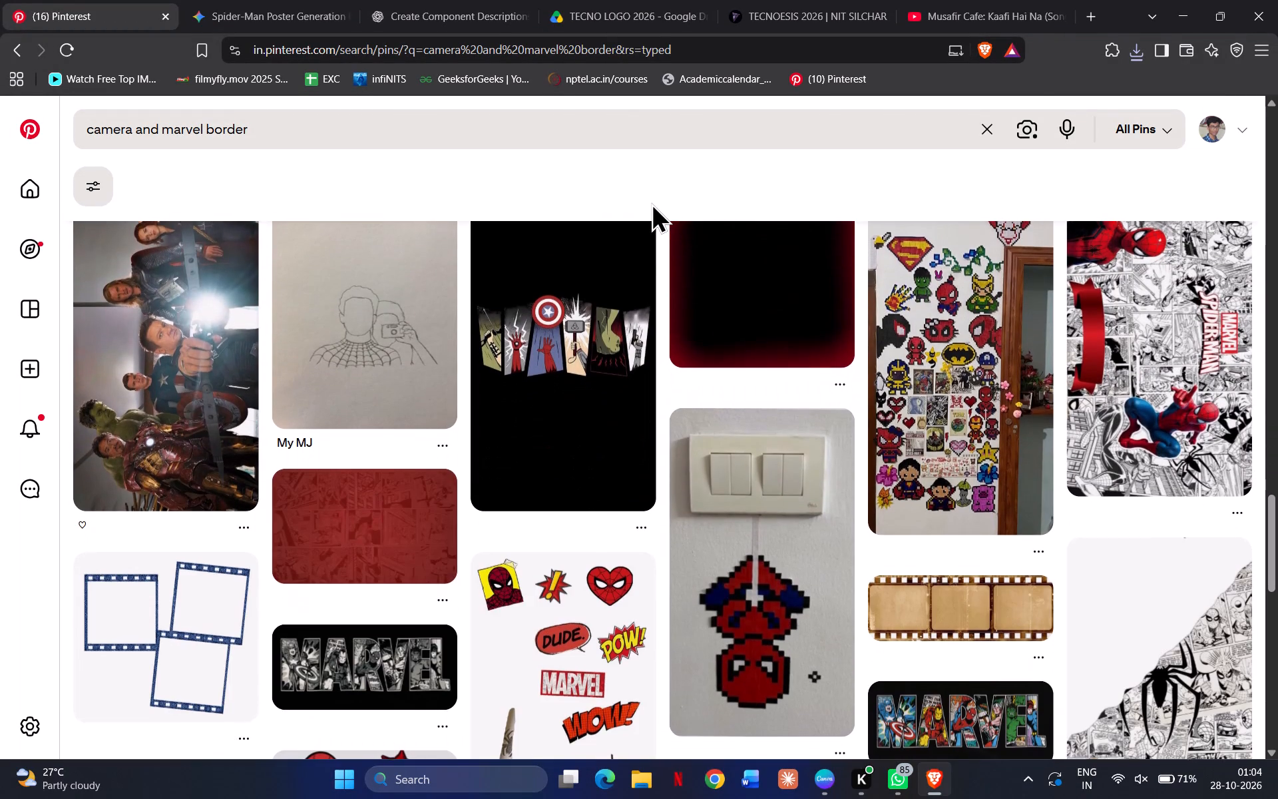
{"action": "scroll", "coordinate": [651, 202], "scroll_direction": "down", "scroll_amount": 4}
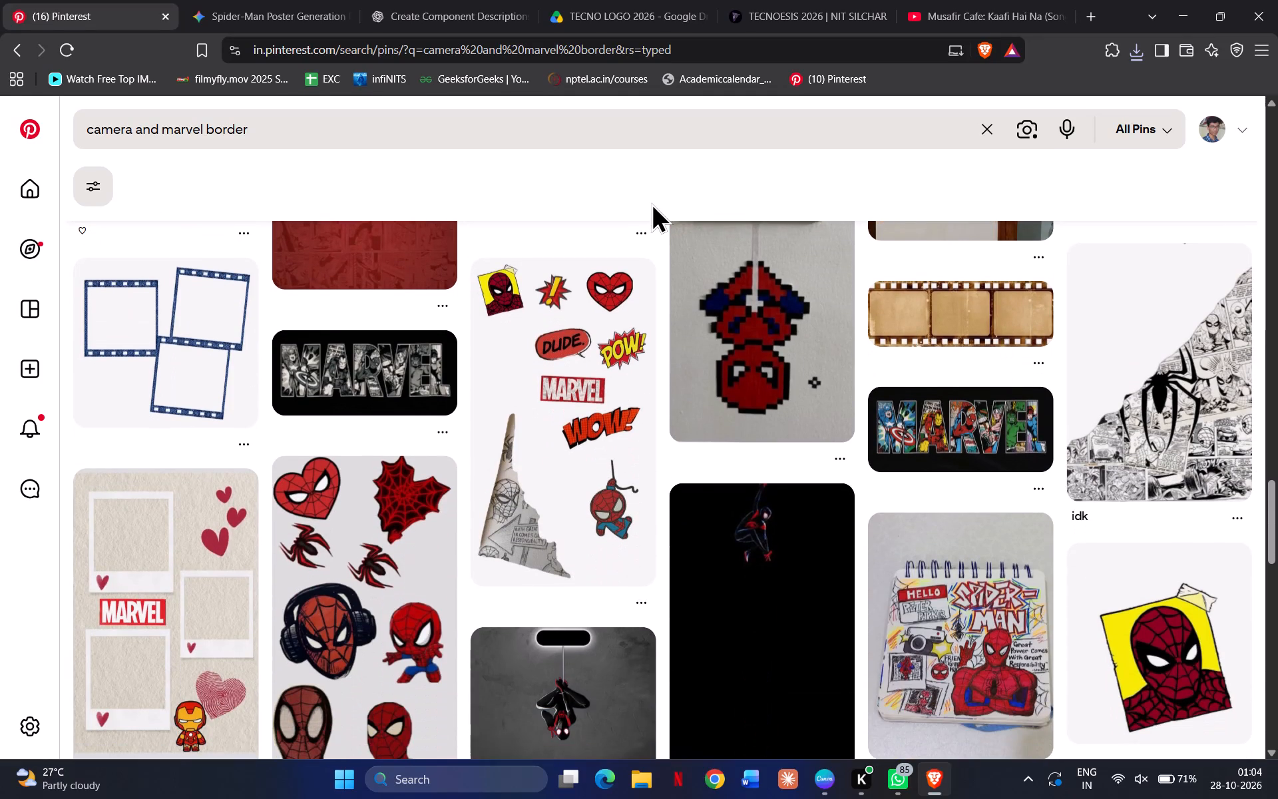
{"action": "scroll", "coordinate": [651, 202], "scroll_direction": "down", "scroll_amount": 9}
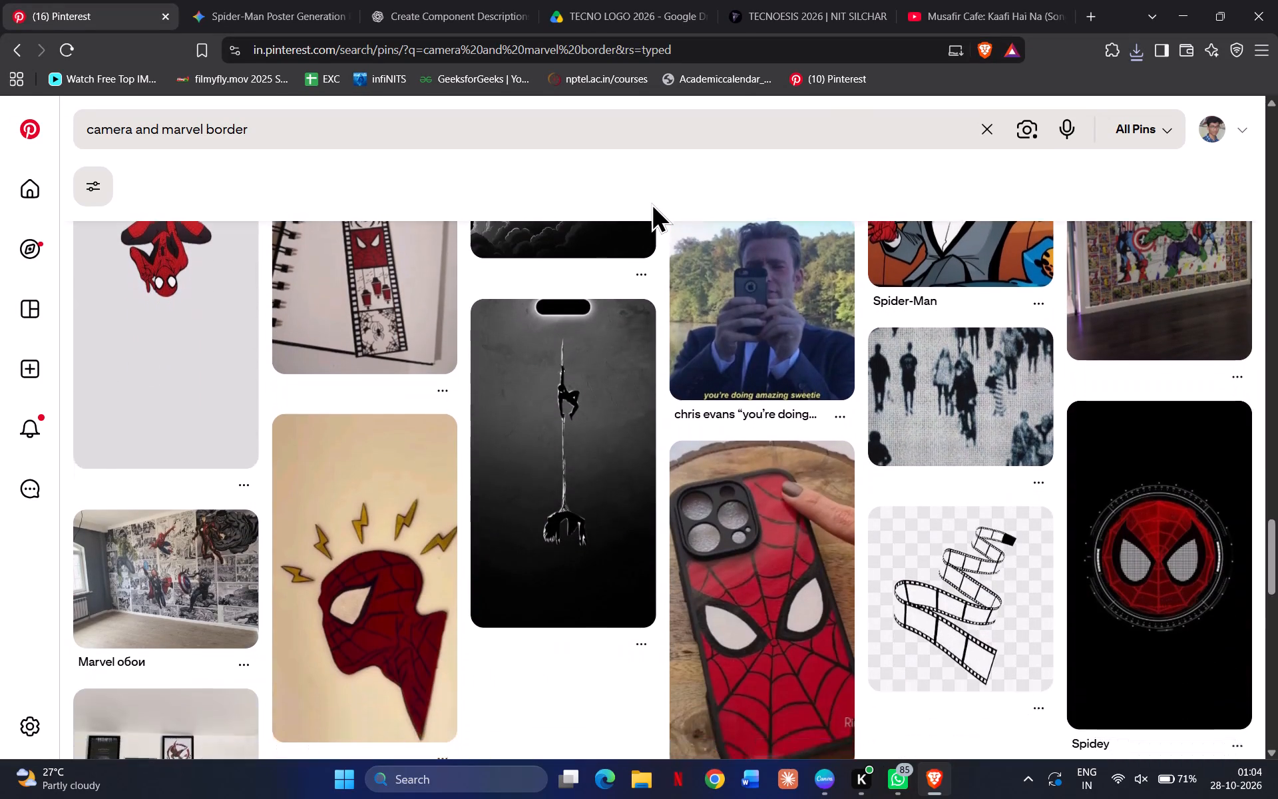
{"action": "scroll", "coordinate": [651, 202], "scroll_direction": "down", "scroll_amount": 2}
Replace the search with "marvel photo frame" and run the suggested query "marvel photo frame ideas".
{"action": "left_click", "coordinate": [371, 129]}
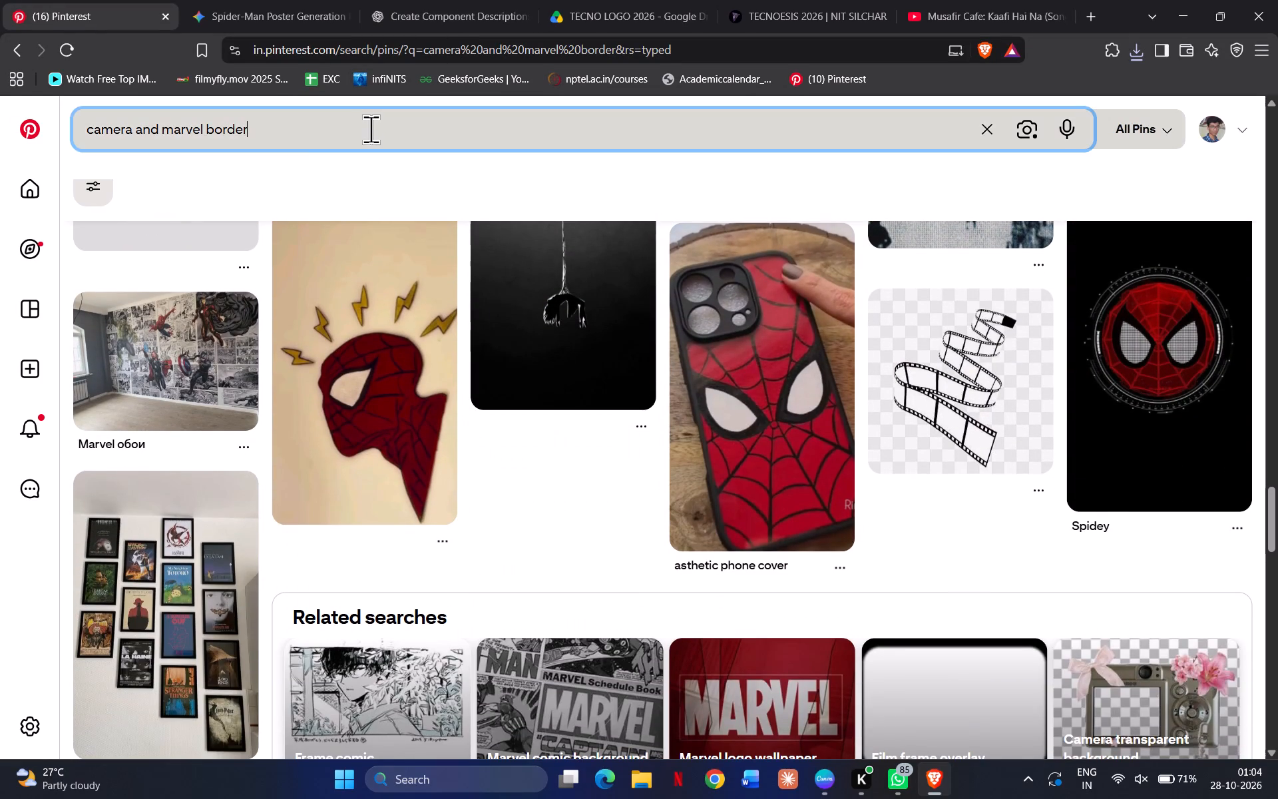
{"action": "left_click_drag", "start_coordinate": [159, 129], "coordinate": [61, 135]}
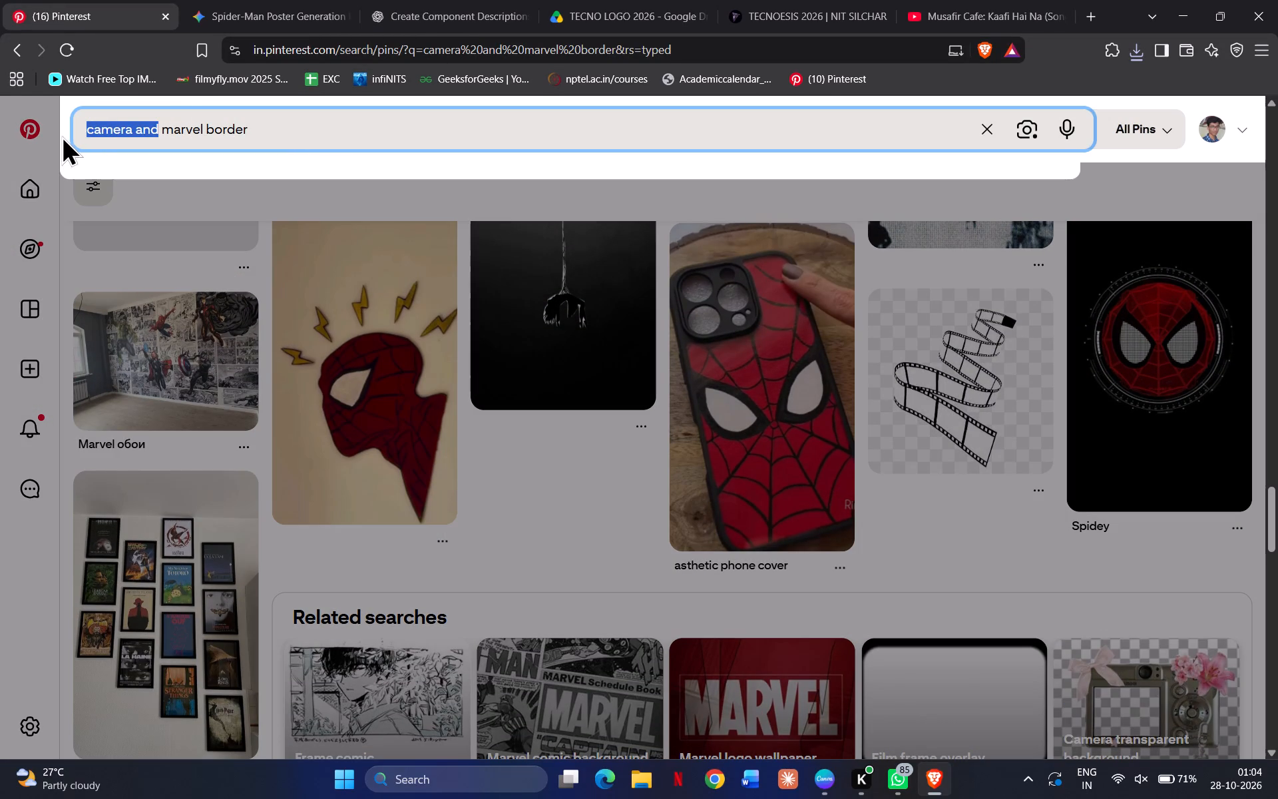
{"action": "left_click_drag", "start_coordinate": [61, 135], "coordinate": [62, 135]}
{"action": "key", "text": "BackSpace"}
{"action": "left_click_drag", "start_coordinate": [208, 133], "coordinate": [0, 111]}
{"action": "type", "text": "marvel photo frame"}
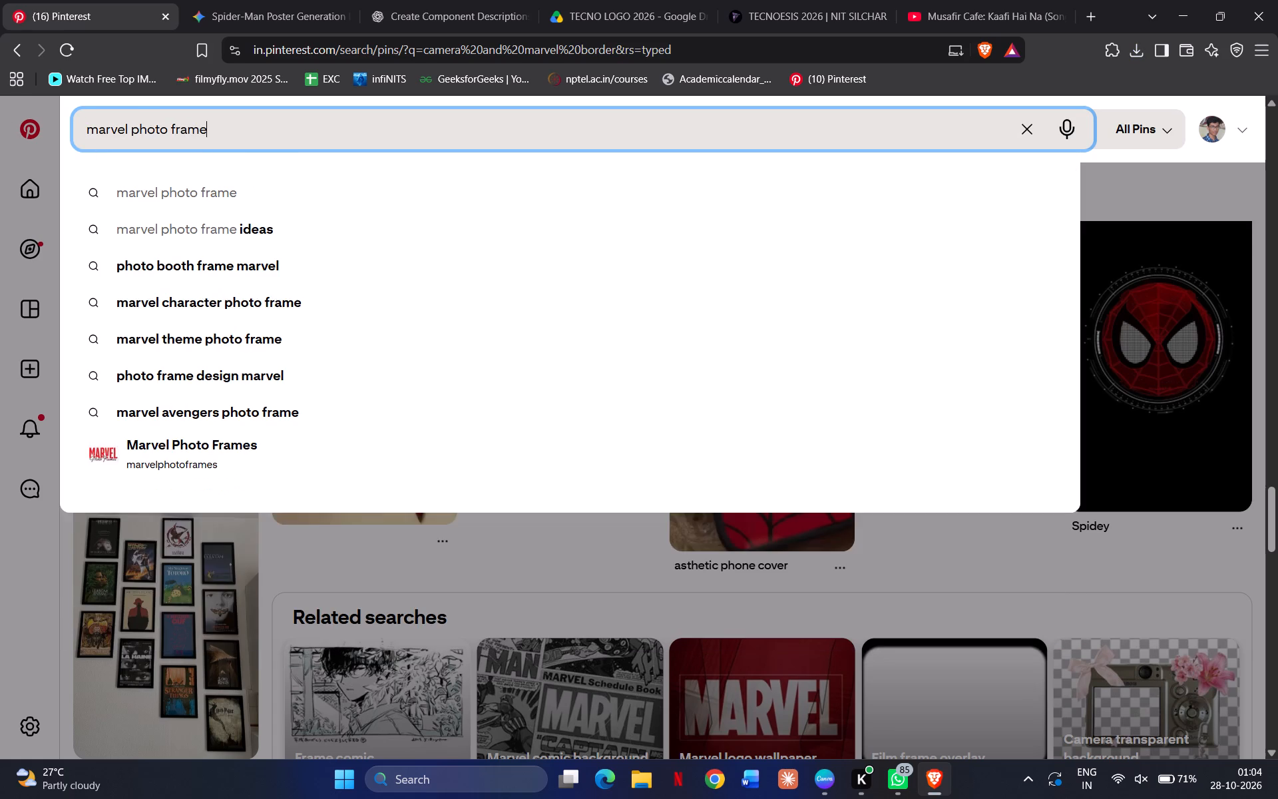
{"action": "key", "text": "Down"}
{"action": "key", "text": "Down"}
{"action": "key", "text": "Return"}
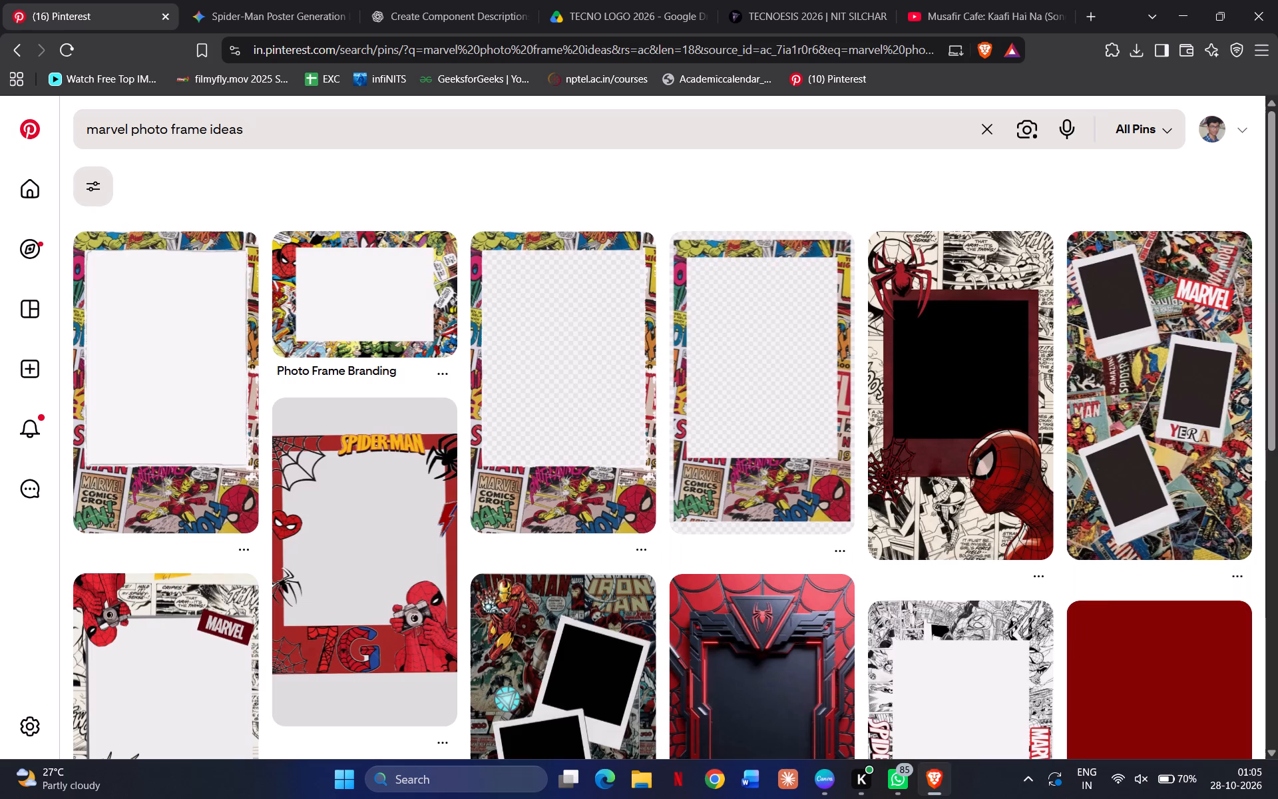
Look through the "marvel photo frame ideas" results for frame artwork suited to the post.
{"action": "scroll", "coordinate": [616, 266], "scroll_direction": "down", "scroll_amount": 1}
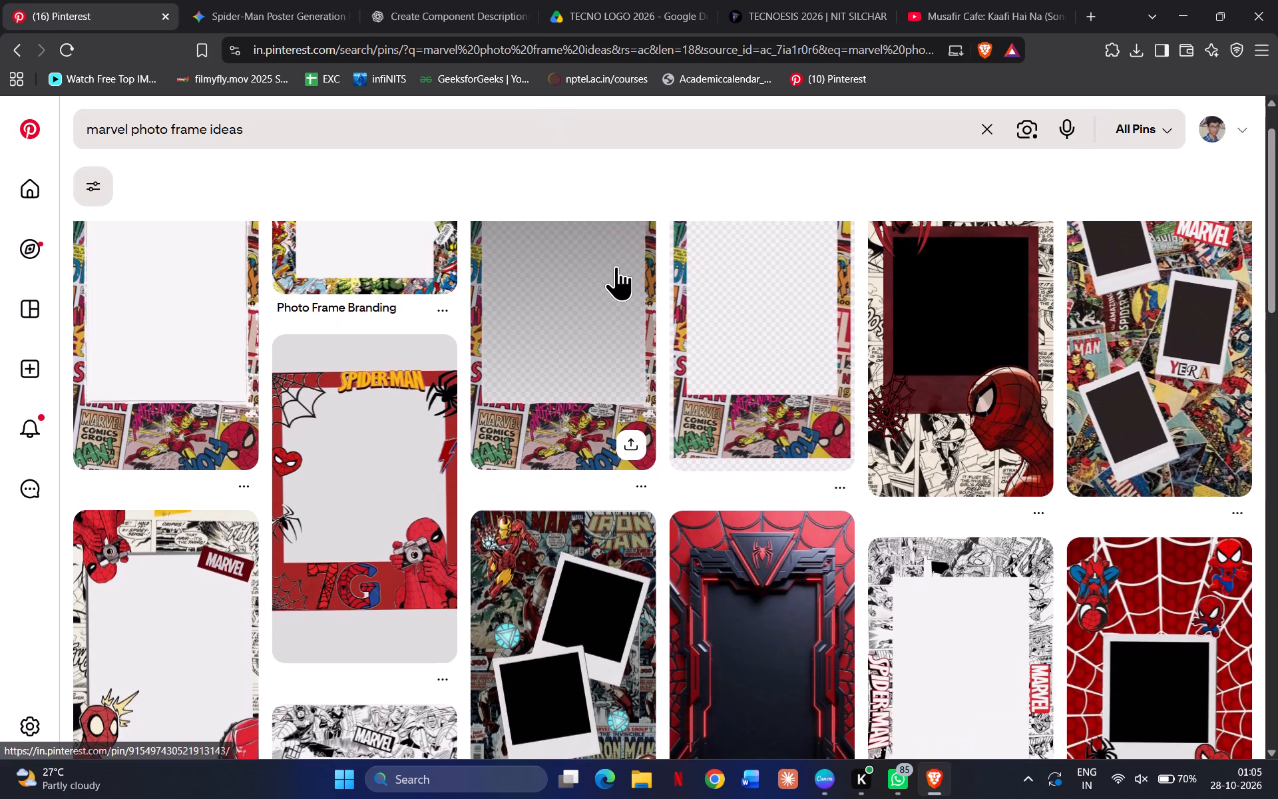
{"action": "scroll", "coordinate": [616, 266], "scroll_direction": "down", "scroll_amount": 3}
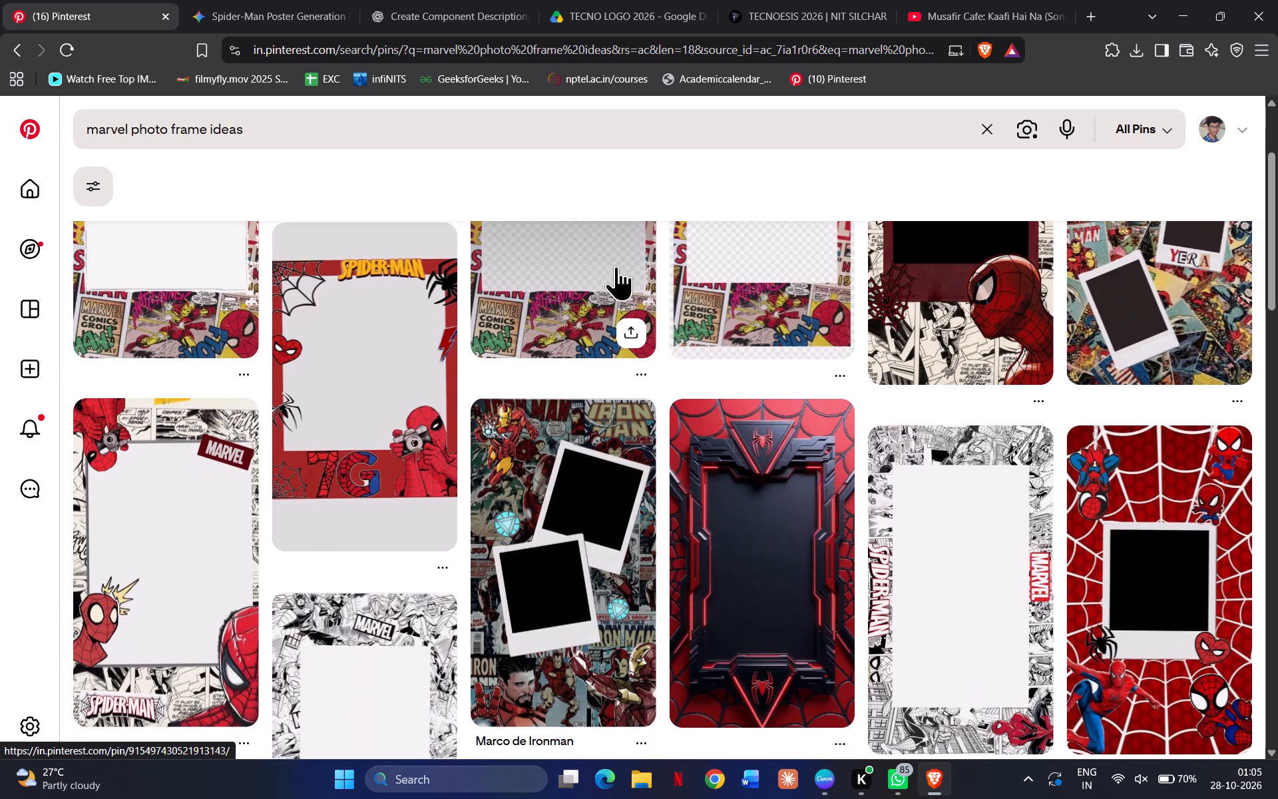
{"action": "scroll", "coordinate": [616, 266], "scroll_direction": "down", "scroll_amount": 6}
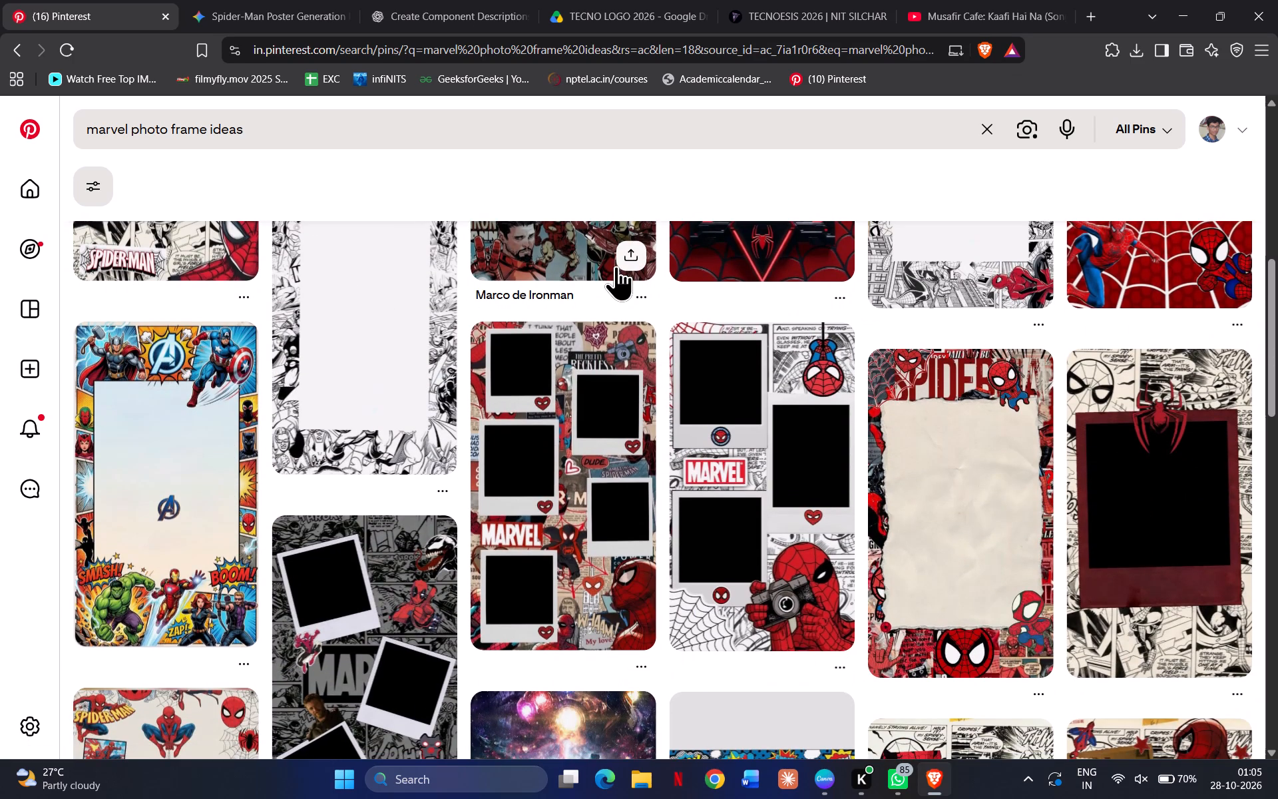
{"action": "scroll", "coordinate": [616, 266], "scroll_direction": "down", "scroll_amount": 2}
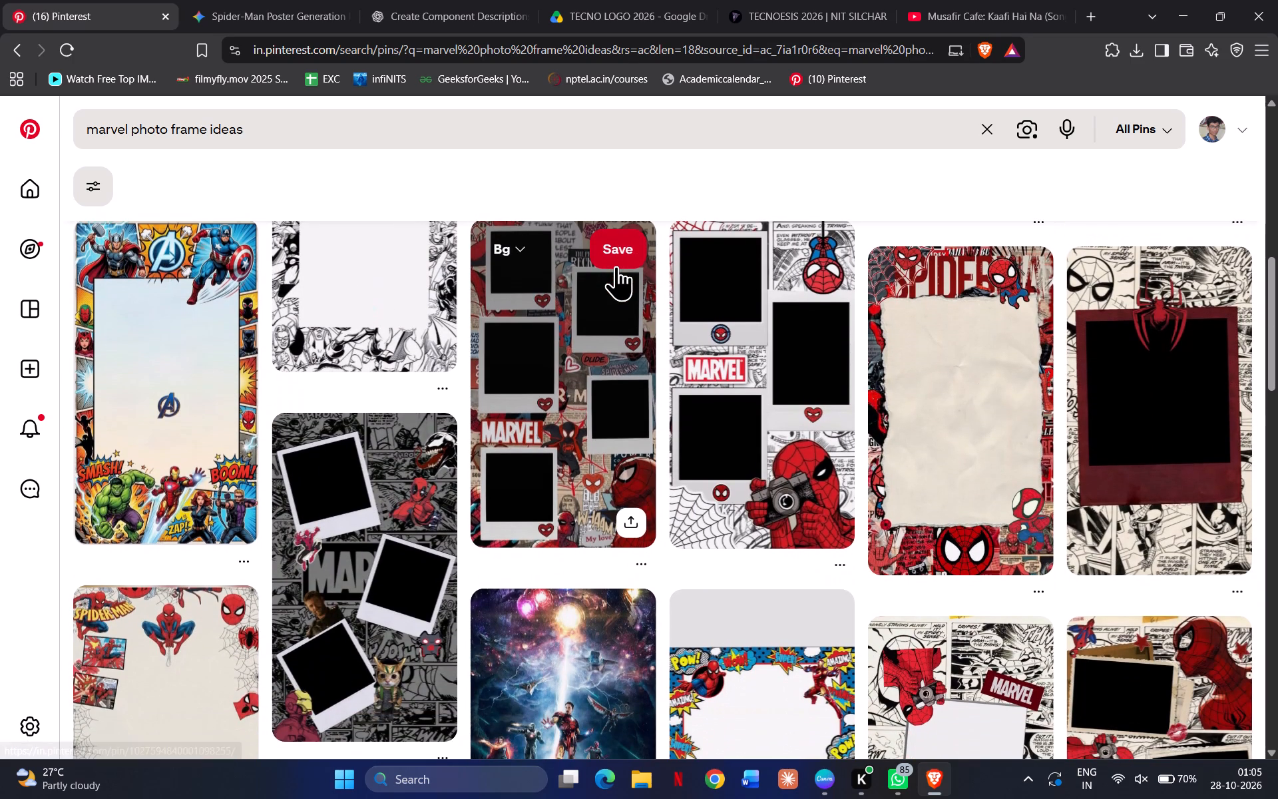
{"action": "scroll", "coordinate": [616, 266], "scroll_direction": "down", "scroll_amount": 2}
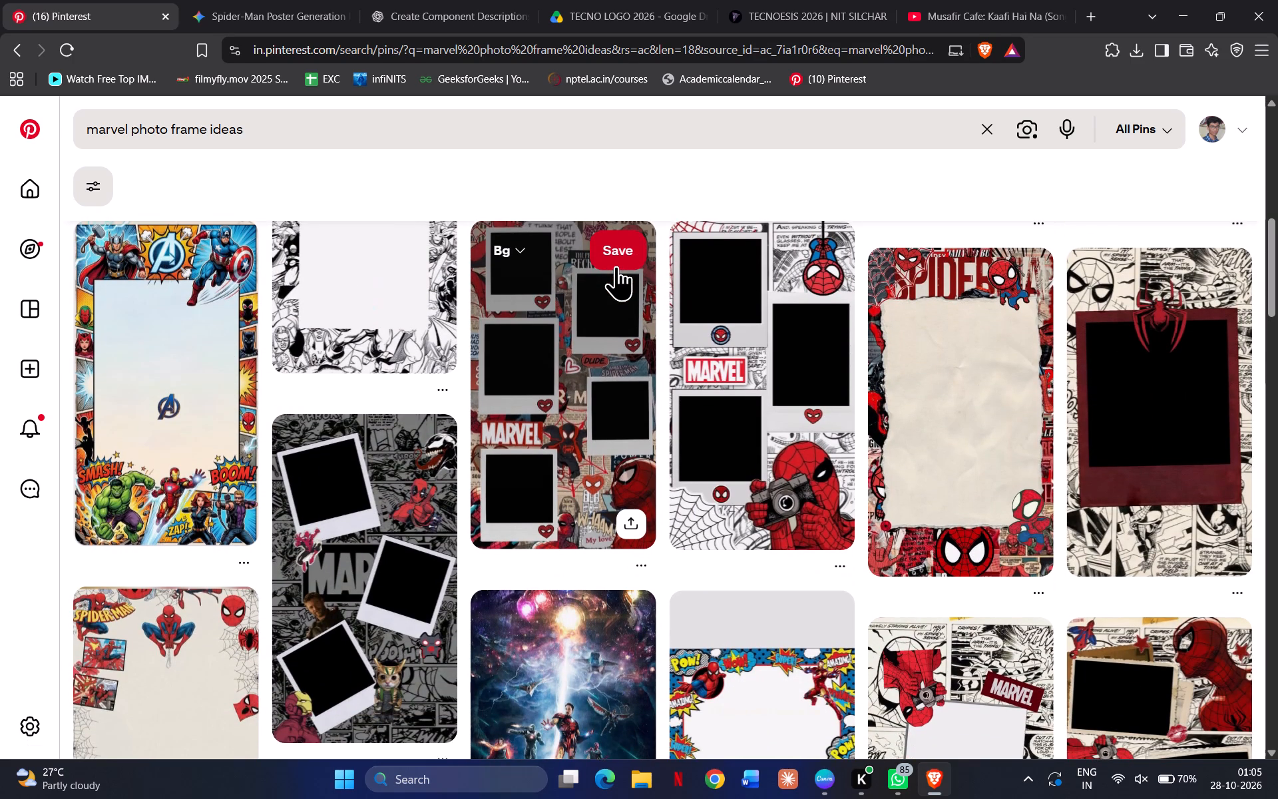
{"action": "scroll", "coordinate": [616, 266], "scroll_direction": "down", "scroll_amount": 5}
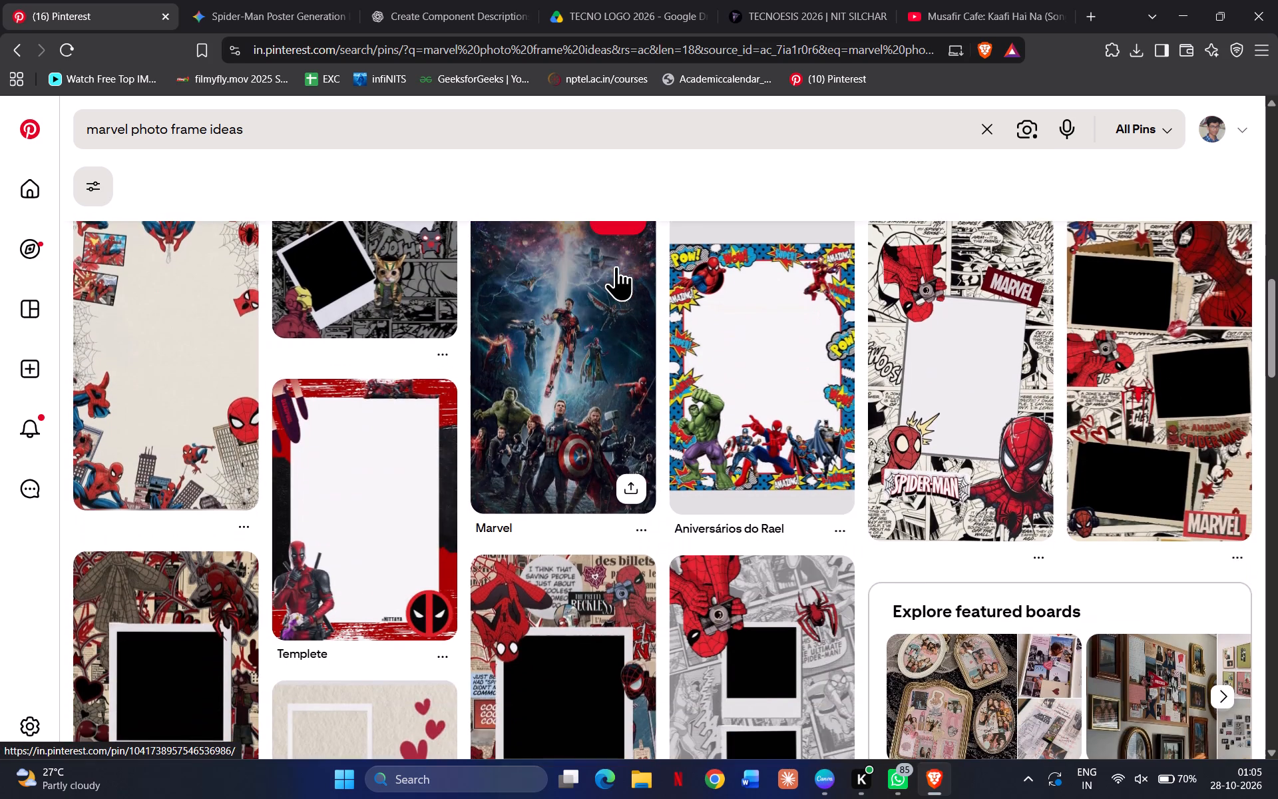
{"action": "scroll", "coordinate": [616, 266], "scroll_direction": "down", "scroll_amount": 5}
{"action": "scroll", "coordinate": [616, 266], "scroll_direction": "up", "scroll_amount": 2}
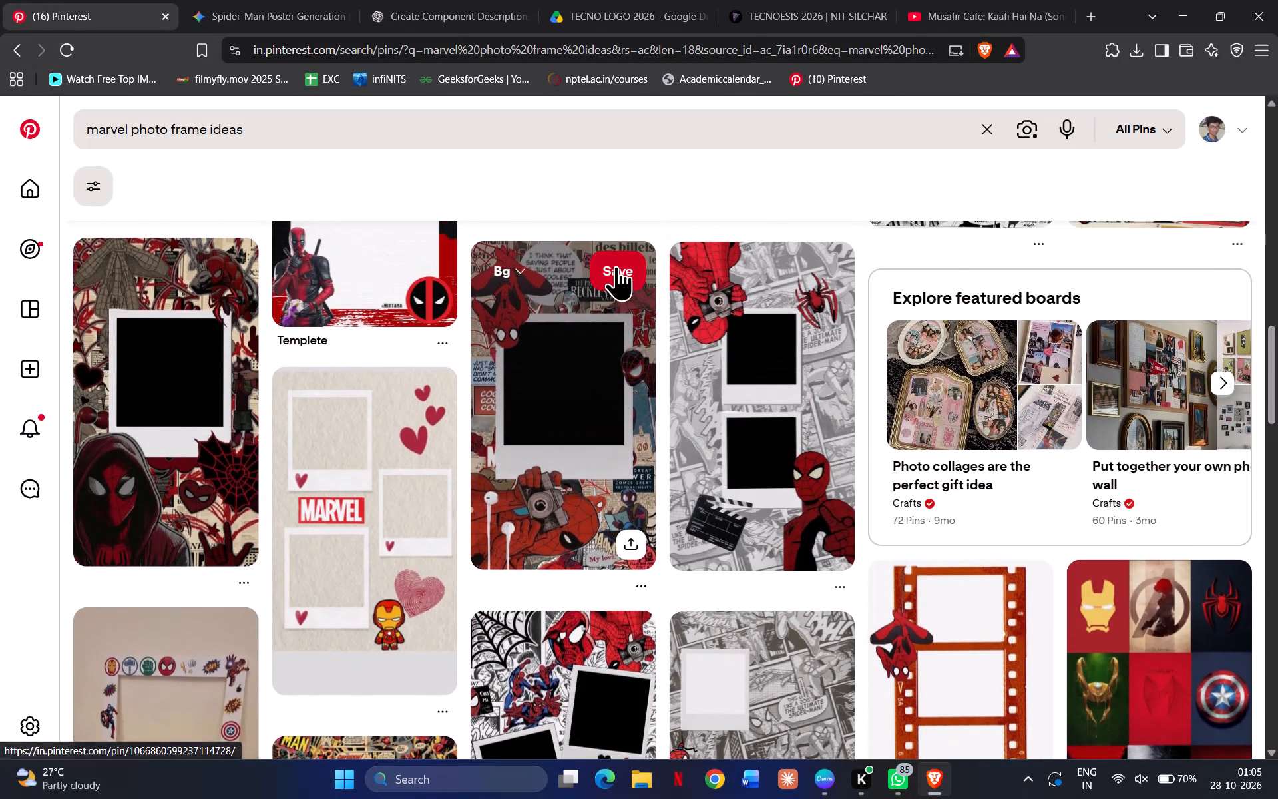
{"action": "scroll", "coordinate": [616, 266], "scroll_direction": "right", "scroll_amount": 1}
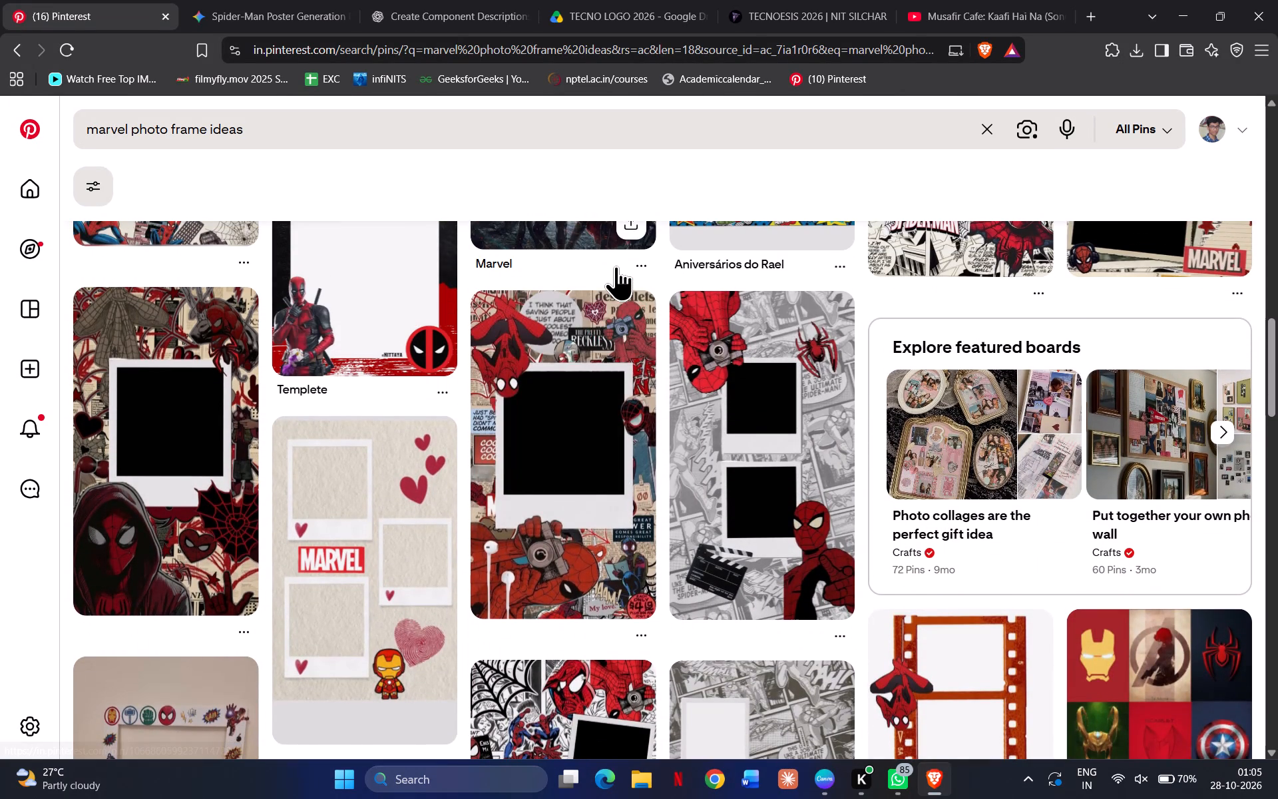
{"action": "scroll", "coordinate": [616, 266], "scroll_direction": "down", "scroll_amount": 3}
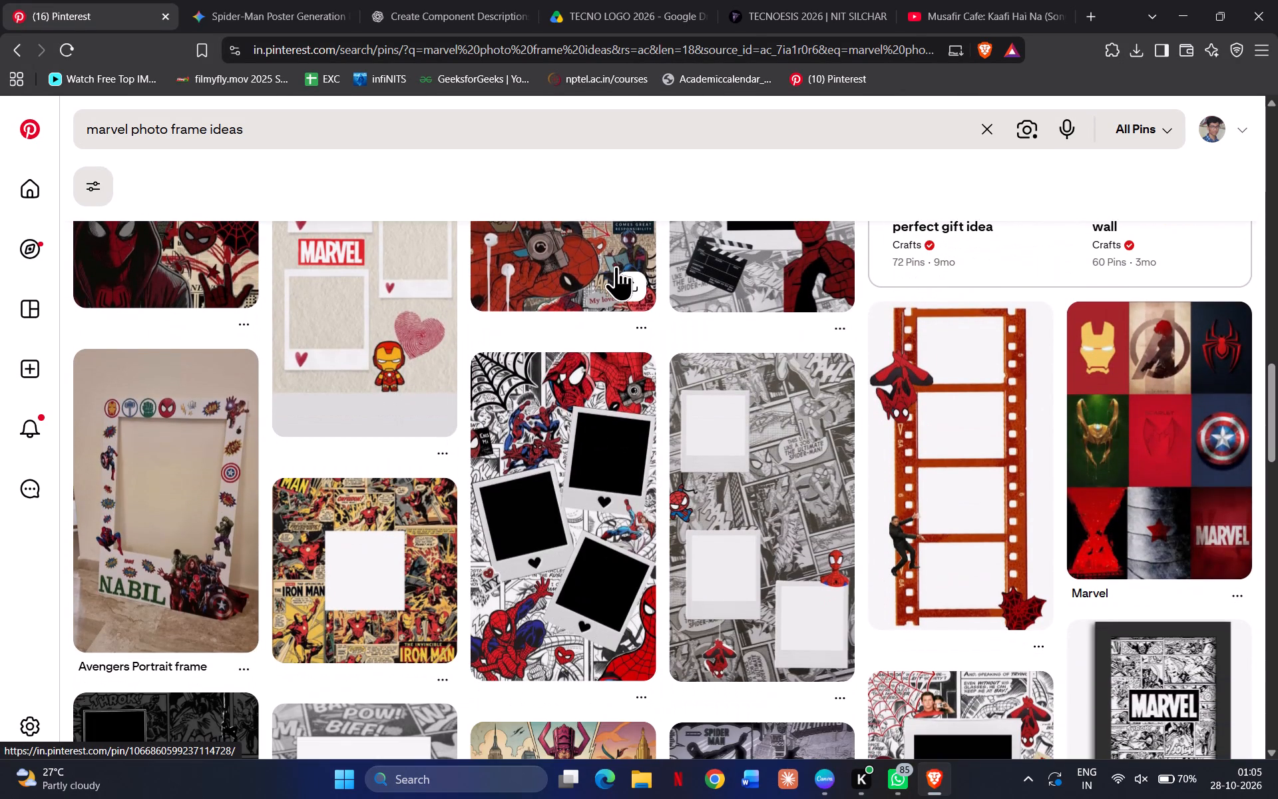
{"action": "scroll", "coordinate": [616, 266], "scroll_direction": "up", "scroll_amount": 1}
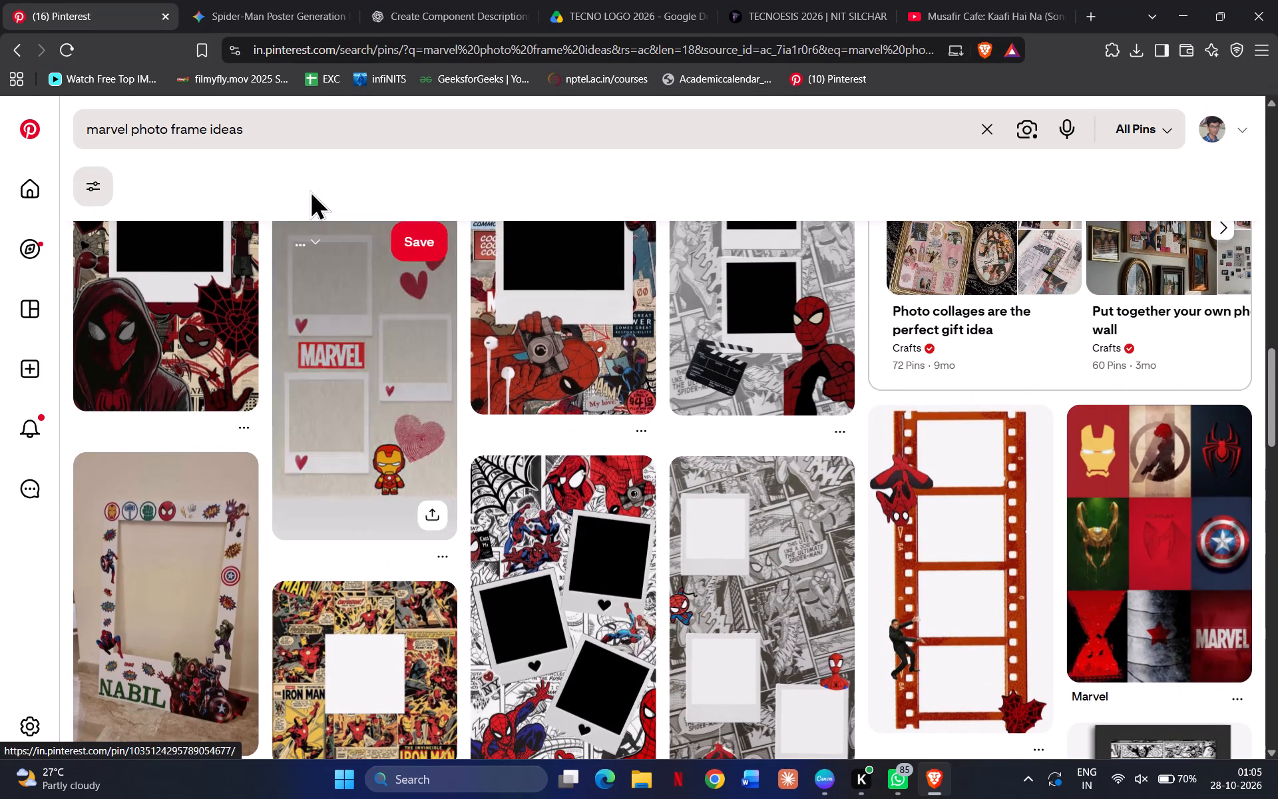
Open the hooded Spider-Man polaroid collage pin and examine its related pins for comic-style frames.
{"action": "left_click", "coordinate": [178, 304]}
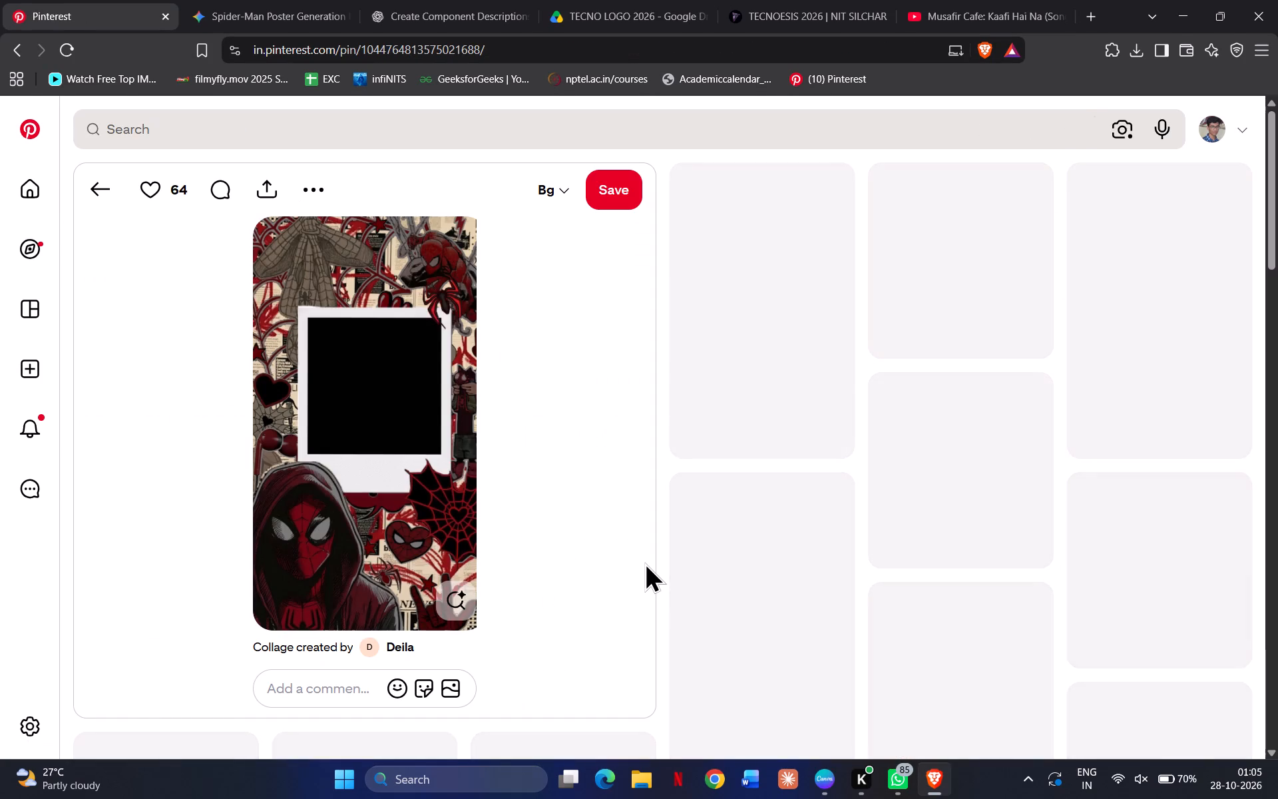
{"action": "scroll", "coordinate": [644, 562], "scroll_direction": "down", "scroll_amount": 1}
{"action": "scroll", "coordinate": [538, 541], "scroll_direction": "up", "scroll_amount": 2}
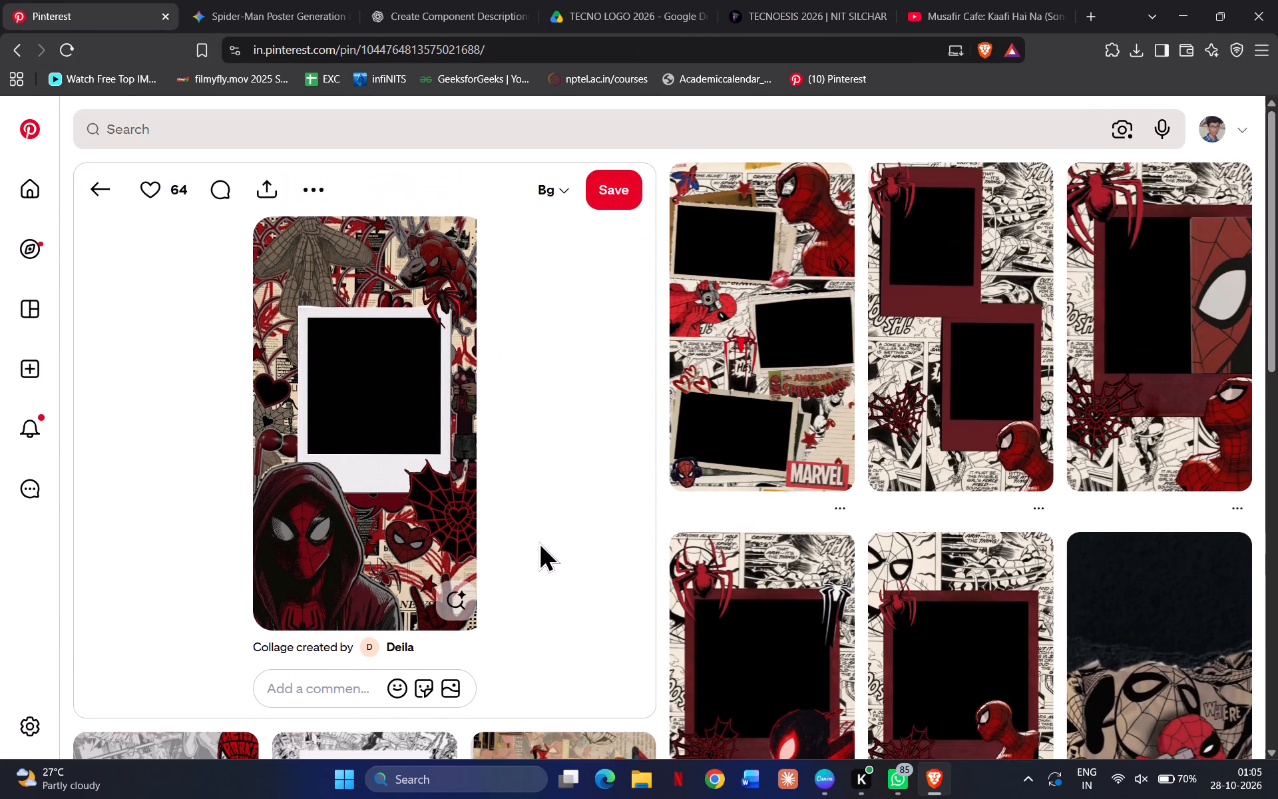
{"action": "scroll", "coordinate": [538, 541], "scroll_direction": "right", "scroll_amount": 1}
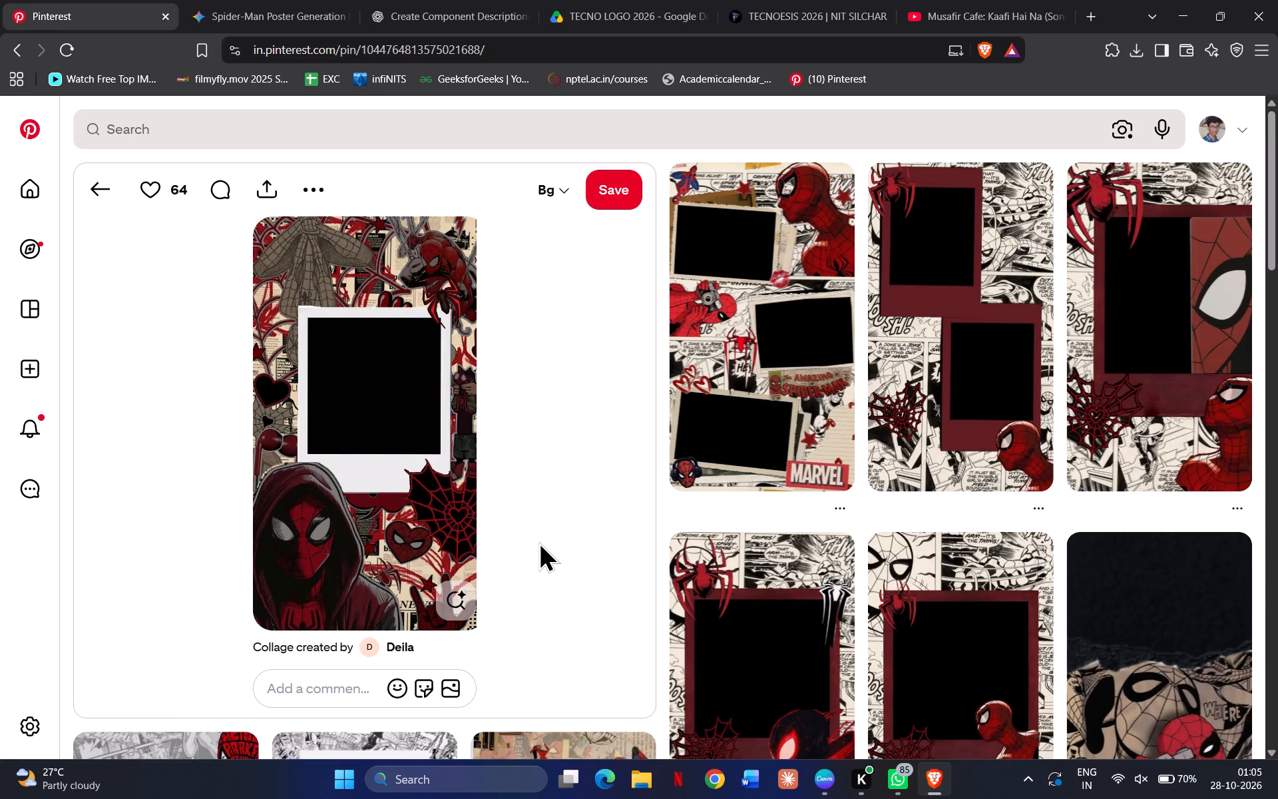
{"action": "scroll", "coordinate": [538, 541], "scroll_direction": "down", "scroll_amount": 5}
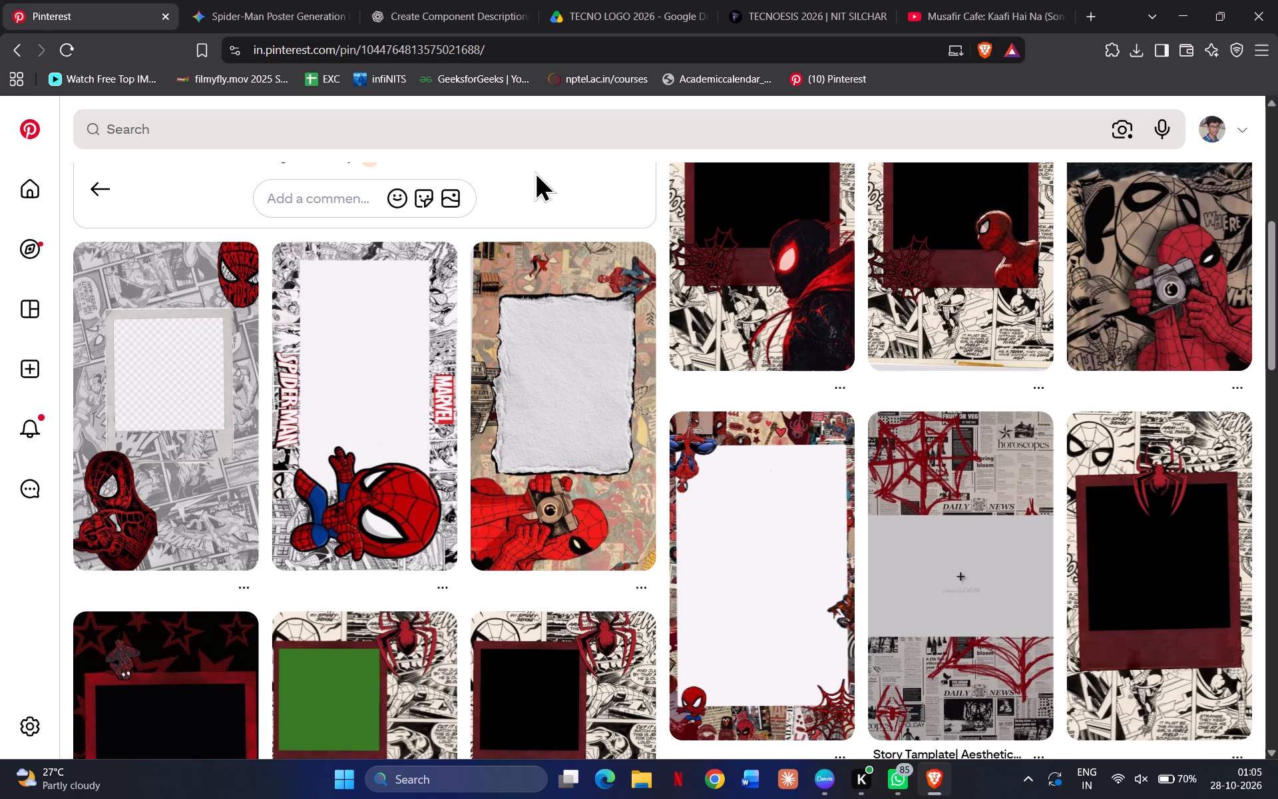
{"action": "scroll", "coordinate": [534, 171], "scroll_direction": "down", "scroll_amount": 4}
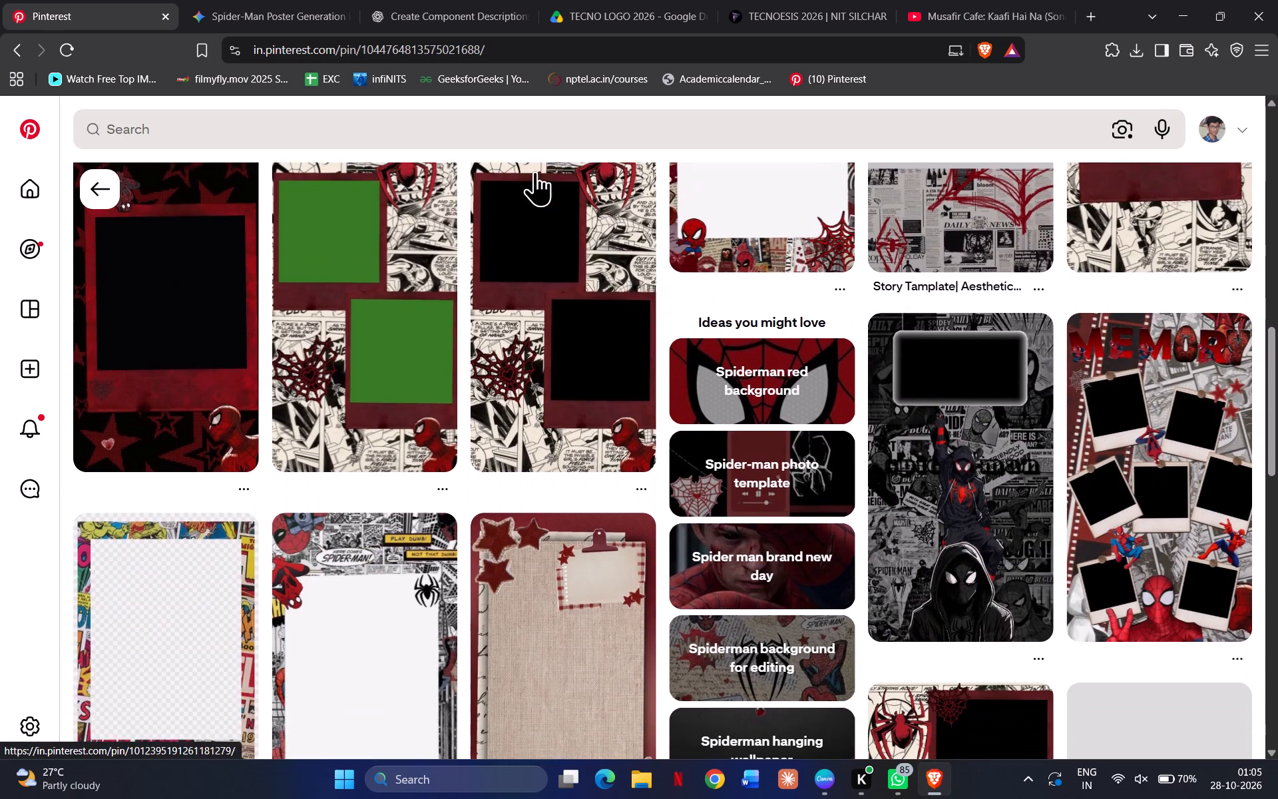
{"action": "scroll", "coordinate": [534, 171], "scroll_direction": "down", "scroll_amount": 8}
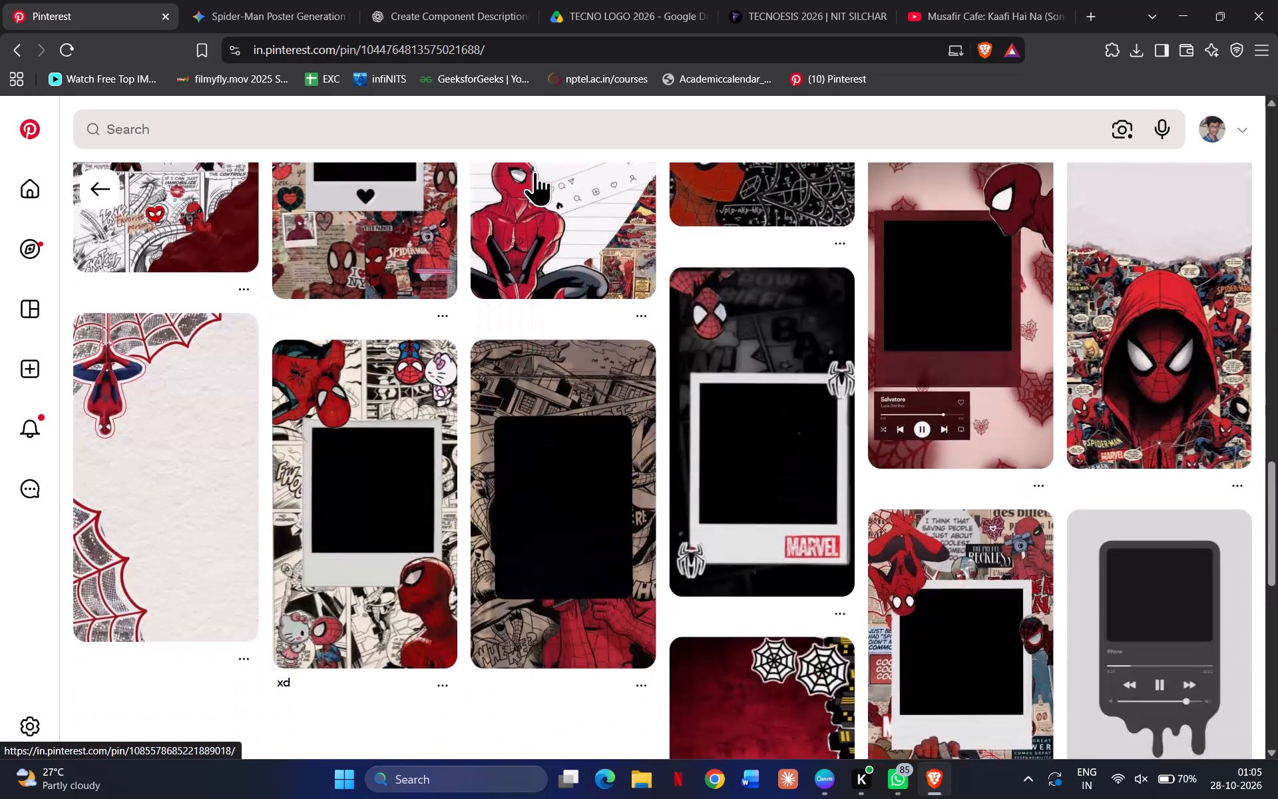
{"action": "scroll", "coordinate": [534, 171], "scroll_direction": "down", "scroll_amount": 6}
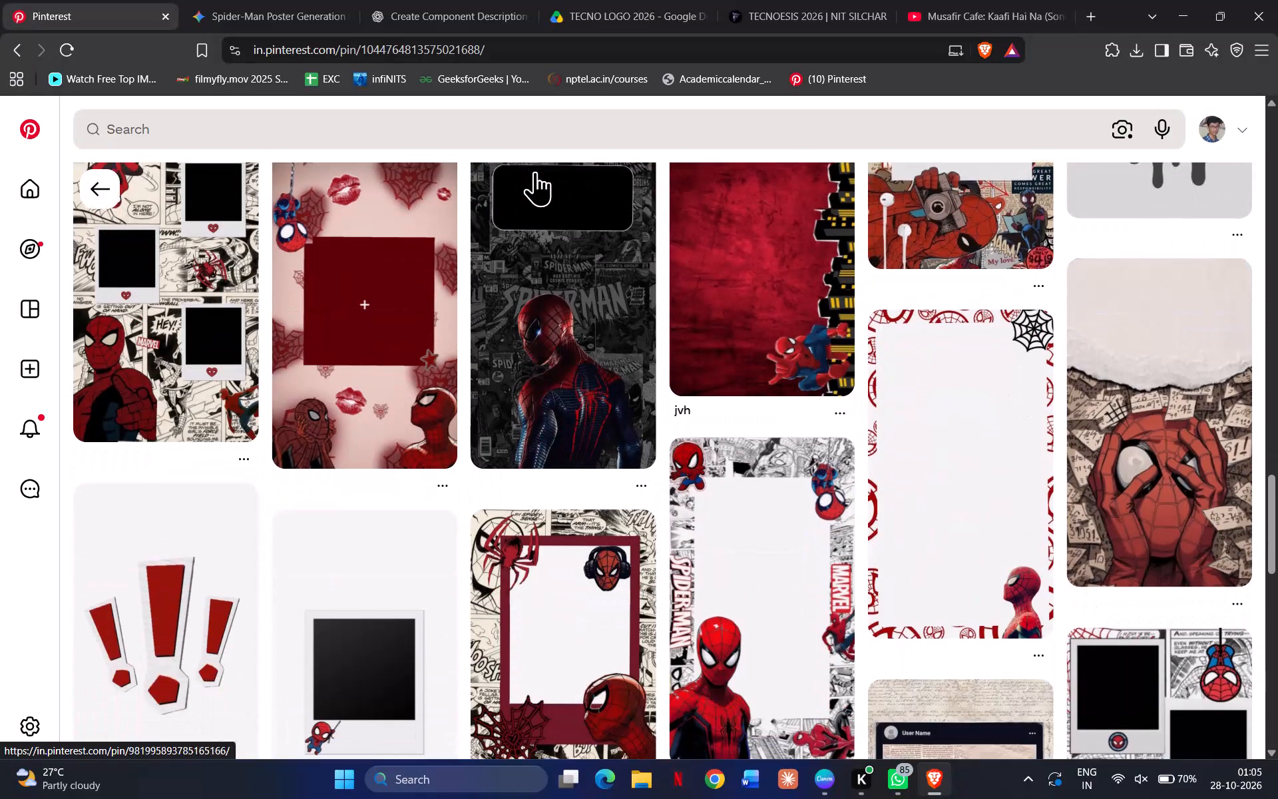
{"action": "scroll", "coordinate": [534, 171], "scroll_direction": "up", "scroll_amount": 3}
{"action": "scroll", "coordinate": [534, 171], "scroll_direction": "down", "scroll_amount": 1}
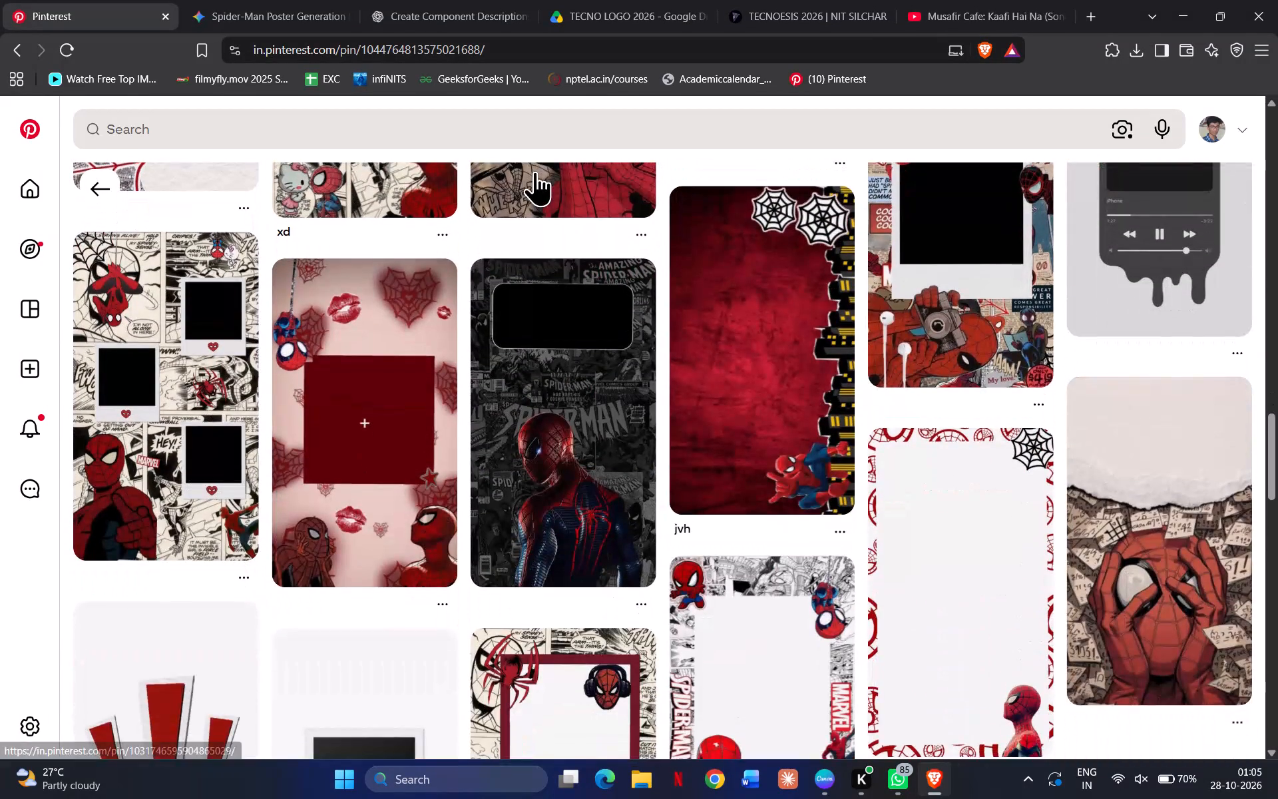
{"action": "scroll", "coordinate": [534, 171], "scroll_direction": "down", "scroll_amount": 1}
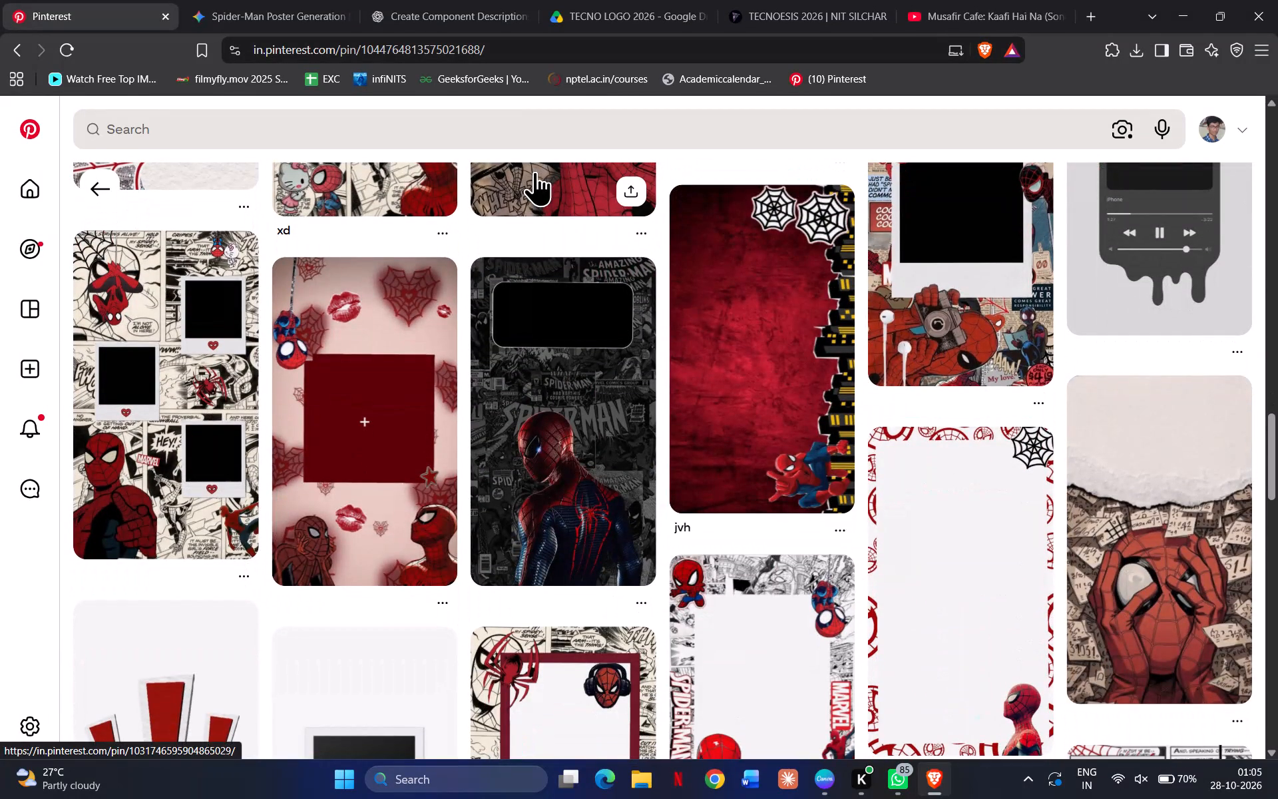
{"action": "scroll", "coordinate": [511, 341], "scroll_direction": "up", "scroll_amount": 7}
{"action": "scroll", "coordinate": [511, 341], "scroll_direction": "down", "scroll_amount": 1}
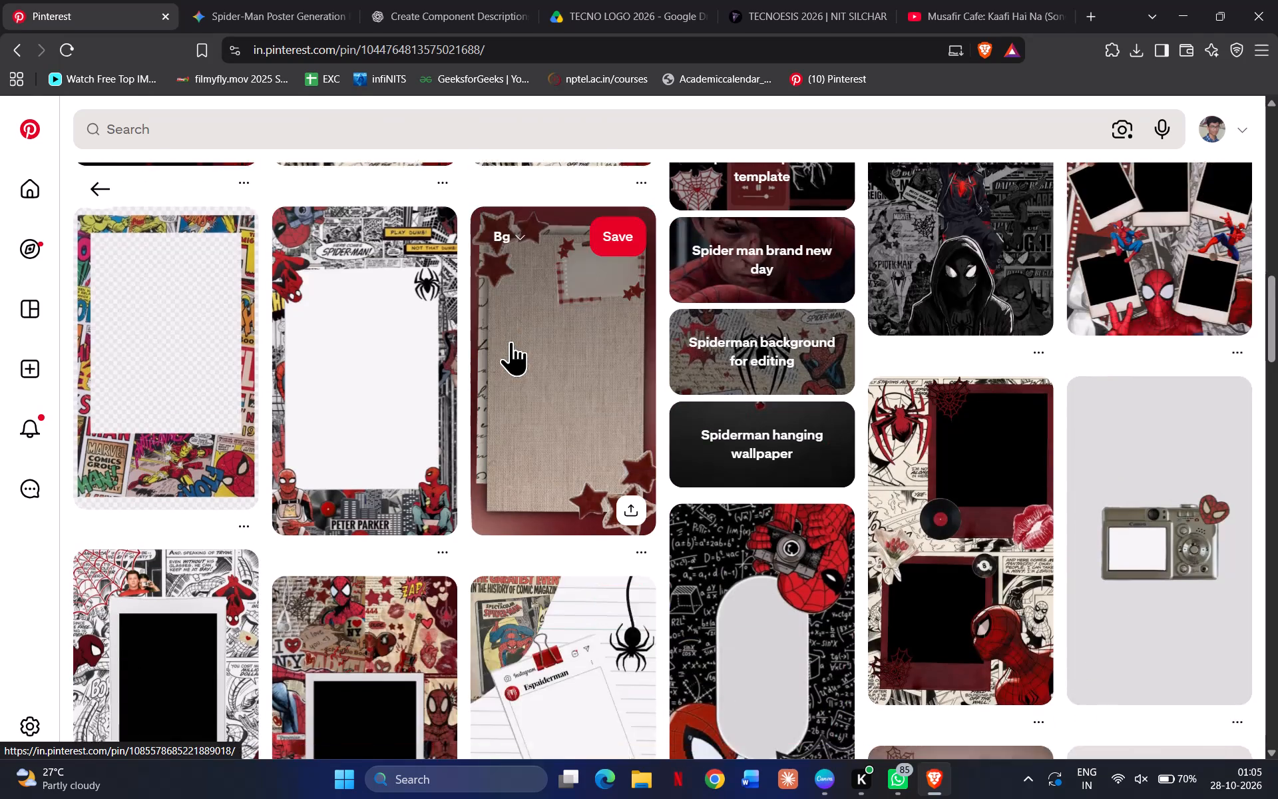
{"action": "scroll", "coordinate": [511, 341], "scroll_direction": "down", "scroll_amount": 4}
{"action": "scroll", "coordinate": [511, 341], "scroll_direction": "up", "scroll_amount": 3}
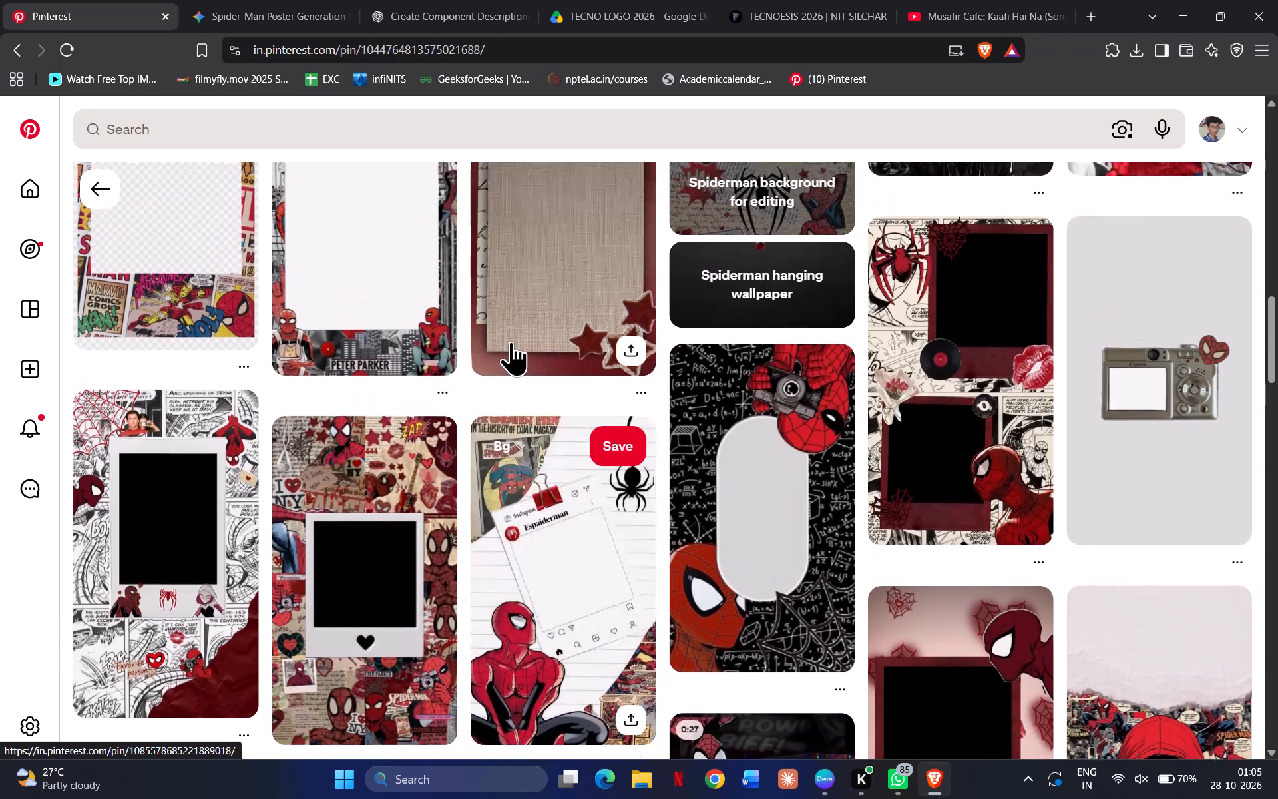
Open the black-and-white comic frame pin with the chibi Spider-Man at its base and download its image.
{"action": "scroll", "coordinate": [511, 341], "scroll_direction": "up", "scroll_amount": 5}
{"action": "left_click", "coordinate": [283, 400]}
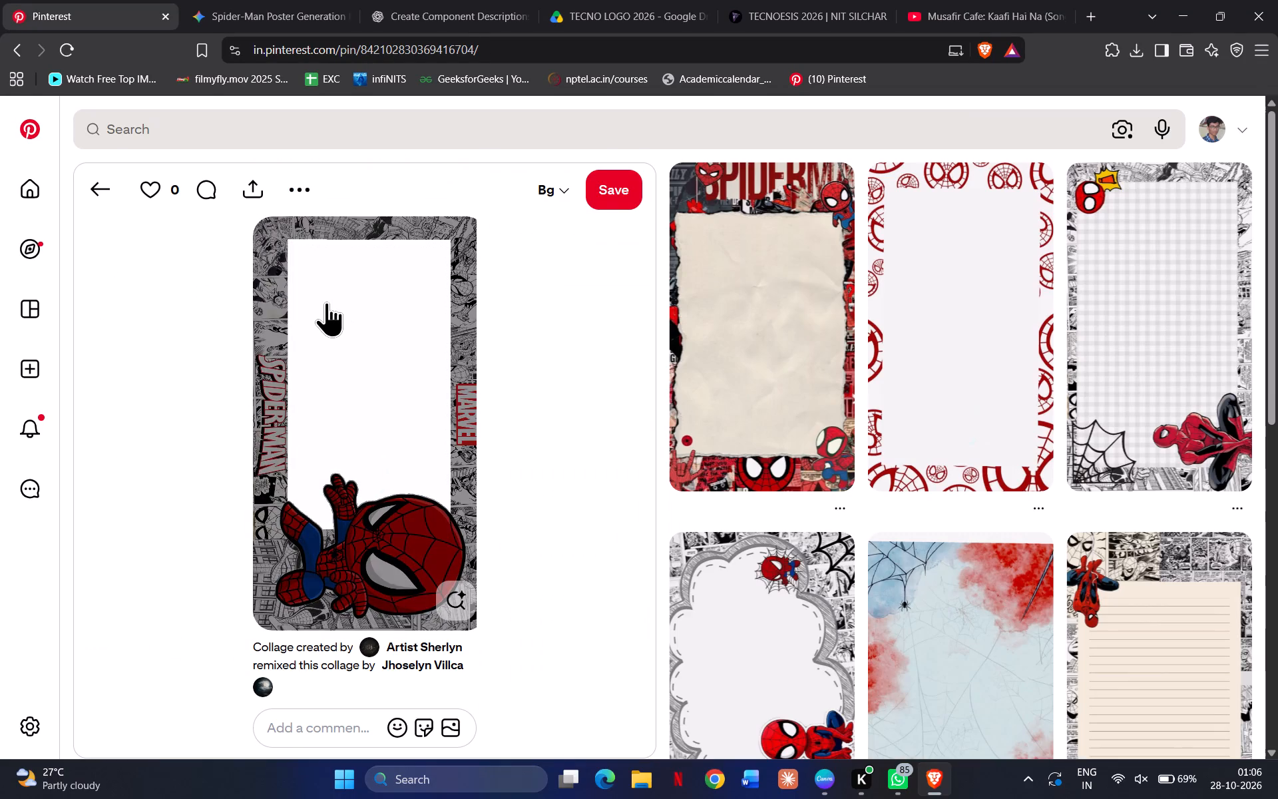
{"action": "left_click", "coordinate": [306, 204]}
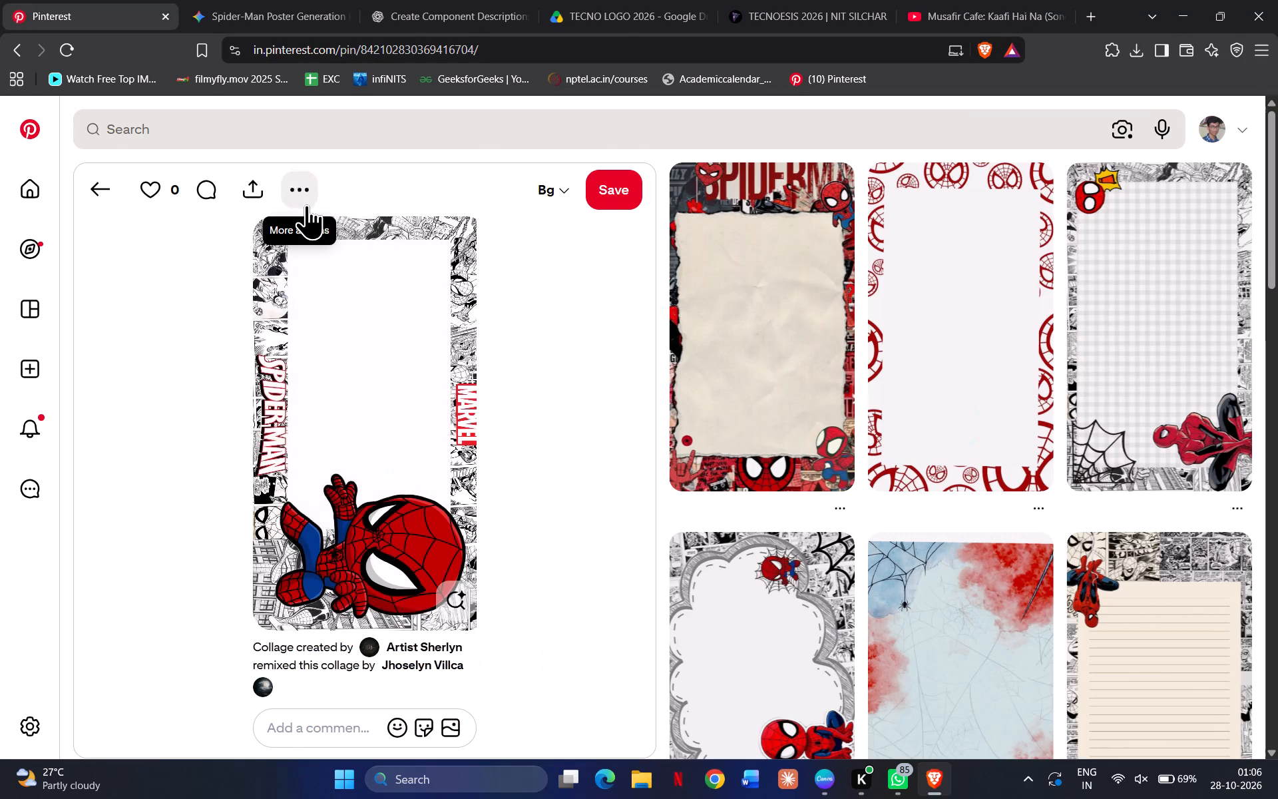
{"action": "left_click", "coordinate": [307, 264]}
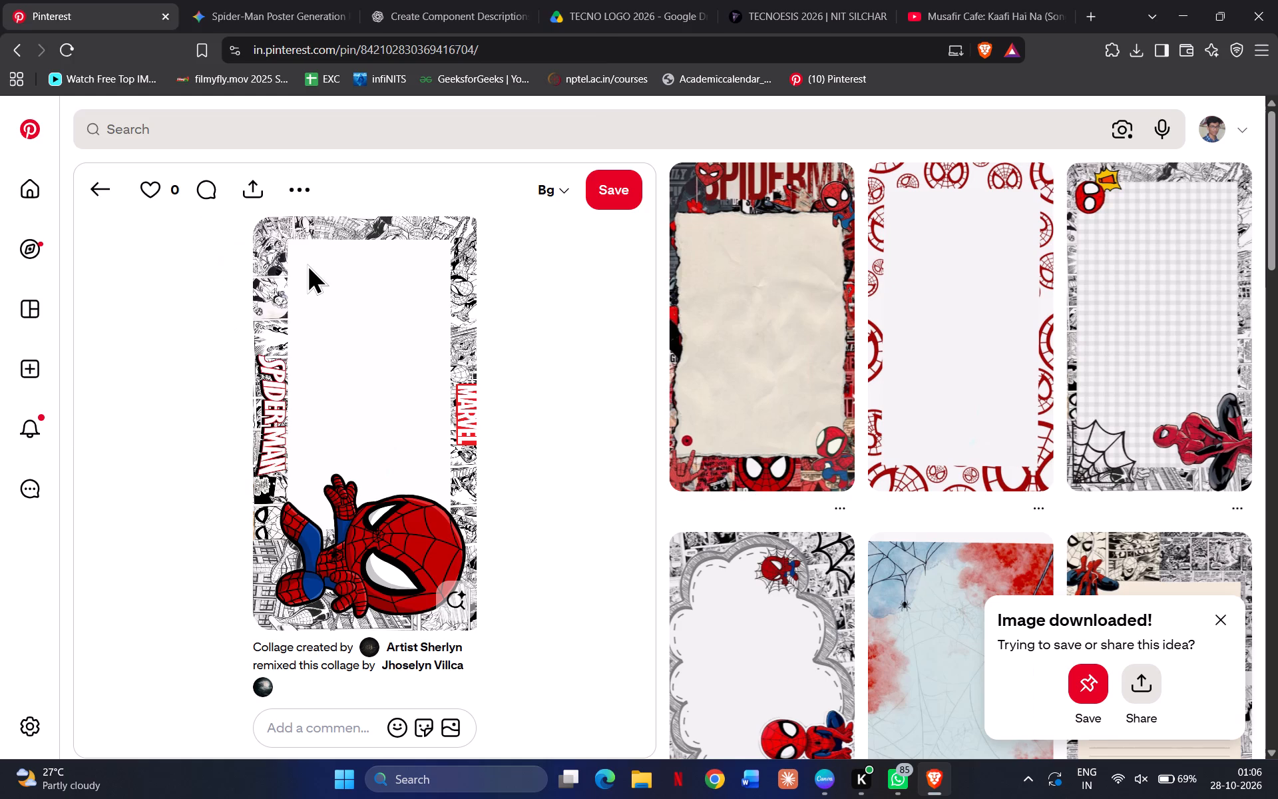
{"action": "key", "text": "Return"}
Examine the pins related to the chibi Spider-Man comic frame for more Marvel border artwork.
{"action": "scroll", "coordinate": [530, 316], "scroll_direction": "down", "scroll_amount": 7}
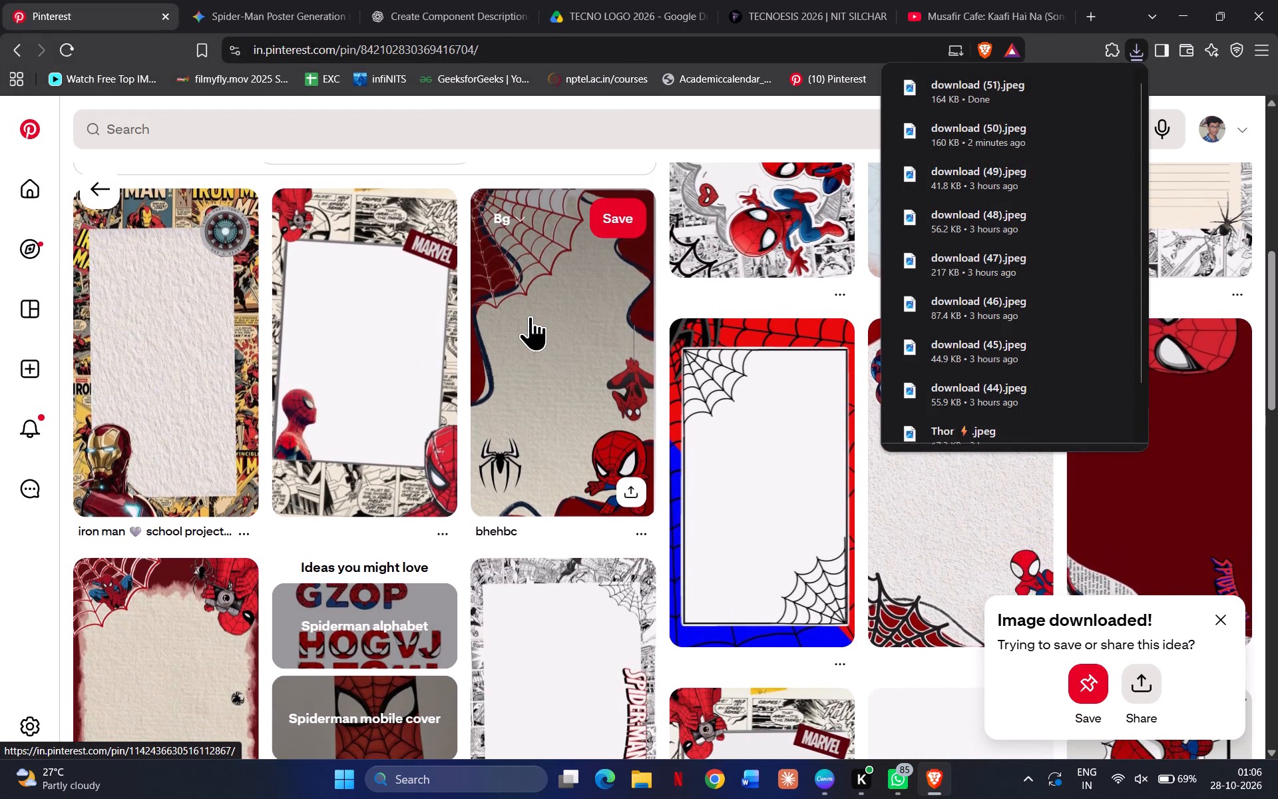
{"action": "scroll", "coordinate": [530, 316], "scroll_direction": "down", "scroll_amount": 5}
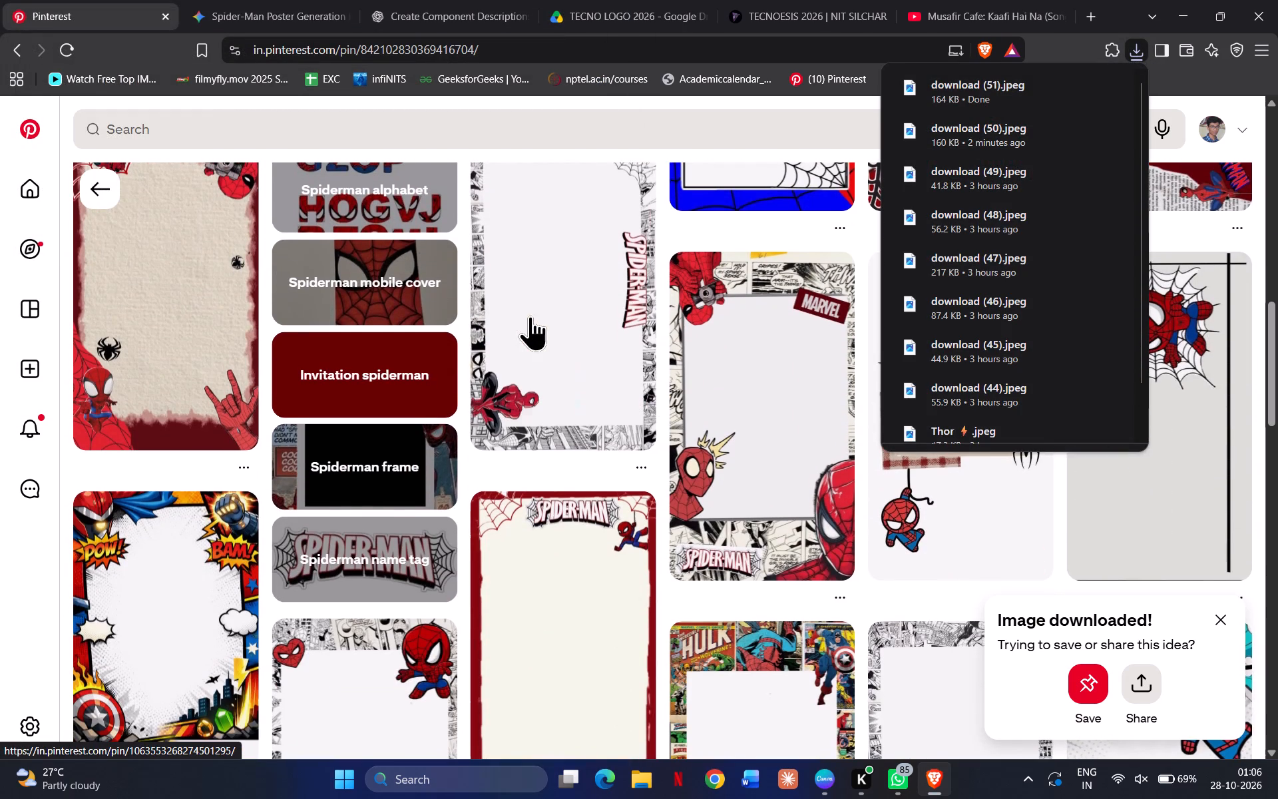
{"action": "scroll", "coordinate": [530, 316], "scroll_direction": "down", "scroll_amount": 2}
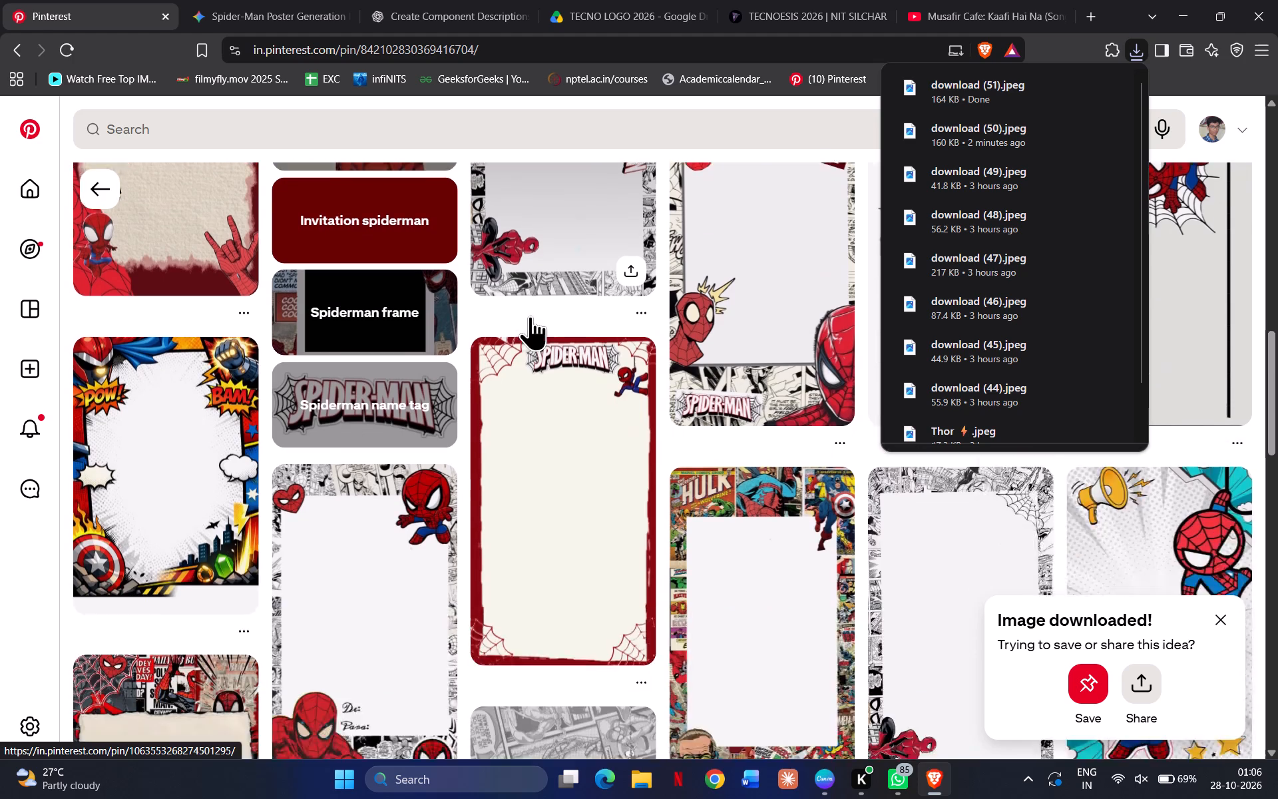
{"action": "scroll", "coordinate": [530, 316], "scroll_direction": "down", "scroll_amount": 5}
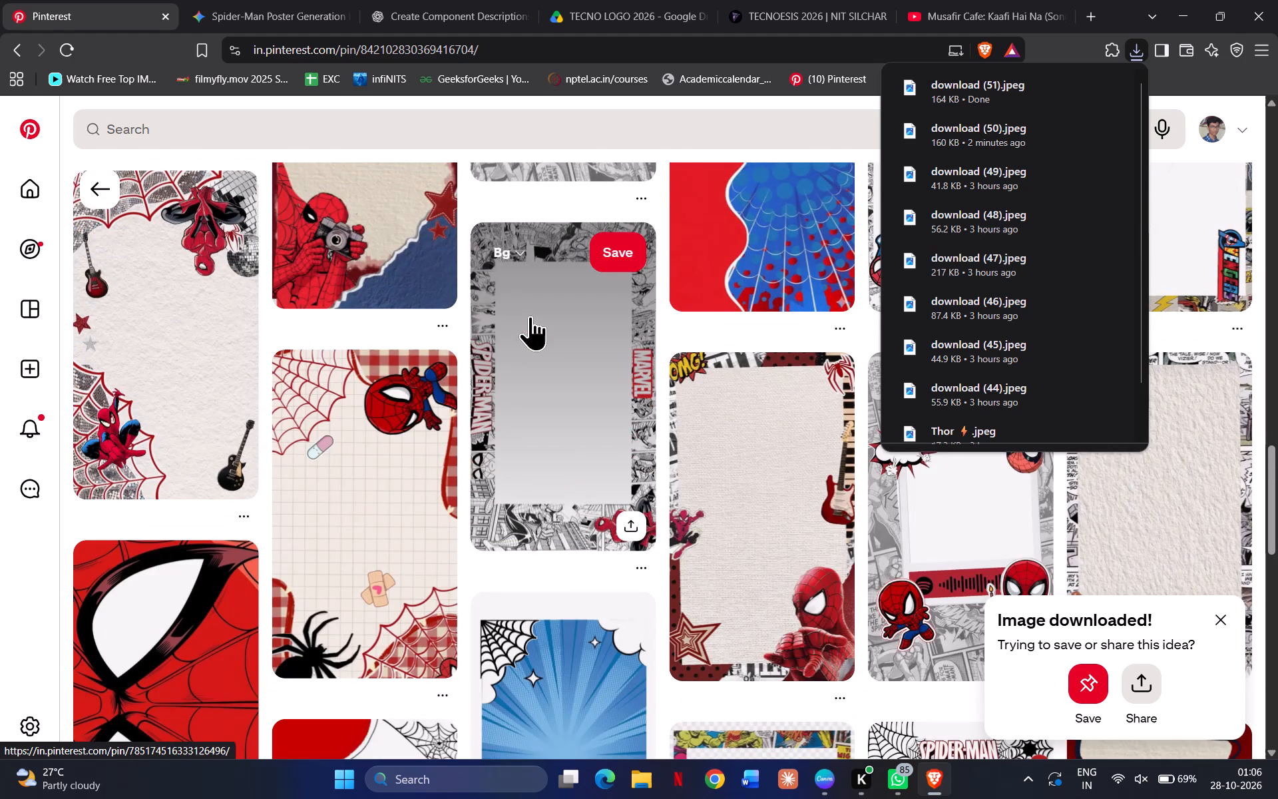
{"action": "scroll", "coordinate": [530, 316], "scroll_direction": "down", "scroll_amount": 1}
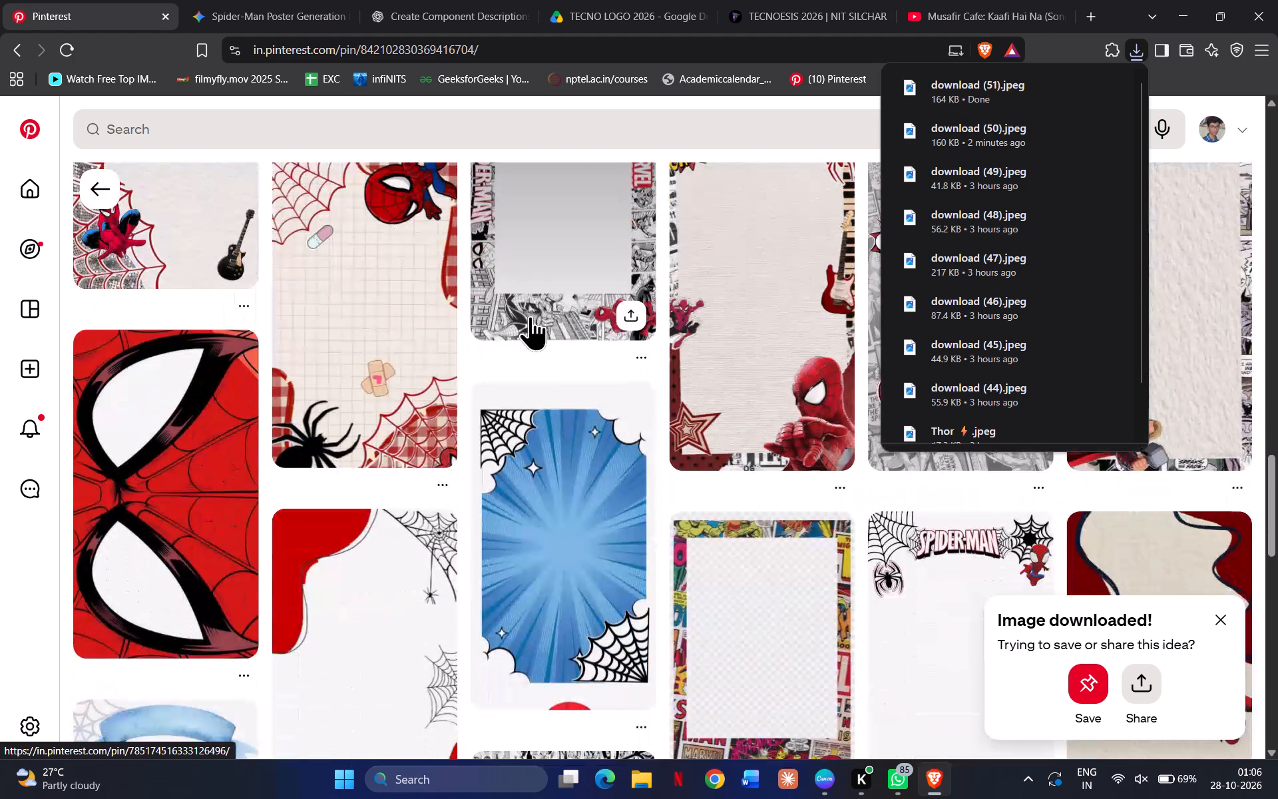
{"action": "scroll", "coordinate": [530, 316], "scroll_direction": "down", "scroll_amount": 1}
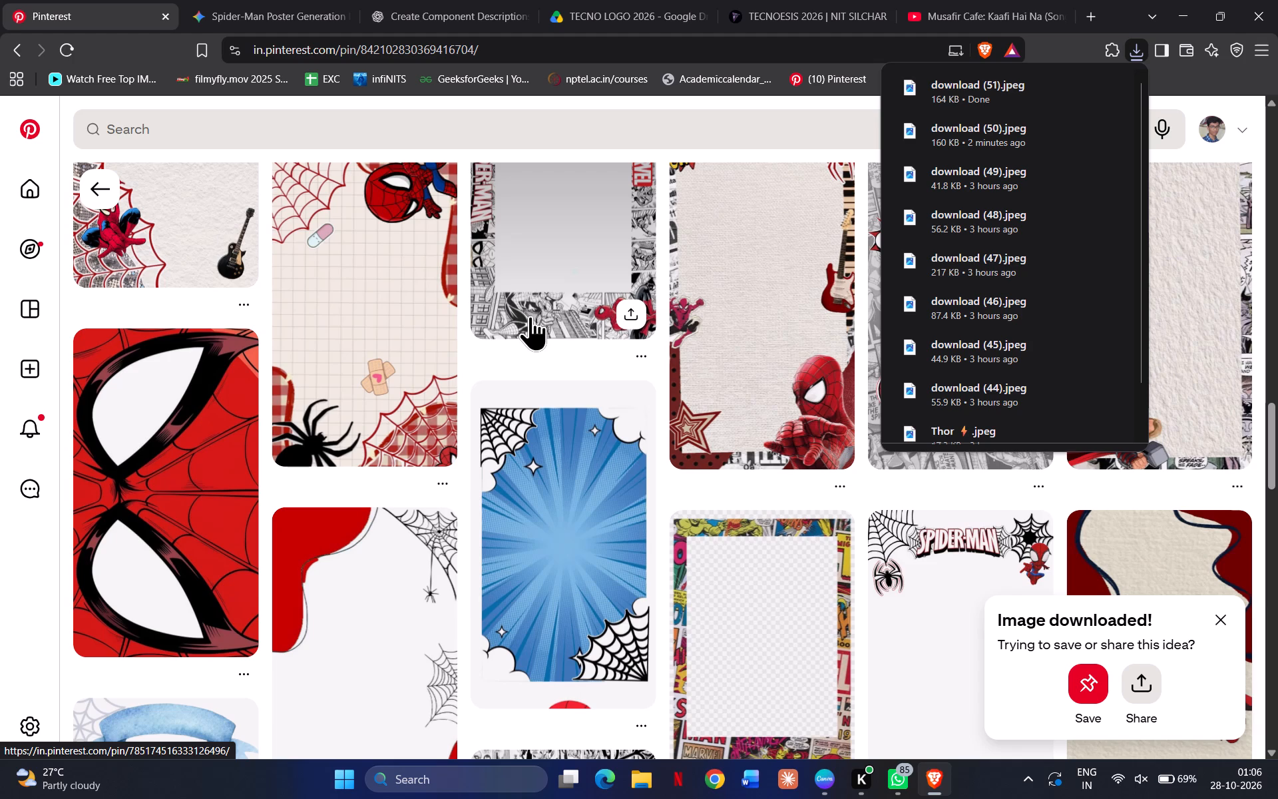
{"action": "scroll", "coordinate": [530, 316], "scroll_direction": "down", "scroll_amount": 2}
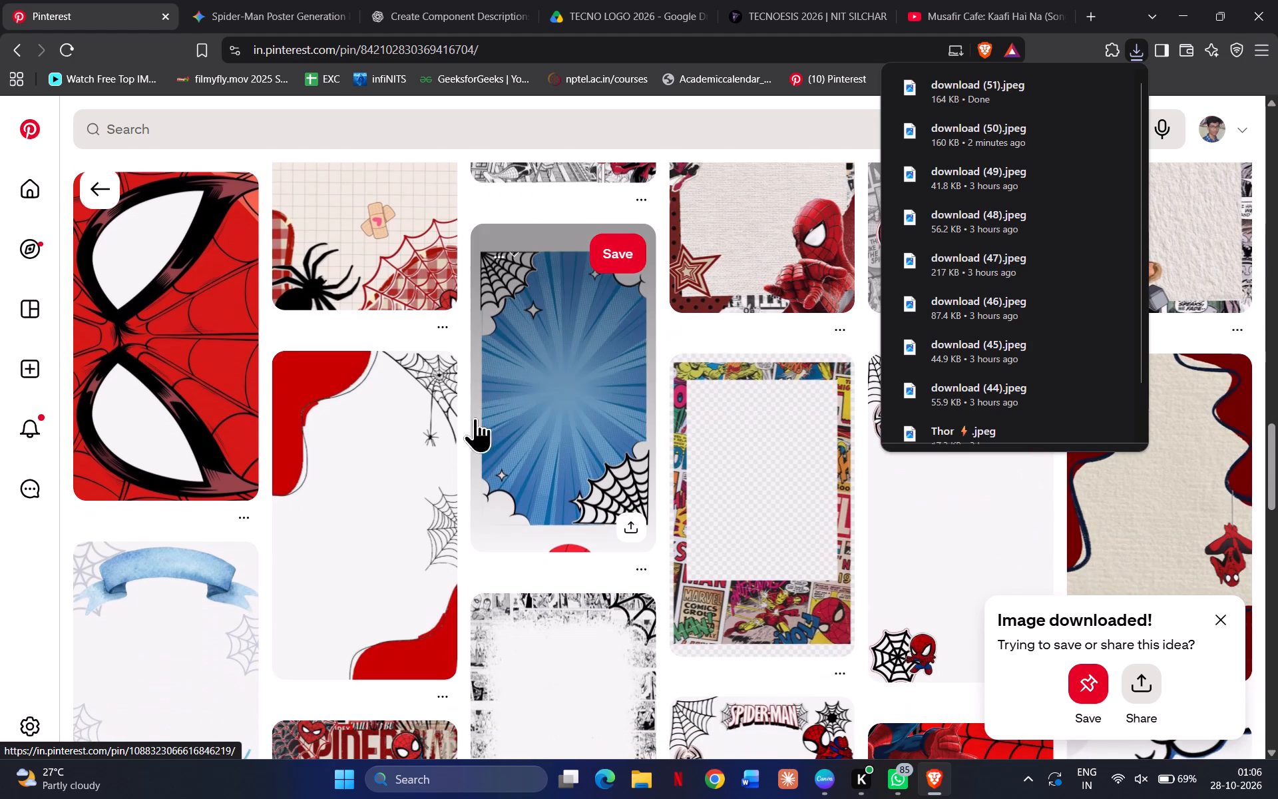
{"action": "left_click", "coordinate": [469, 429]}
{"action": "scroll", "coordinate": [469, 429], "scroll_direction": "down", "scroll_amount": 5}
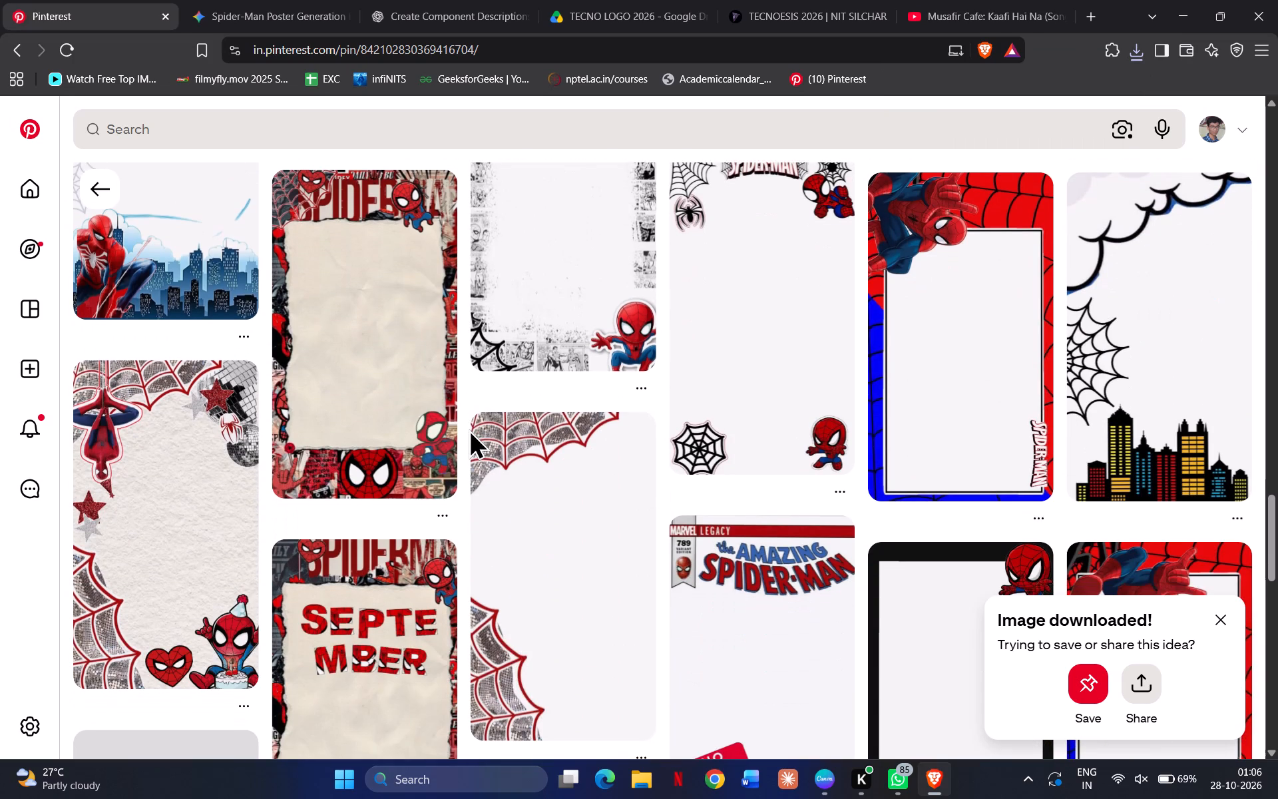
Open the torn-paper Spider-Man collage pin with the blank cream centre and examine its related pins for frame artwork.
{"action": "left_click", "coordinate": [383, 325]}
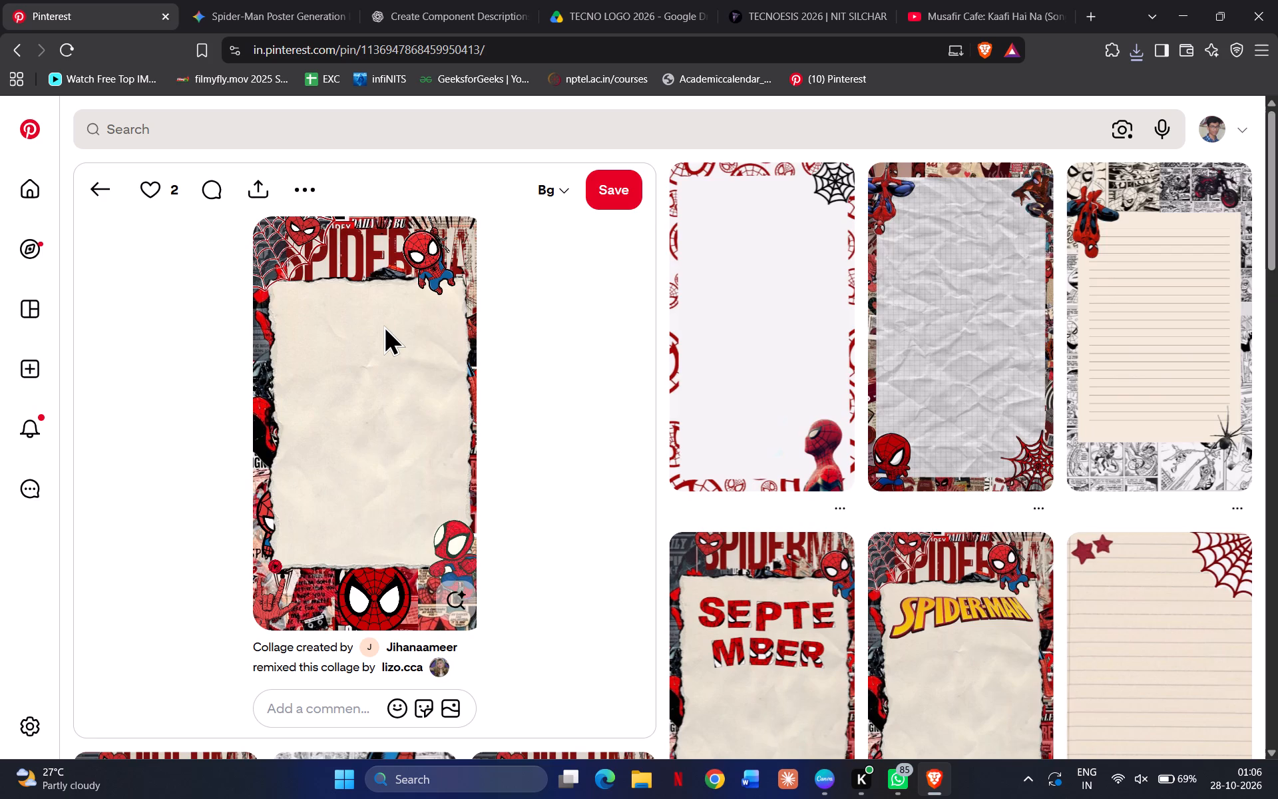
{"action": "scroll", "coordinate": [383, 325], "scroll_direction": "down", "scroll_amount": 7}
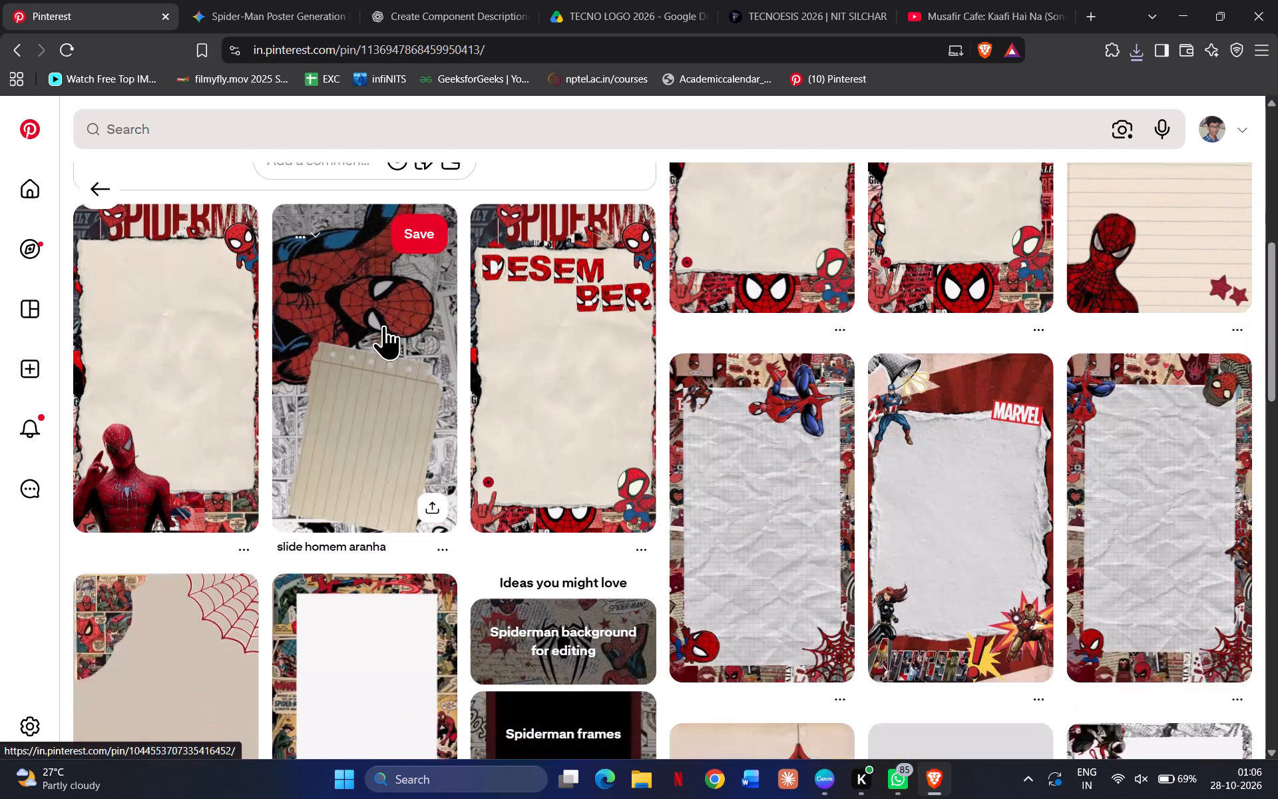
{"action": "scroll", "coordinate": [383, 325], "scroll_direction": "down", "scroll_amount": 1}
{"action": "scroll", "coordinate": [187, 326], "scroll_direction": "down", "scroll_amount": 1}
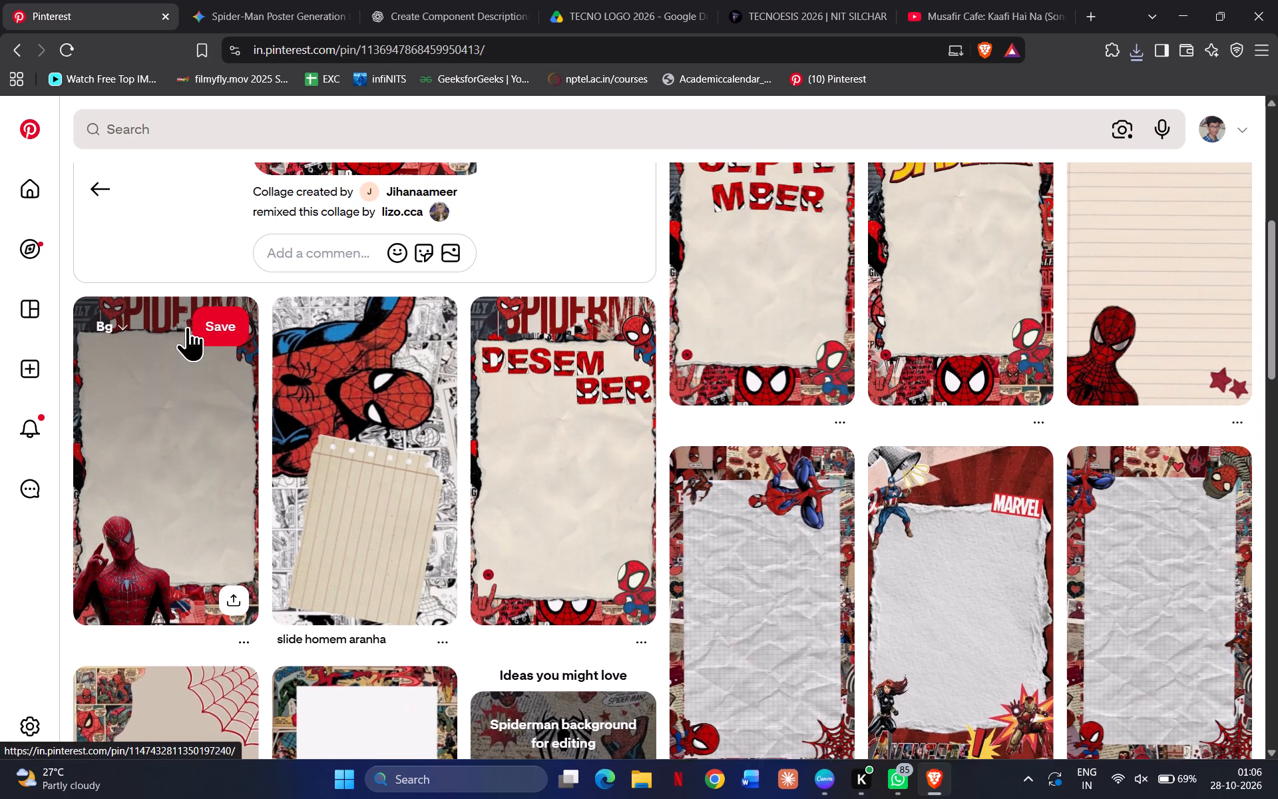
{"action": "scroll", "coordinate": [187, 326], "scroll_direction": "down", "scroll_amount": 5}
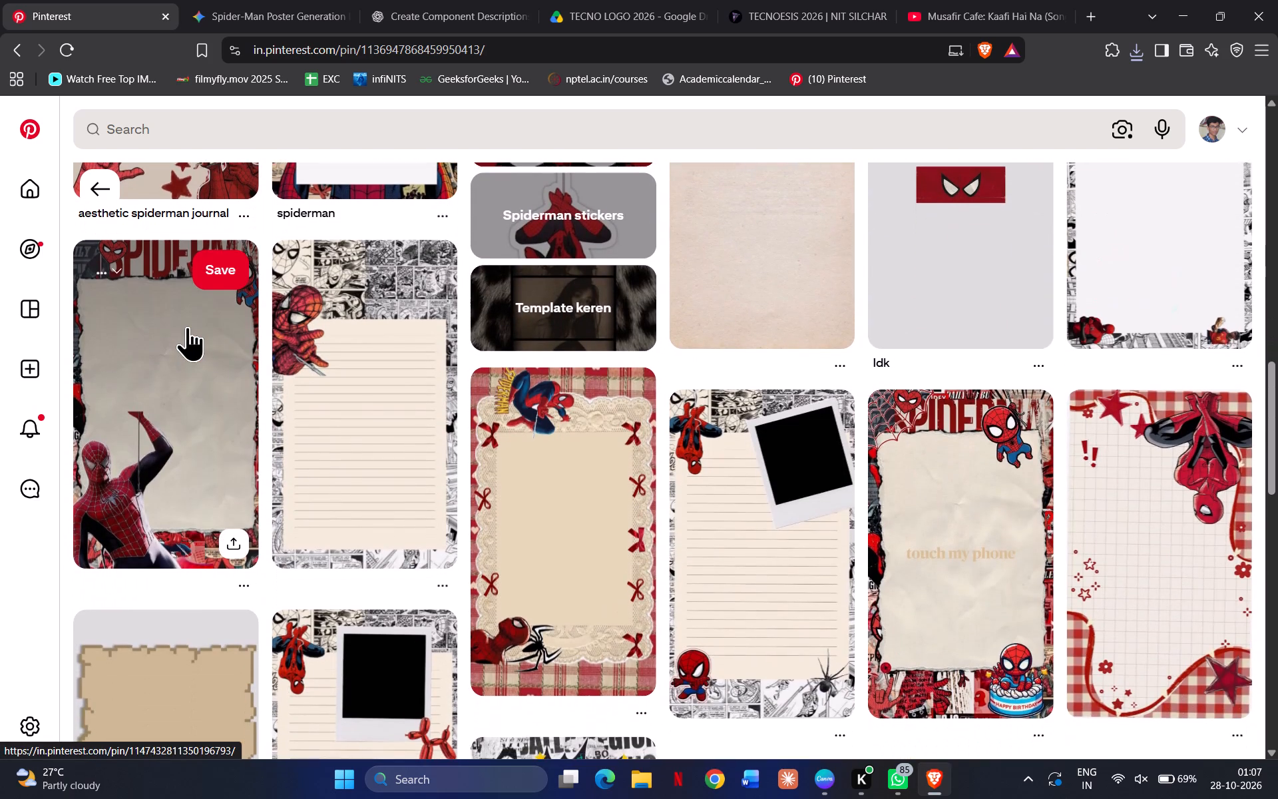
{"action": "scroll", "coordinate": [187, 326], "scroll_direction": "down", "scroll_amount": 1}
{"action": "scroll", "coordinate": [187, 326], "scroll_direction": "up", "scroll_amount": 4}
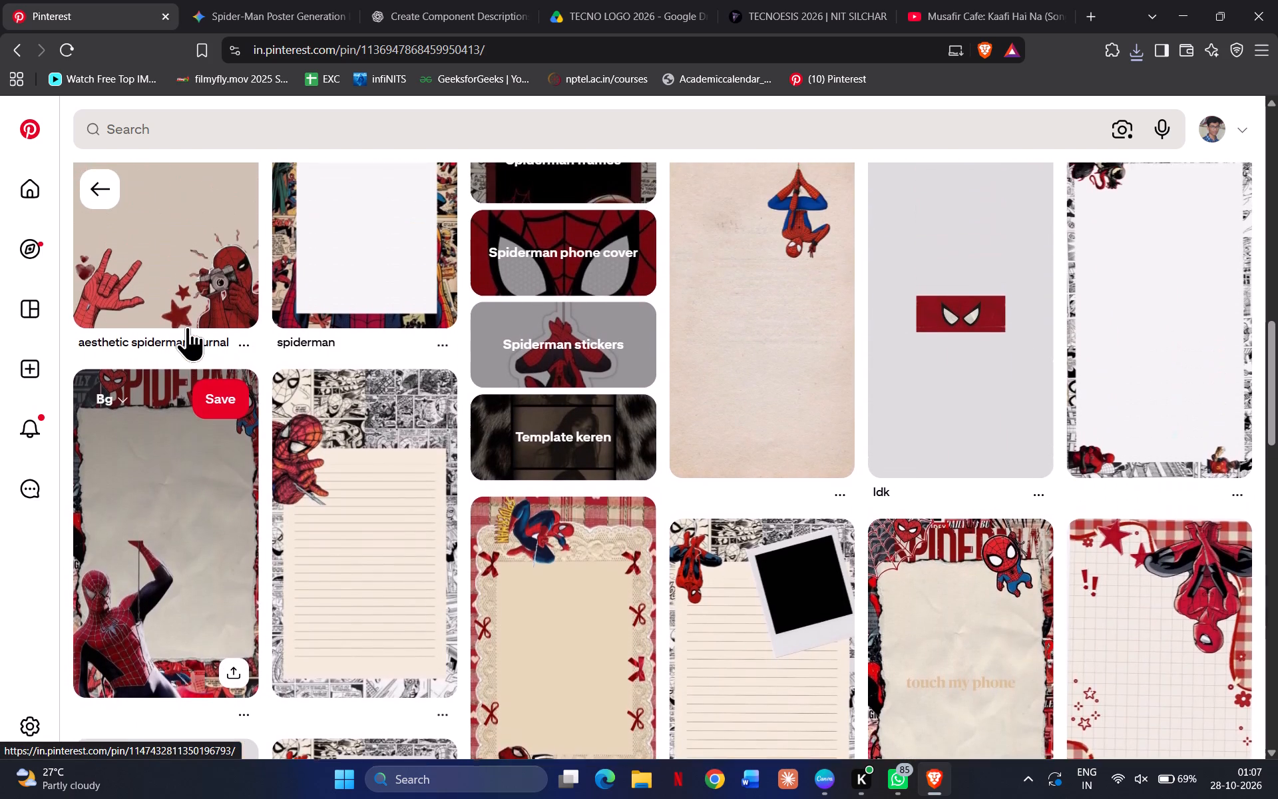
{"action": "scroll", "coordinate": [187, 326], "scroll_direction": "up", "scroll_amount": 3}
{"action": "scroll", "coordinate": [331, 318], "scroll_direction": "up", "scroll_amount": 5}
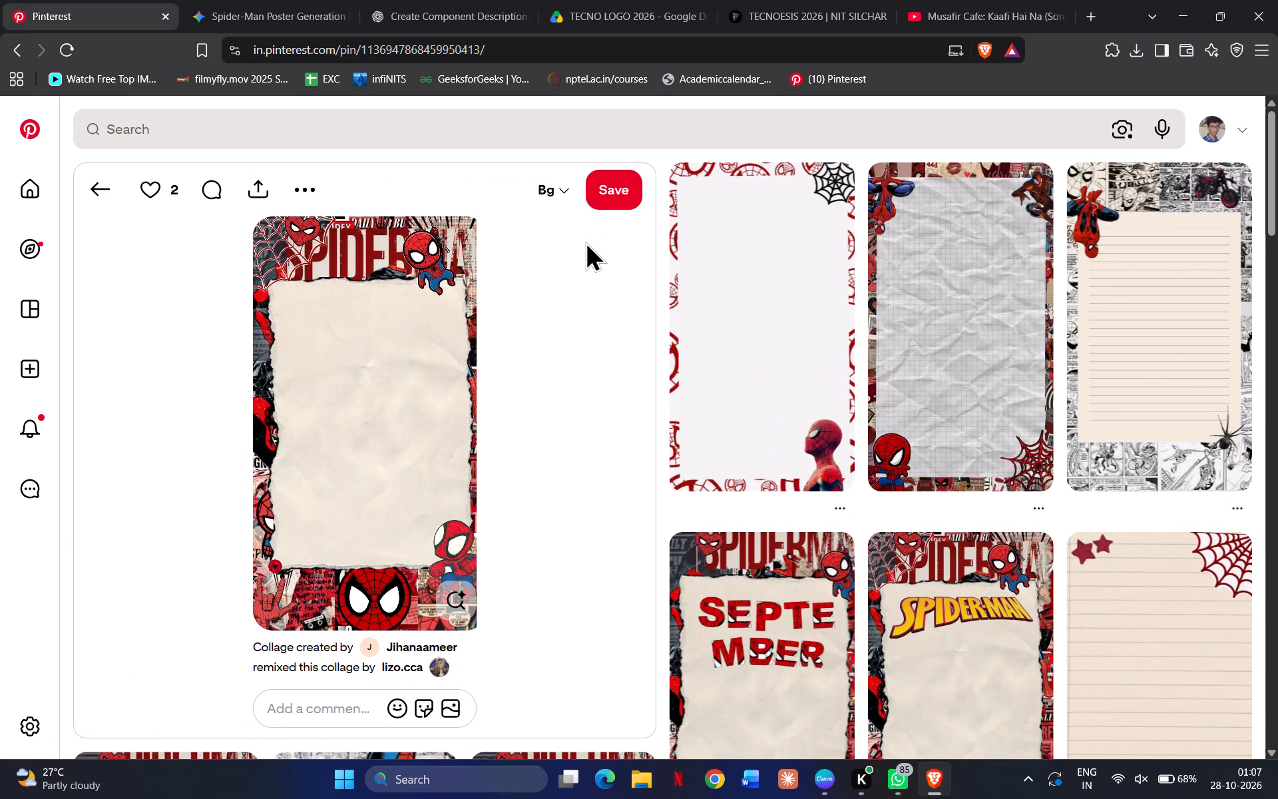
Download the image of the torn-paper Spider-Man collage pin.
{"action": "left_click", "coordinate": [429, 142]}
{"action": "left_click", "coordinate": [51, 272]}
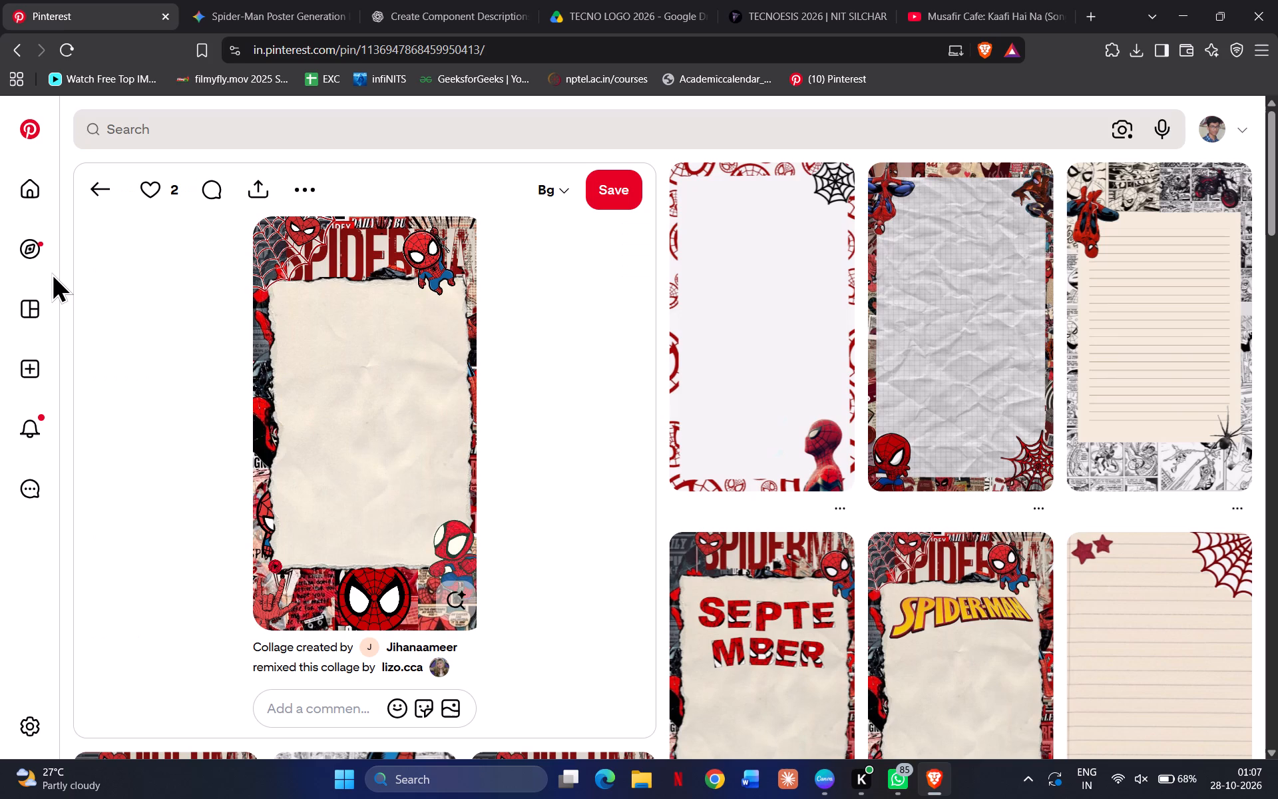
{"action": "left_click", "coordinate": [316, 180]}
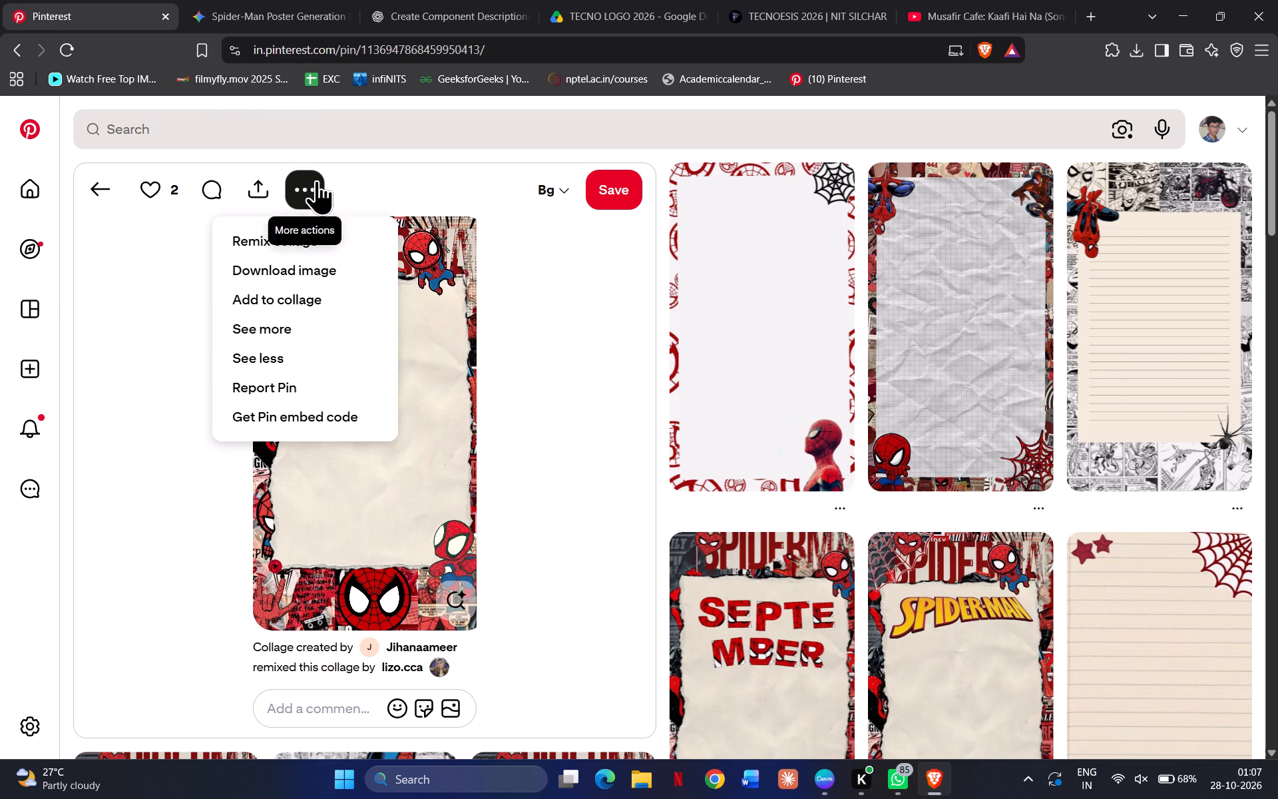
{"action": "left_click", "coordinate": [333, 270]}
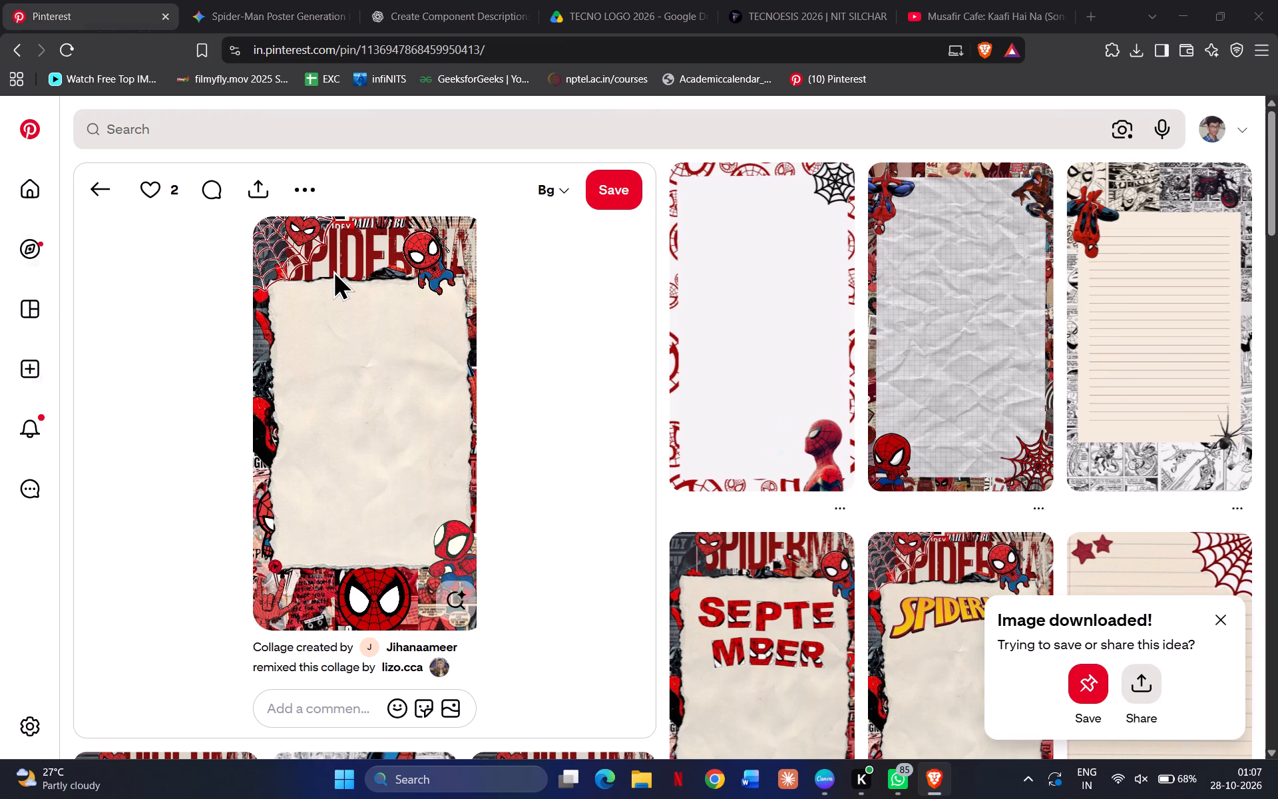
{"action": "key", "text": "shift+Return"}
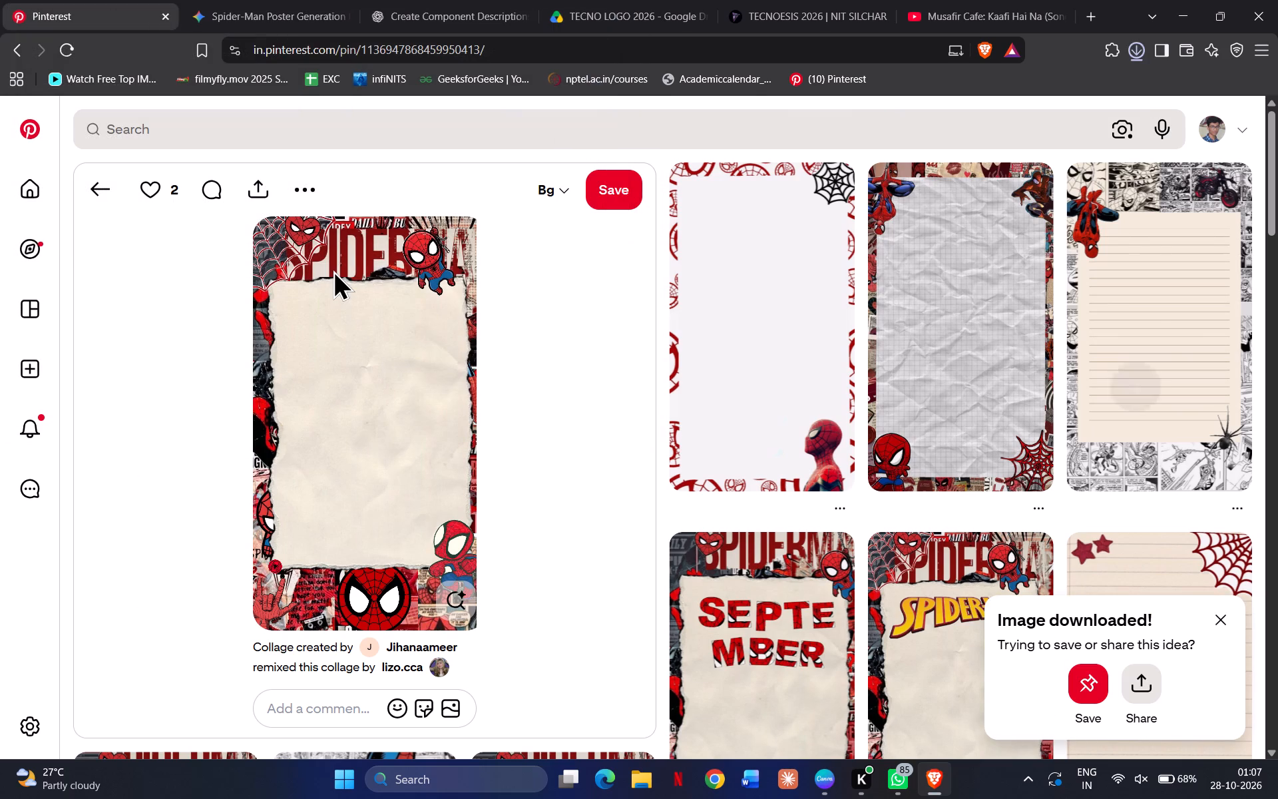
Search Pinterest for "vintage page border".
{"action": "left_click", "coordinate": [329, 125]}
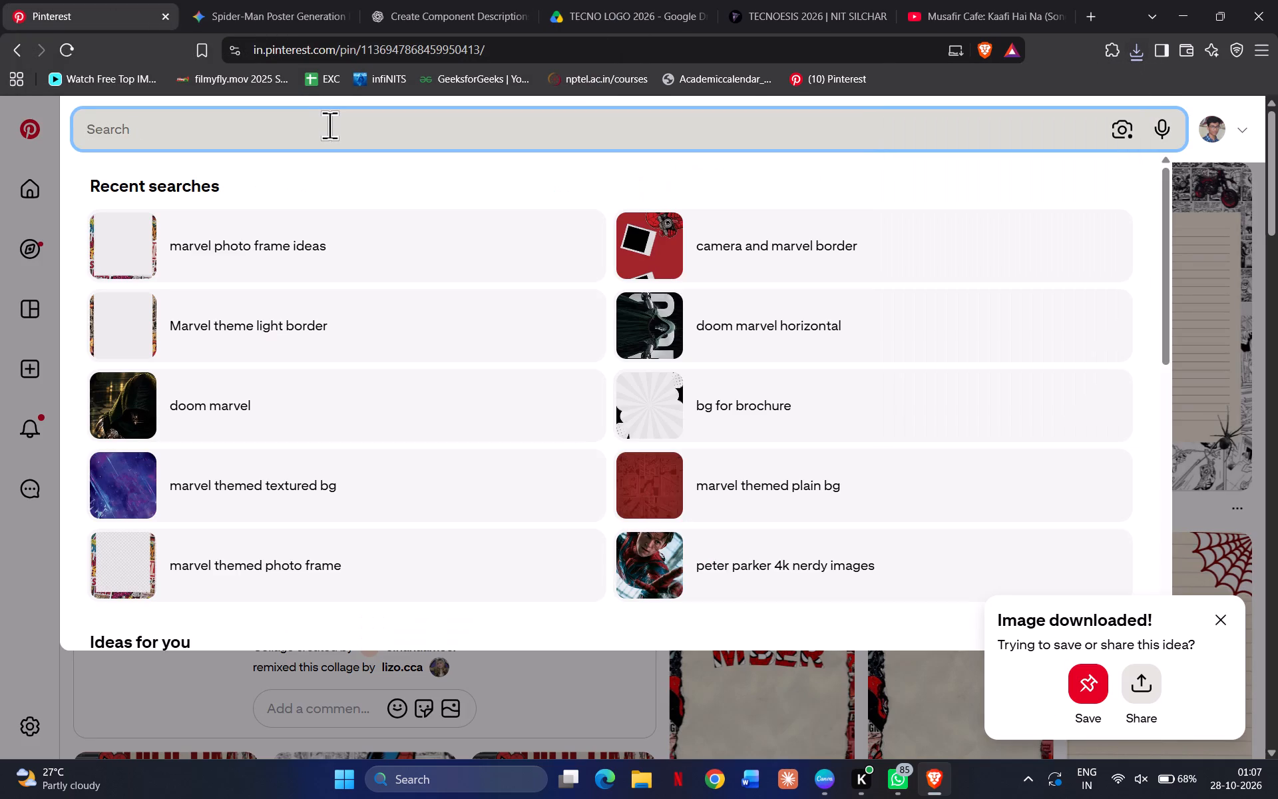
{"action": "key", "text": "v"}
{"action": "type", "text": "intage"}
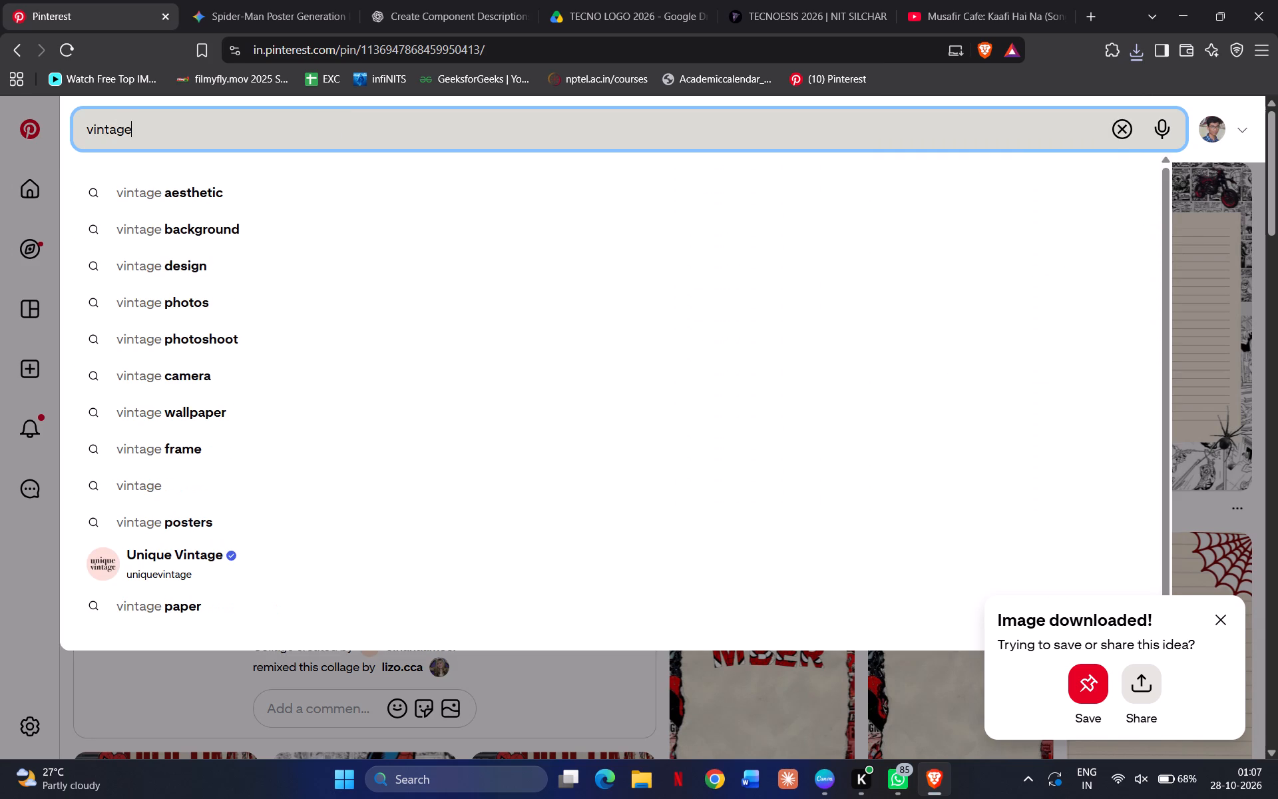
{"action": "key", "text": "space"}
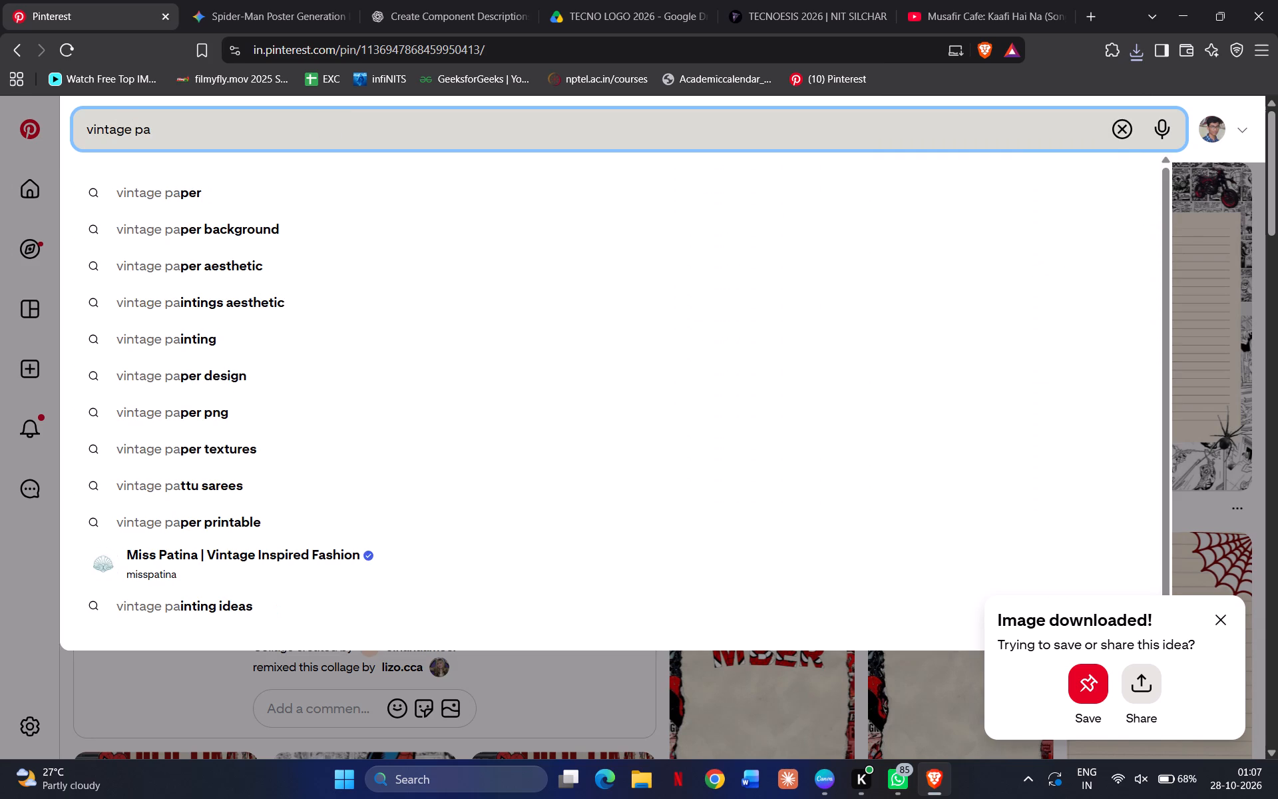
{"action": "key", "text": "g"}
{"action": "key", "text": "e"}
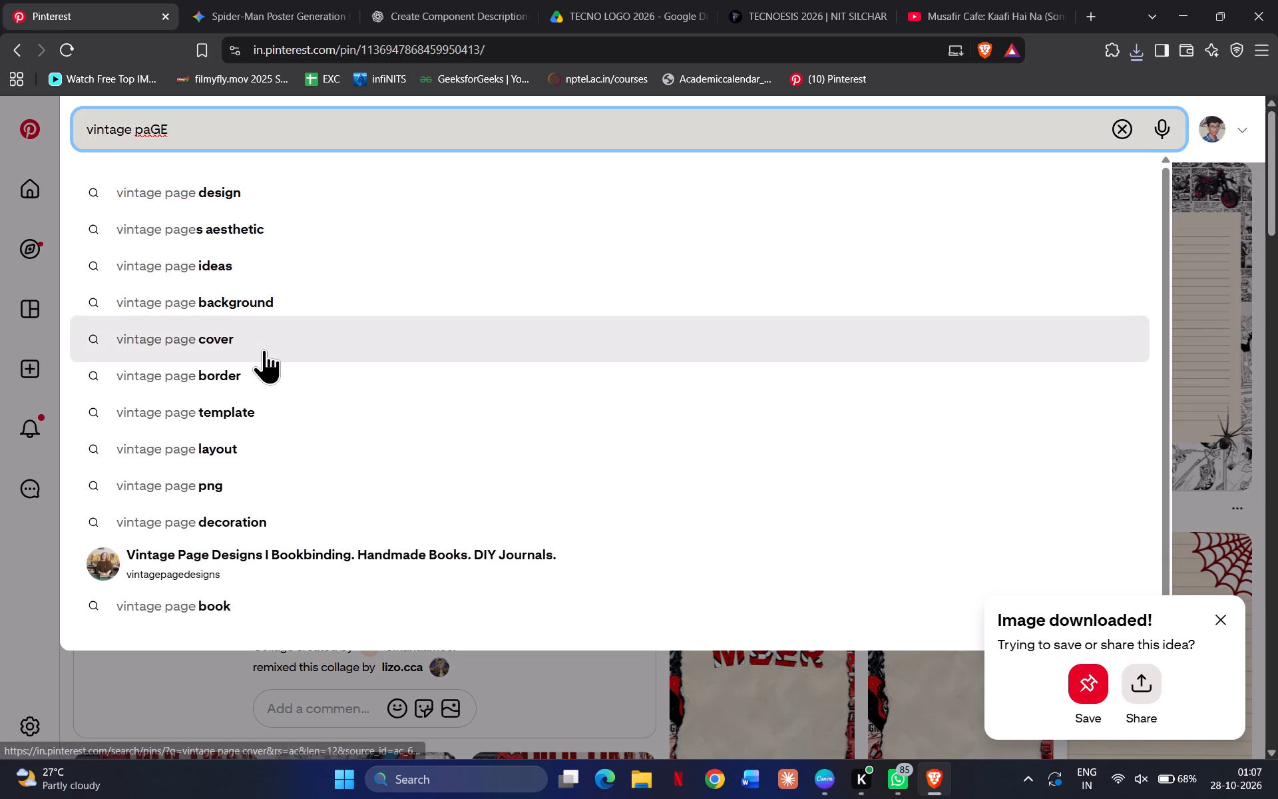
{"action": "left_click", "coordinate": [265, 376]}
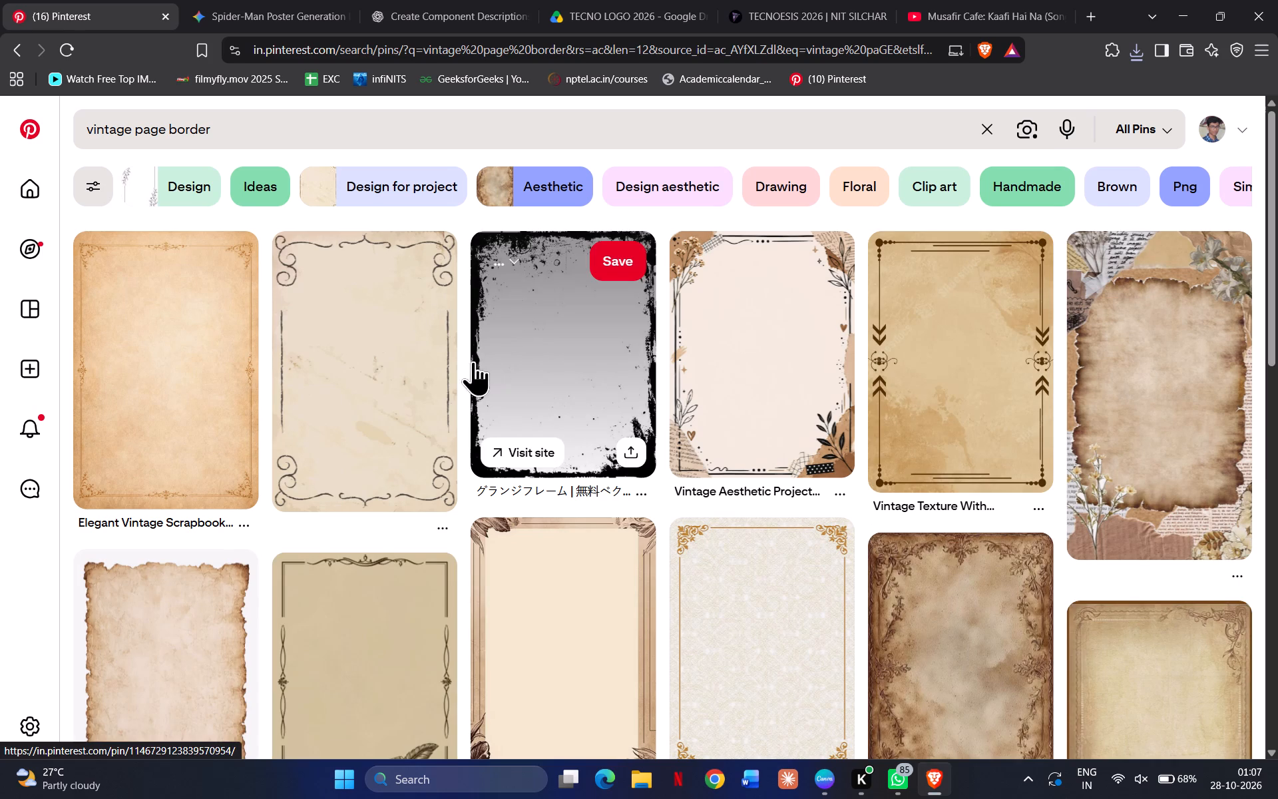
Look through the "vintage page border" results for aged-paper border artwork suited to the post.
{"action": "scroll", "coordinate": [466, 369], "scroll_direction": "down", "scroll_amount": 9}
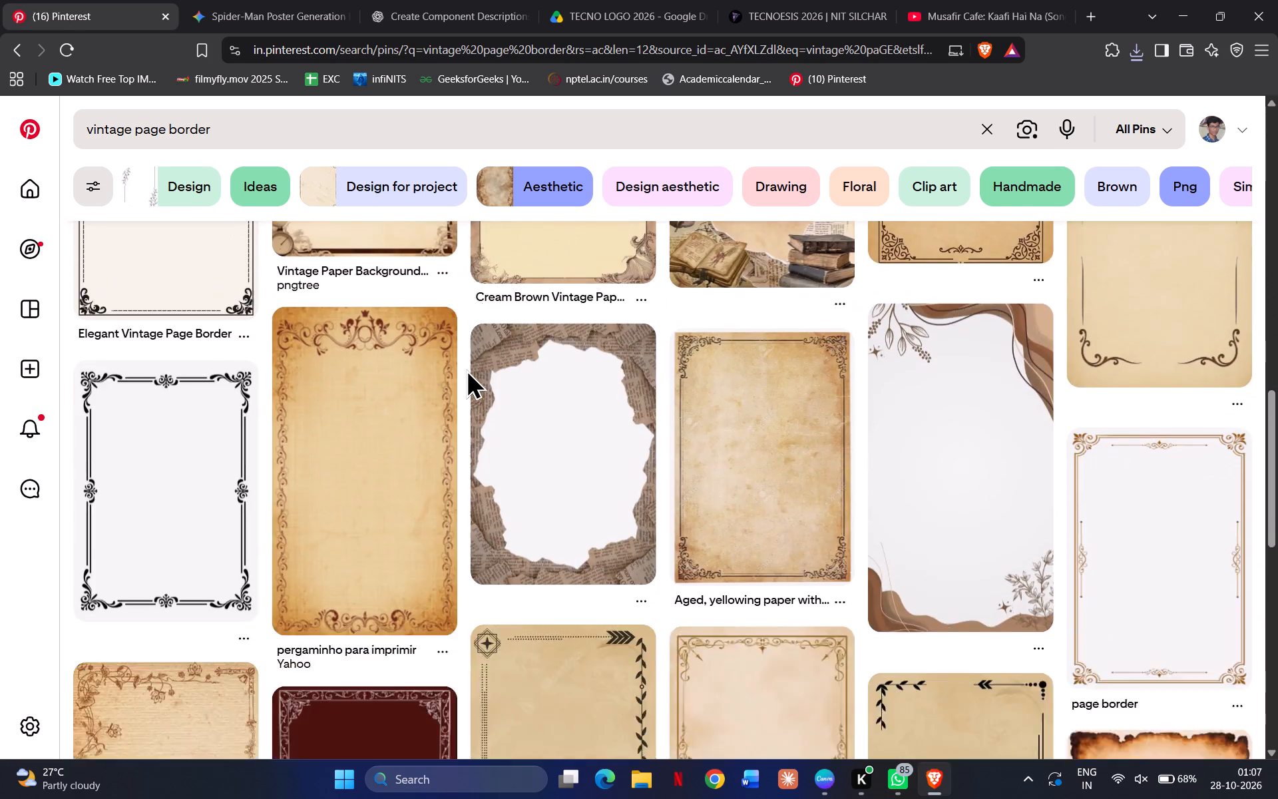
{"action": "scroll", "coordinate": [466, 369], "scroll_direction": "down", "scroll_amount": 6}
{"action": "scroll", "coordinate": [466, 369], "scroll_direction": "left", "scroll_amount": 1}
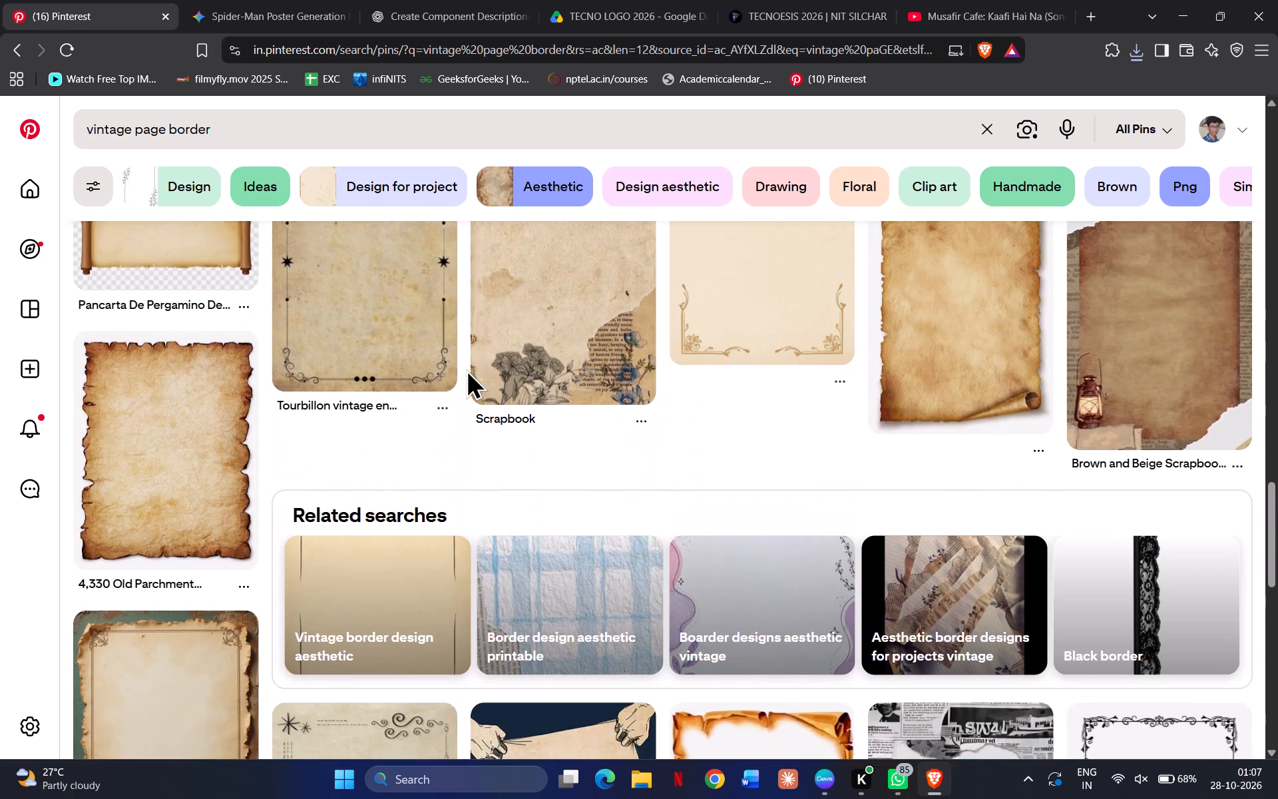
{"action": "scroll", "coordinate": [466, 369], "scroll_direction": "left", "scroll_amount": 1}
{"action": "scroll", "coordinate": [466, 369], "scroll_direction": "down", "scroll_amount": 1}
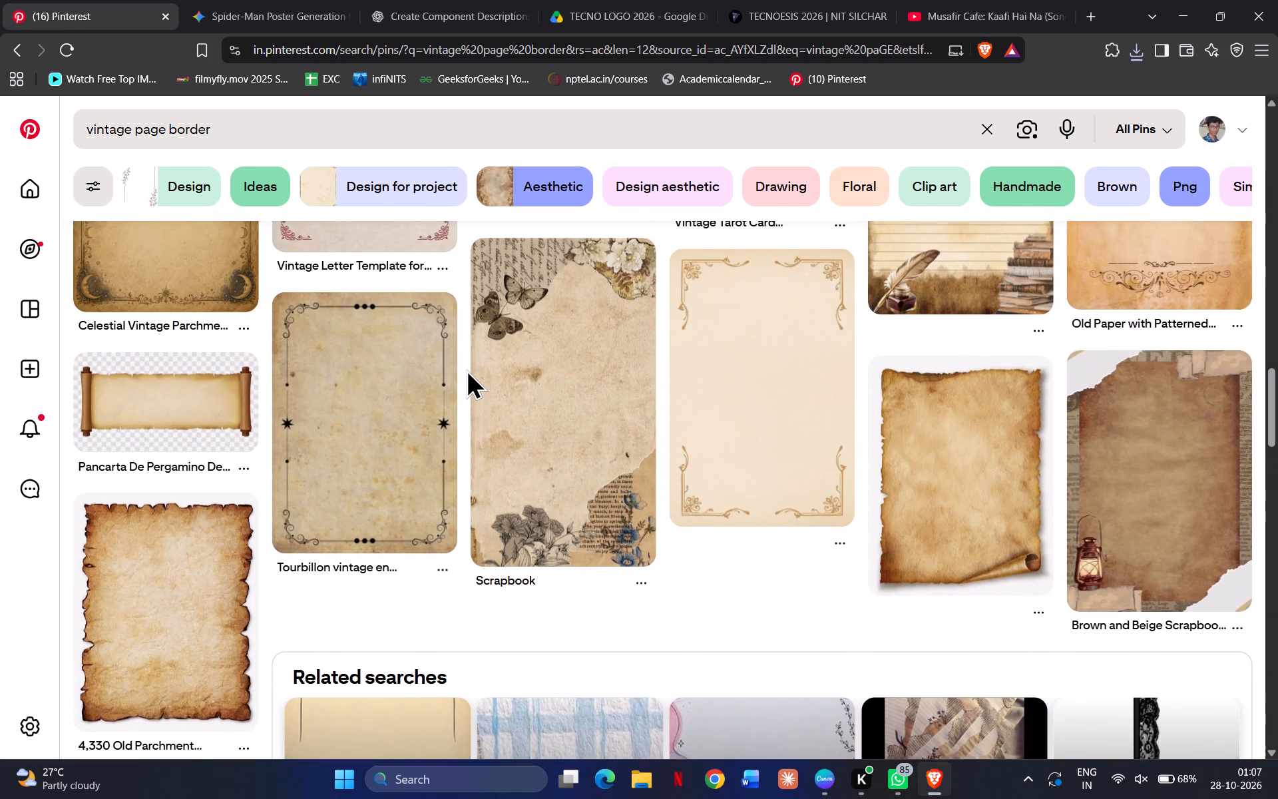
{"action": "scroll", "coordinate": [466, 369], "scroll_direction": "down", "scroll_amount": 8}
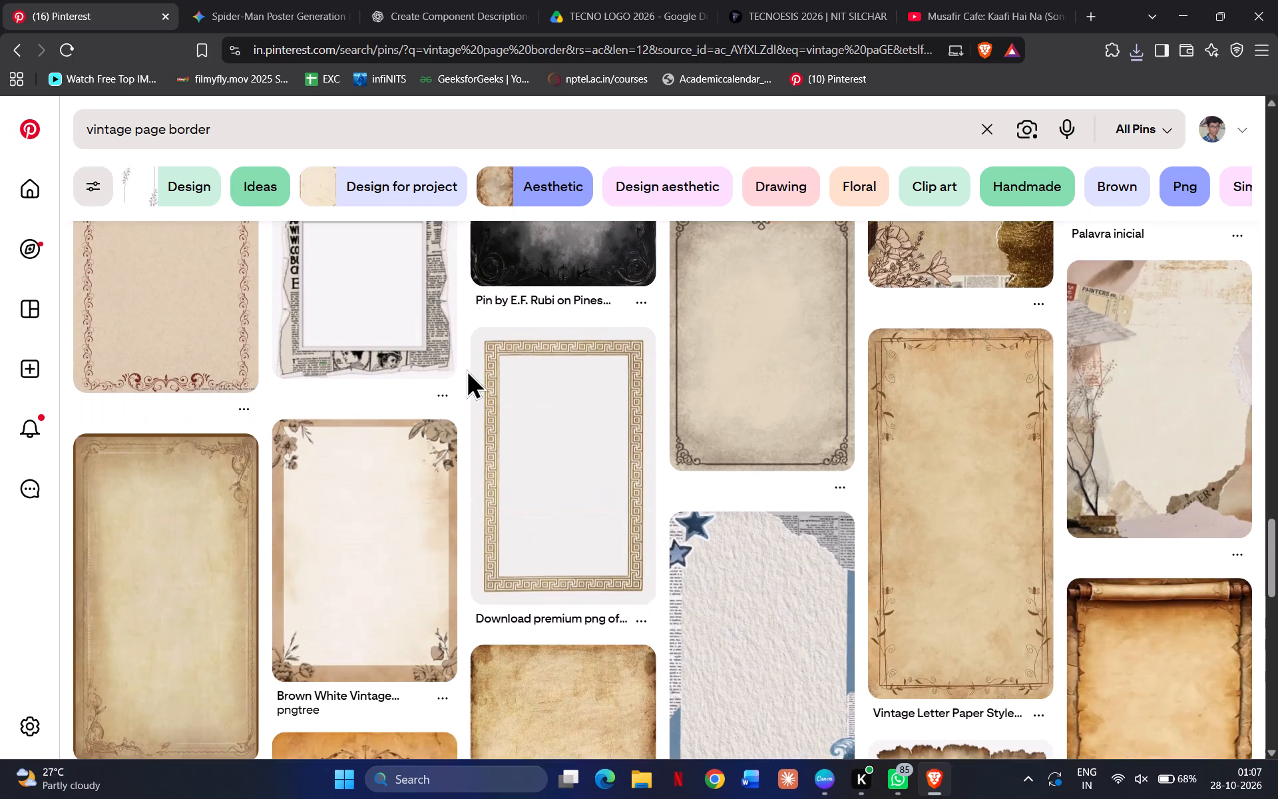
{"action": "scroll", "coordinate": [466, 369], "scroll_direction": "down", "scroll_amount": 10}
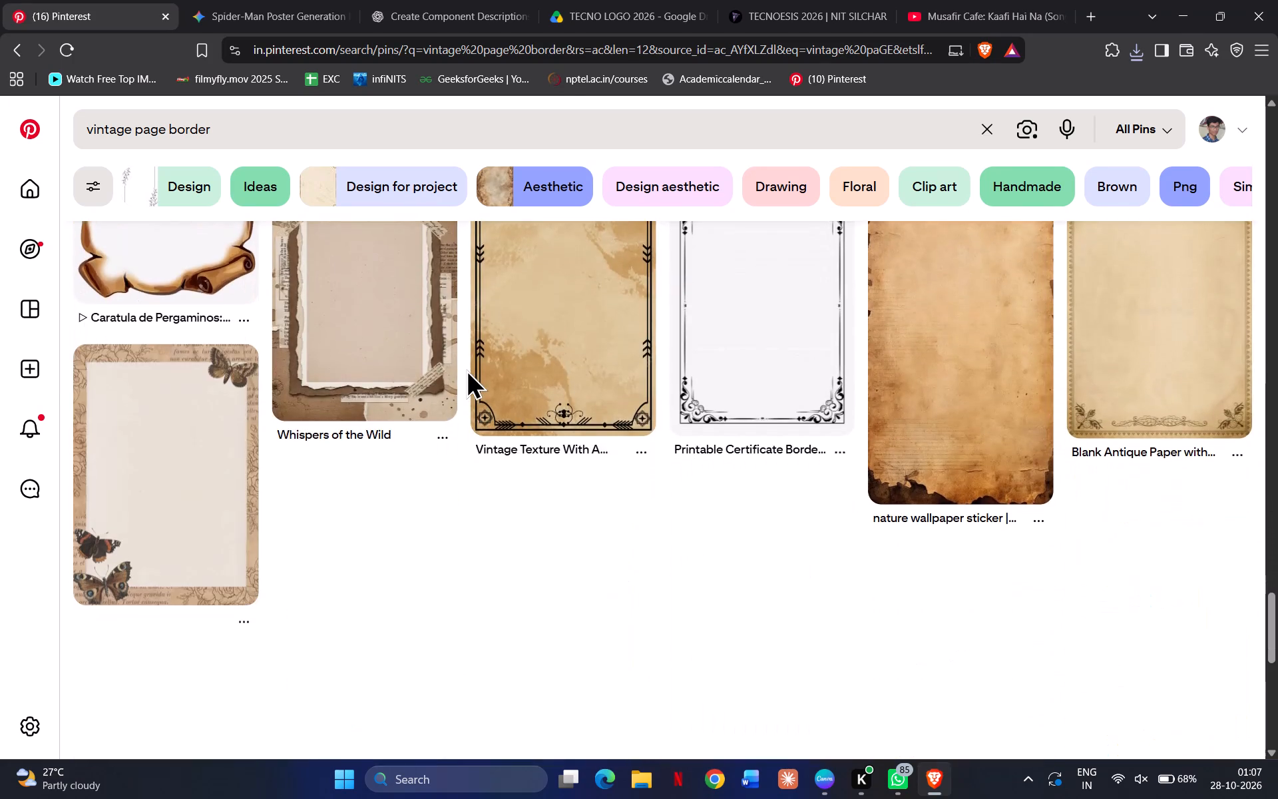
{"action": "scroll", "coordinate": [466, 369], "scroll_direction": "down", "scroll_amount": 17}
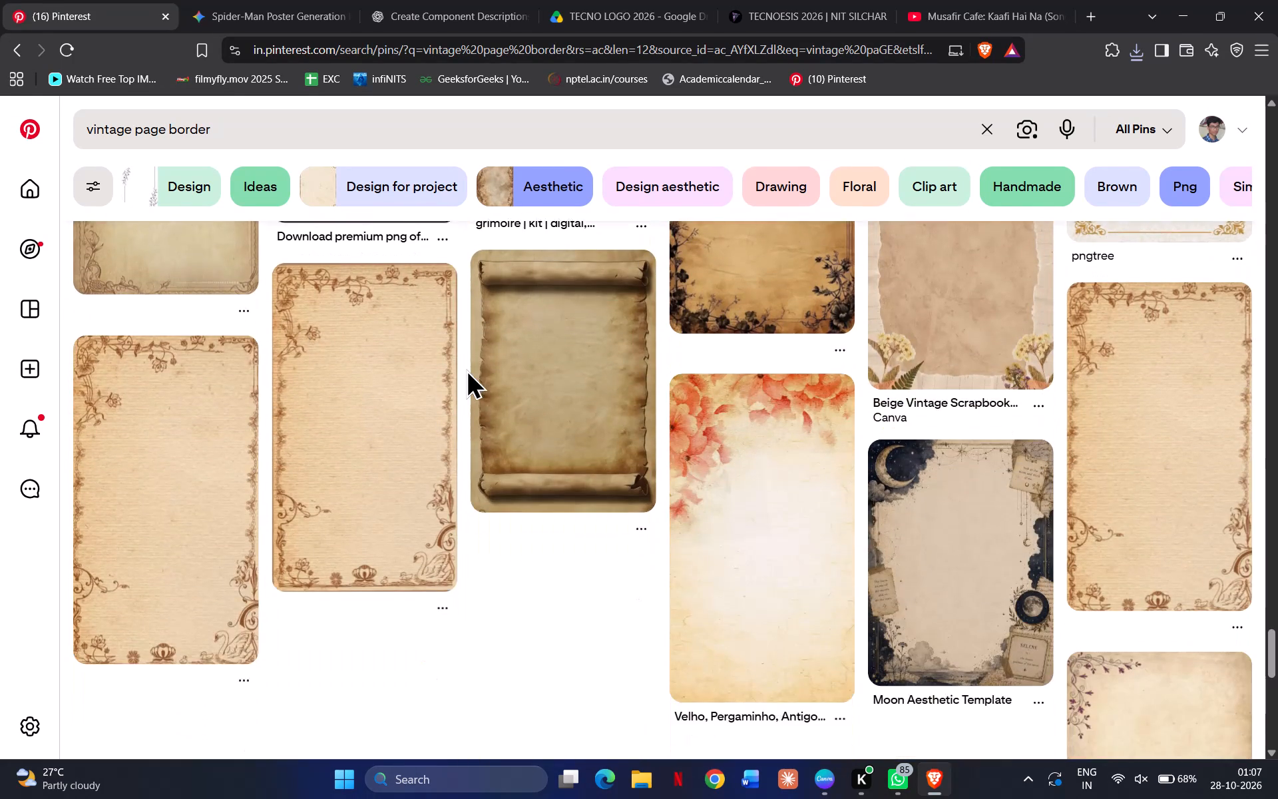
{"action": "scroll", "coordinate": [466, 369], "scroll_direction": "down", "scroll_amount": 7}
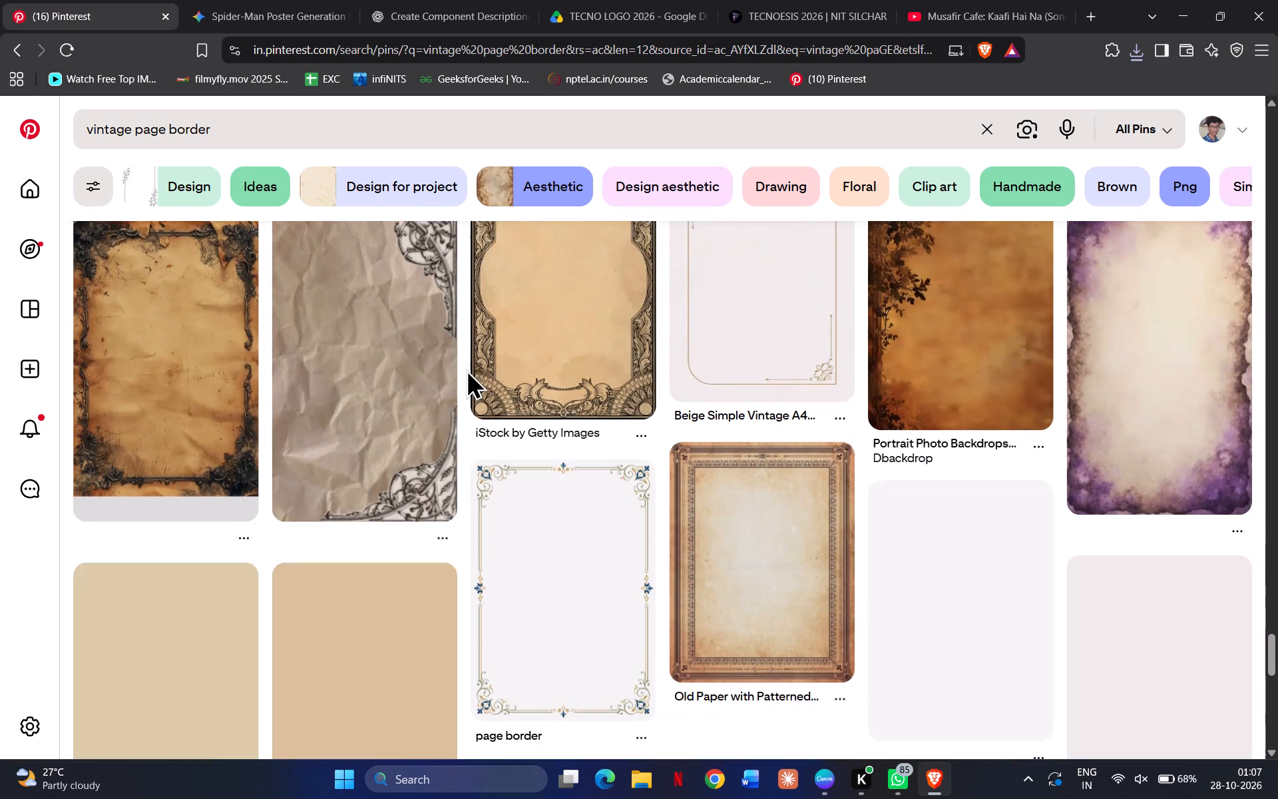
{"action": "scroll", "coordinate": [466, 369], "scroll_direction": "down", "scroll_amount": 1}
Return to the torn-paper Spider-Man collage pin and examine its related pins further for comic frames and backgrounds.
{"action": "scroll", "coordinate": [466, 369], "scroll_direction": "right", "scroll_amount": 14}
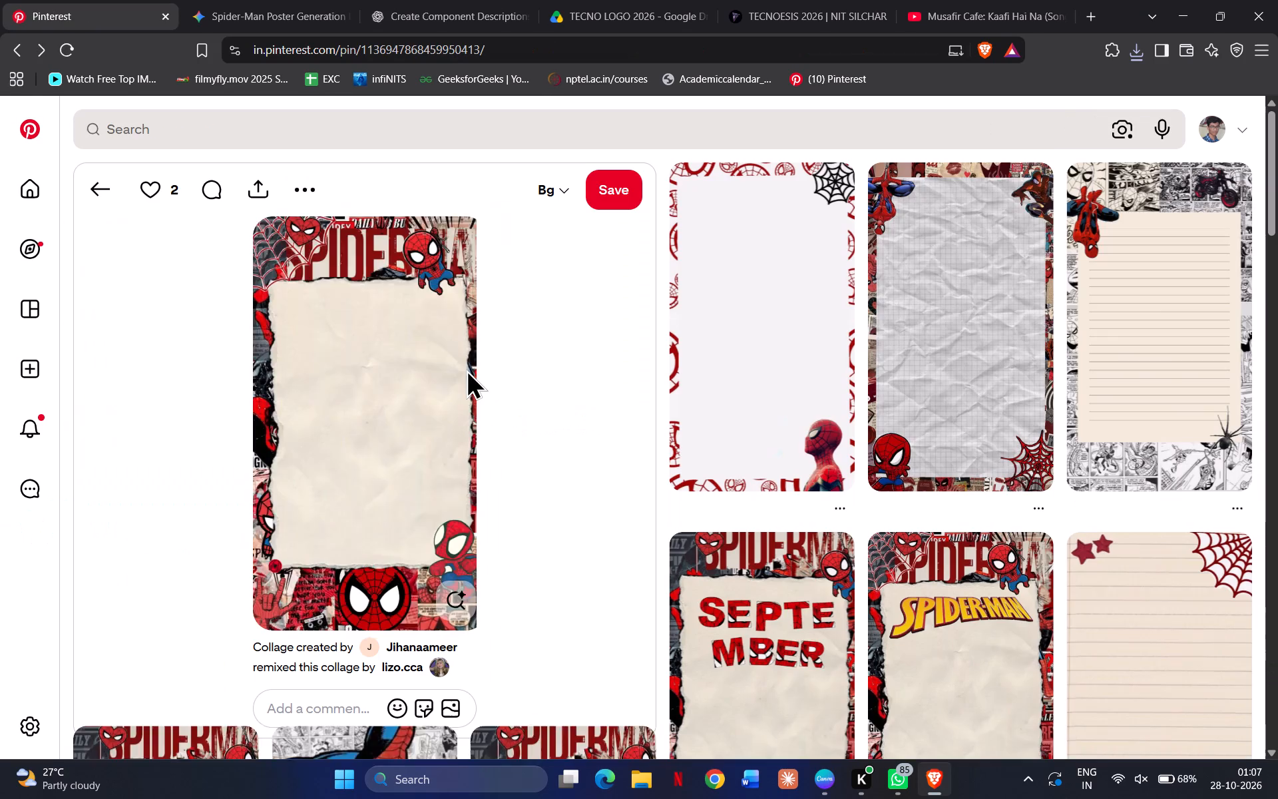
{"action": "scroll", "coordinate": [466, 369], "scroll_direction": "down", "scroll_amount": 7}
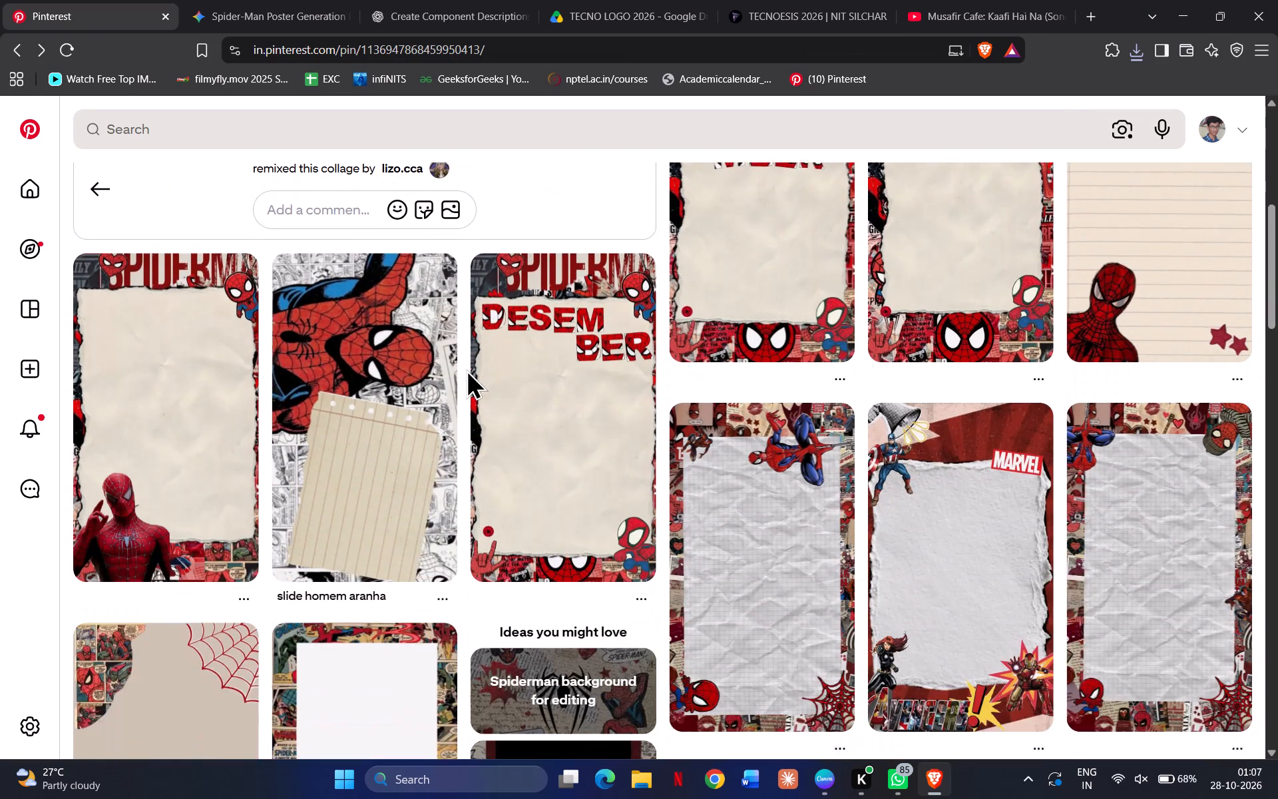
{"action": "scroll", "coordinate": [466, 369], "scroll_direction": "up", "scroll_amount": 3}
{"action": "scroll", "coordinate": [466, 369], "scroll_direction": "down", "scroll_amount": 7}
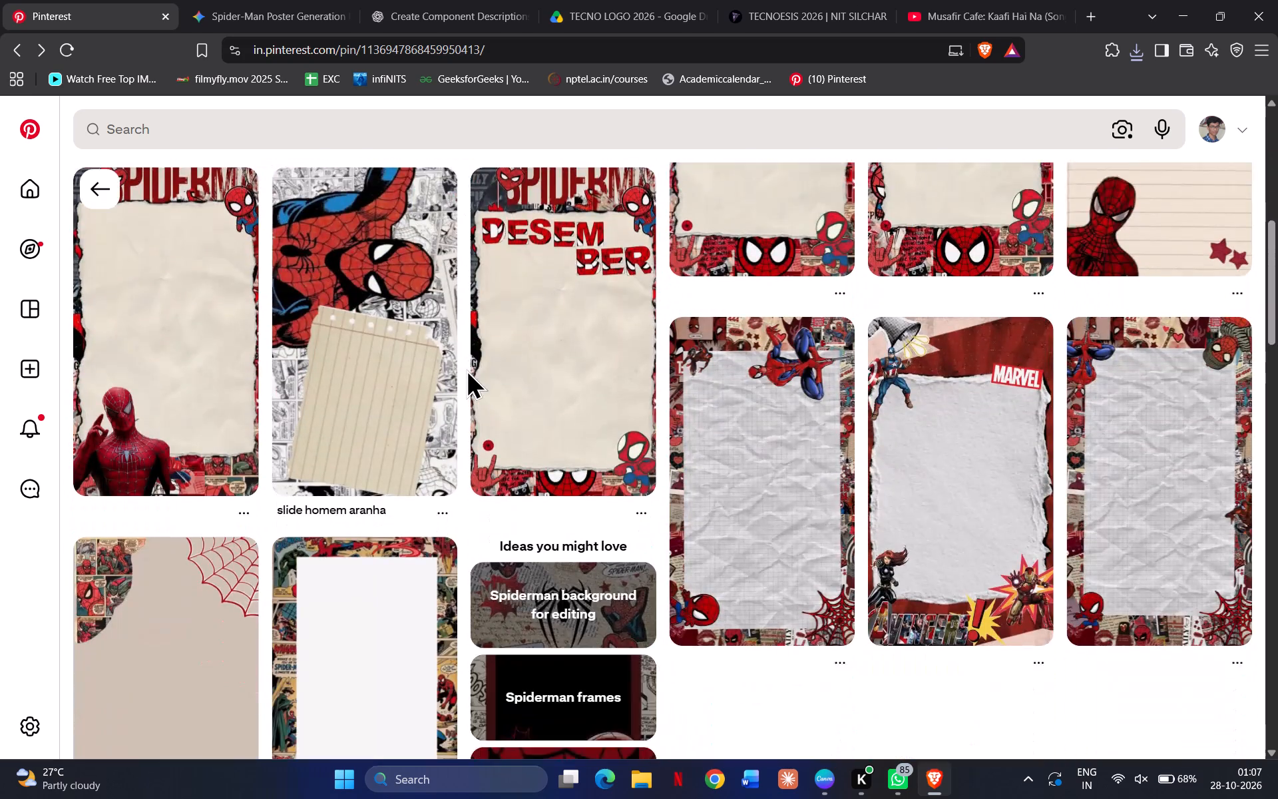
{"action": "scroll", "coordinate": [466, 369], "scroll_direction": "down", "scroll_amount": 6}
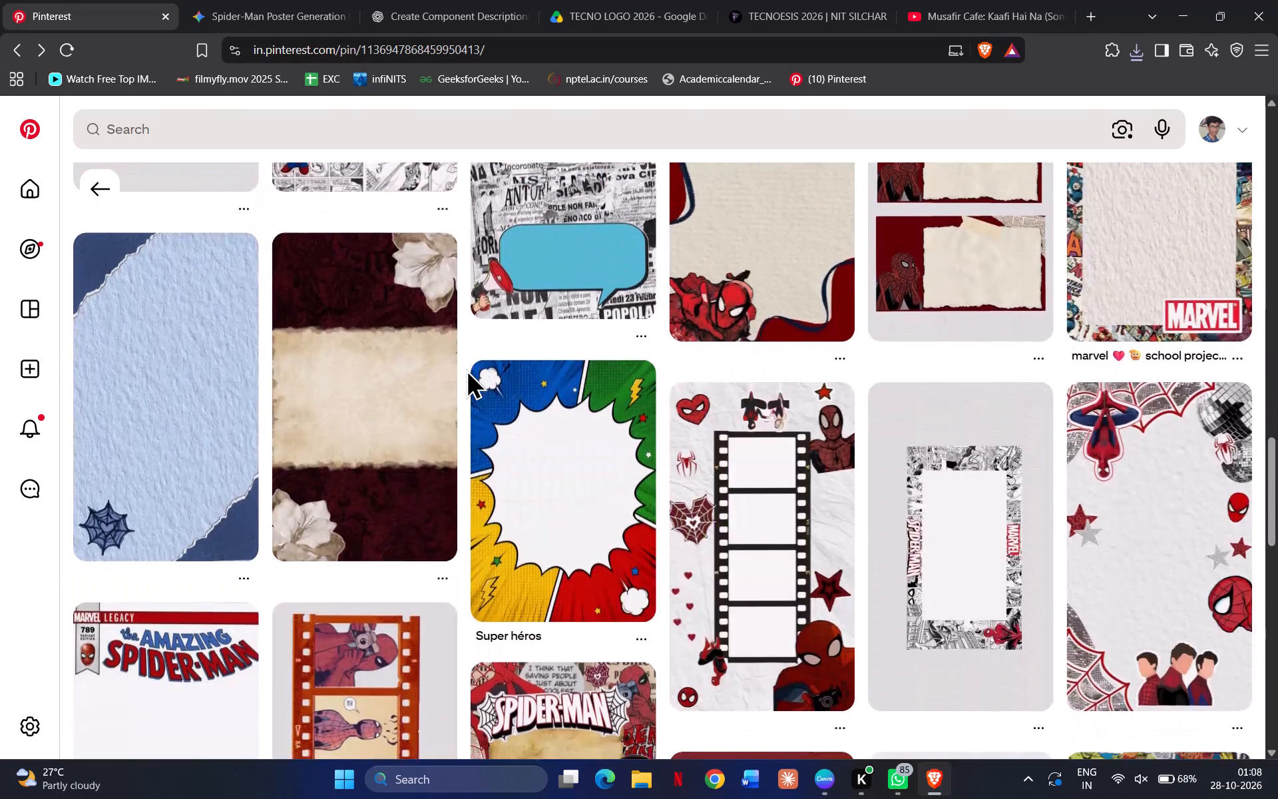
{"action": "scroll", "coordinate": [466, 369], "scroll_direction": "up", "scroll_amount": 4}
{"action": "scroll", "coordinate": [466, 369], "scroll_direction": "down", "scroll_amount": 1}
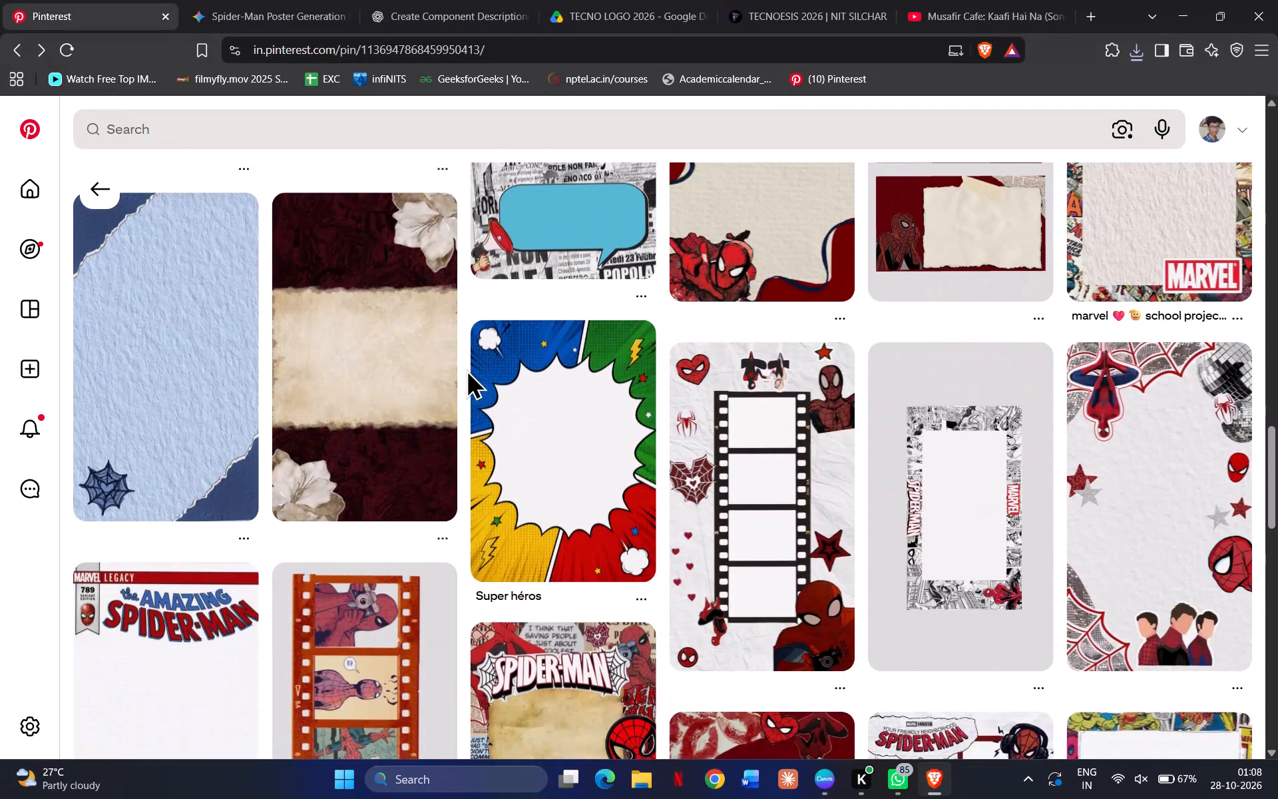
{"action": "scroll", "coordinate": [466, 369], "scroll_direction": "down", "scroll_amount": 7}
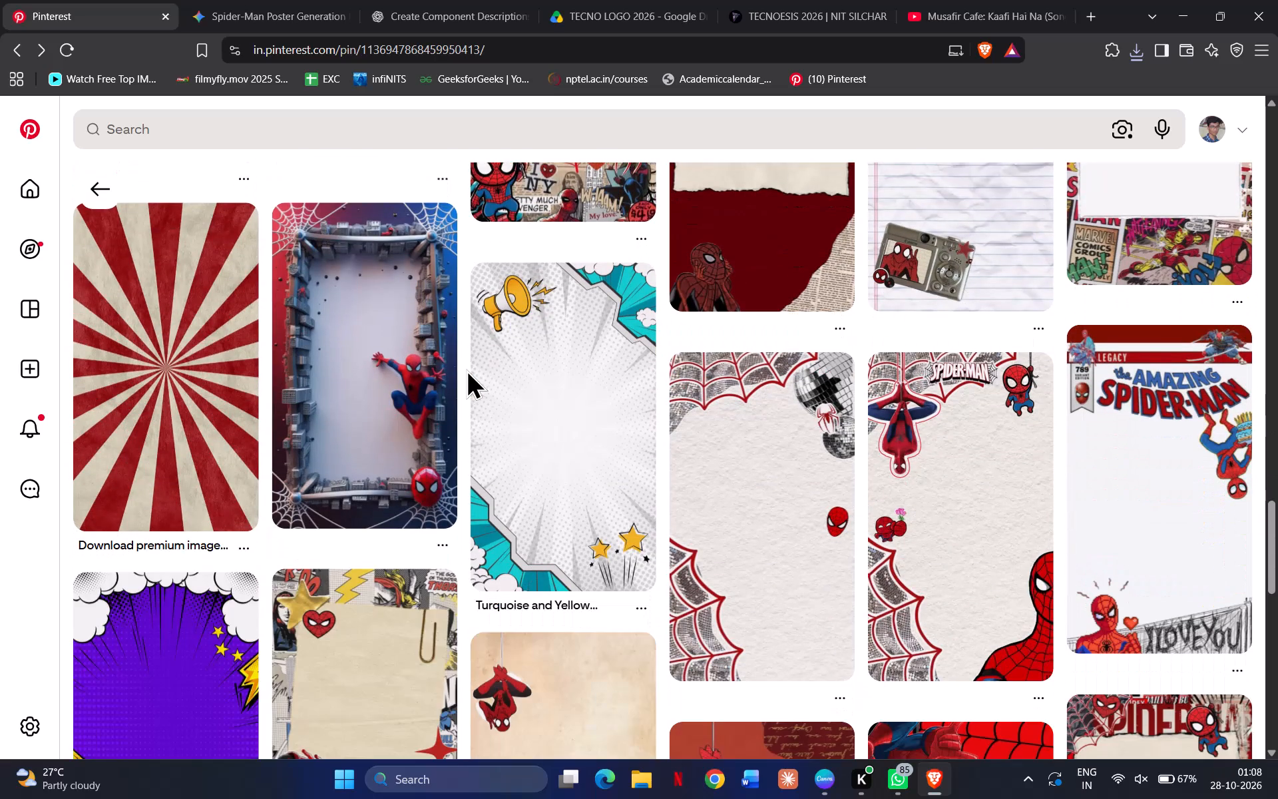
{"action": "scroll", "coordinate": [466, 369], "scroll_direction": "down", "scroll_amount": 6}
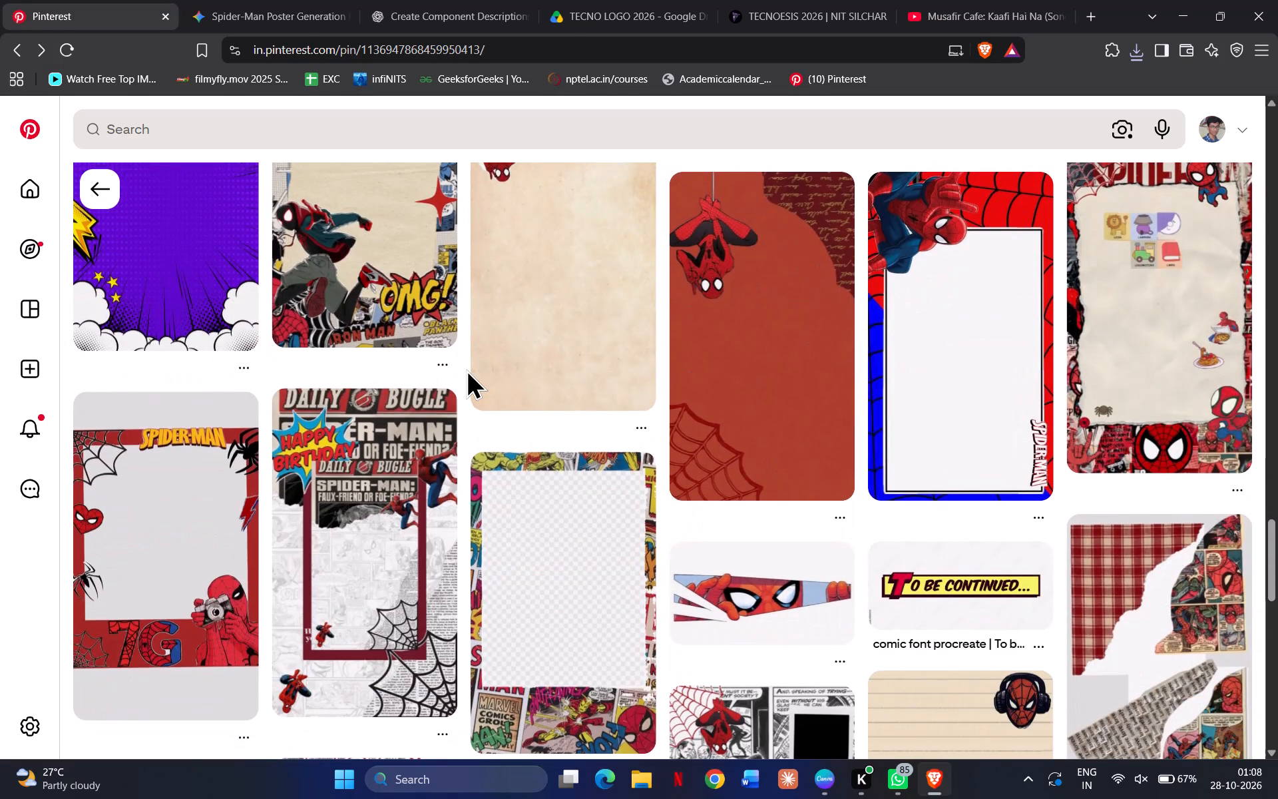
{"action": "scroll", "coordinate": [466, 369], "scroll_direction": "down", "scroll_amount": 7}
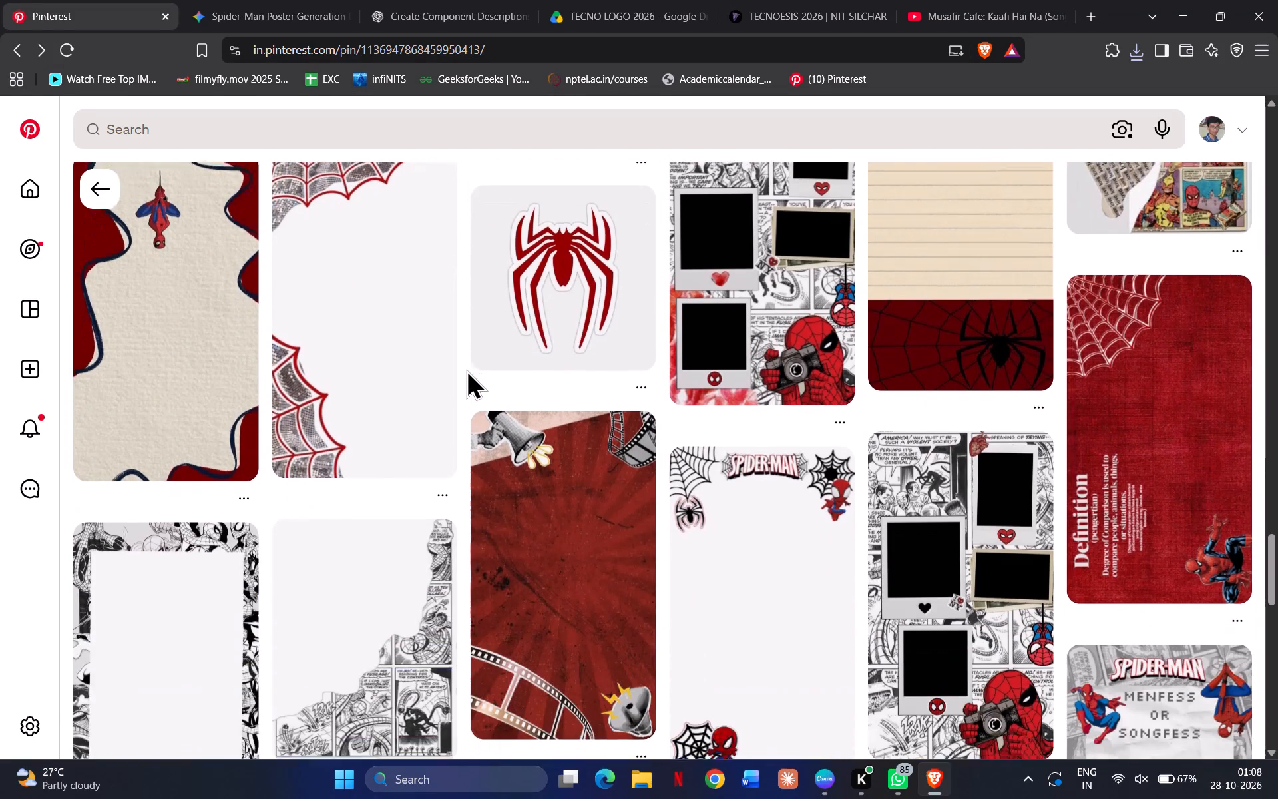
{"action": "scroll", "coordinate": [466, 369], "scroll_direction": "down", "scroll_amount": 6}
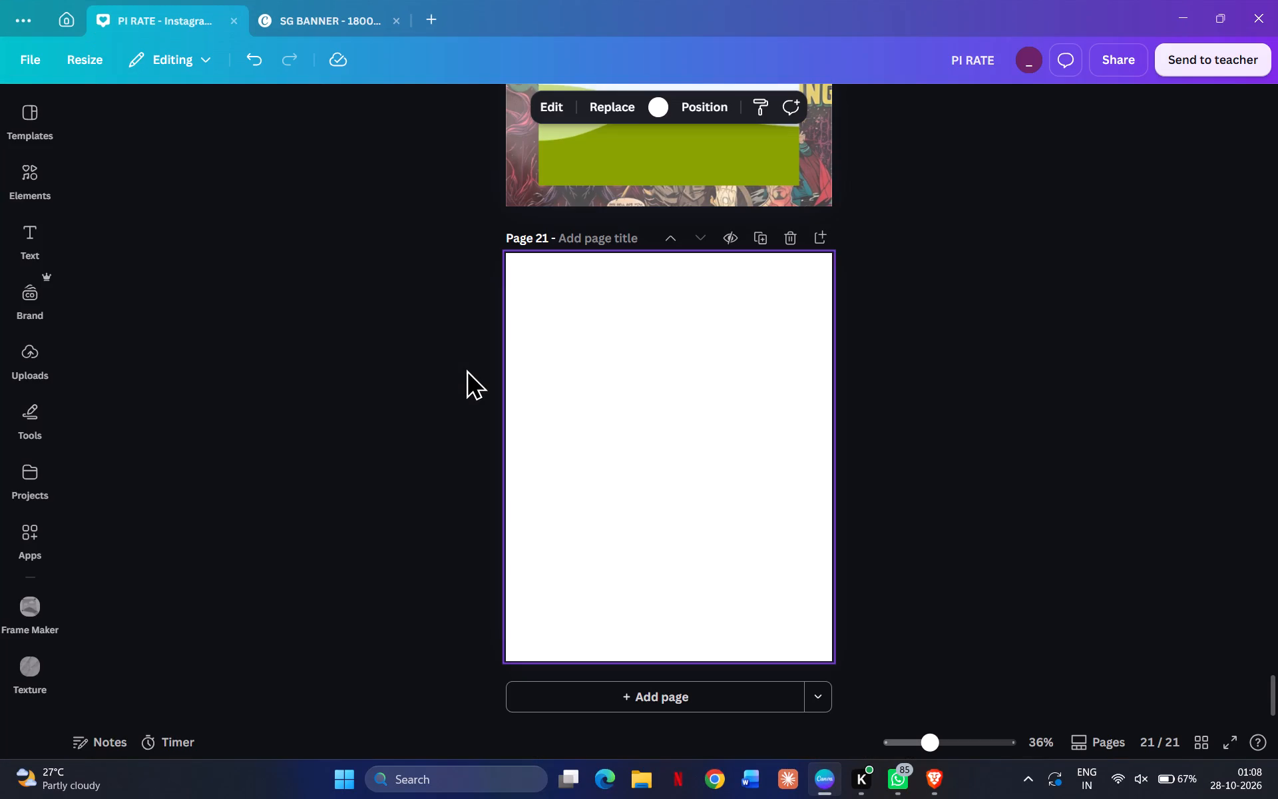
Start a file upload for page 21 and look through the SG folder's images, previewing the hooded Spider-Man comic image download (29).
{"action": "scroll", "coordinate": [466, 369], "scroll_direction": "down", "scroll_amount": 1}
{"action": "scroll", "coordinate": [466, 369], "scroll_direction": "left", "scroll_amount": 1}
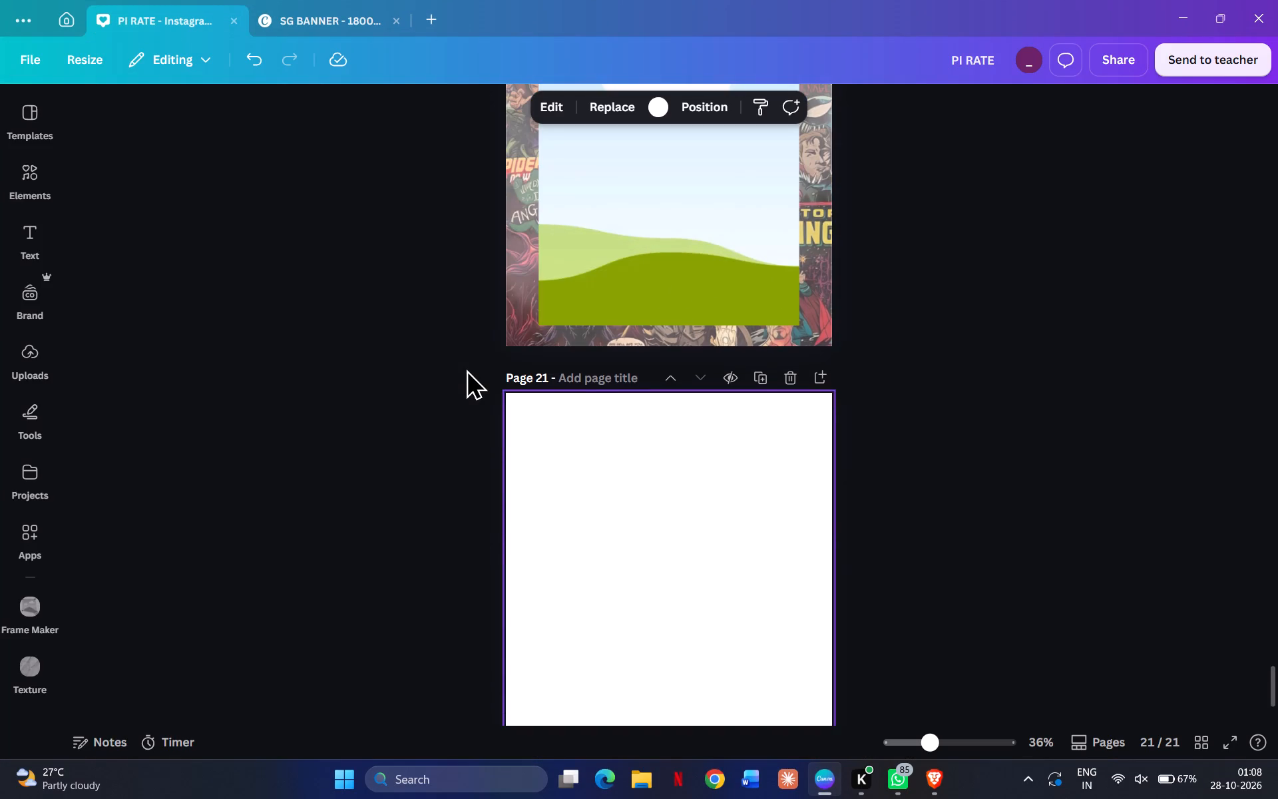
{"action": "scroll", "coordinate": [466, 369], "scroll_direction": "left", "scroll_amount": 1}
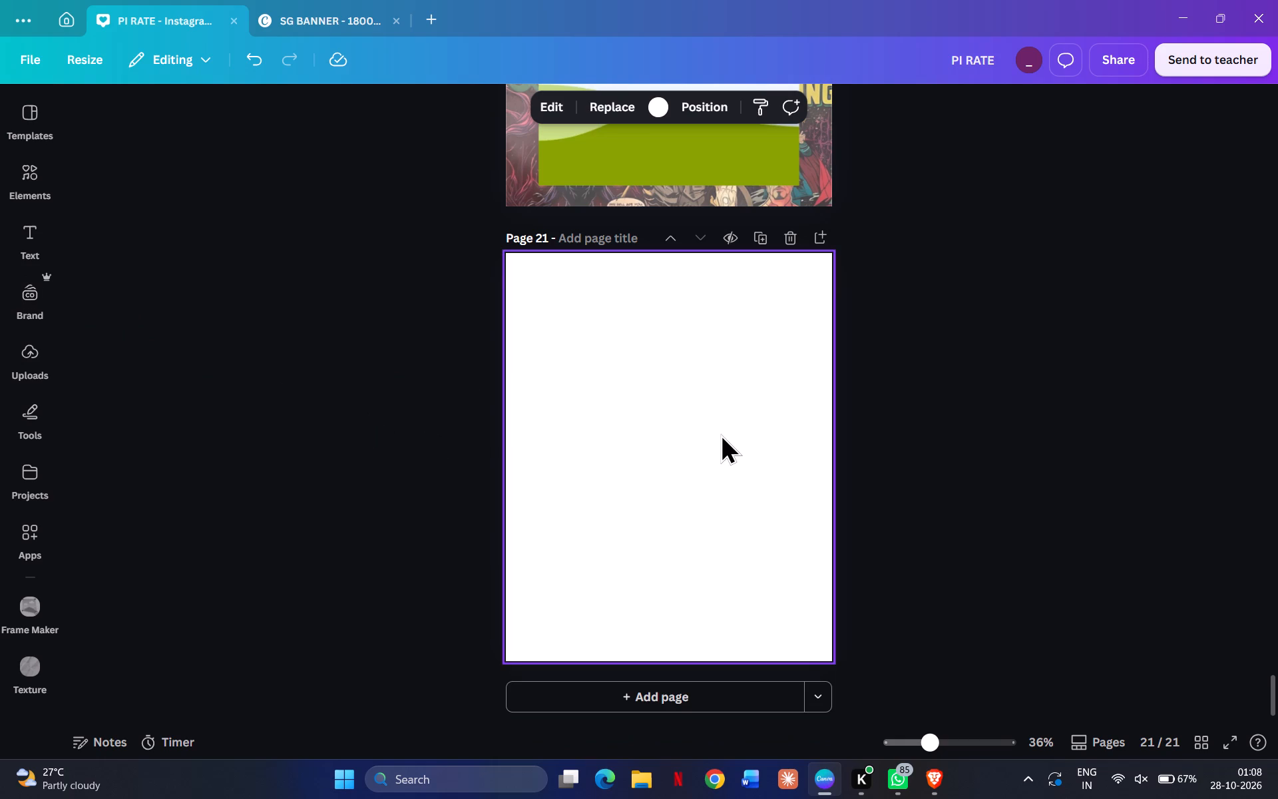
{"action": "left_click", "coordinate": [727, 429]}
{"action": "left_click", "coordinate": [36, 362]}
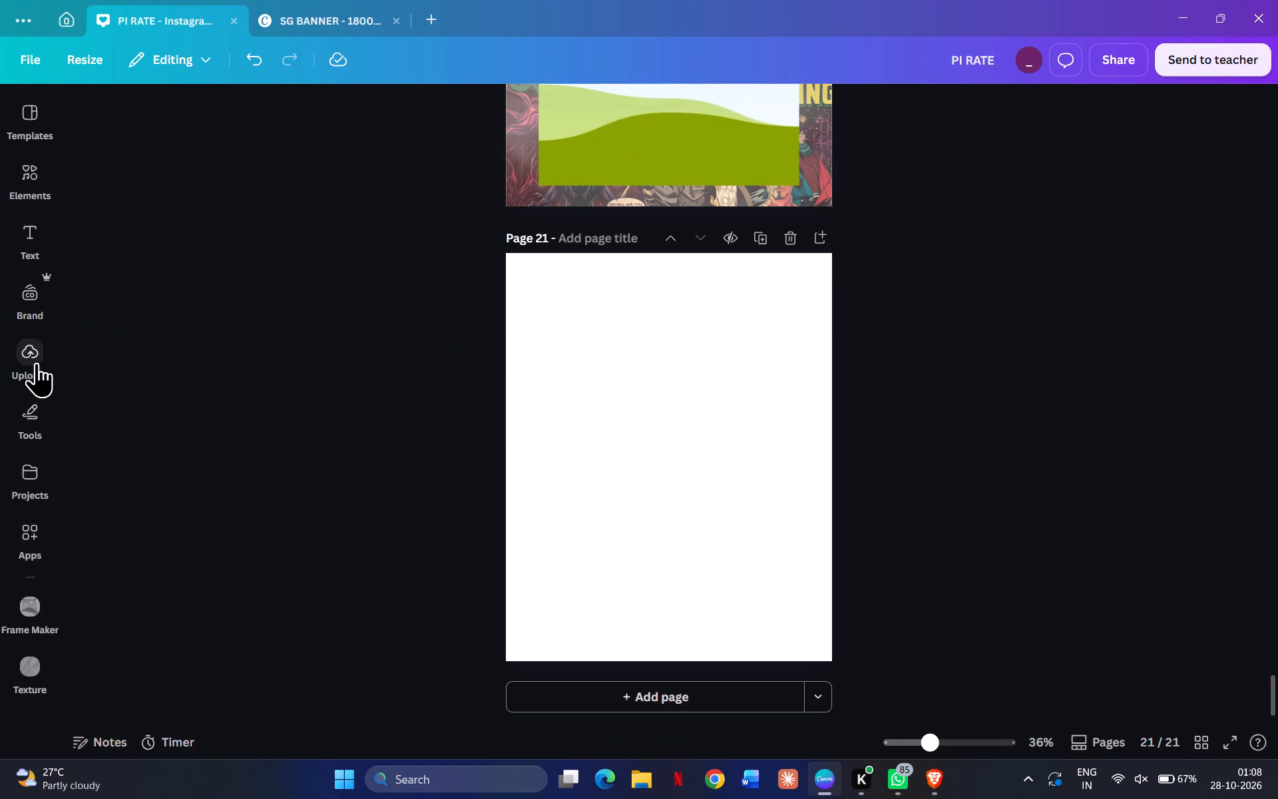
{"action": "left_click", "coordinate": [182, 151]}
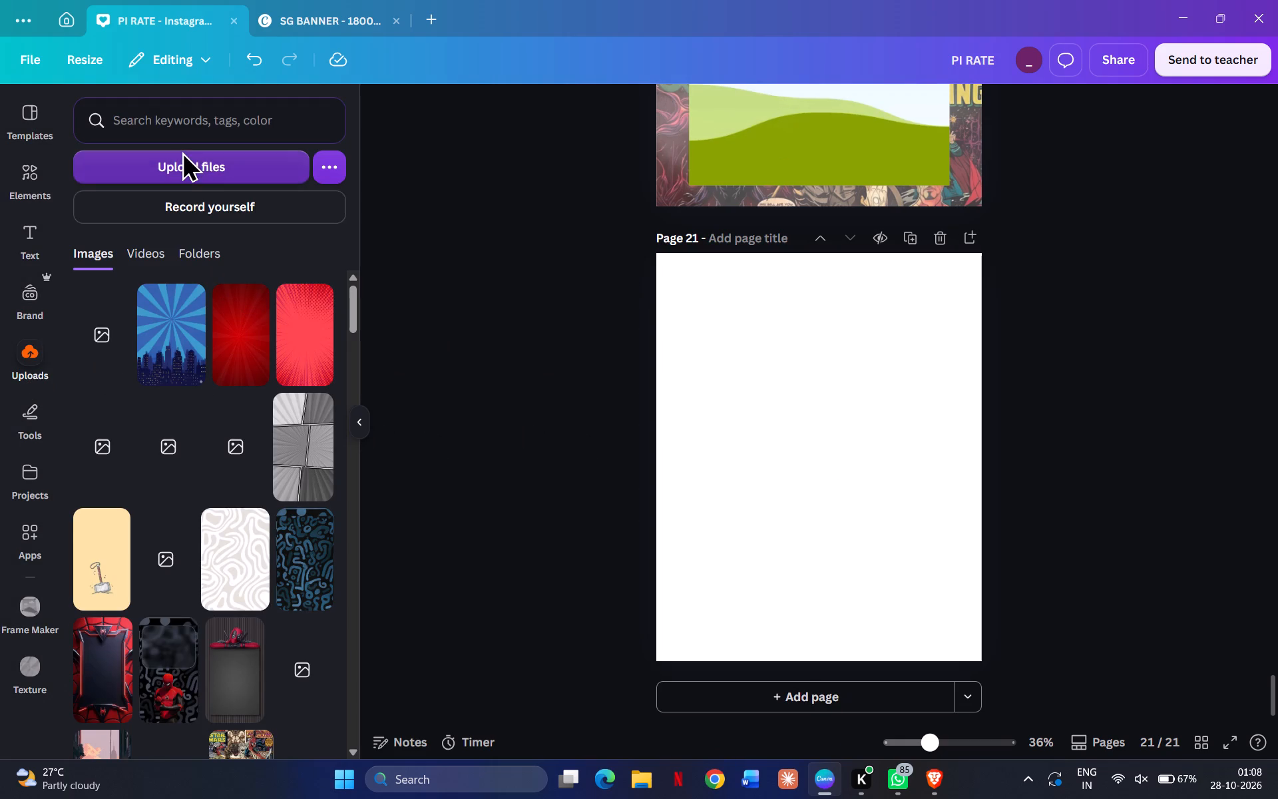
{"action": "scroll", "coordinate": [342, 353], "scroll_direction": "down", "scroll_amount": 1}
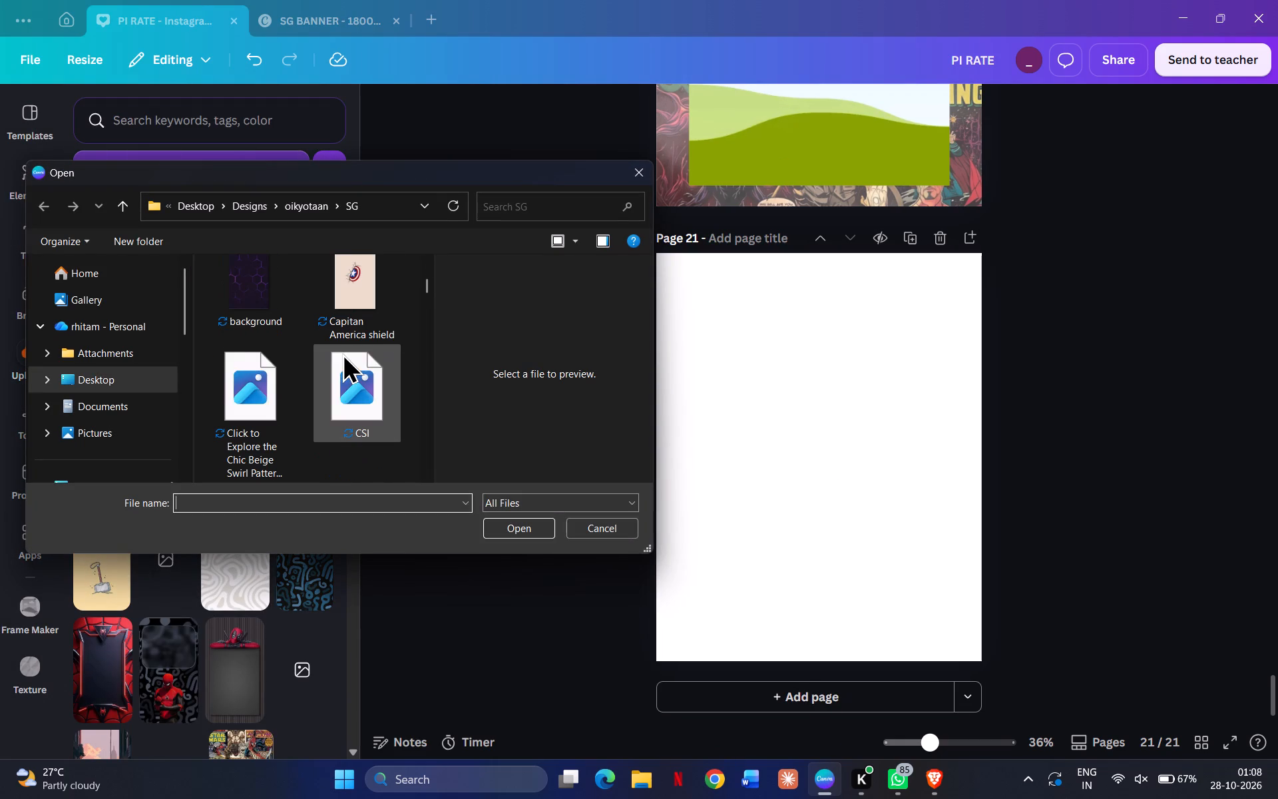
{"action": "scroll", "coordinate": [342, 353], "scroll_direction": "down", "scroll_amount": 2}
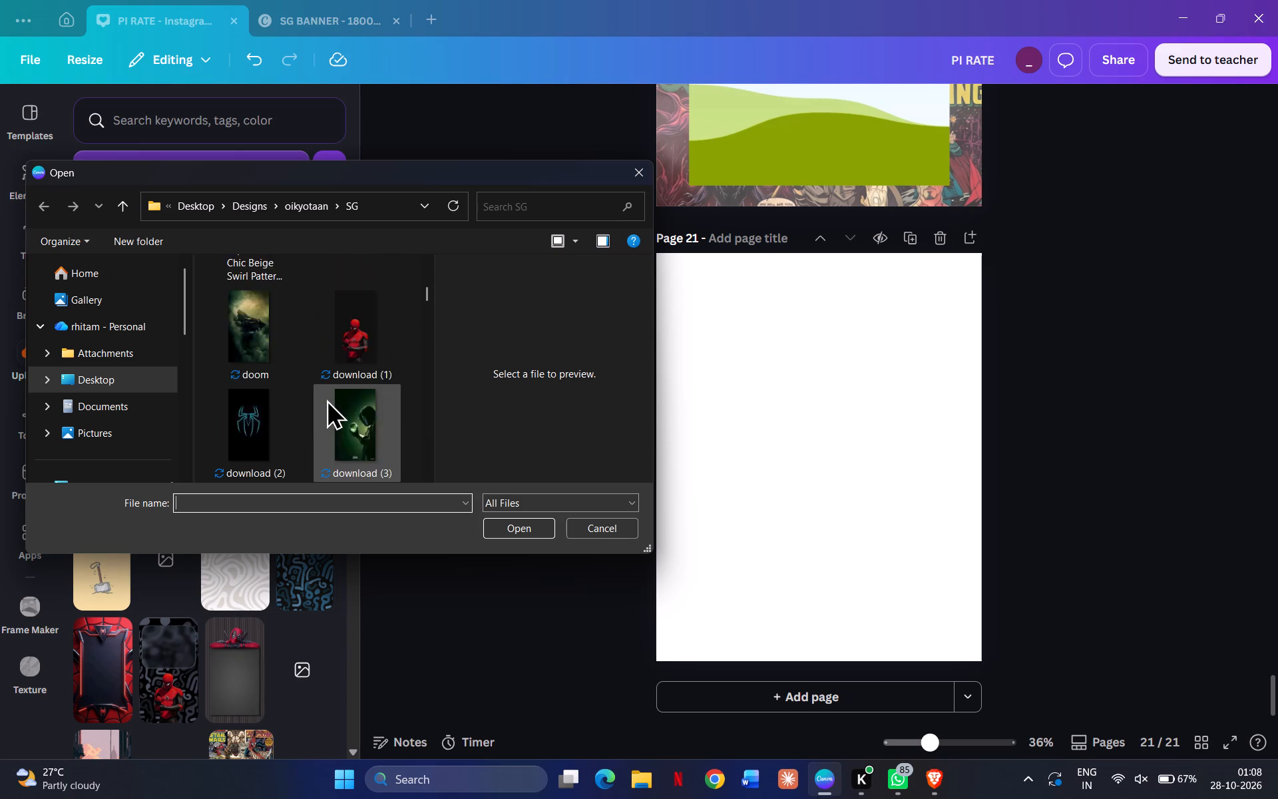
{"action": "scroll", "coordinate": [326, 399], "scroll_direction": "down", "scroll_amount": 1}
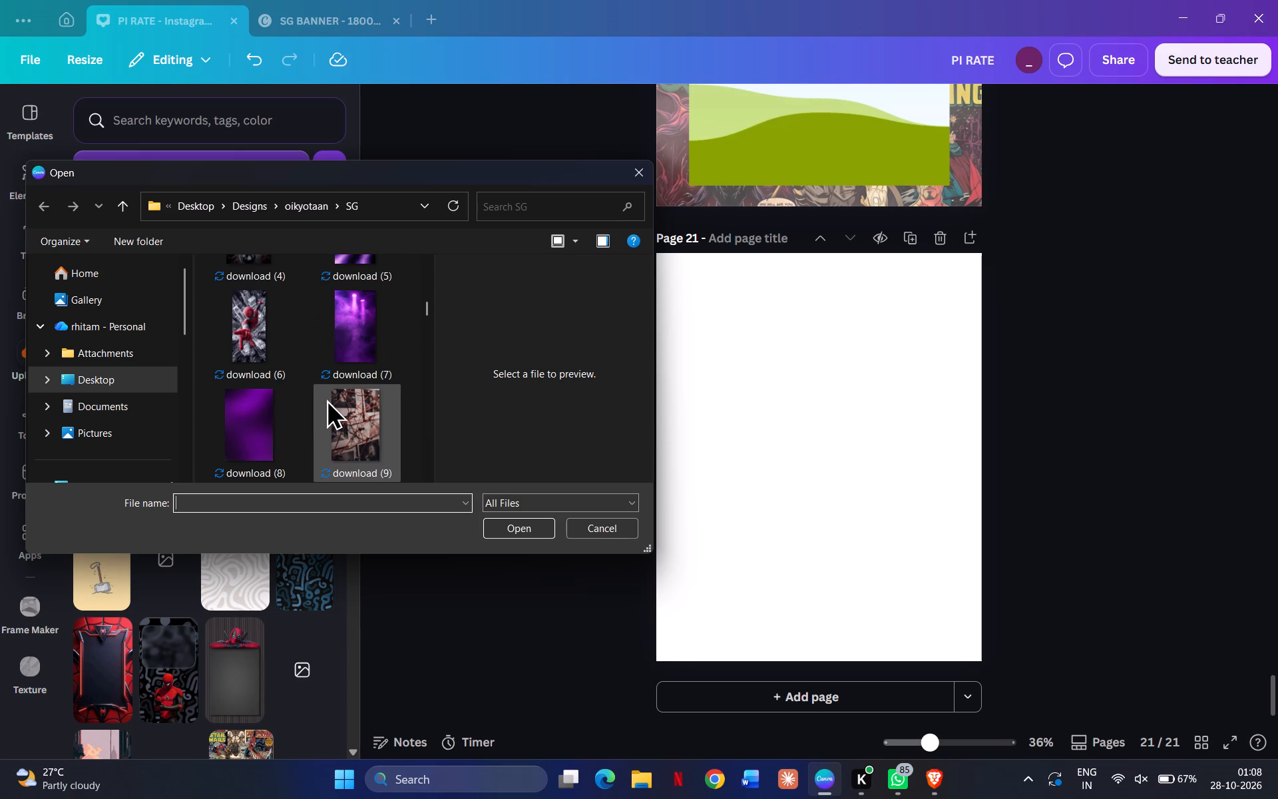
{"action": "scroll", "coordinate": [326, 399], "scroll_direction": "down", "scroll_amount": 2}
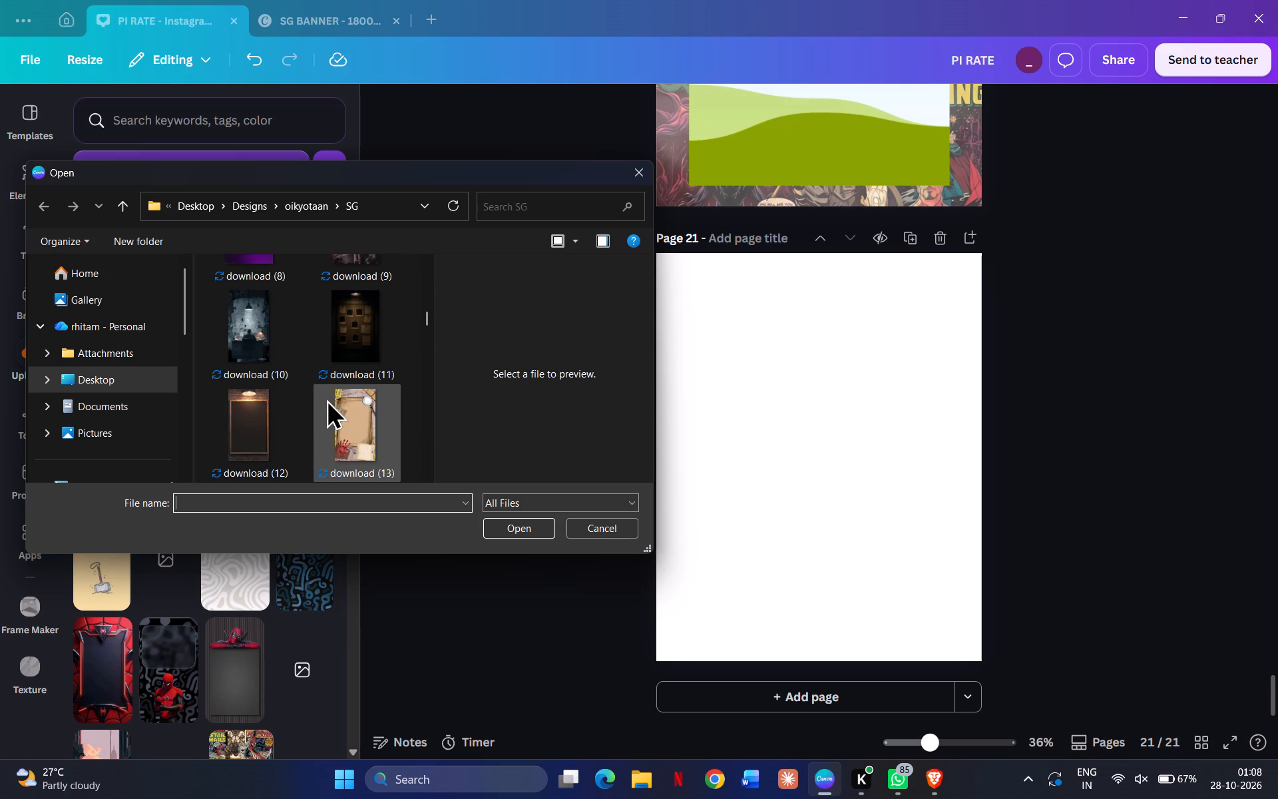
{"action": "scroll", "coordinate": [326, 399], "scroll_direction": "down", "scroll_amount": 2}
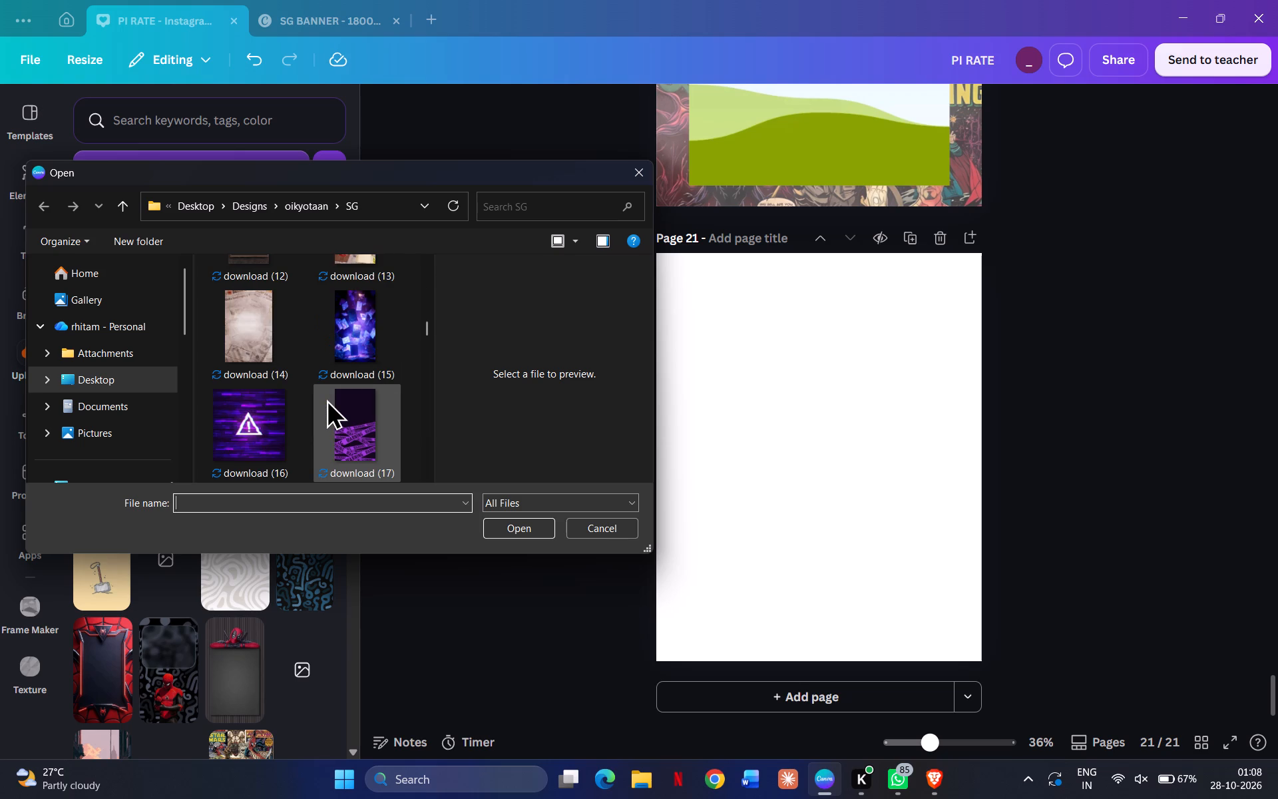
{"action": "scroll", "coordinate": [326, 399], "scroll_direction": "down", "scroll_amount": 1}
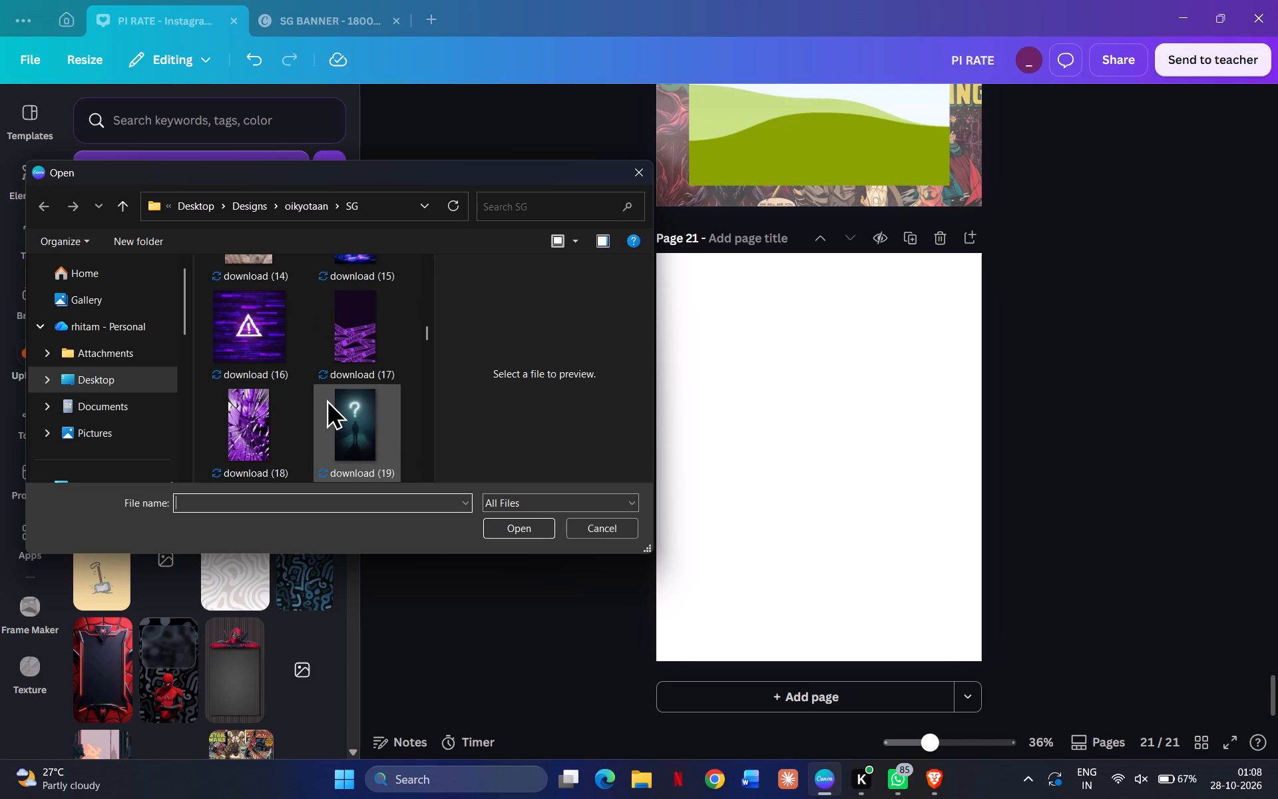
{"action": "scroll", "coordinate": [326, 399], "scroll_direction": "down", "scroll_amount": 2}
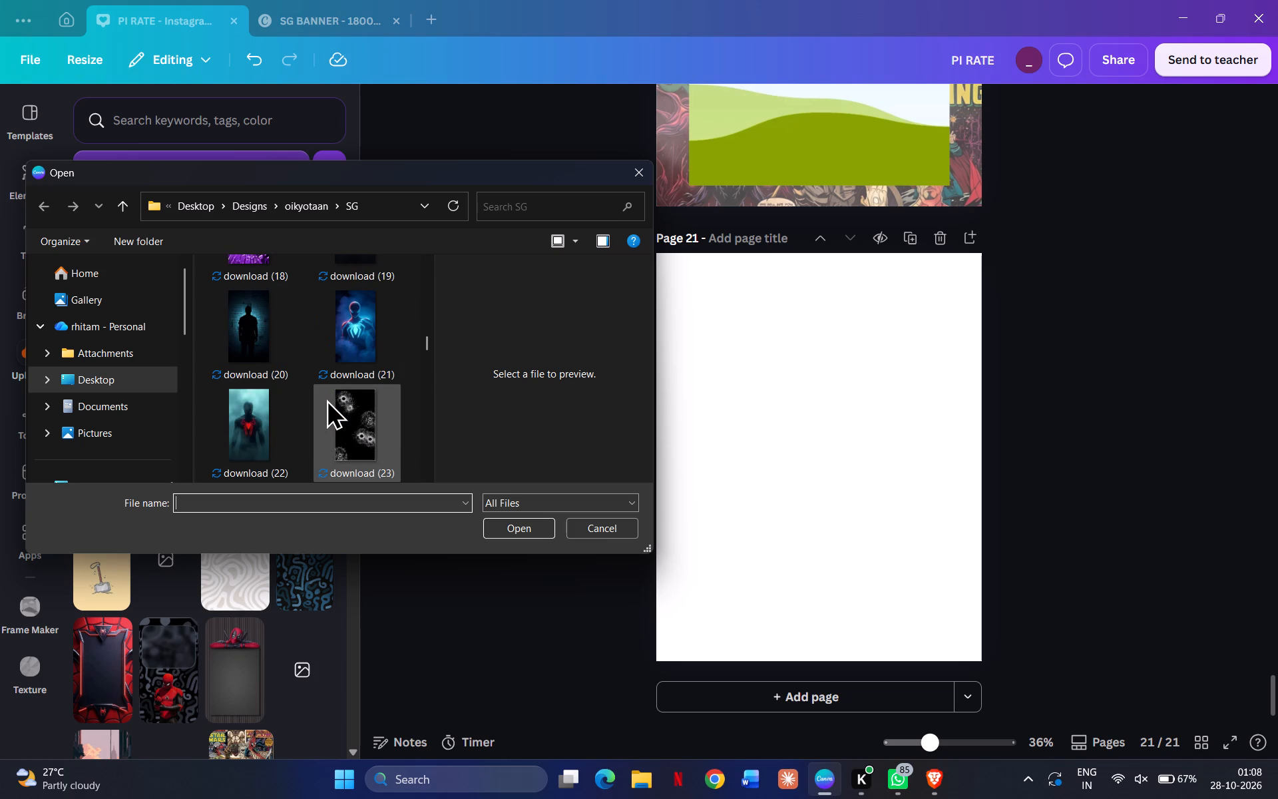
{"action": "scroll", "coordinate": [326, 399], "scroll_direction": "down", "scroll_amount": 1}
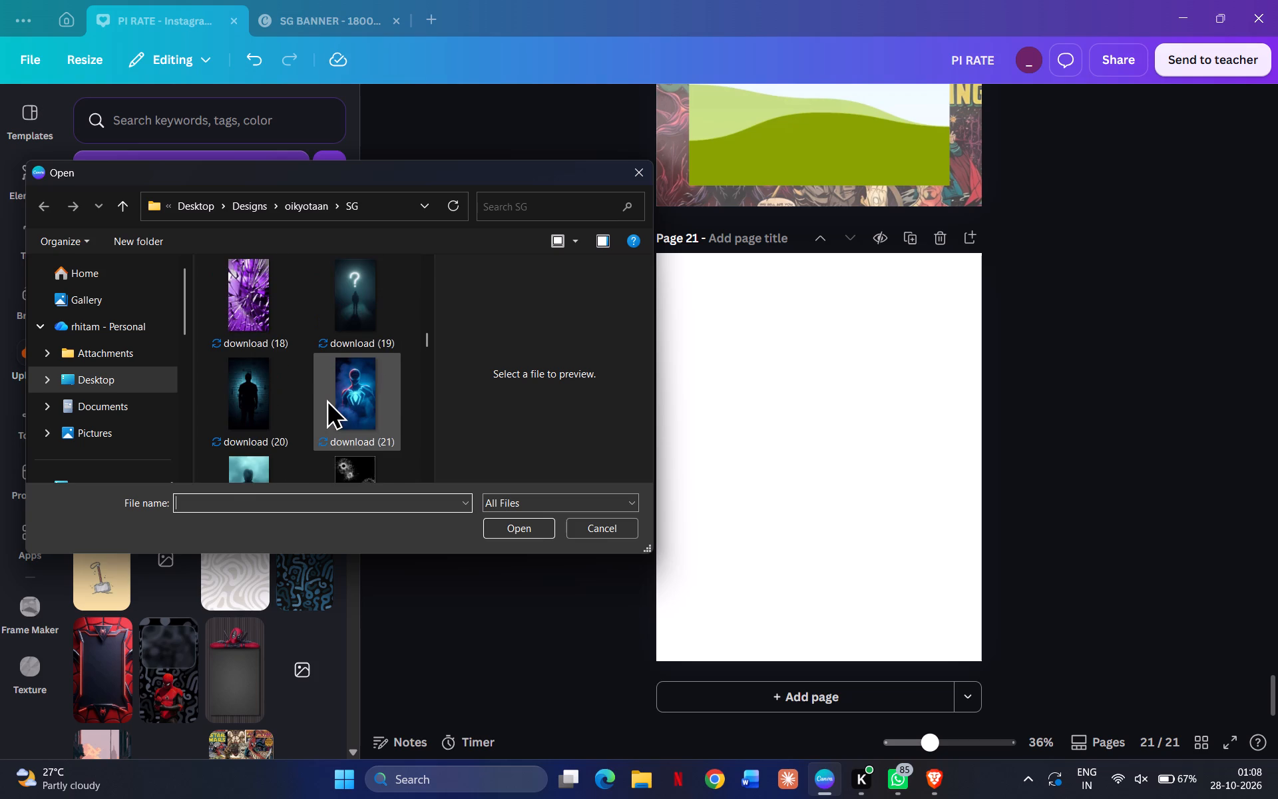
{"action": "scroll", "coordinate": [326, 399], "scroll_direction": "down", "scroll_amount": 2}
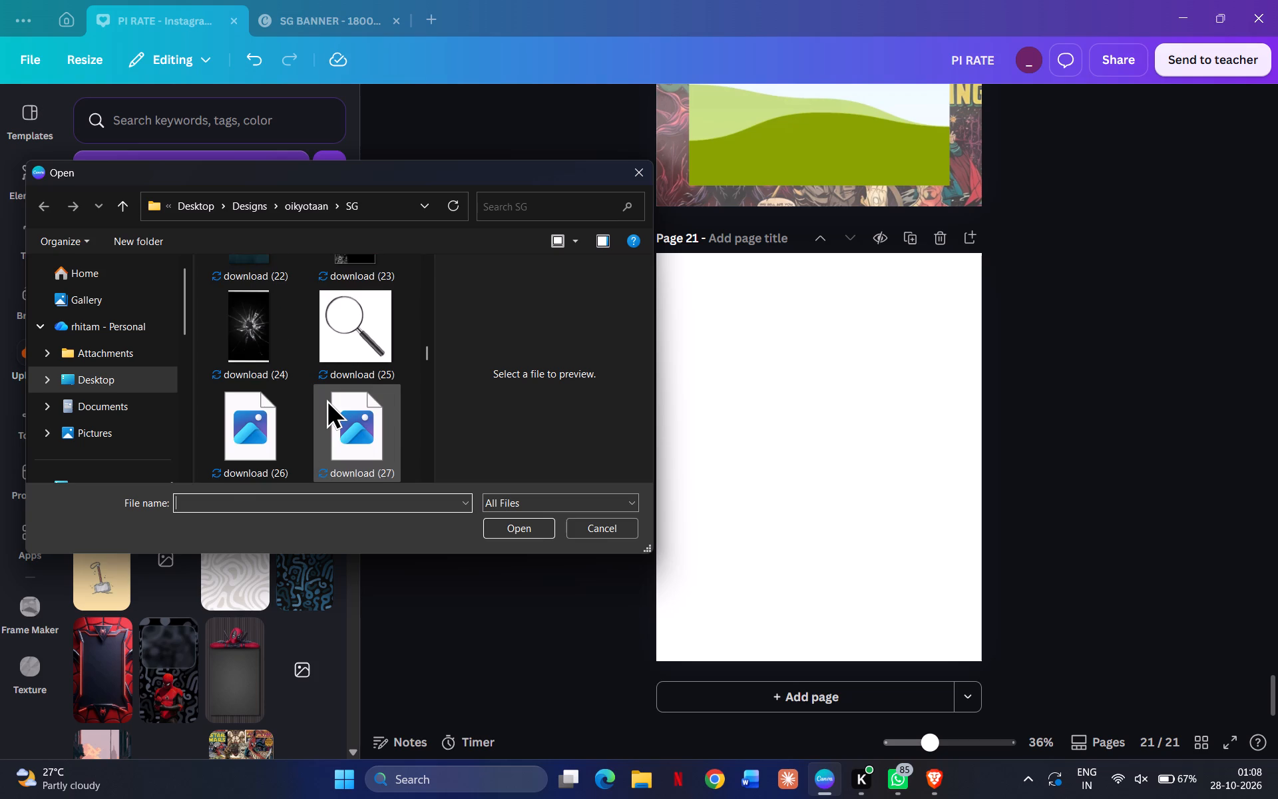
{"action": "scroll", "coordinate": [326, 399], "scroll_direction": "down", "scroll_amount": 1}
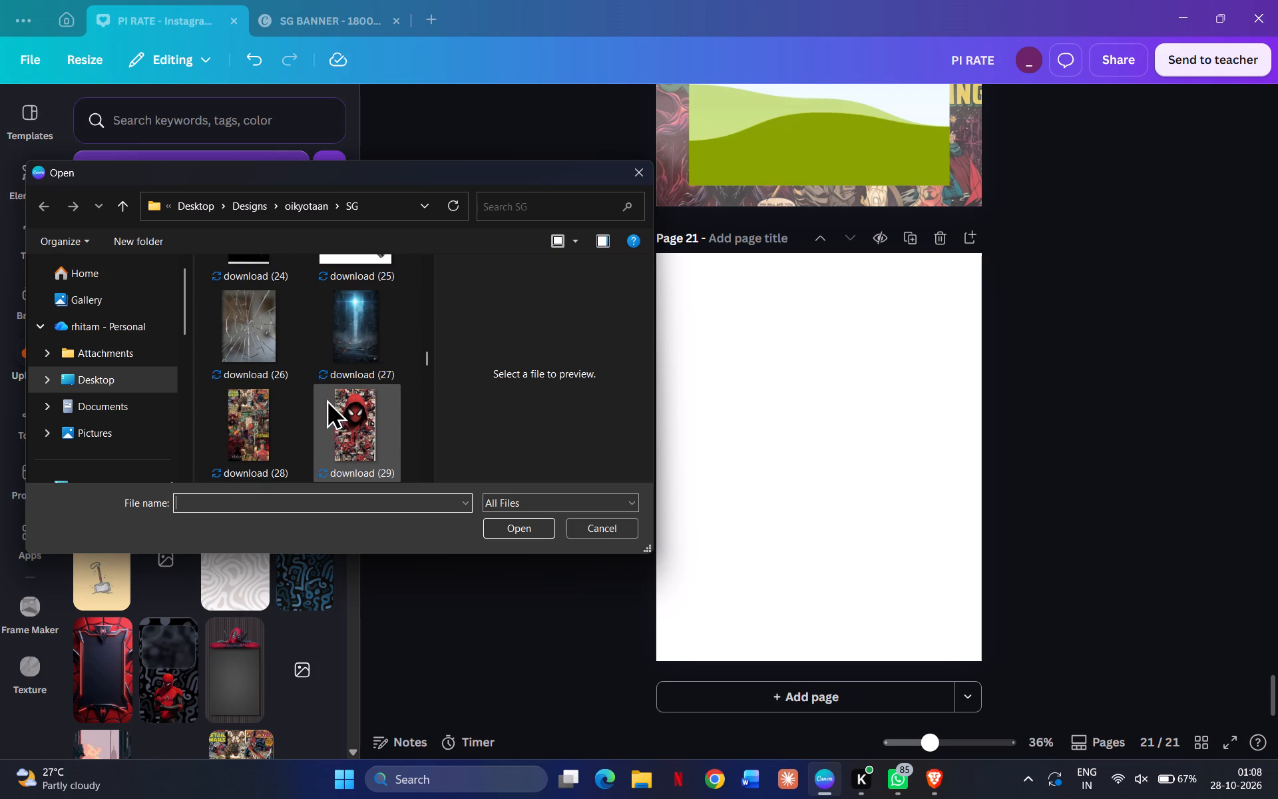
{"action": "scroll", "coordinate": [326, 399], "scroll_direction": "down", "scroll_amount": 1}
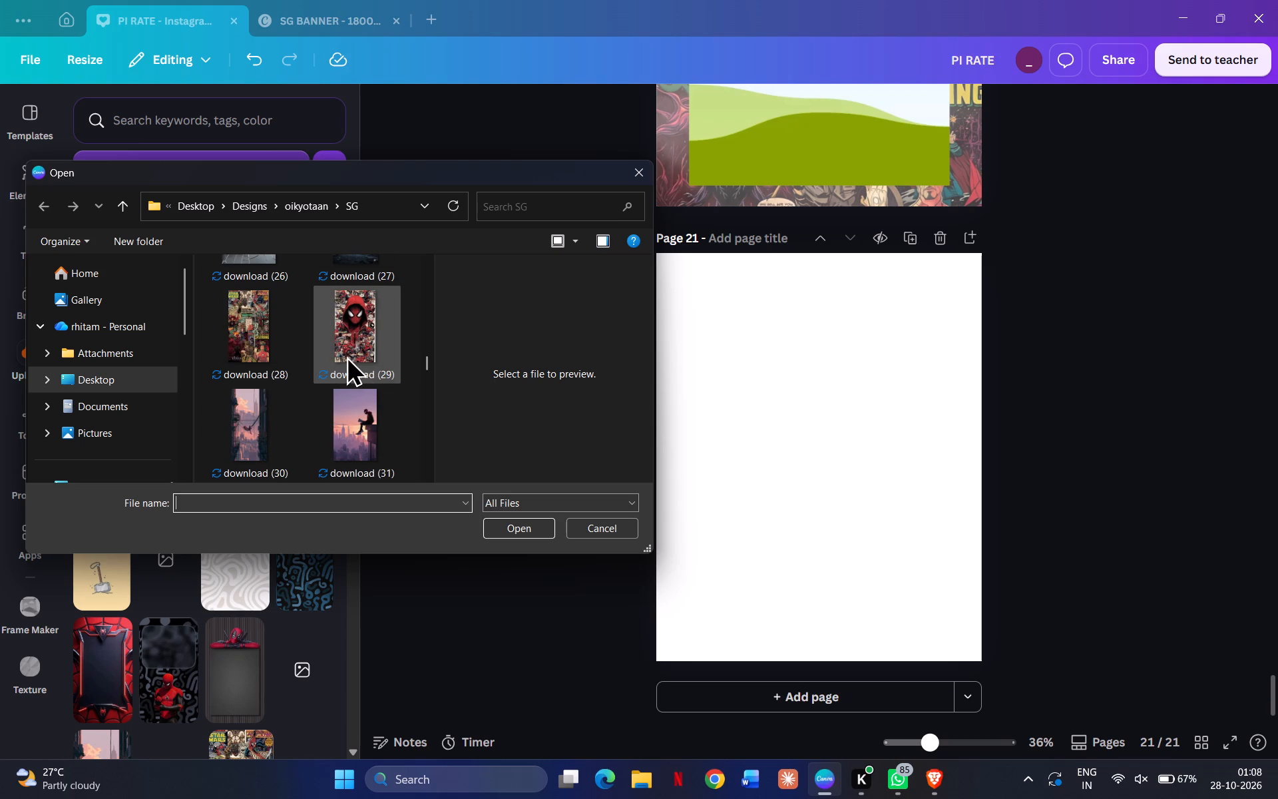
{"action": "left_click", "coordinate": [352, 350]}
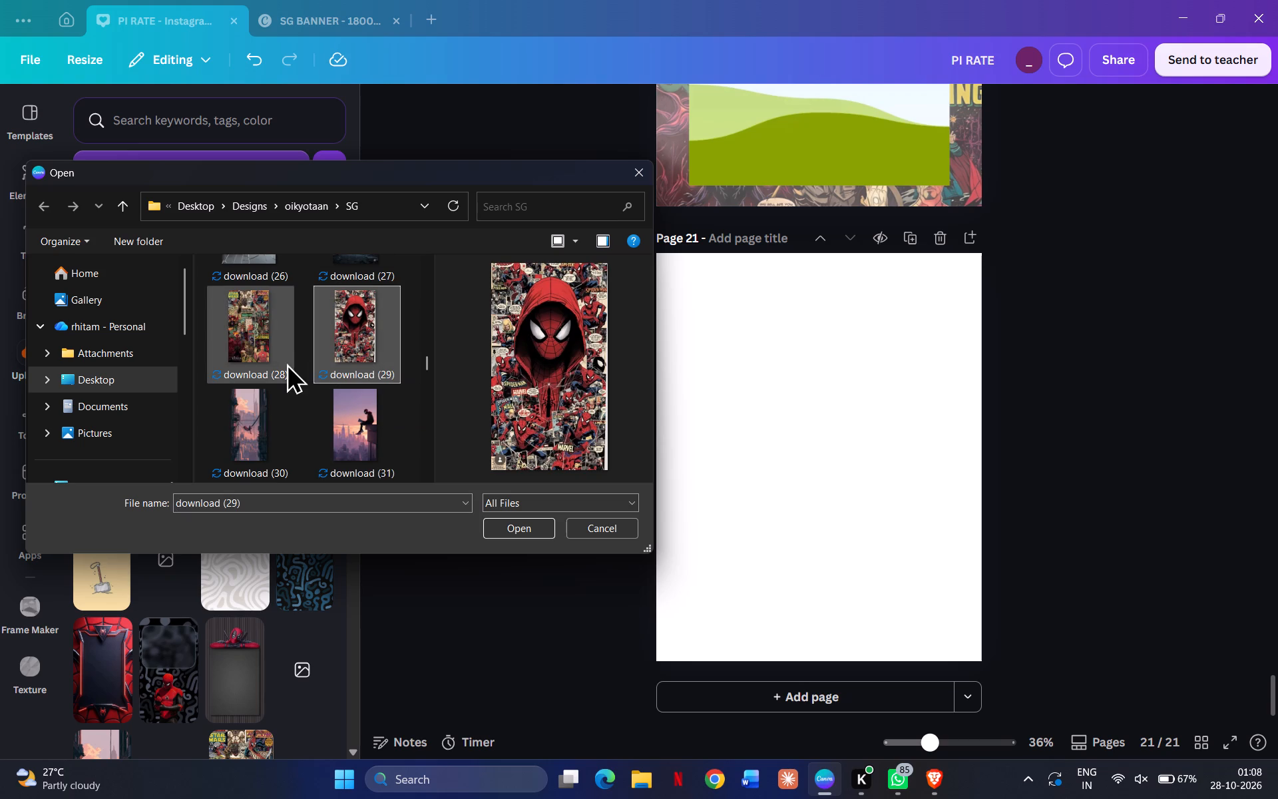
Upload the red web frame with a dark centre panel, download (34), from the SG folder.
{"action": "scroll", "coordinate": [297, 372], "scroll_direction": "down", "scroll_amount": 1}
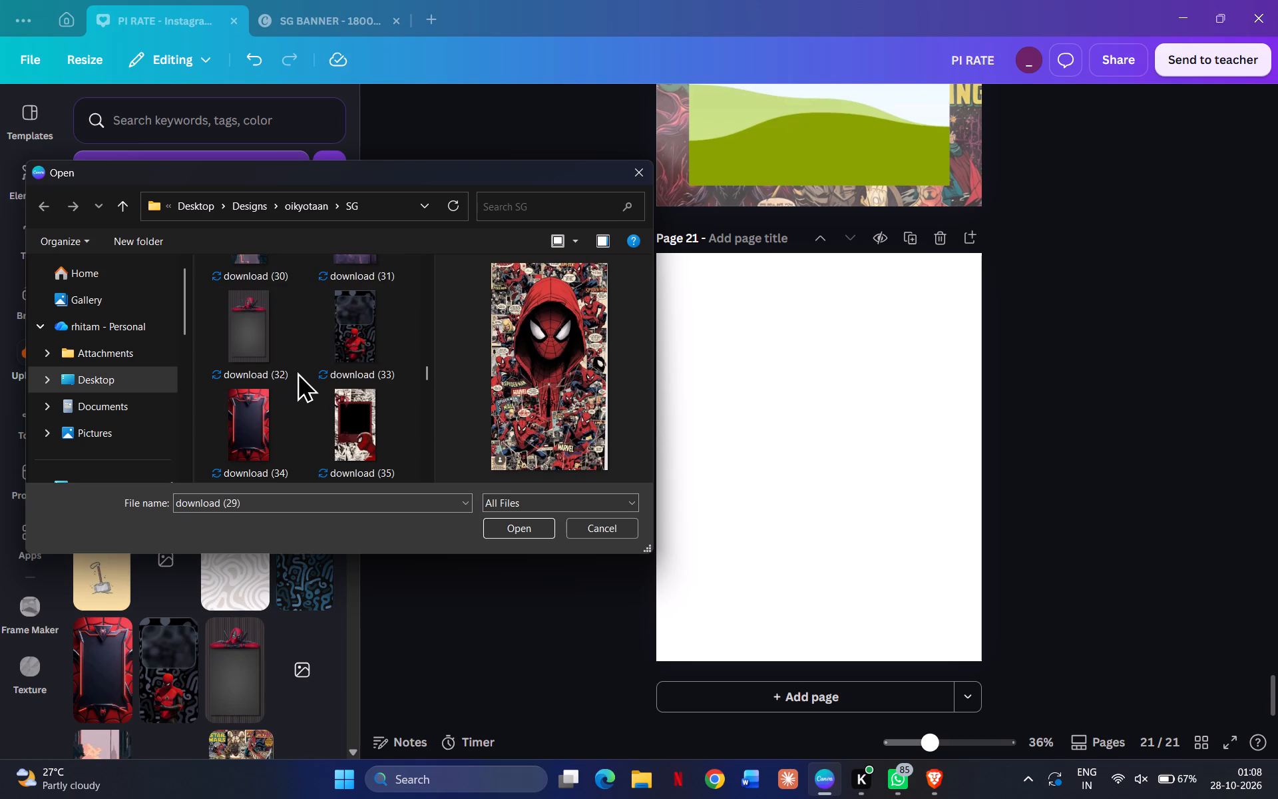
{"action": "scroll", "coordinate": [297, 372], "scroll_direction": "down", "scroll_amount": 2}
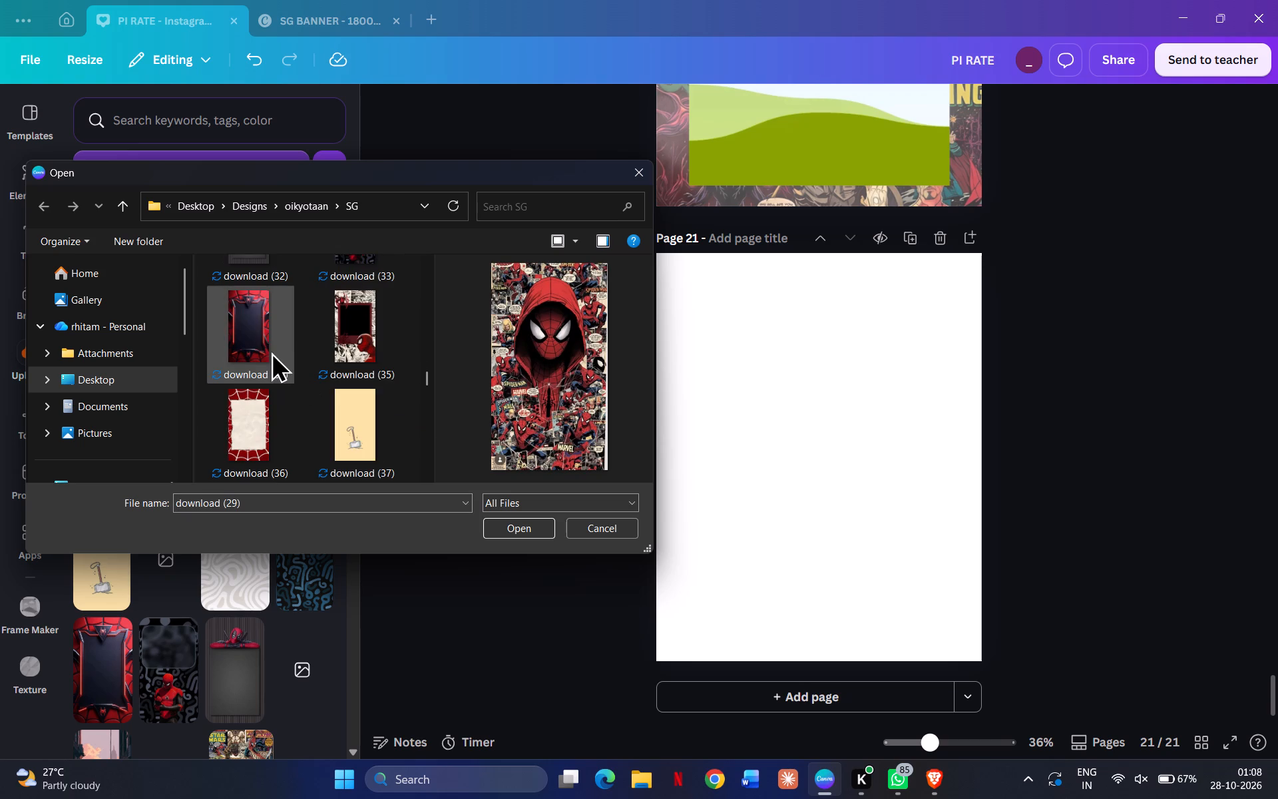
{"action": "left_click", "coordinate": [261, 343]}
{"action": "left_click_drag", "start_coordinate": [256, 343], "coordinate": [232, 579]}
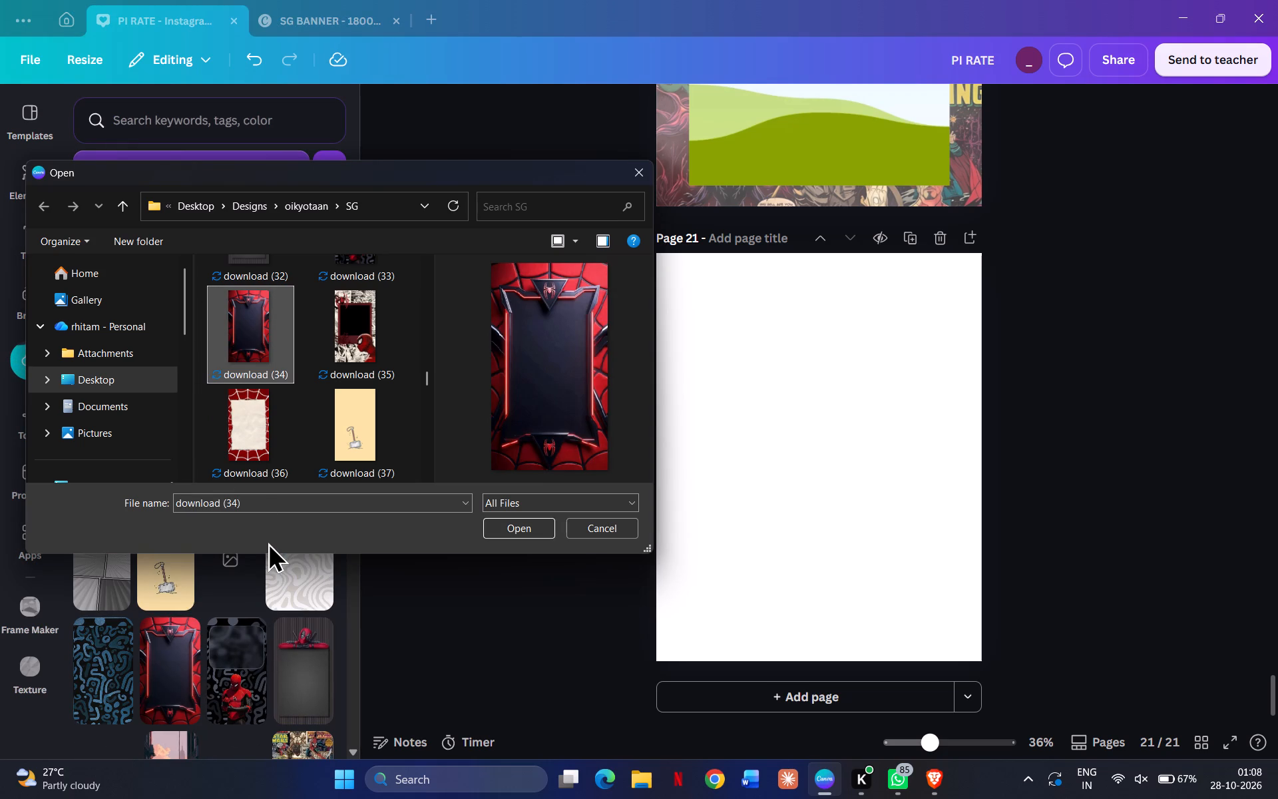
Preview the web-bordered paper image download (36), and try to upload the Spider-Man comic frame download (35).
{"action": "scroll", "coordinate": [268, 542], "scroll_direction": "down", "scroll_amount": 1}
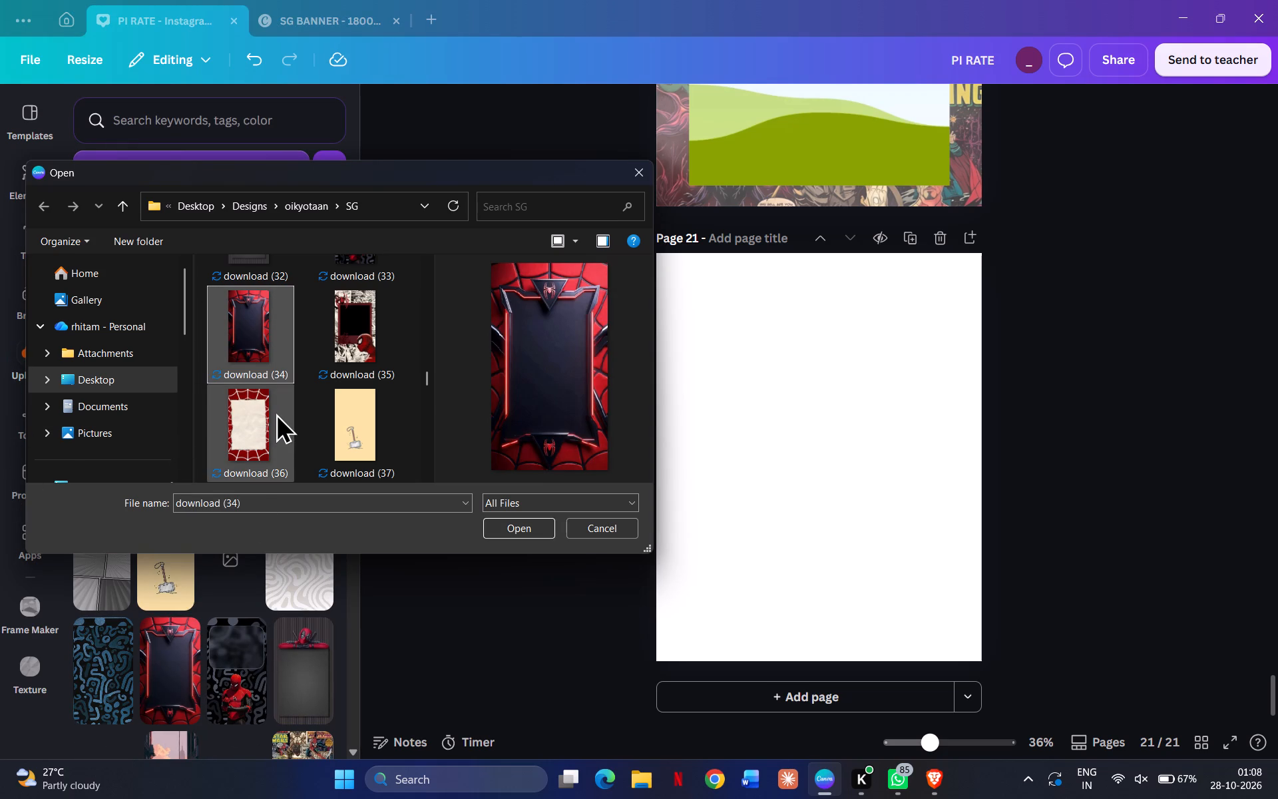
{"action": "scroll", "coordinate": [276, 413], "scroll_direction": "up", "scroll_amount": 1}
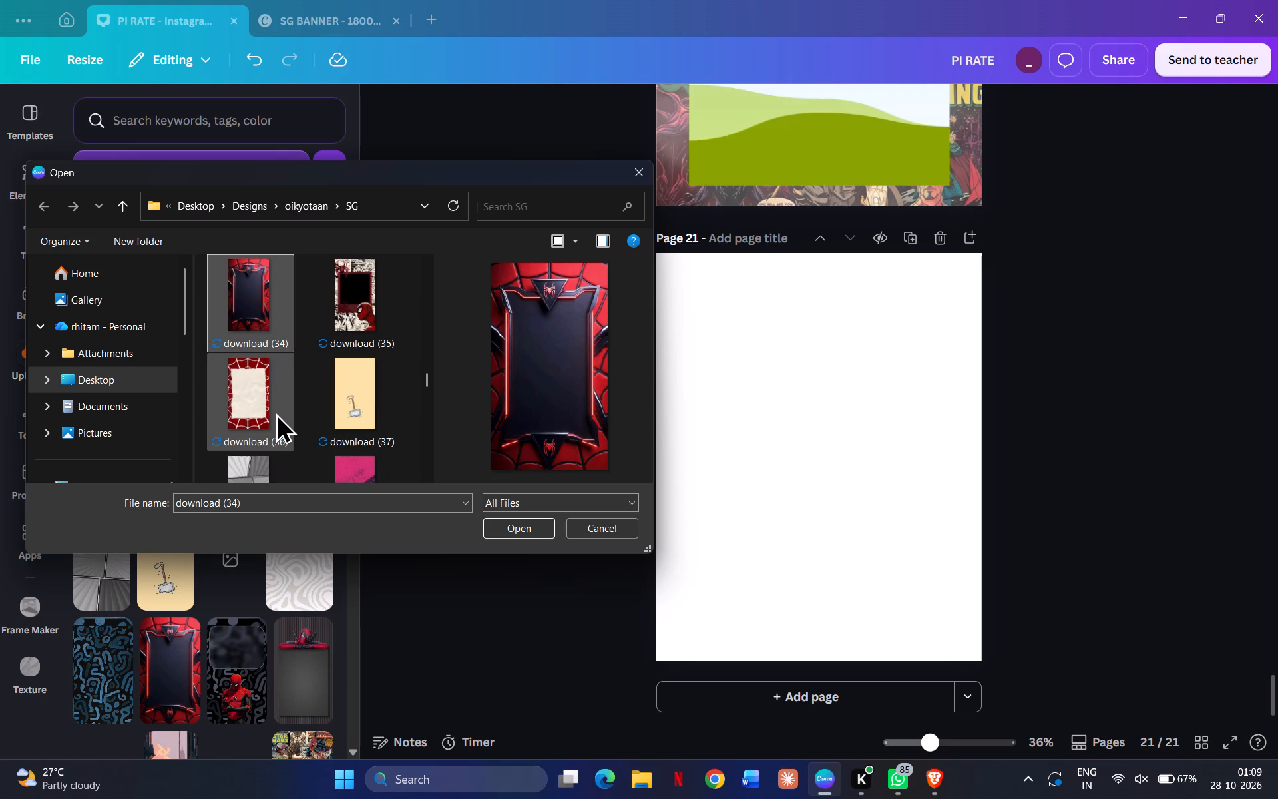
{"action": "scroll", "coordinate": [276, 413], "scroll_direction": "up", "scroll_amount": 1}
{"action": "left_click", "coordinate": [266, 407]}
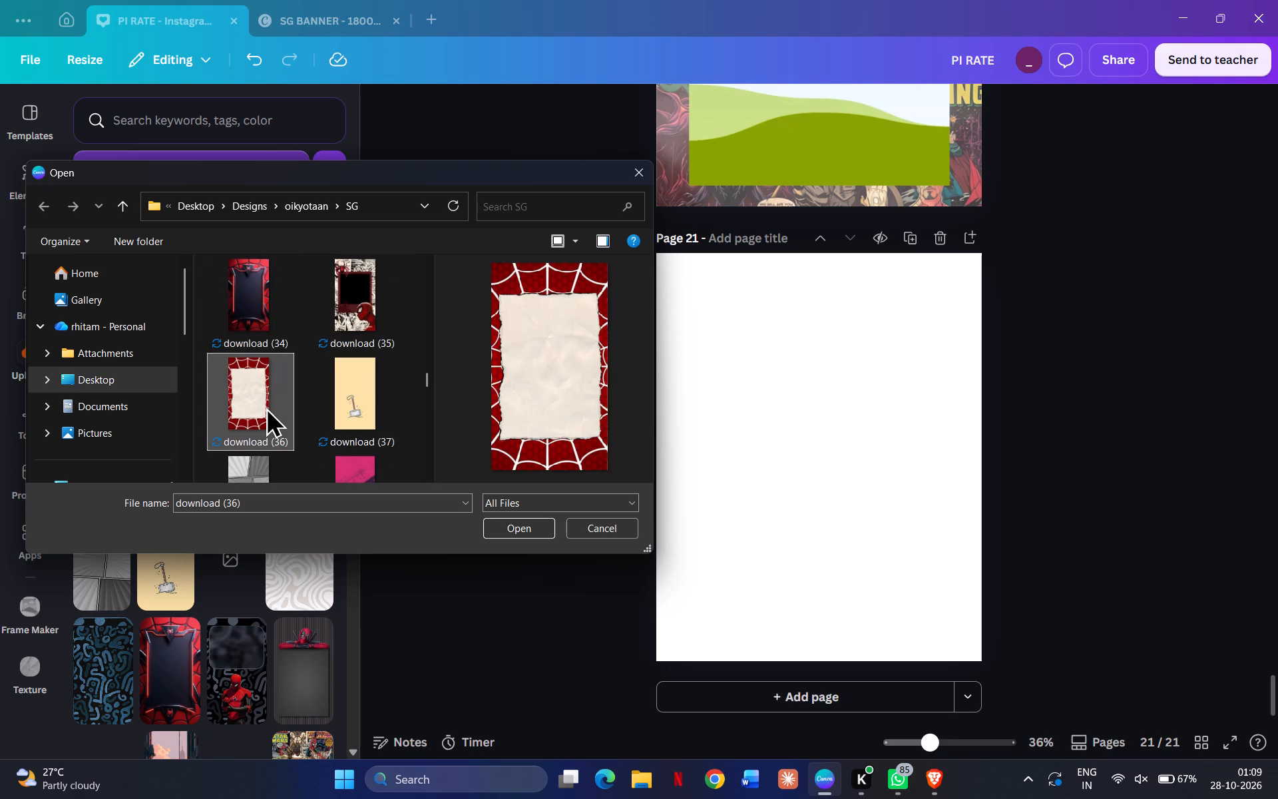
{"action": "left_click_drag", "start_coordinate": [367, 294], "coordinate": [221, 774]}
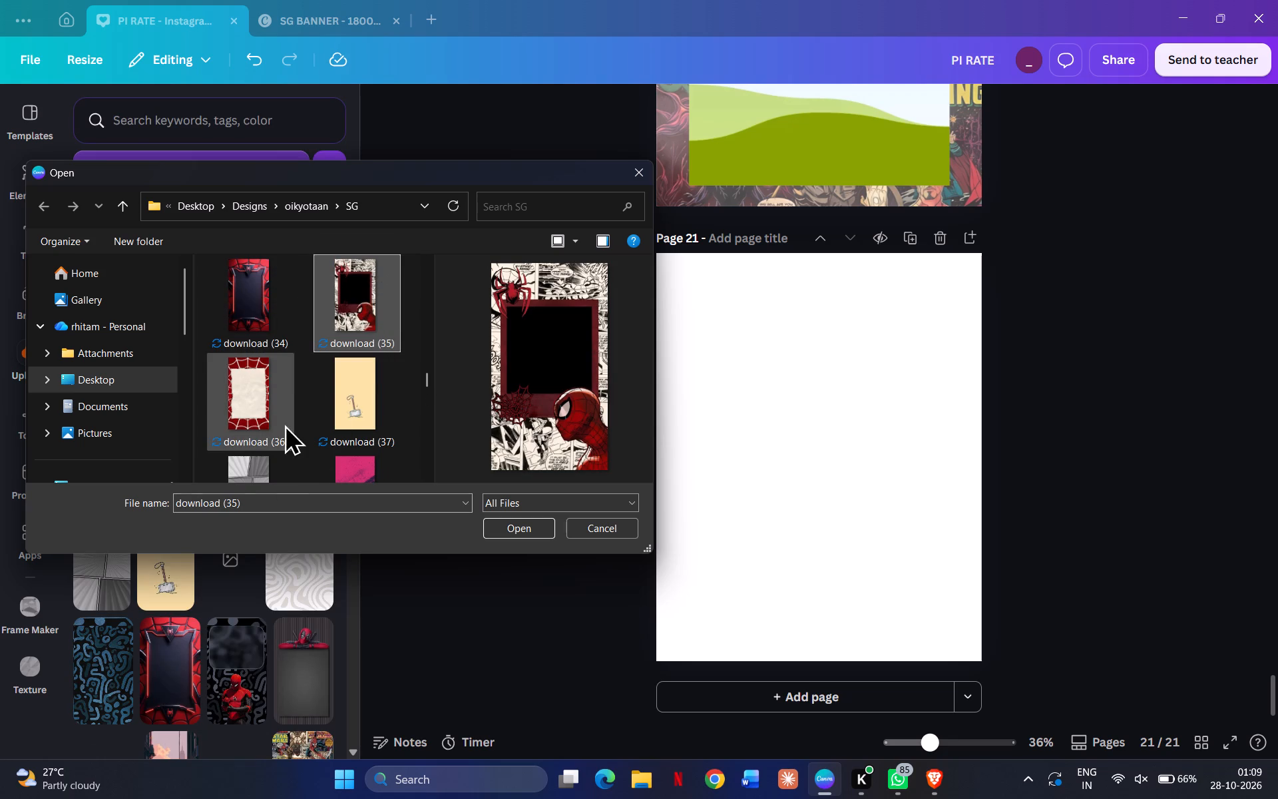
Upload the Spider-Man torn-paper frame image download (52) from the SG folder.
{"action": "scroll", "coordinate": [286, 394], "scroll_direction": "down", "scroll_amount": 3}
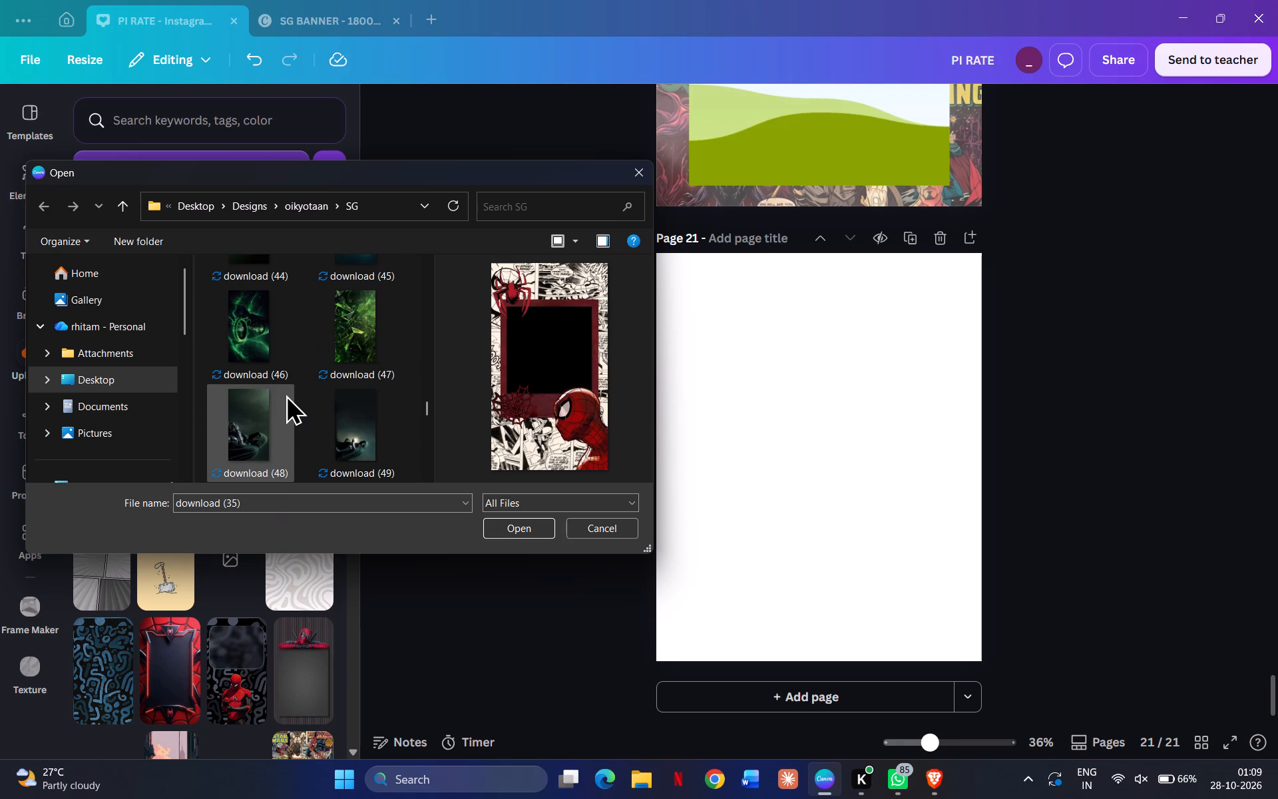
{"action": "scroll", "coordinate": [286, 394], "scroll_direction": "down", "scroll_amount": 3}
{"action": "scroll", "coordinate": [286, 394], "scroll_direction": "up", "scroll_amount": 1}
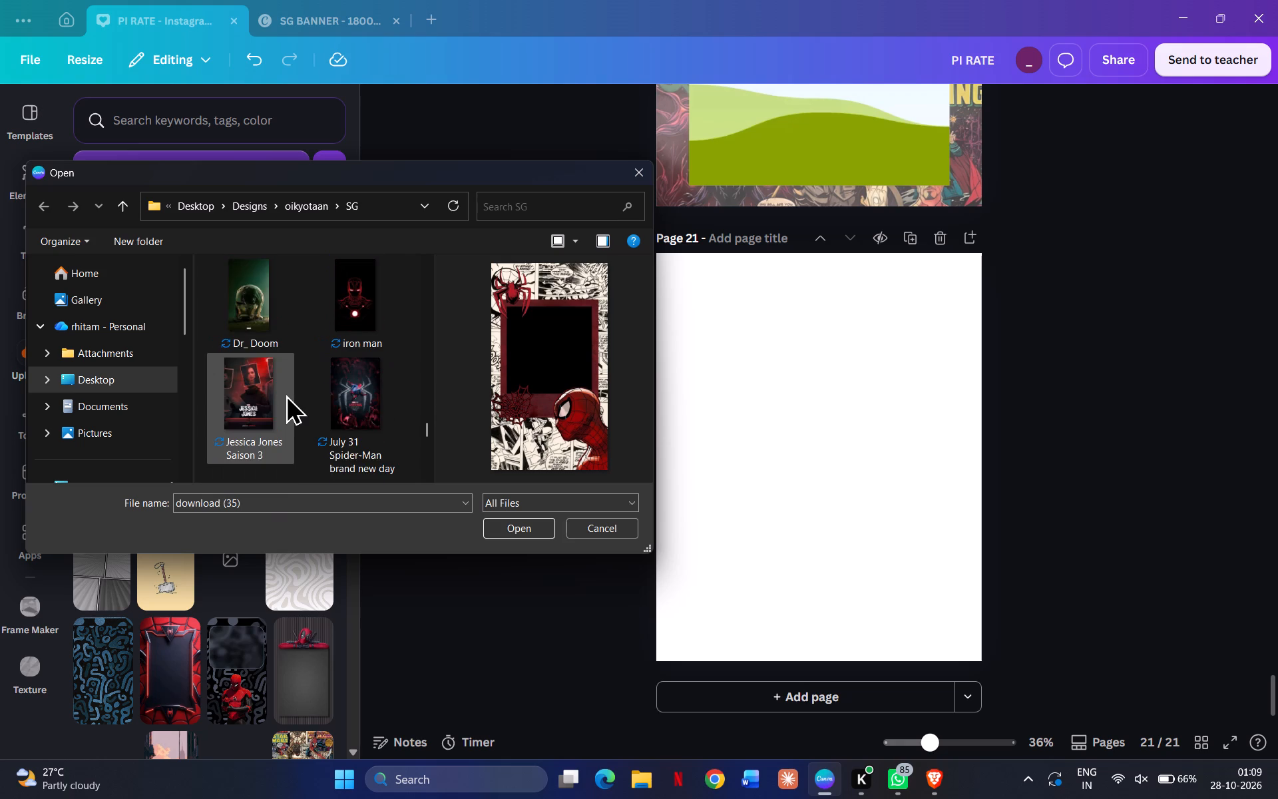
{"action": "scroll", "coordinate": [286, 394], "scroll_direction": "up", "scroll_amount": 1}
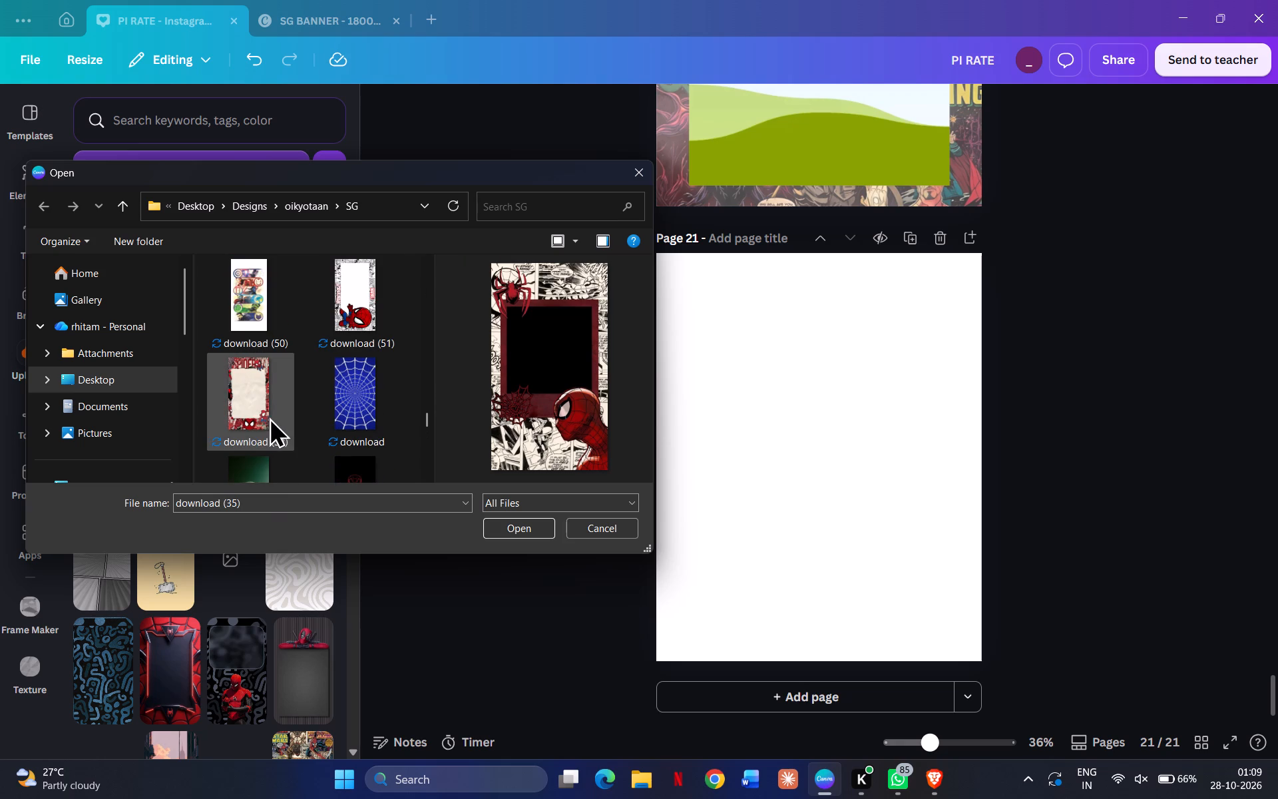
{"action": "left_click_drag", "start_coordinate": [270, 419], "coordinate": [253, 672]}
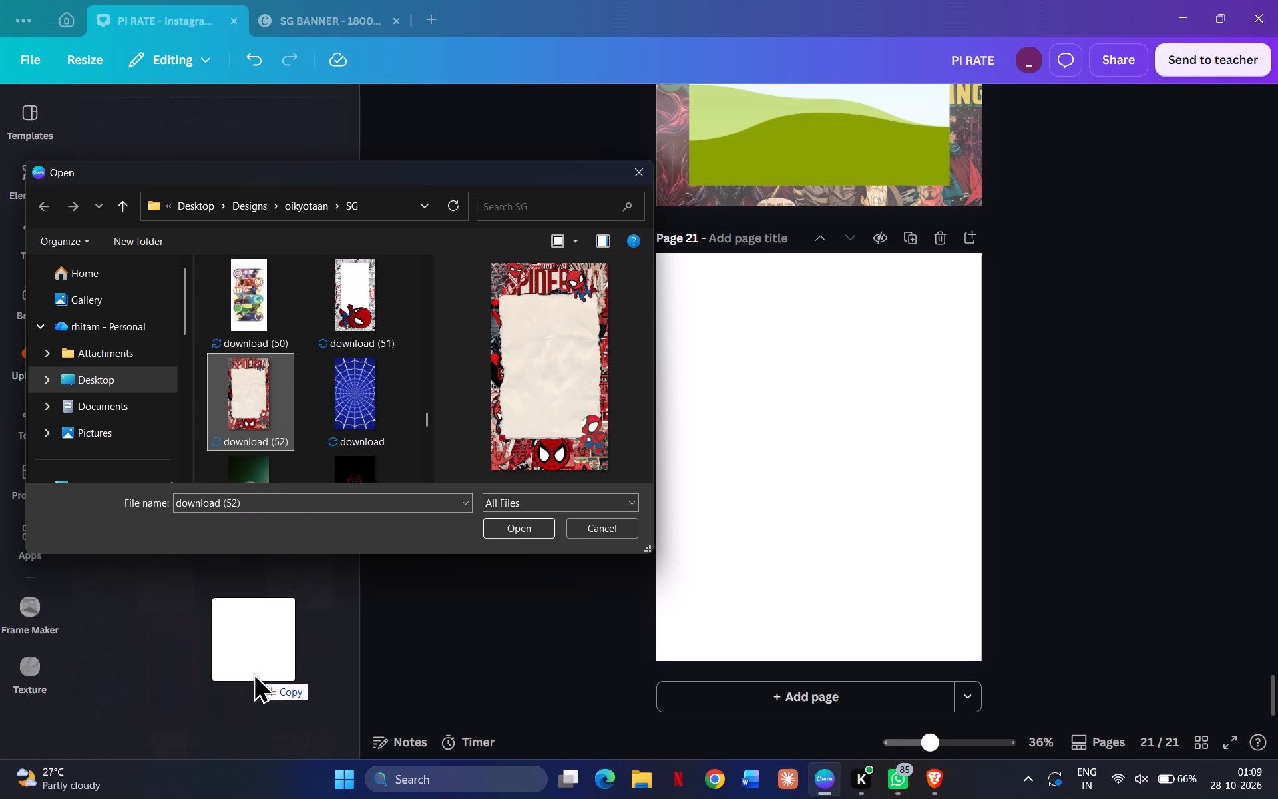
{"action": "left_click_drag", "start_coordinate": [253, 672], "coordinate": [243, 575]}
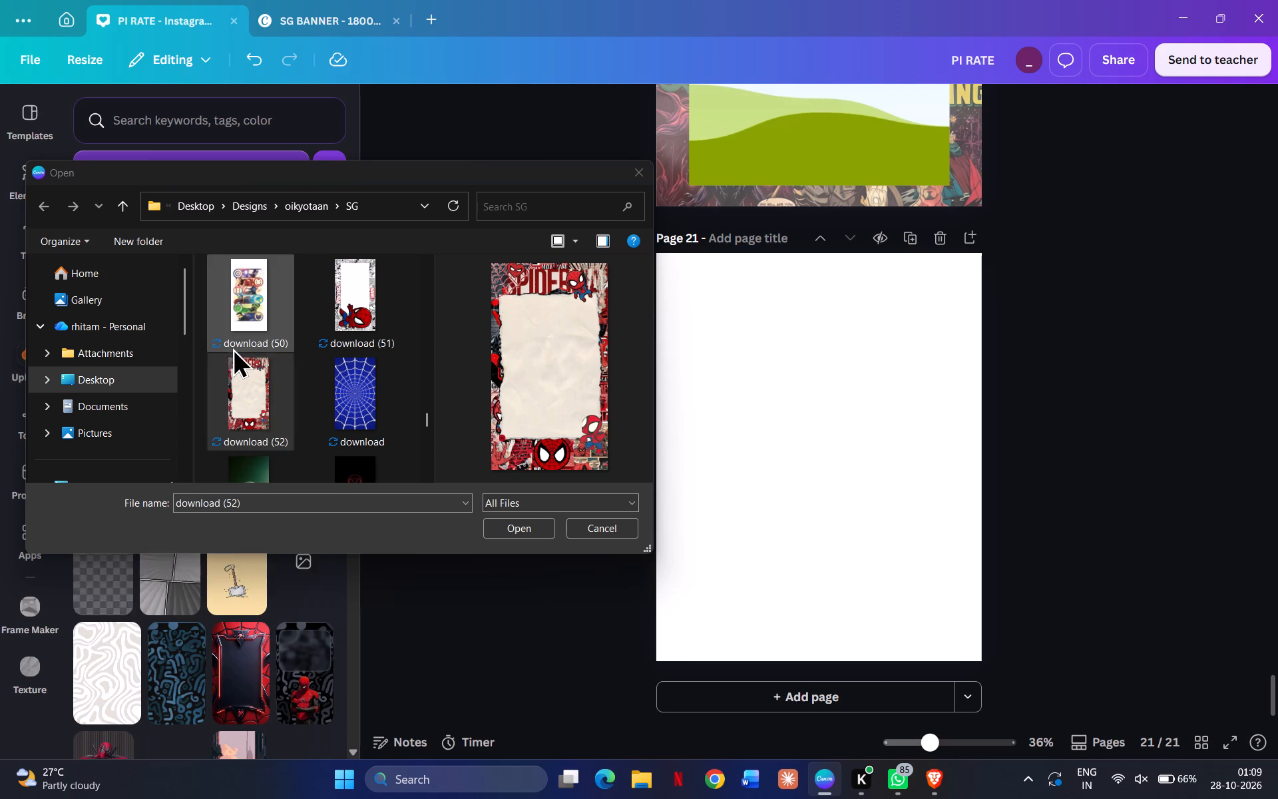
Upload the Avengers hero banners image download (50) and close the file browser.
{"action": "left_click_drag", "start_coordinate": [232, 348], "coordinate": [240, 637]}
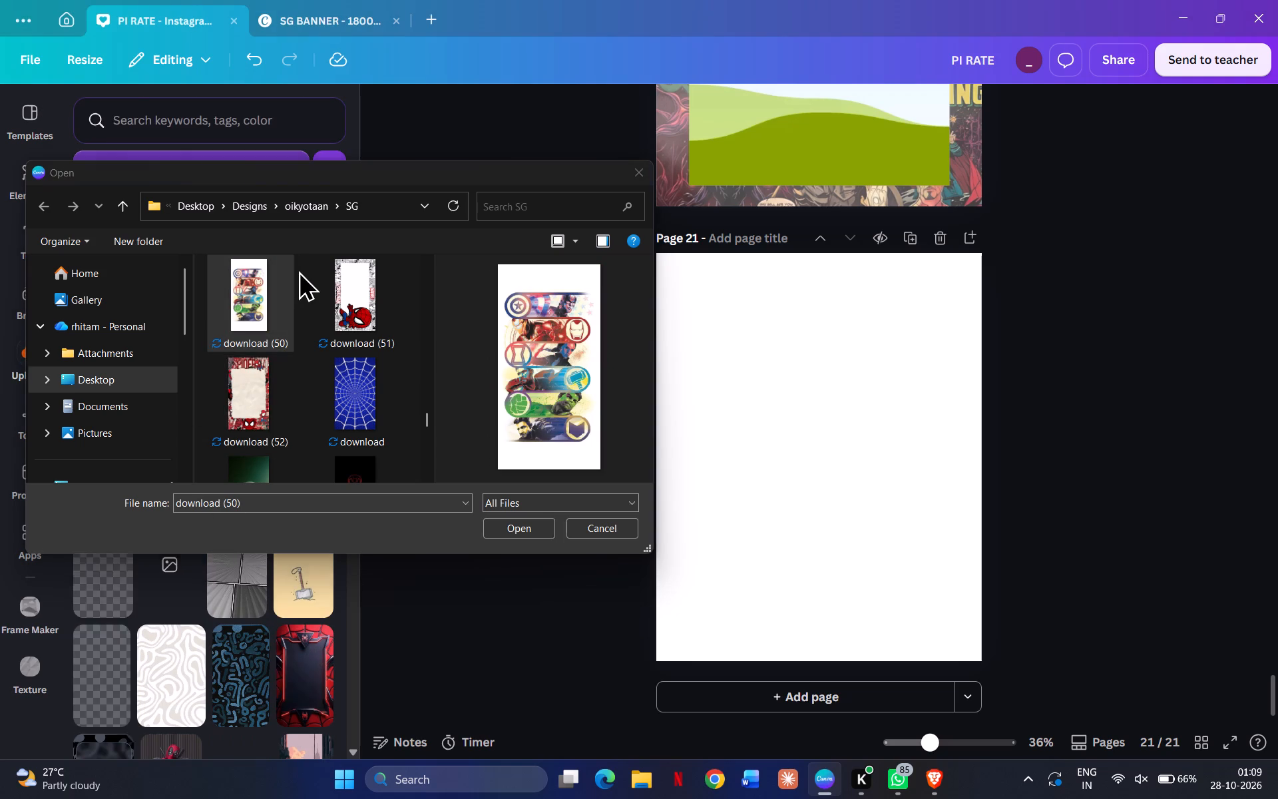
{"action": "scroll", "coordinate": [298, 270], "scroll_direction": "up", "scroll_amount": 1}
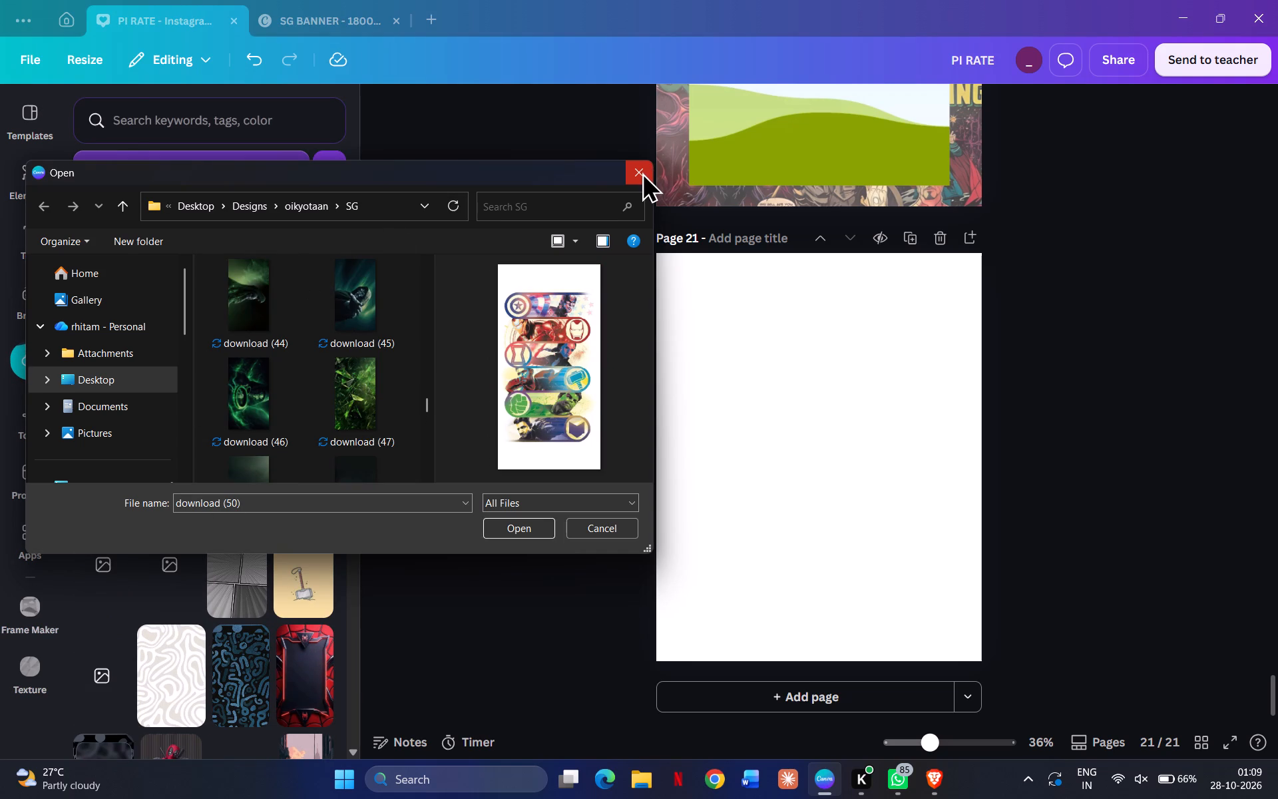
{"action": "left_click", "coordinate": [642, 172]}
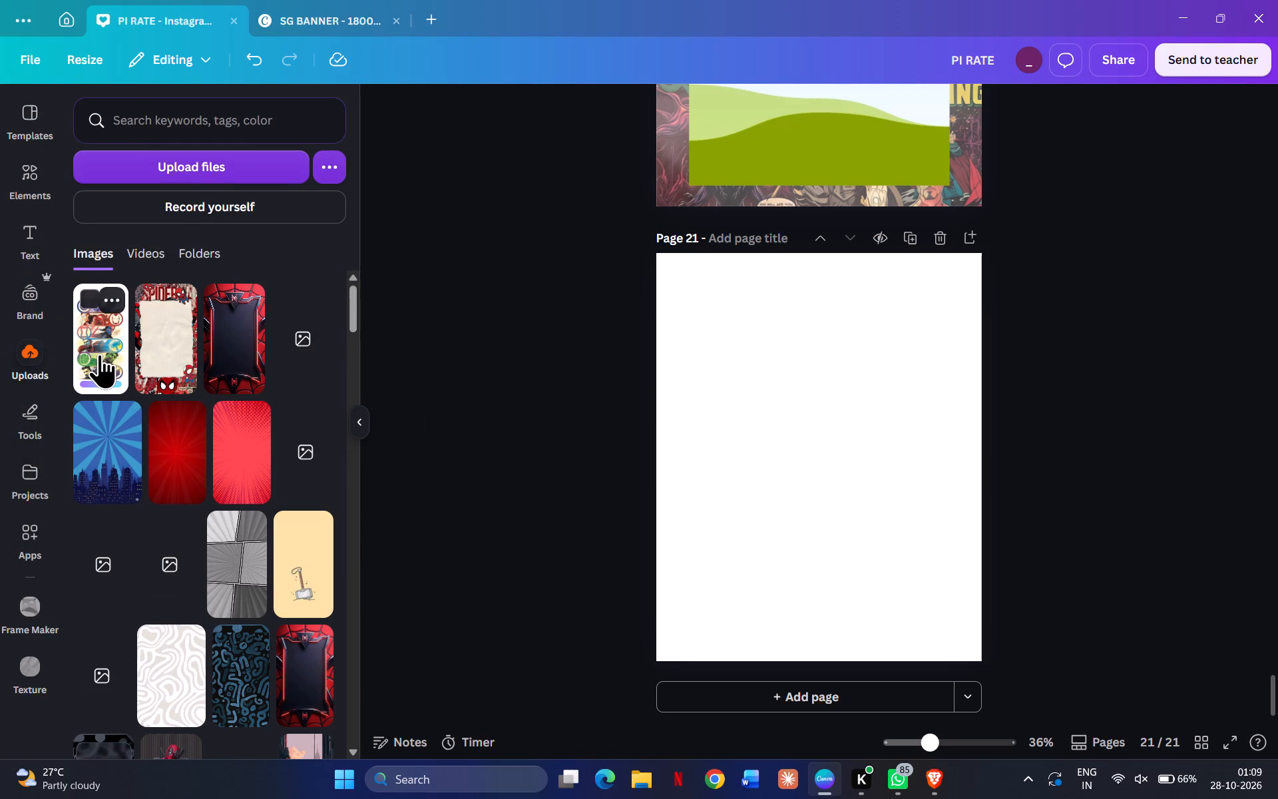
Place the Avengers hero banners image on page 21 and move it to the page's upper-left corner, overhanging the edges.
{"action": "left_click", "coordinate": [100, 354]}
{"action": "left_click_drag", "start_coordinate": [834, 526], "coordinate": [801, 524]}
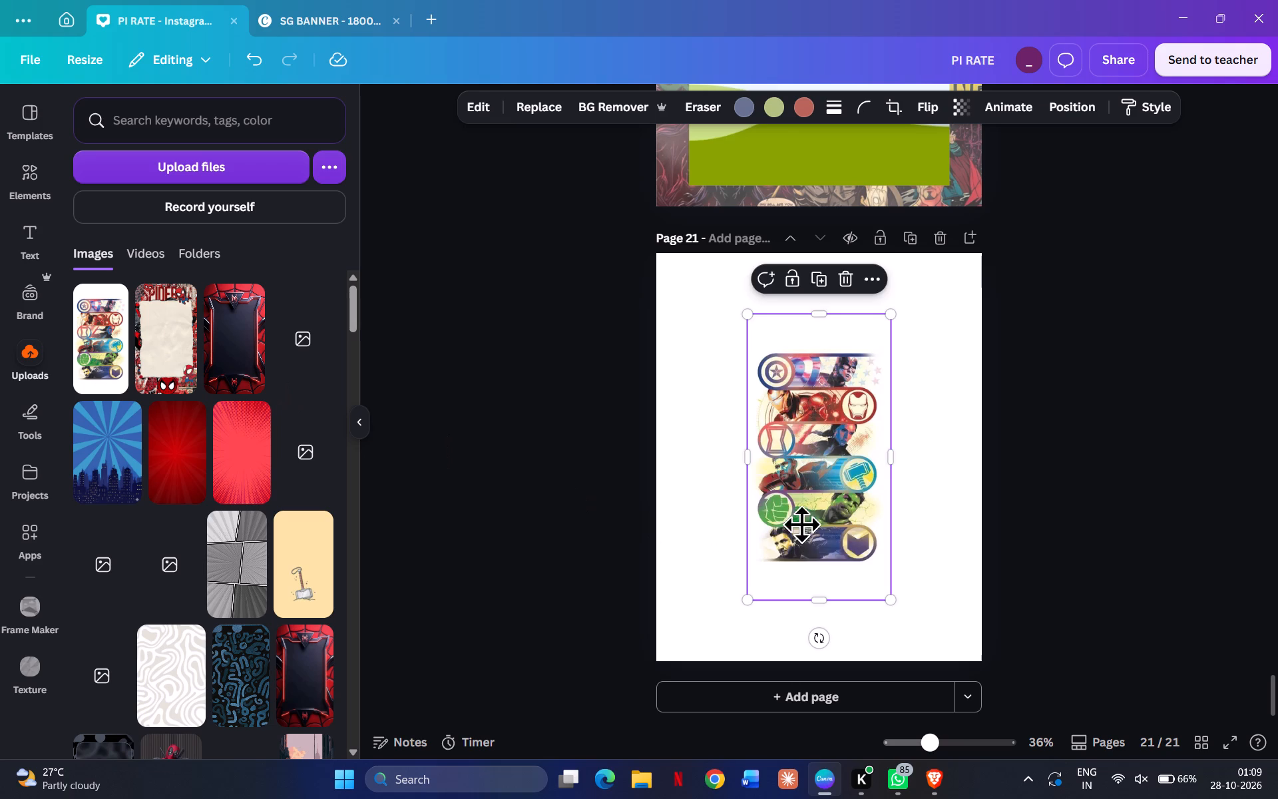
{"action": "left_click_drag", "start_coordinate": [801, 524], "coordinate": [724, 421]}
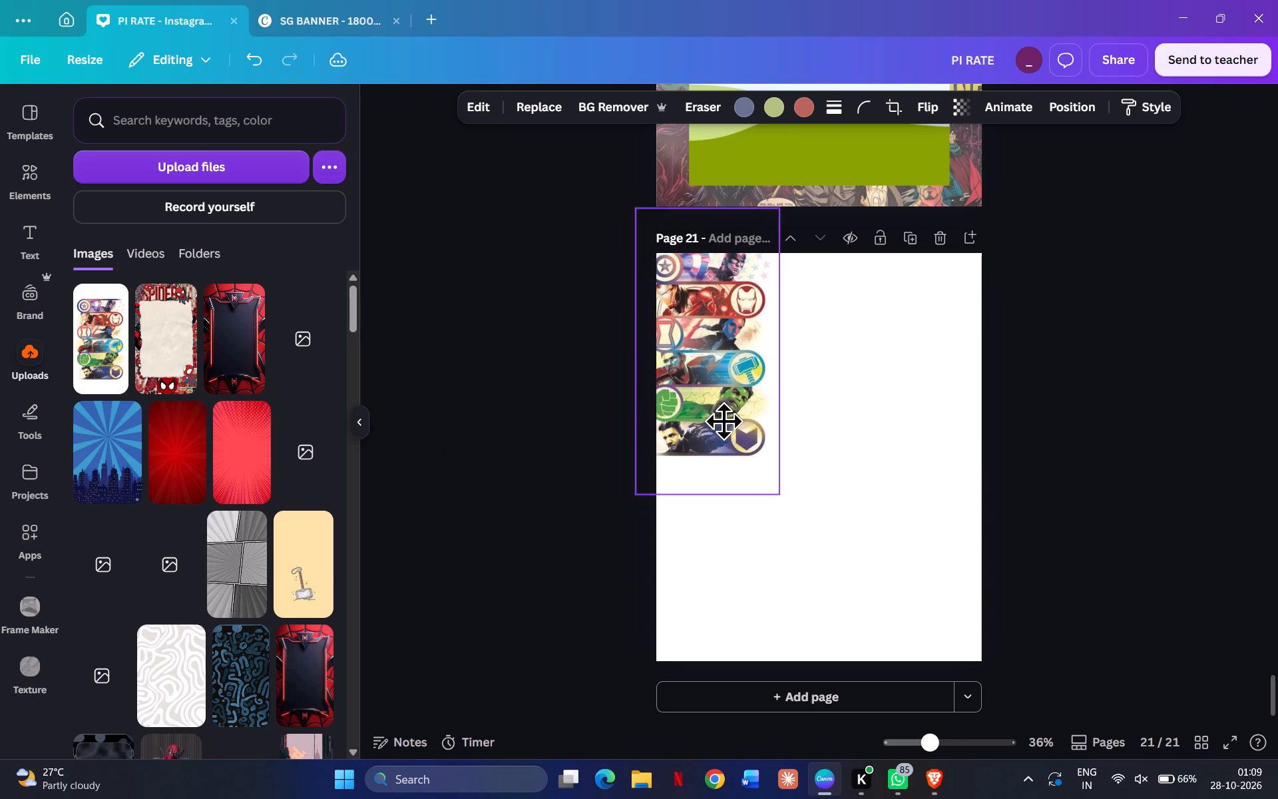
{"action": "left_click_drag", "start_coordinate": [724, 421], "coordinate": [724, 420]}
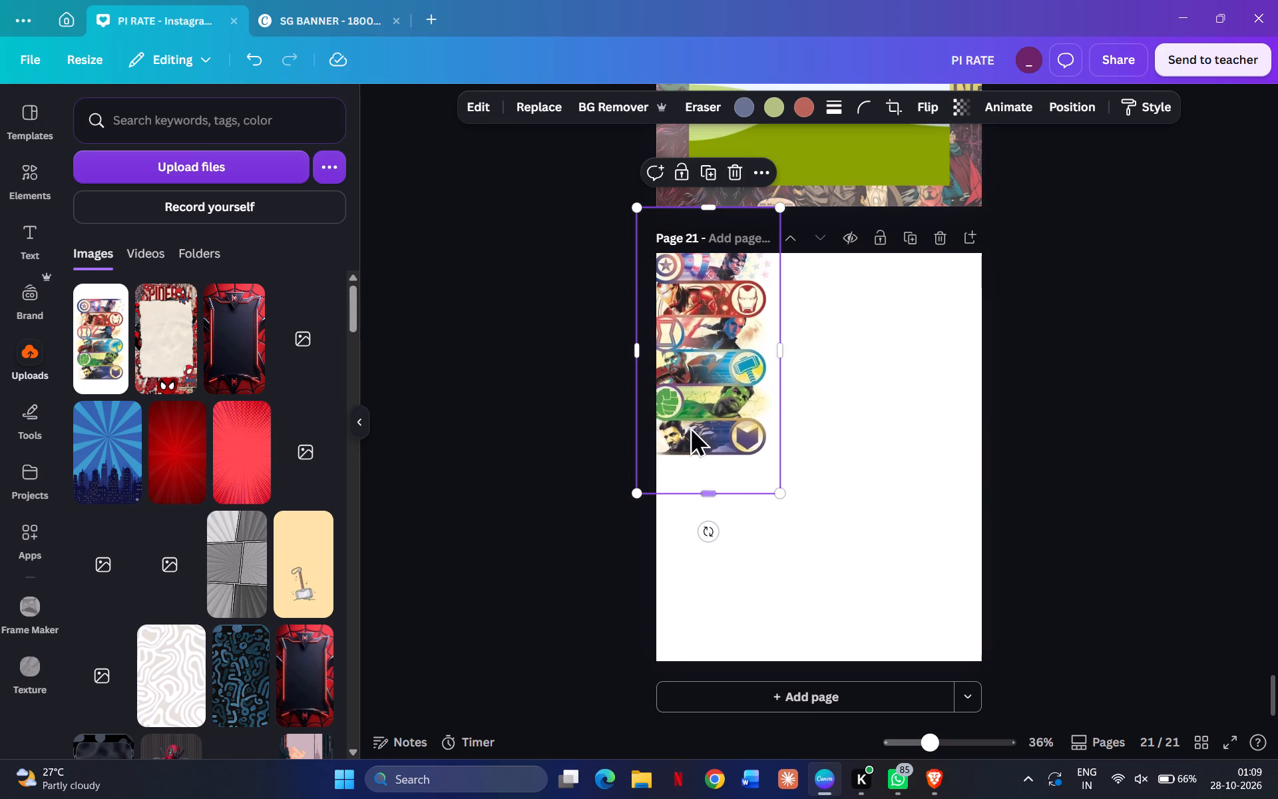
Duplicate the Avengers hero banners image, crop off the copy's blank top strip, and butt it directly beneath the original on page 21.
{"action": "left_click", "coordinate": [706, 168]}
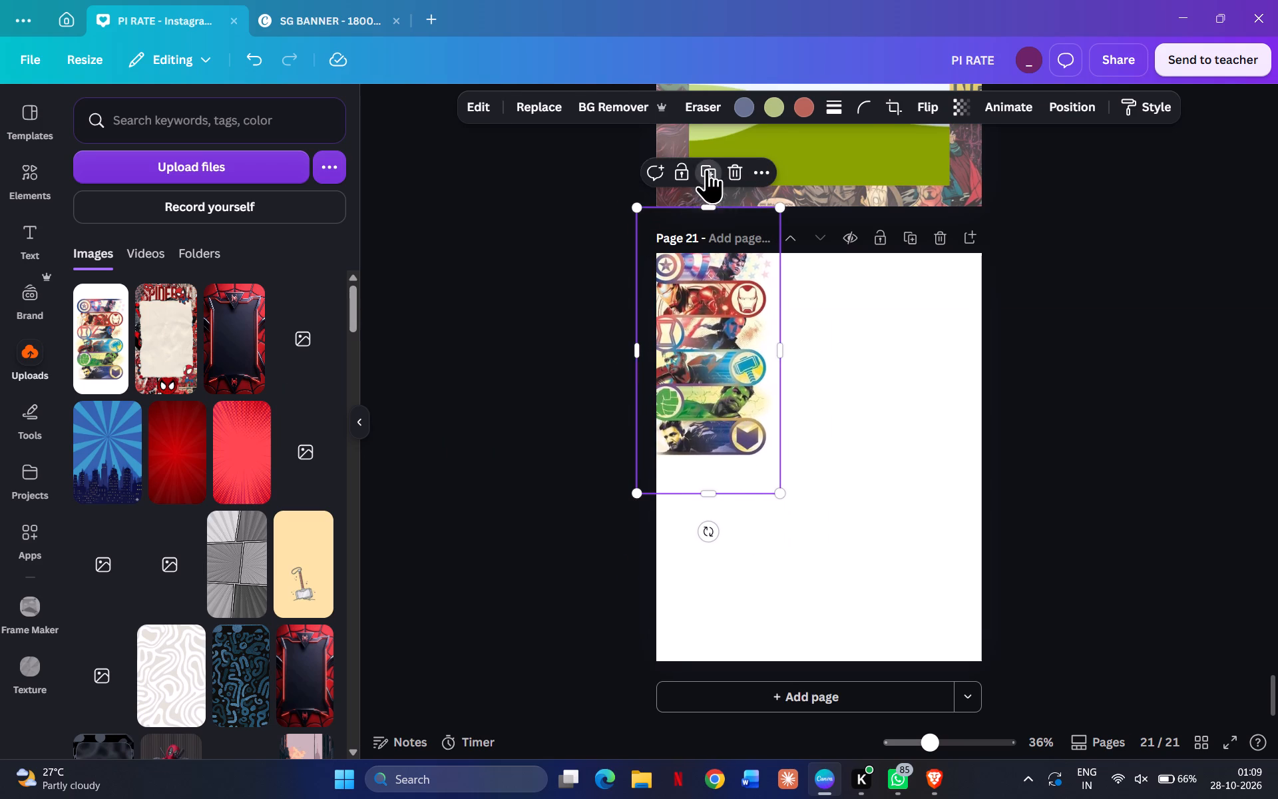
{"action": "left_click_drag", "start_coordinate": [713, 355], "coordinate": [737, 637]}
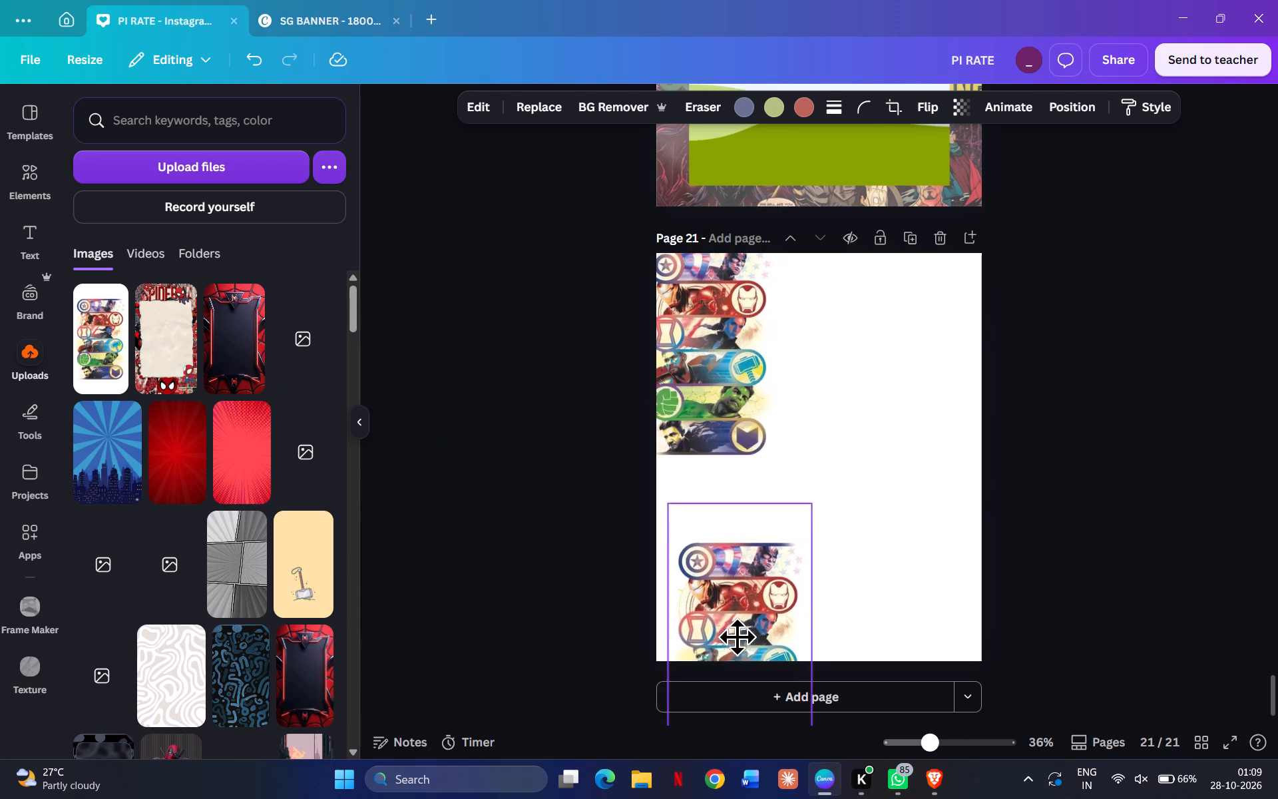
{"action": "left_click_drag", "start_coordinate": [737, 637], "coordinate": [724, 595]}
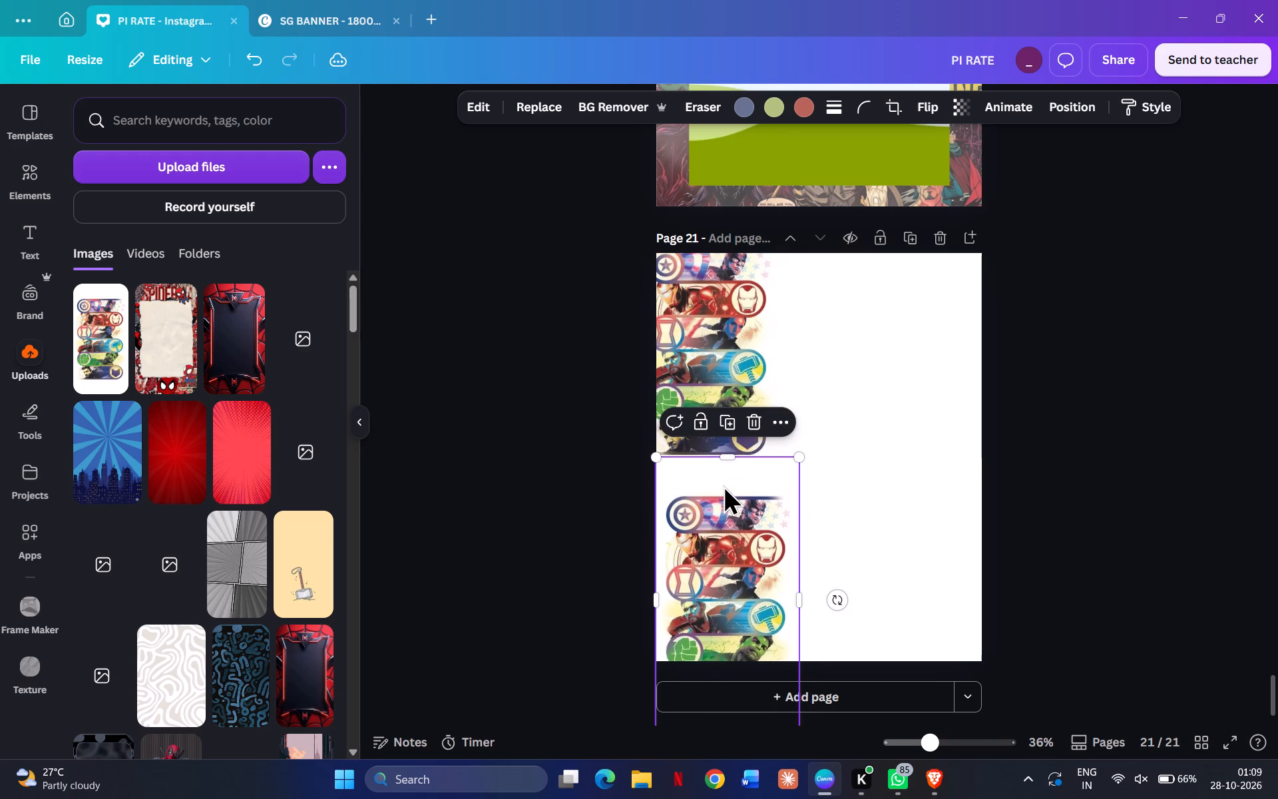
{"action": "left_click_drag", "start_coordinate": [730, 461], "coordinate": [730, 509]}
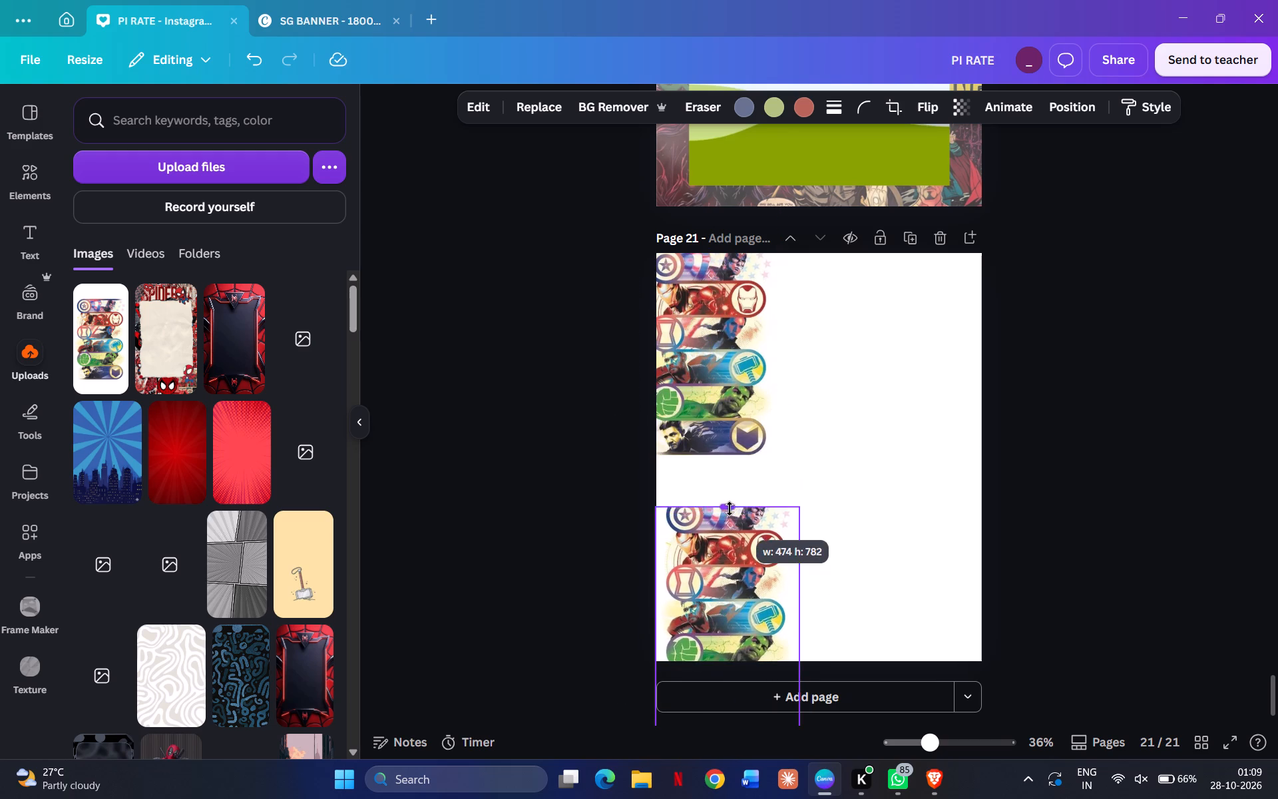
{"action": "left_click_drag", "start_coordinate": [730, 509], "coordinate": [730, 502]}
{"action": "left_click", "coordinate": [566, 443]}
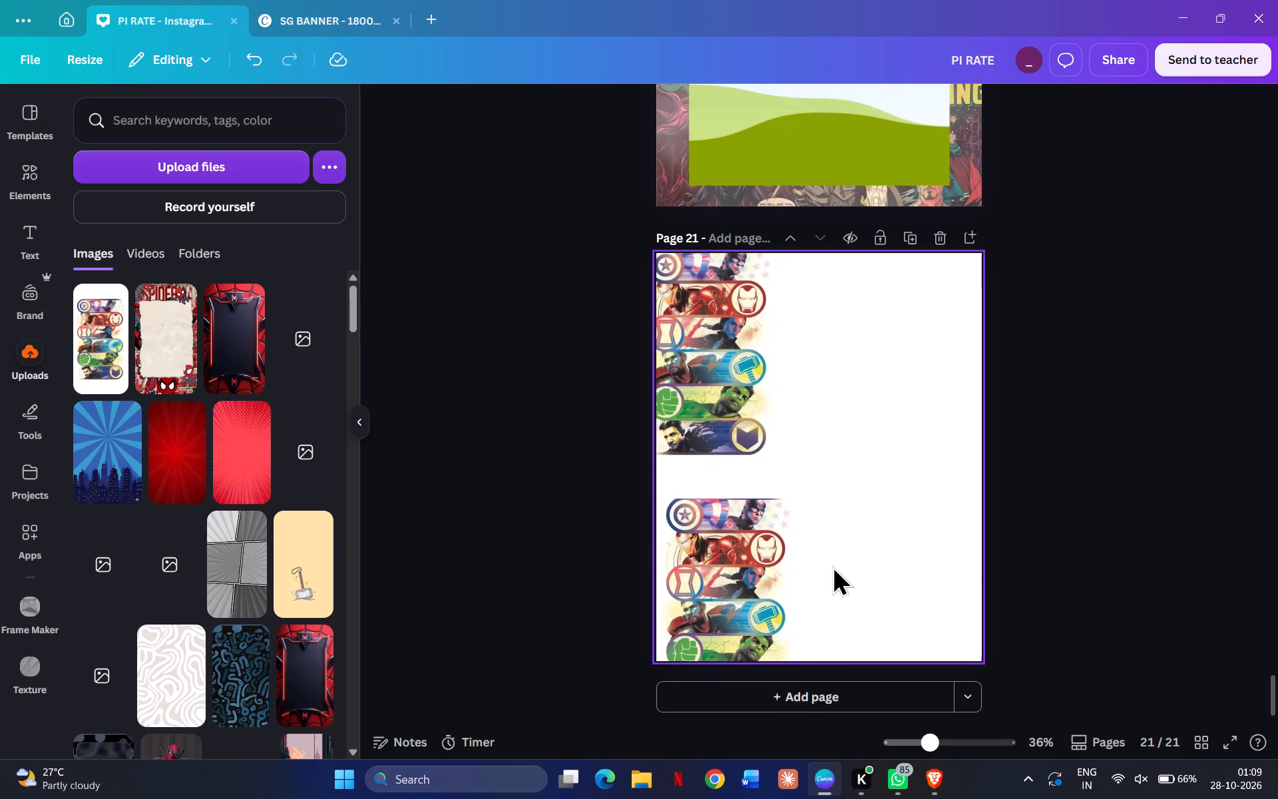
{"action": "left_click_drag", "start_coordinate": [752, 571], "coordinate": [736, 533]}
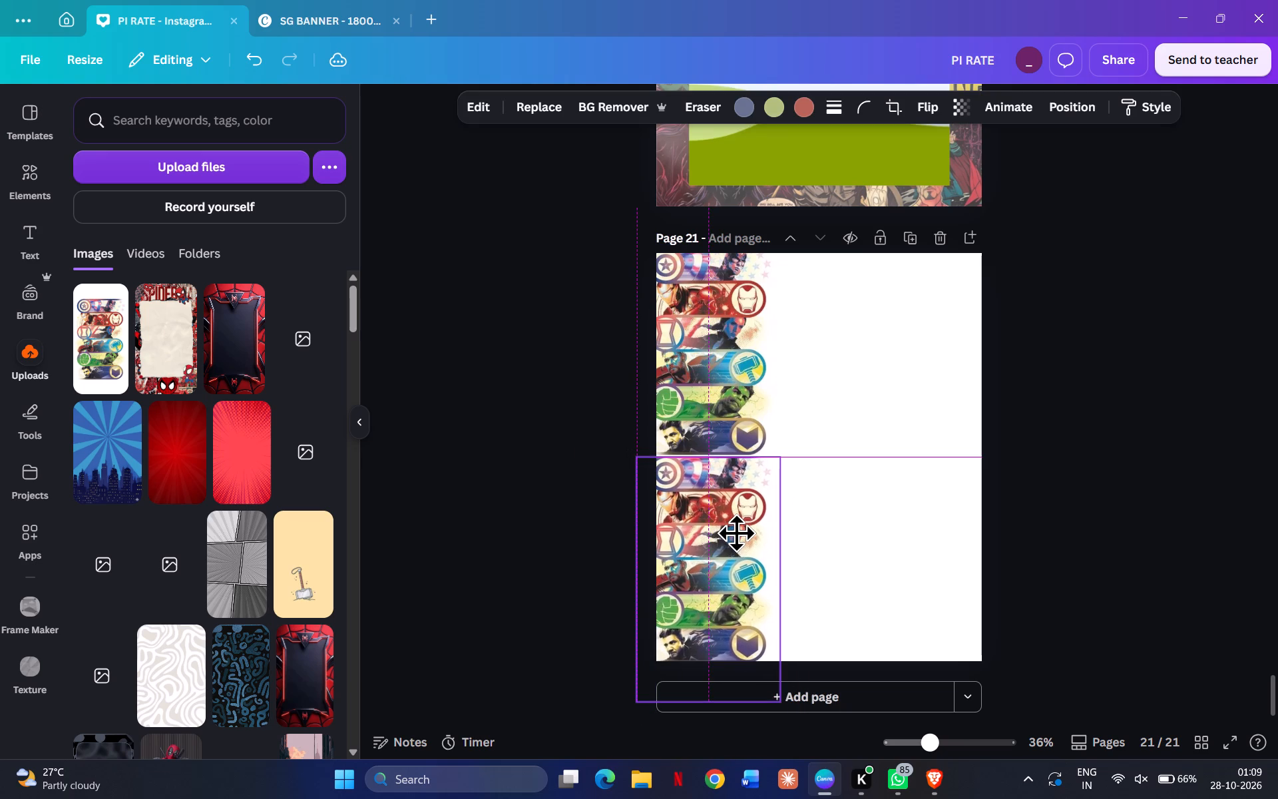
{"action": "left_click_drag", "start_coordinate": [736, 533], "coordinate": [736, 527]}
{"action": "left_click", "coordinate": [1125, 566]}
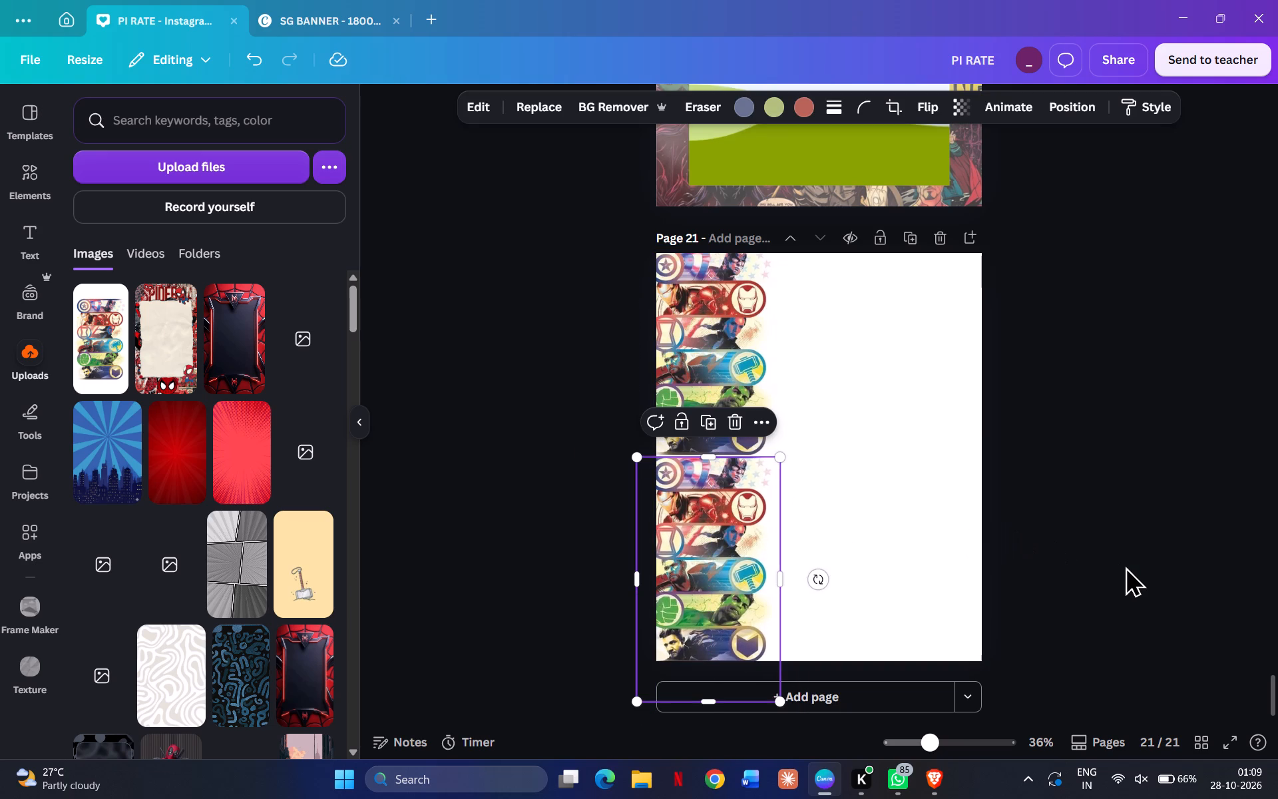
Crop both stacked banner images together on their right side, trimming the blank margin beside the hero banners.
{"action": "left_click", "coordinate": [696, 419]}
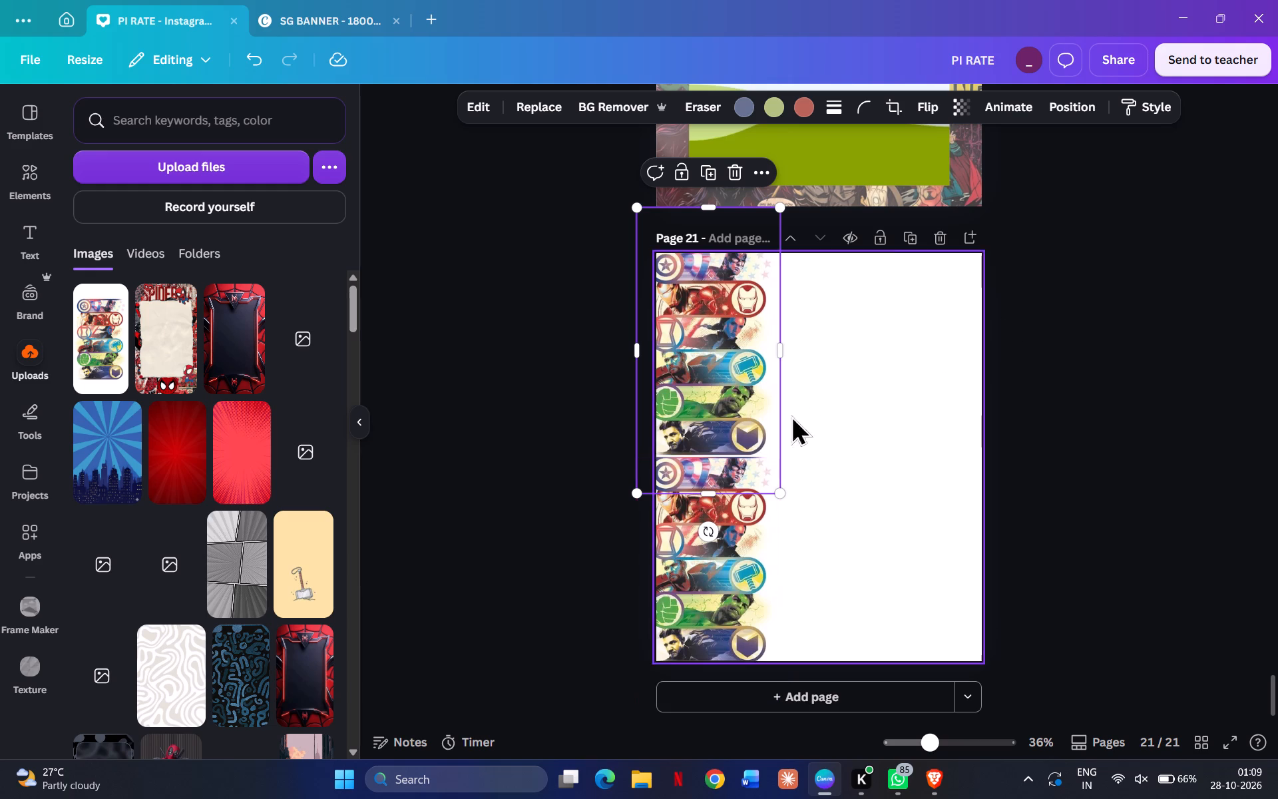
{"action": "left_click", "coordinate": [728, 526], "text": "shift"}
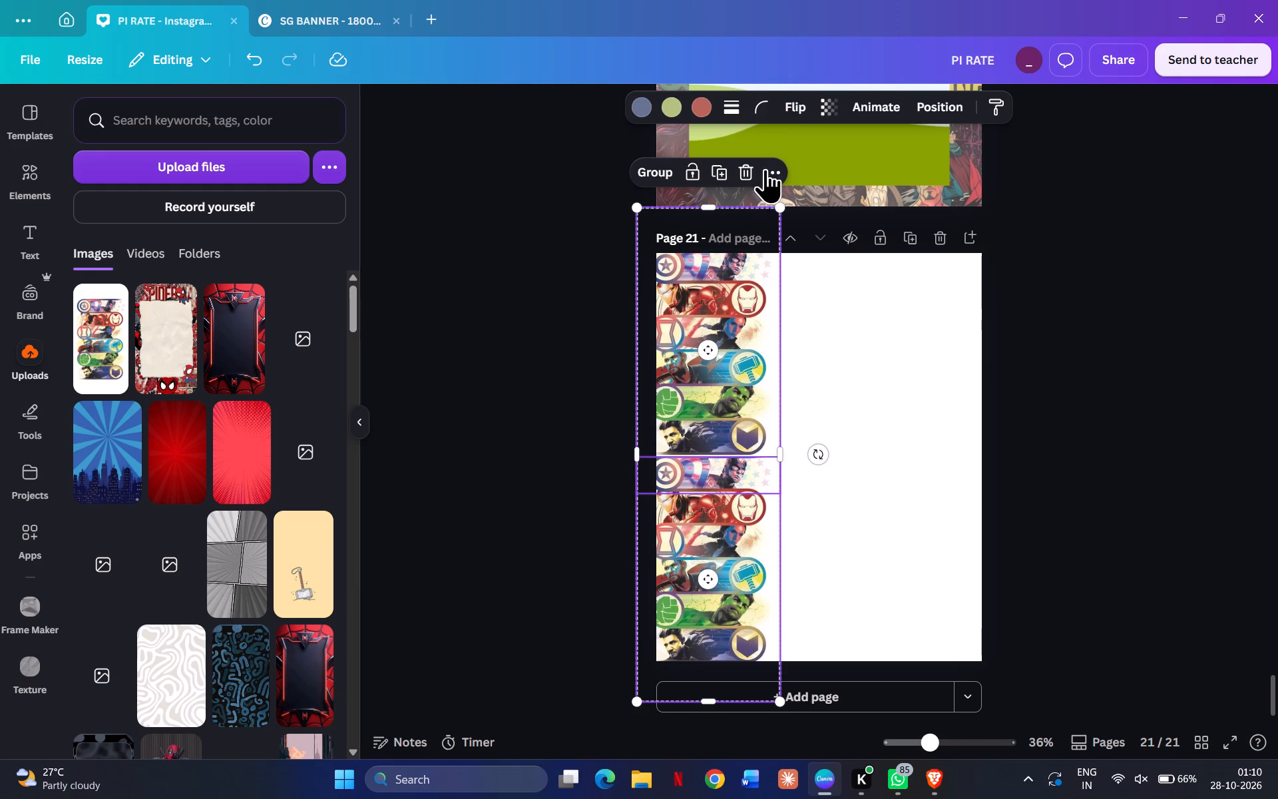
{"action": "left_click_drag", "start_coordinate": [779, 458], "coordinate": [773, 459]}
{"action": "left_click_drag", "start_coordinate": [773, 459], "coordinate": [750, 463]}
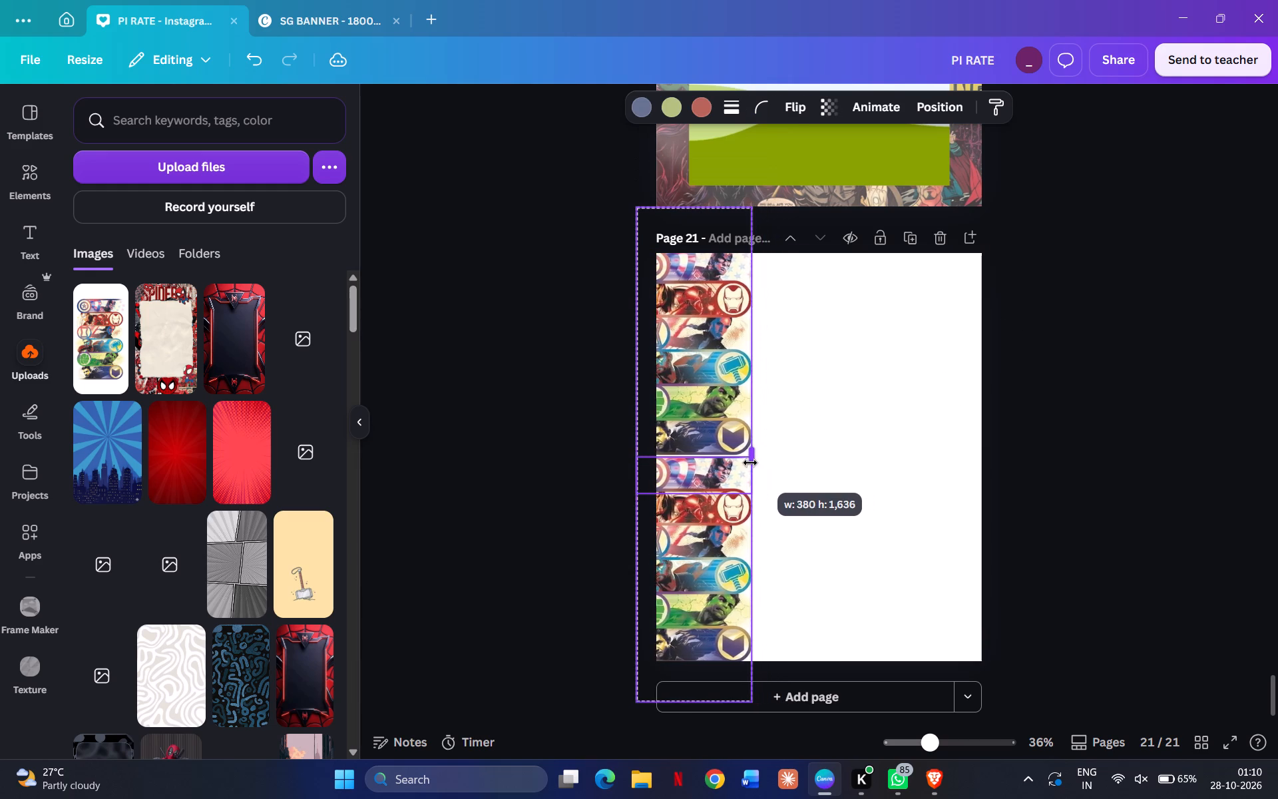
{"action": "left_click_drag", "start_coordinate": [750, 463], "coordinate": [761, 463]}
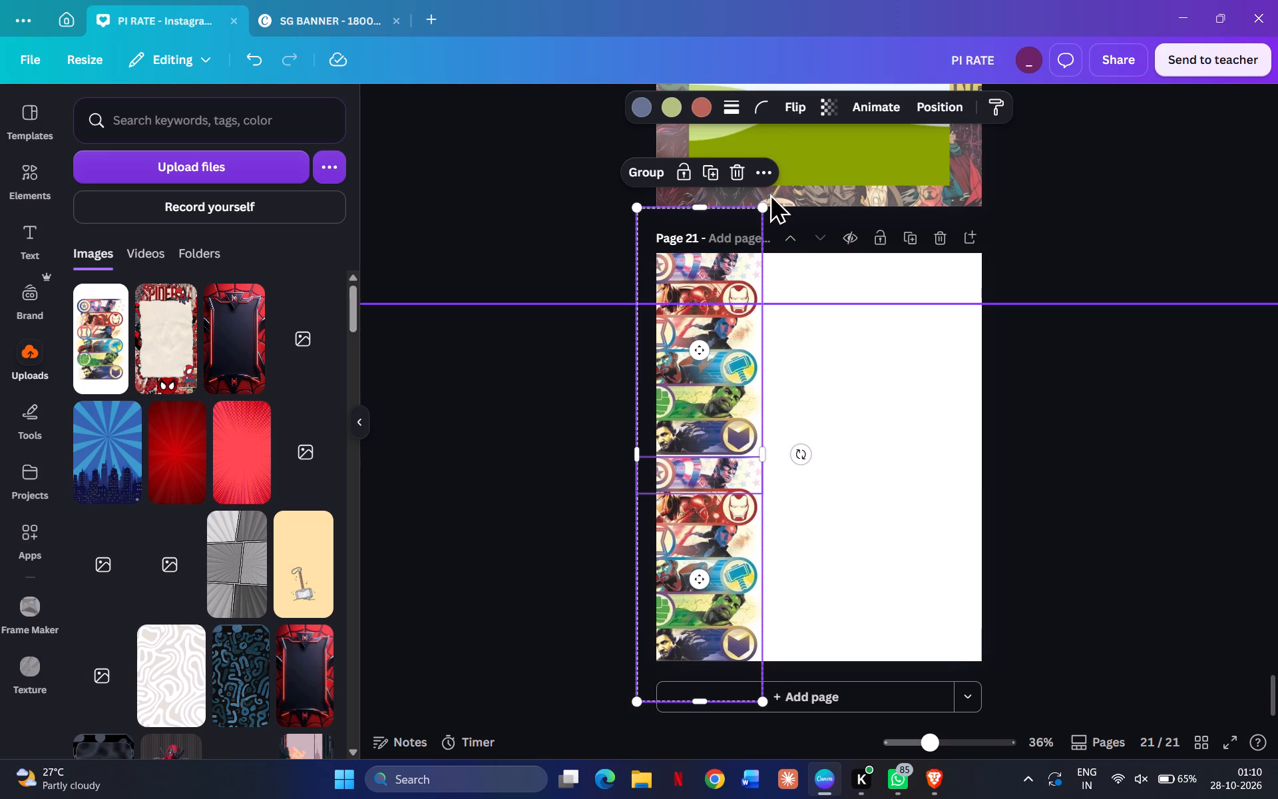
Scale both banner images down together to about 286 wide, keeping them anchored at the page's lower-left corner.
{"action": "left_click_drag", "start_coordinate": [764, 206], "coordinate": [716, 277]}
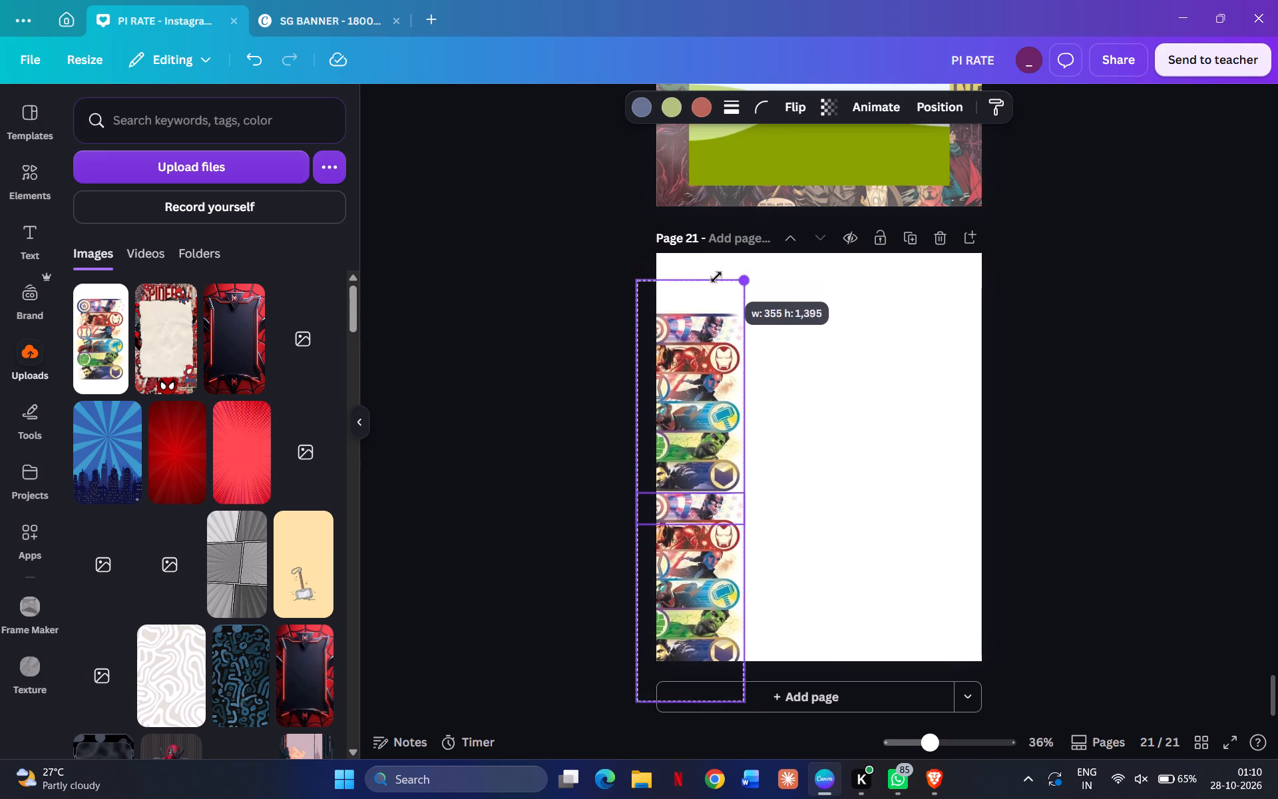
{"action": "left_click_drag", "start_coordinate": [716, 277], "coordinate": [711, 291]}
{"action": "left_click_drag", "start_coordinate": [741, 300], "coordinate": [727, 317]}
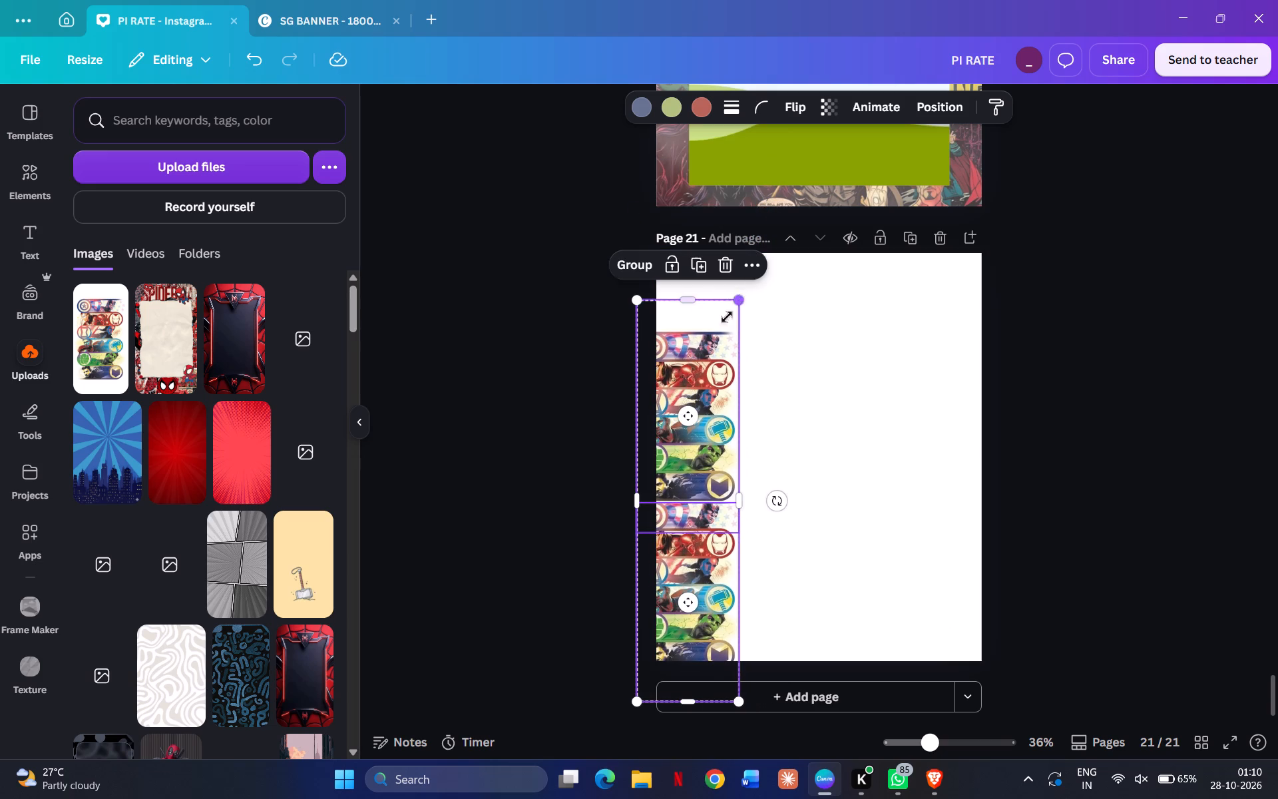
{"action": "left_click_drag", "start_coordinate": [727, 317], "coordinate": [693, 353]}
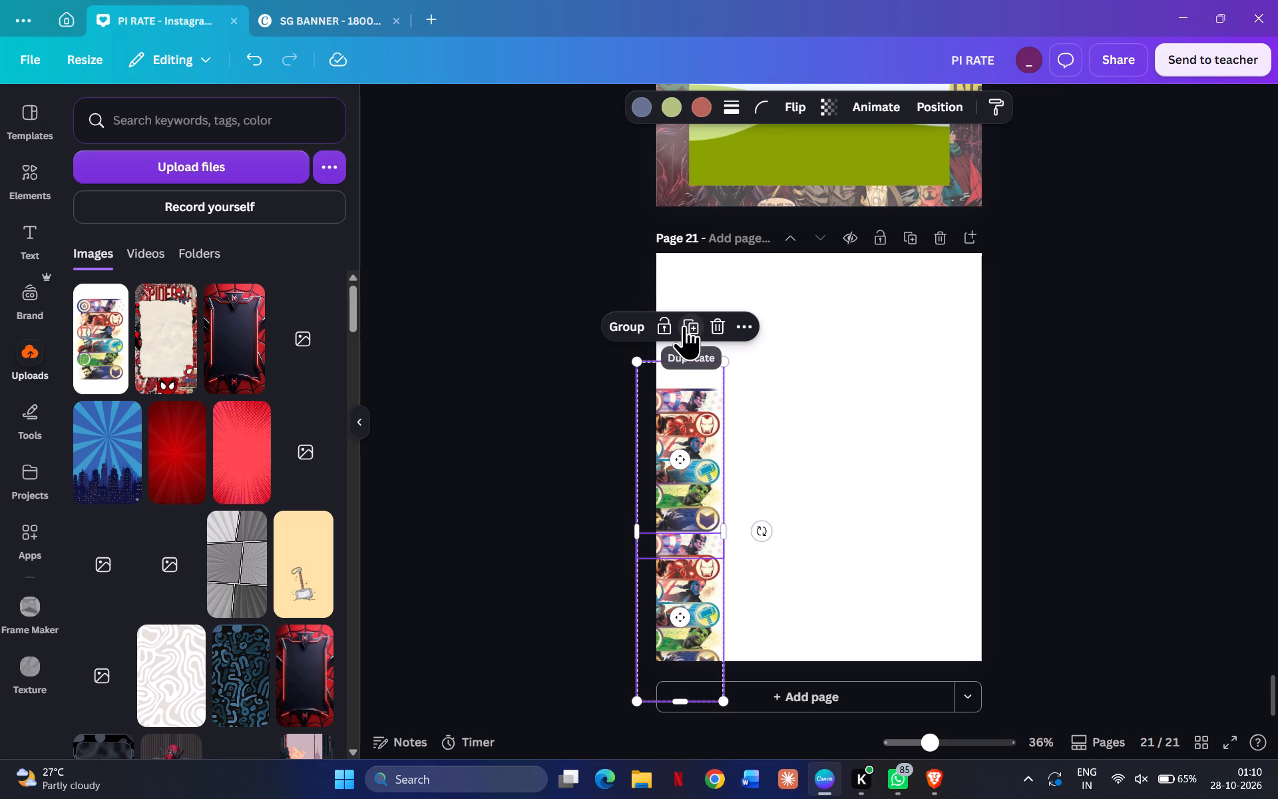
{"action": "left_click", "coordinate": [570, 444]}
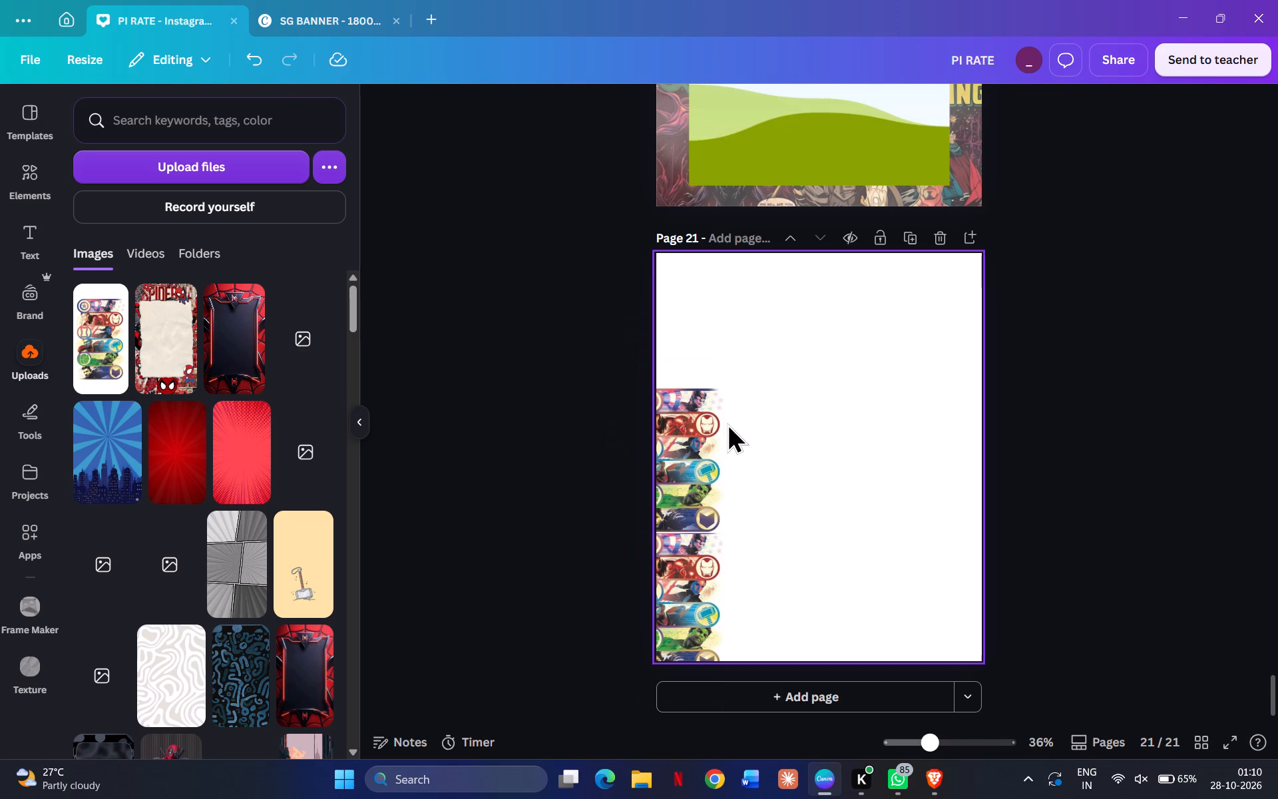
Duplicate the upper banner image, crop the copy's blank bottom strip, and fit it directly above to fill the page's left edge.
{"action": "left_click", "coordinate": [692, 426]}
{"action": "left_click", "coordinate": [682, 315]}
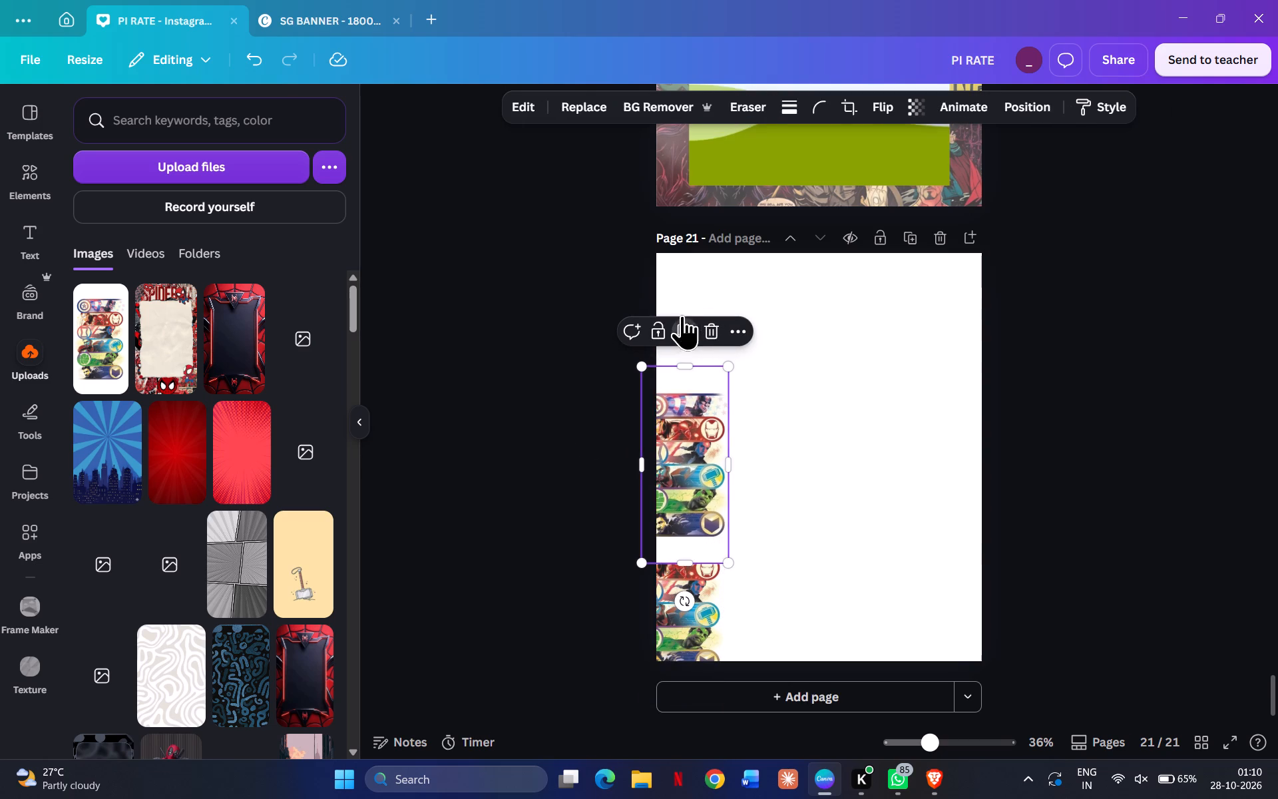
{"action": "left_click_drag", "start_coordinate": [700, 497], "coordinate": [716, 305]}
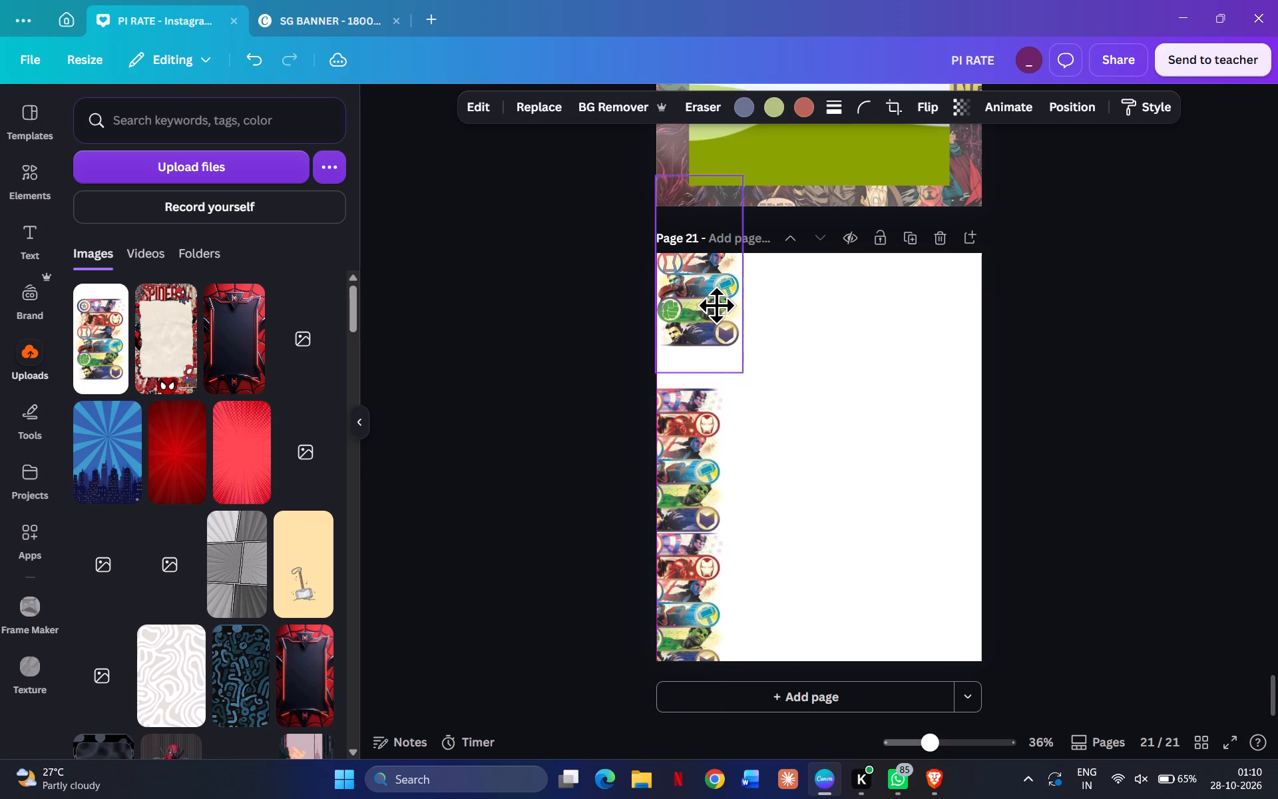
{"action": "left_click_drag", "start_coordinate": [716, 305], "coordinate": [714, 308]}
{"action": "left_click_drag", "start_coordinate": [701, 373], "coordinate": [719, 354]}
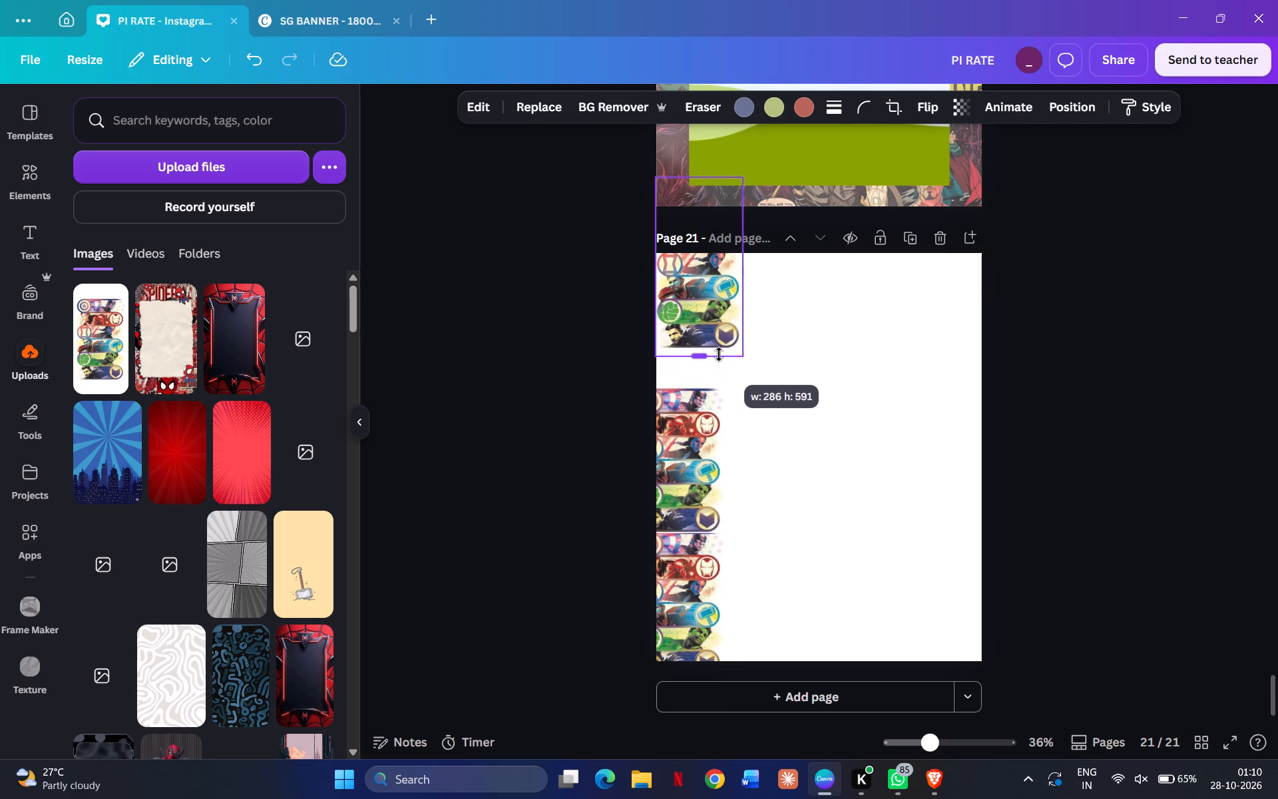
{"action": "left_click_drag", "start_coordinate": [719, 354], "coordinate": [732, 348]}
{"action": "left_click", "coordinate": [564, 368]}
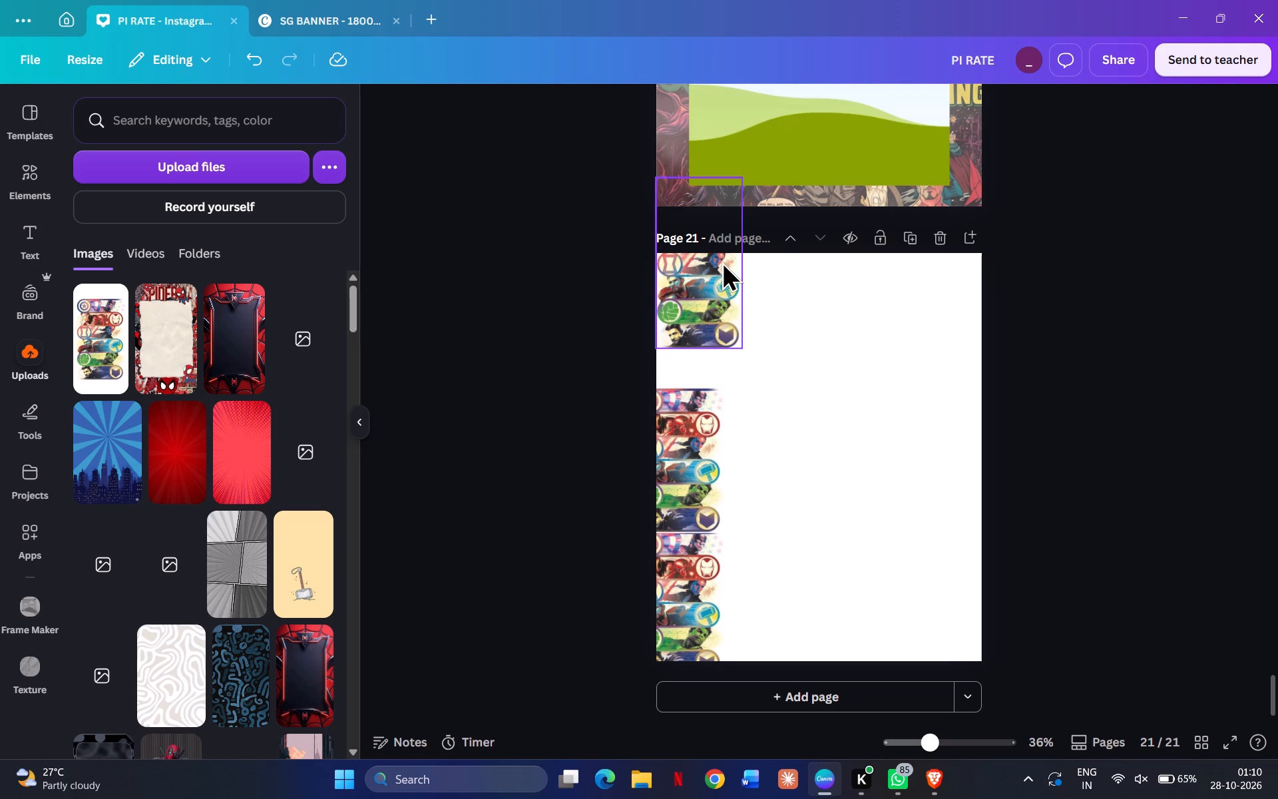
{"action": "left_click_drag", "start_coordinate": [722, 261], "coordinate": [723, 297]}
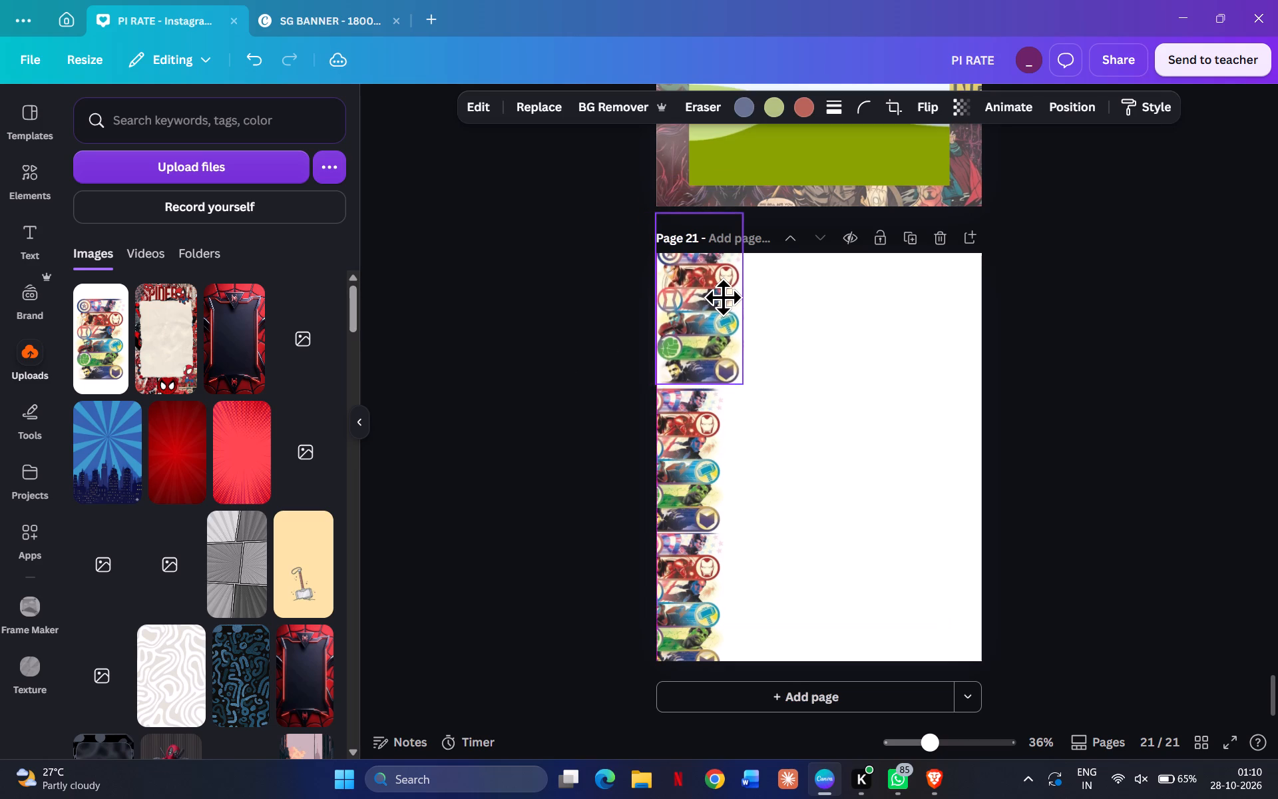
{"action": "left_click_drag", "start_coordinate": [723, 297], "coordinate": [700, 296]}
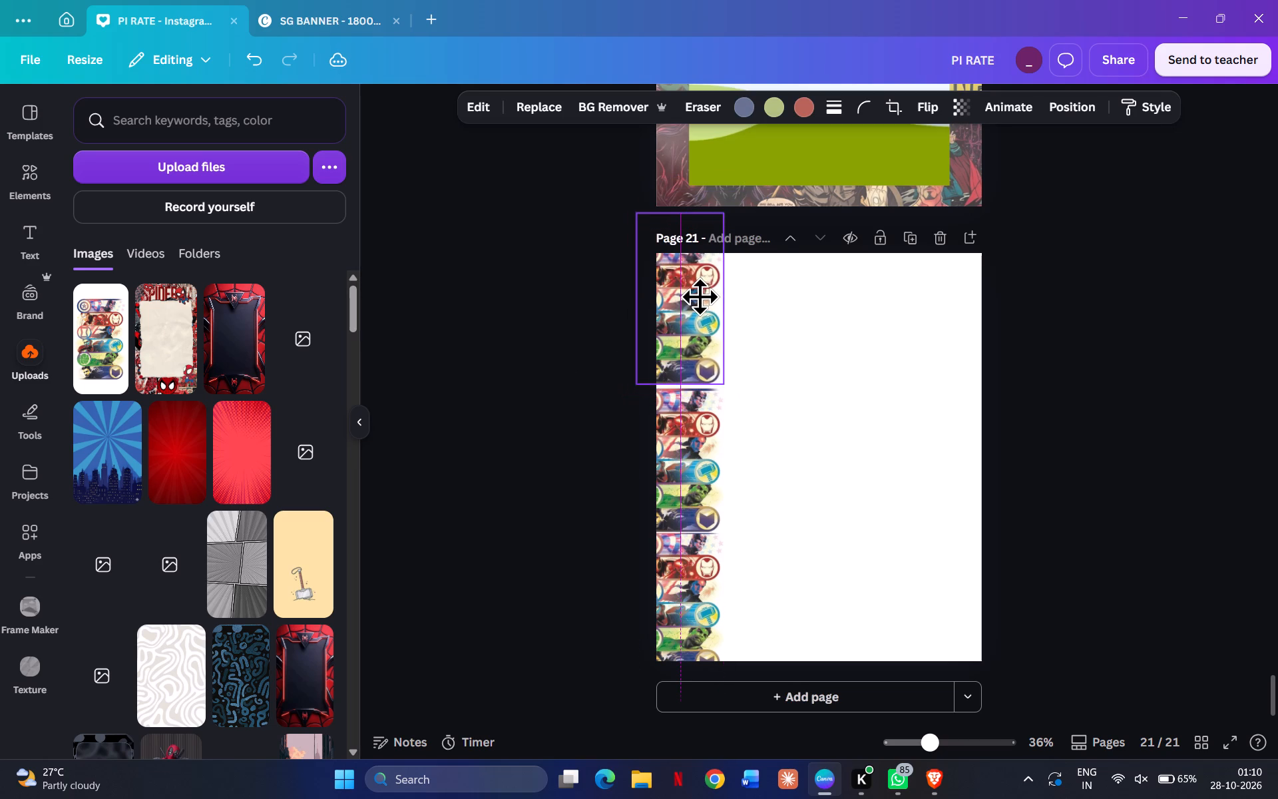
{"action": "left_click_drag", "start_coordinate": [700, 296], "coordinate": [699, 301]}
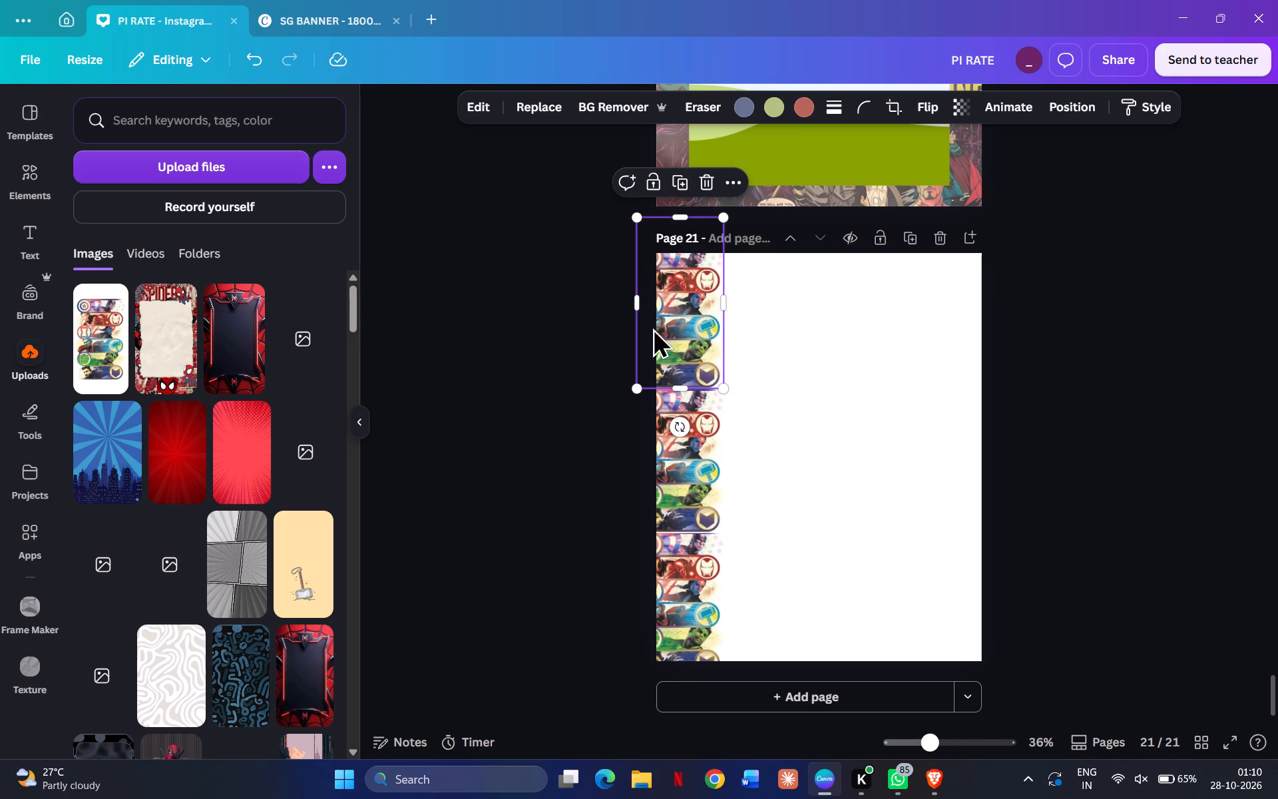
{"action": "left_click", "coordinate": [573, 368]}
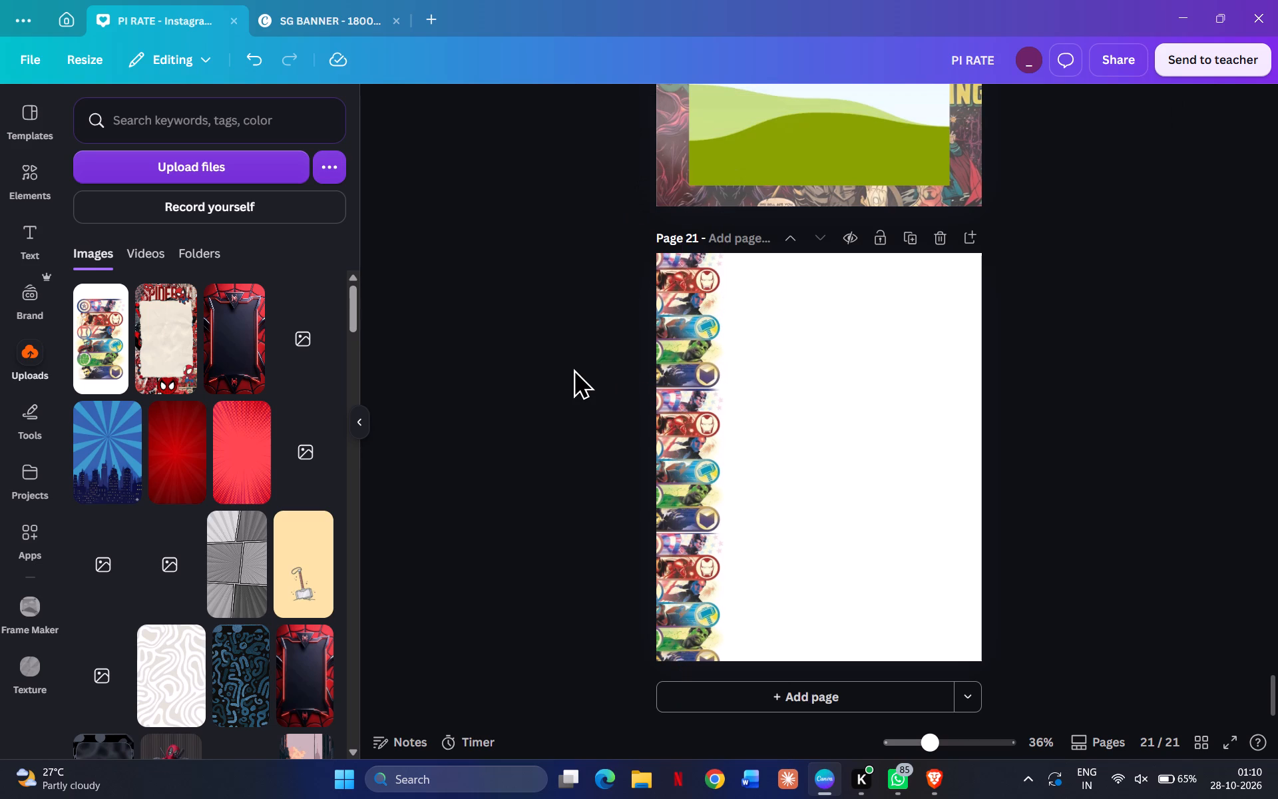
Select all three stacked banner images and shift them farther past the page's left edge, leaving a narrower border strip.
{"action": "left_click", "coordinate": [690, 340]}
{"action": "left_click", "coordinate": [701, 472], "text": "shift"}
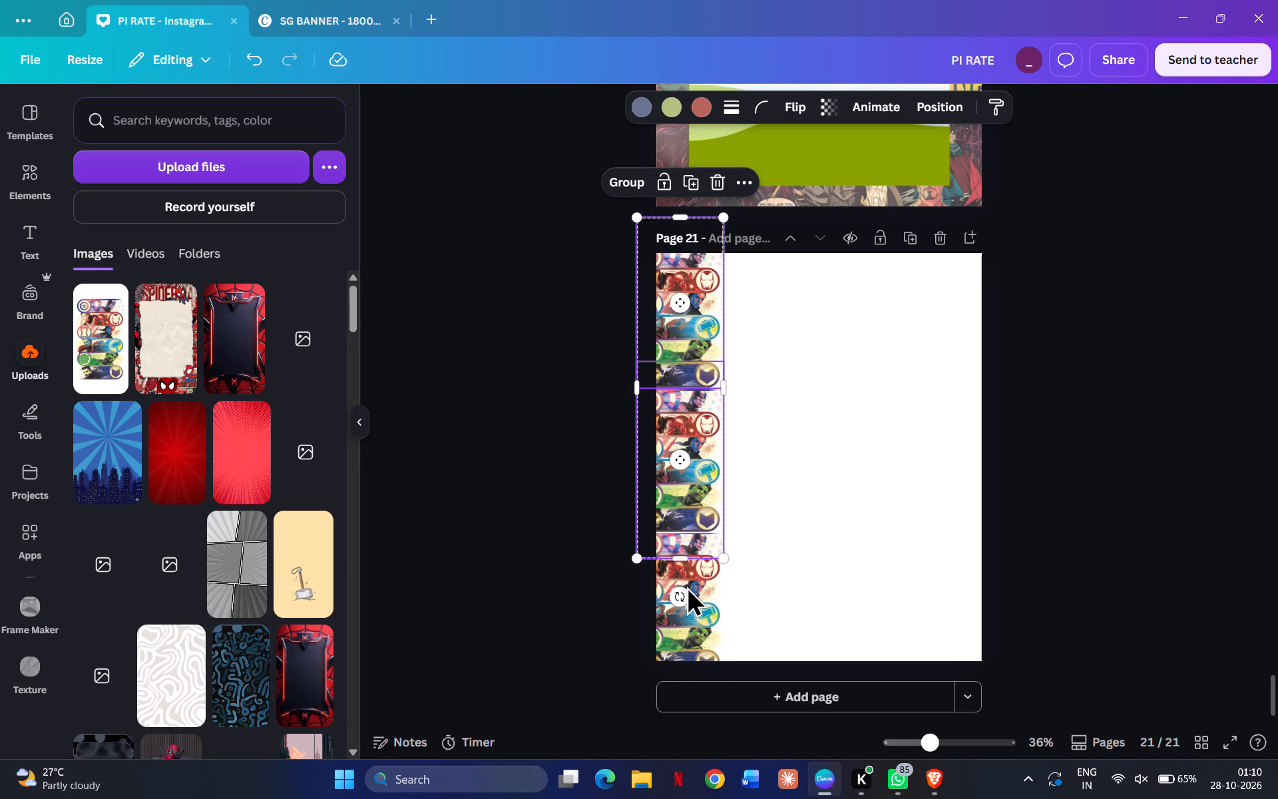
{"action": "left_click", "coordinate": [681, 625], "text": "shift"}
{"action": "left_click_drag", "start_coordinate": [696, 481], "coordinate": [680, 486]}
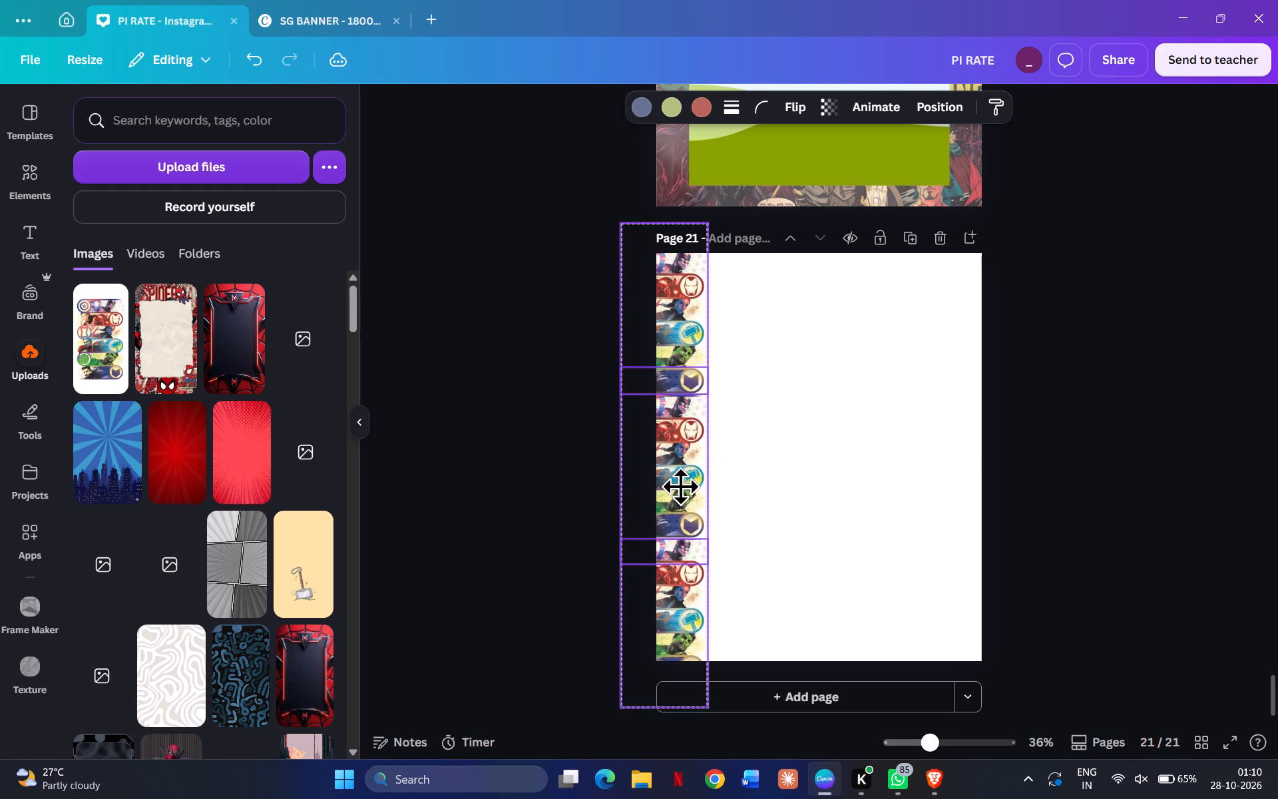
{"action": "left_click_drag", "start_coordinate": [680, 486], "coordinate": [681, 481]}
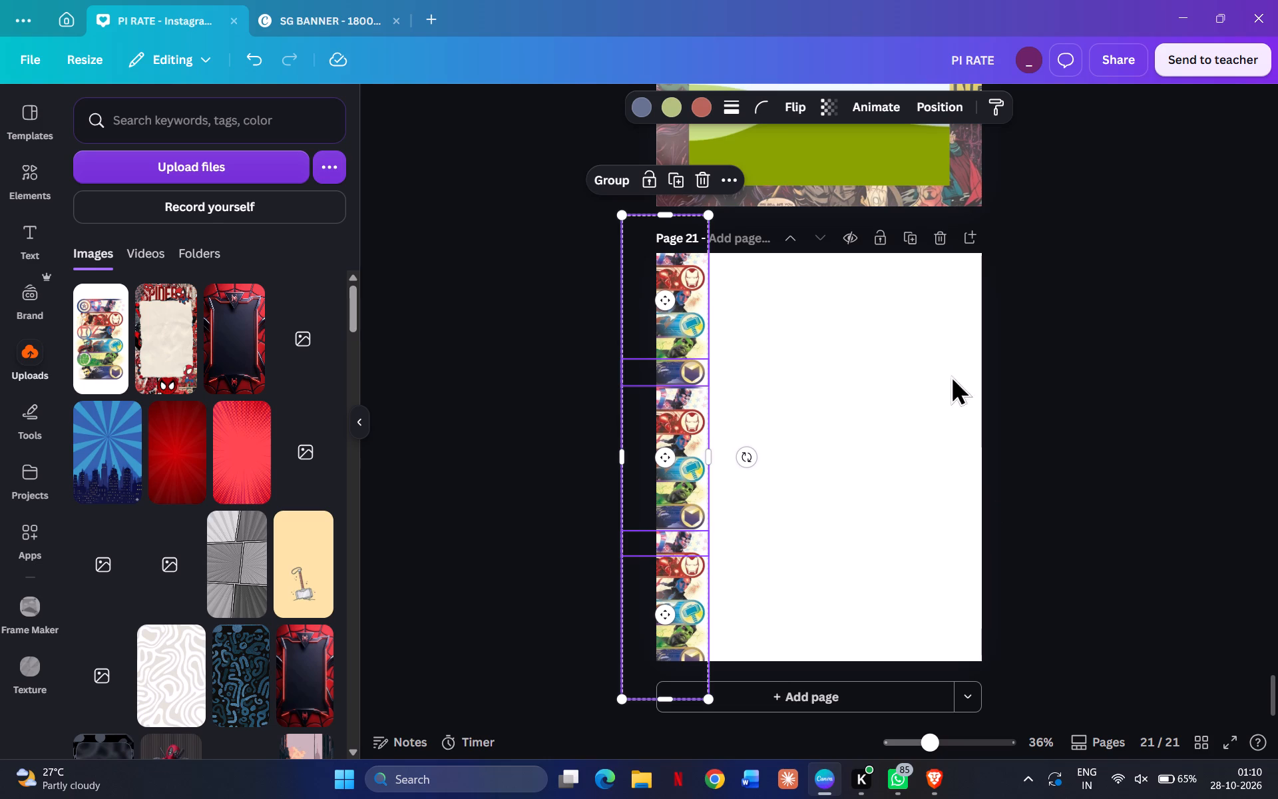
Duplicate the three stacked banner images and place the copy along page 21's right edge, partly past the edge and level with the left strip.
{"action": "left_click", "coordinate": [686, 184]}
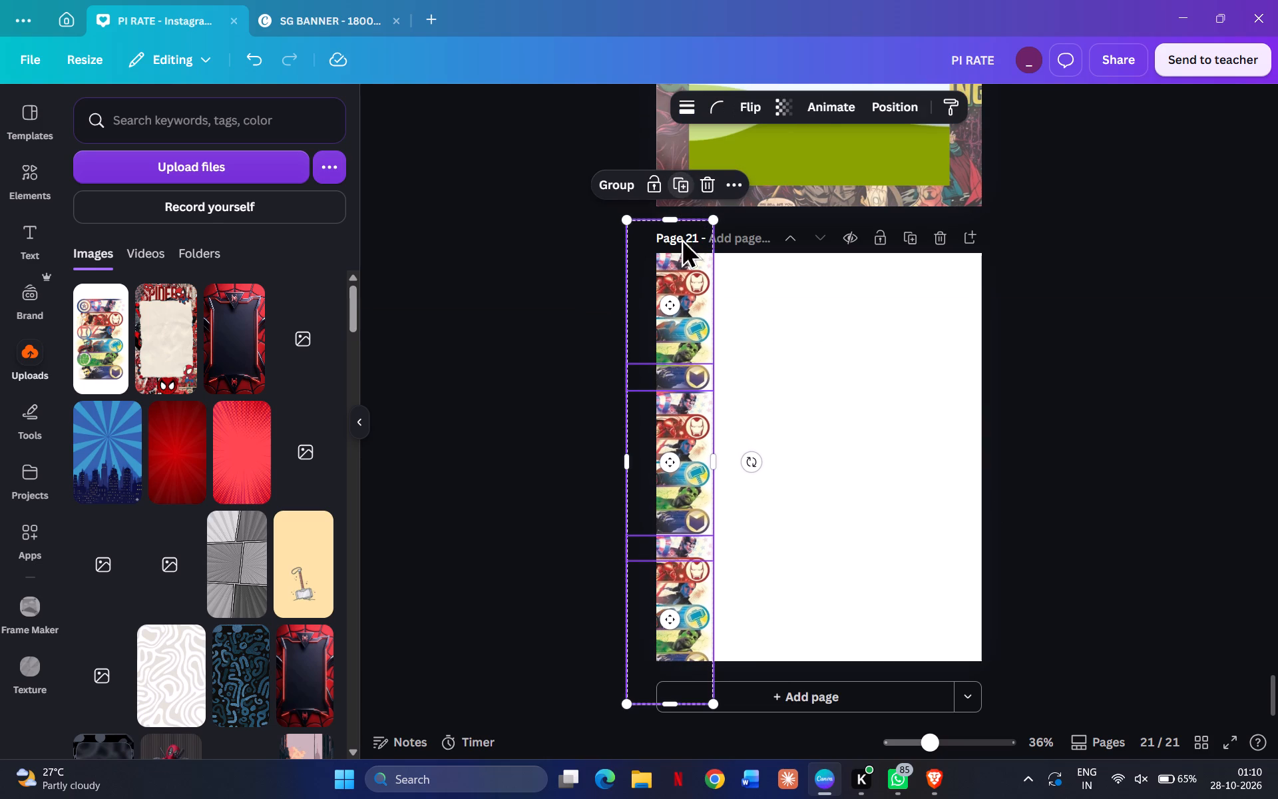
{"action": "left_click_drag", "start_coordinate": [684, 320], "coordinate": [998, 311]}
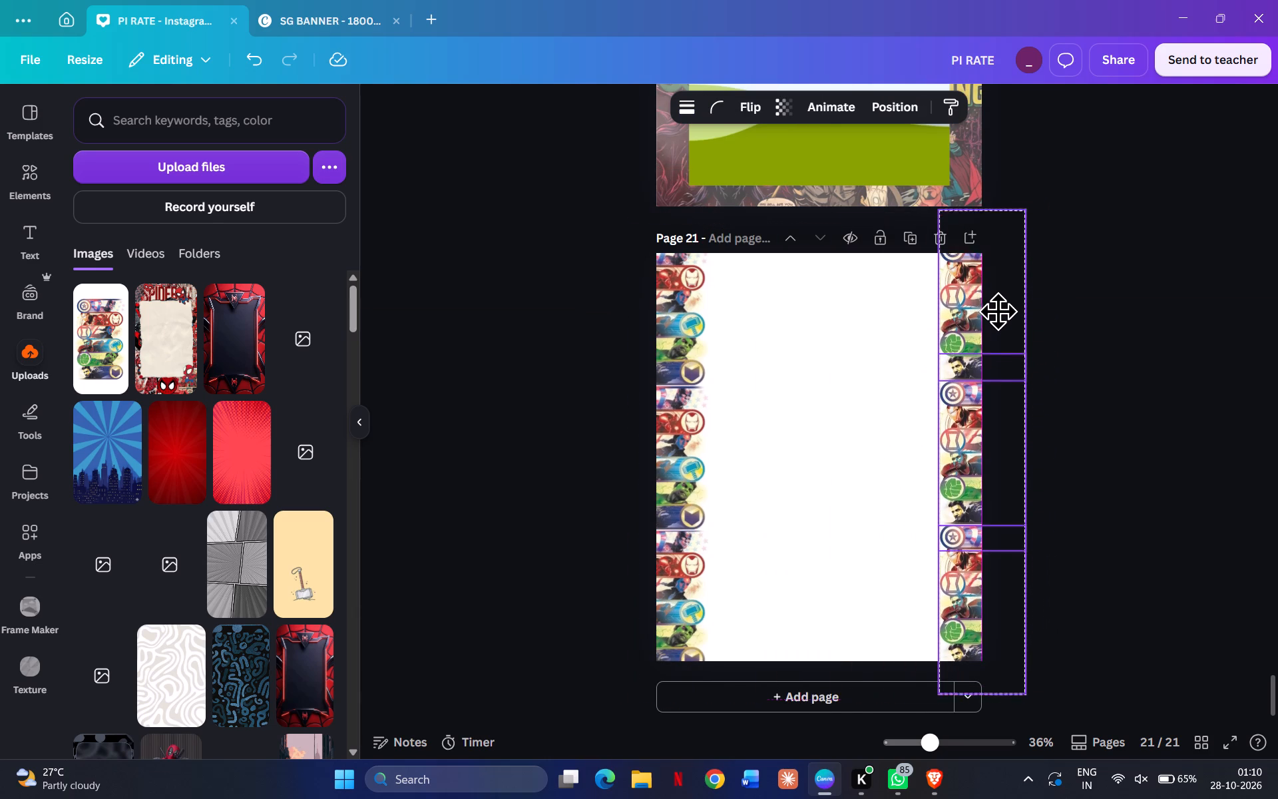
{"action": "left_click_drag", "start_coordinate": [998, 311], "coordinate": [999, 314]}
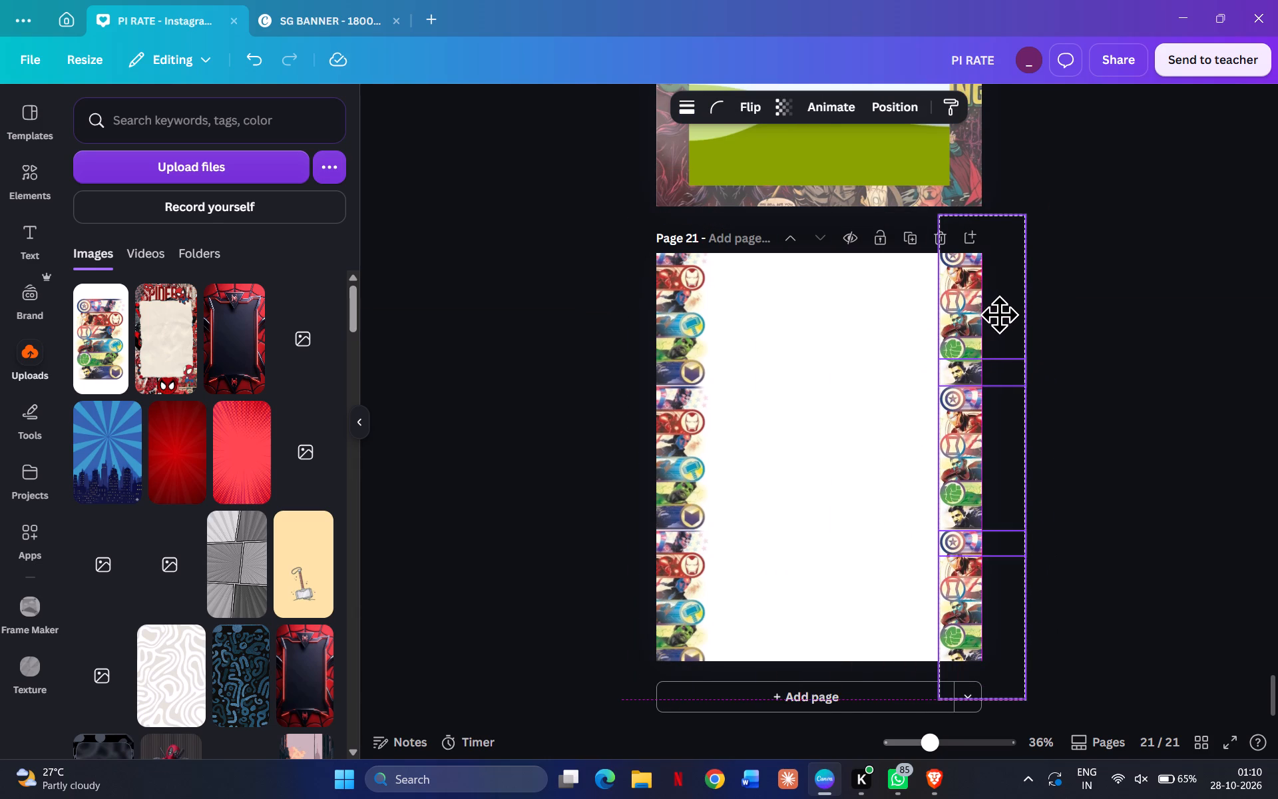
{"action": "left_click_drag", "start_coordinate": [999, 314], "coordinate": [995, 317]}
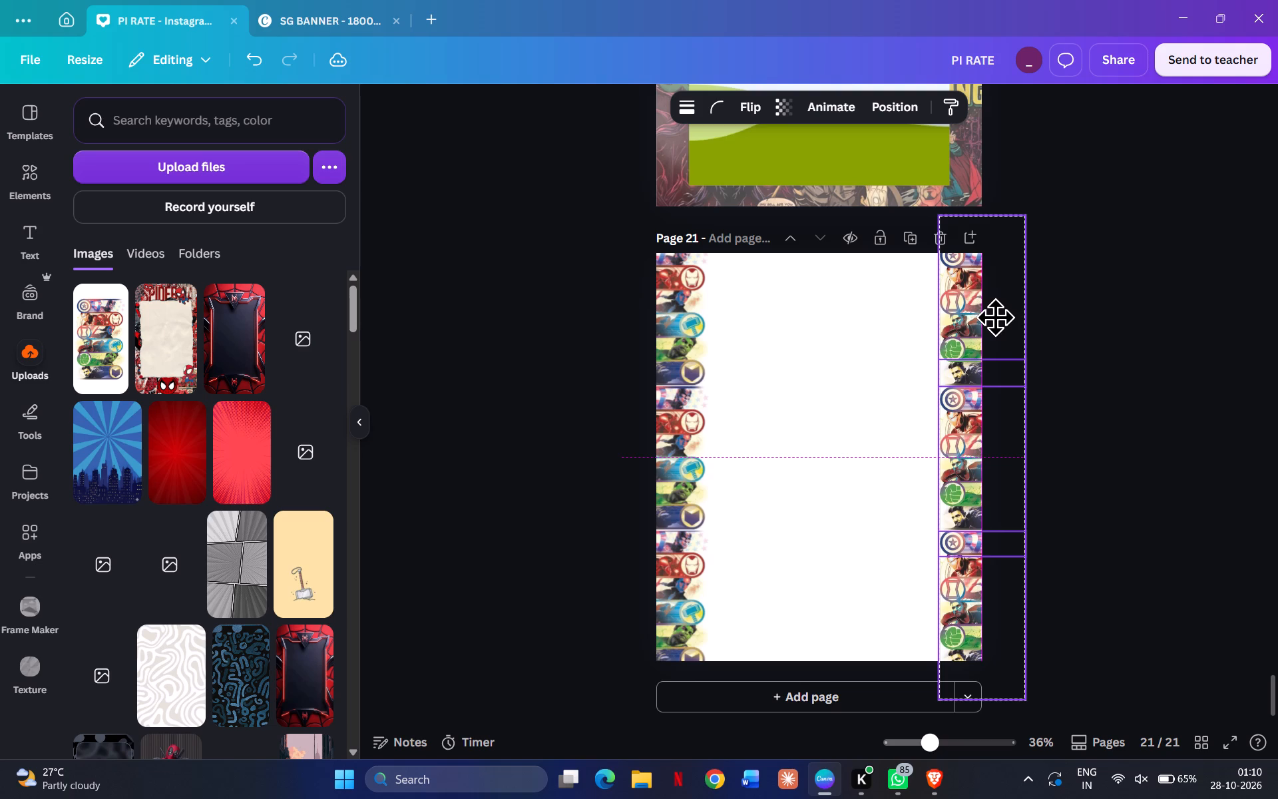
{"action": "left_click_drag", "start_coordinate": [995, 317], "coordinate": [993, 316]}
{"action": "left_click_drag", "start_coordinate": [993, 316], "coordinate": [992, 315]}
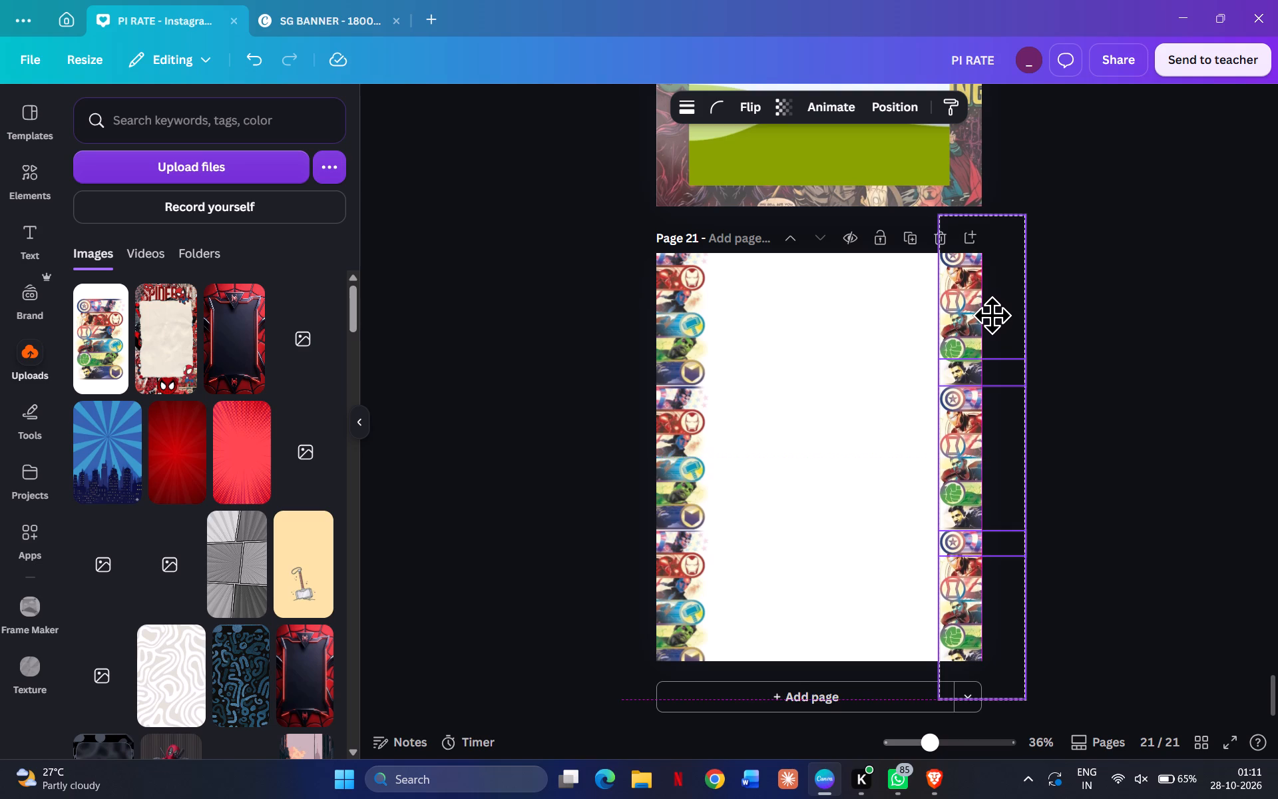
{"action": "left_click_drag", "start_coordinate": [992, 315], "coordinate": [997, 297]}
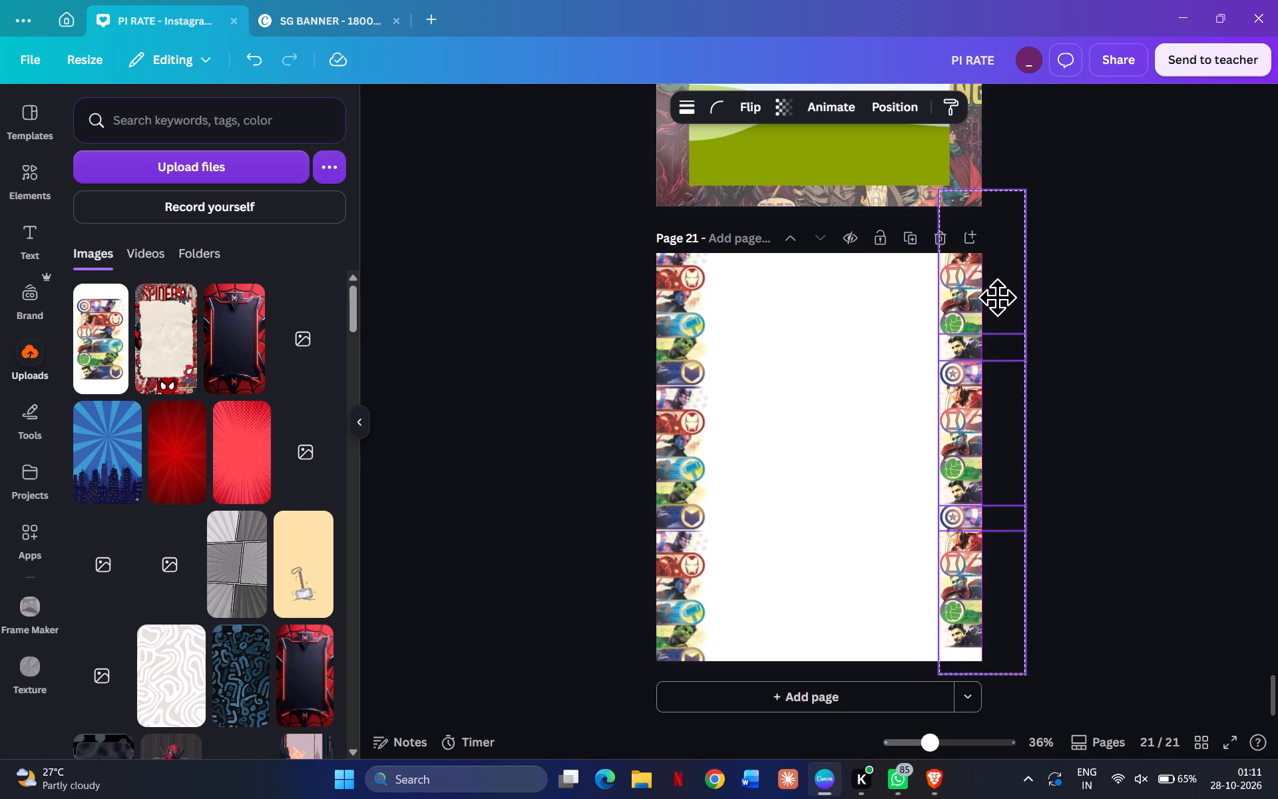
{"action": "left_click_drag", "start_coordinate": [997, 297], "coordinate": [995, 325]}
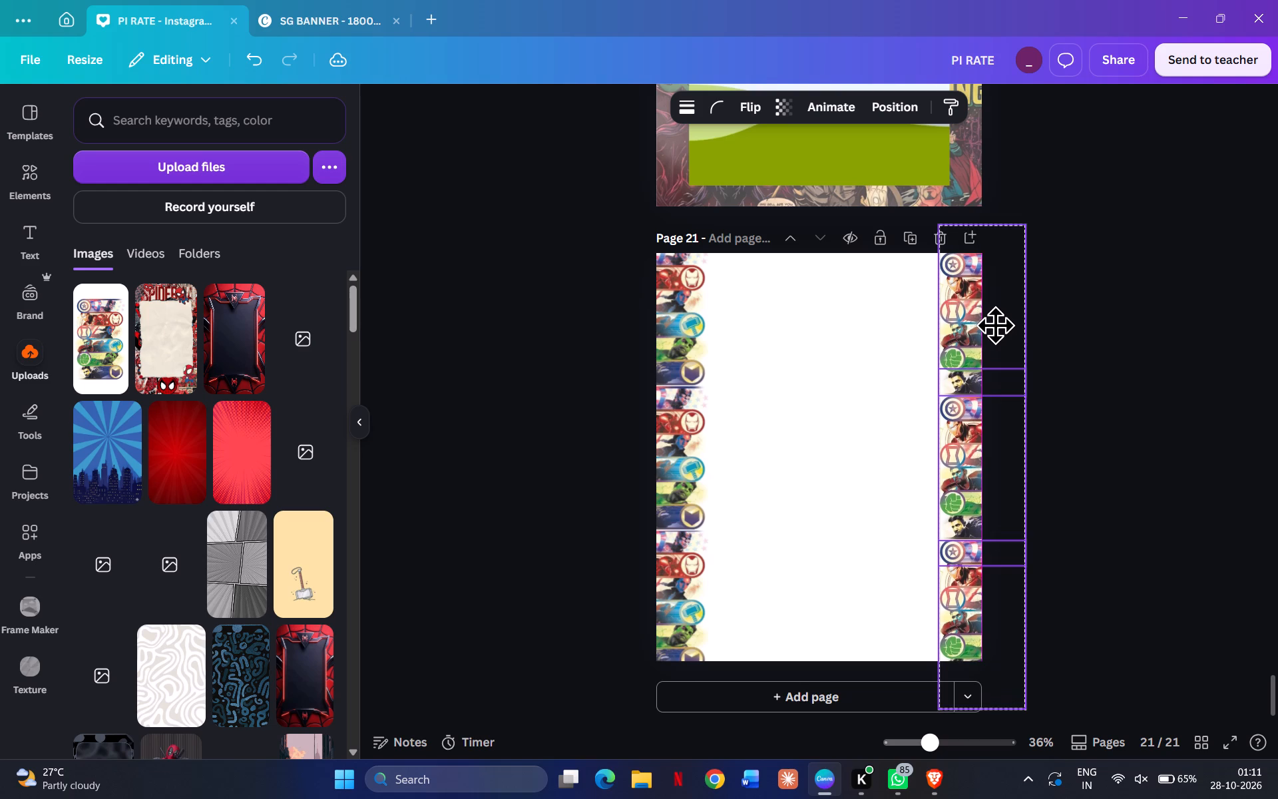
{"action": "left_click_drag", "start_coordinate": [995, 325], "coordinate": [993, 321]}
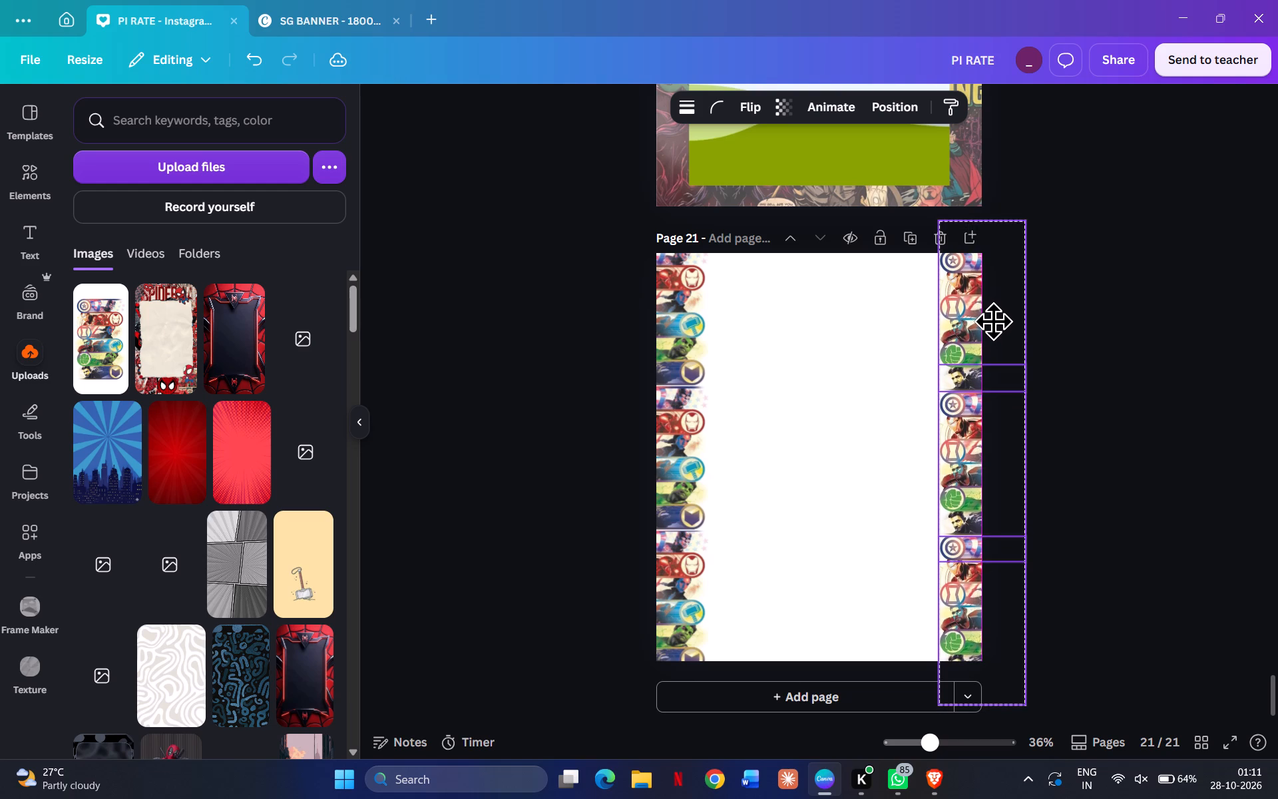
{"action": "left_click_drag", "start_coordinate": [993, 321], "coordinate": [989, 310]}
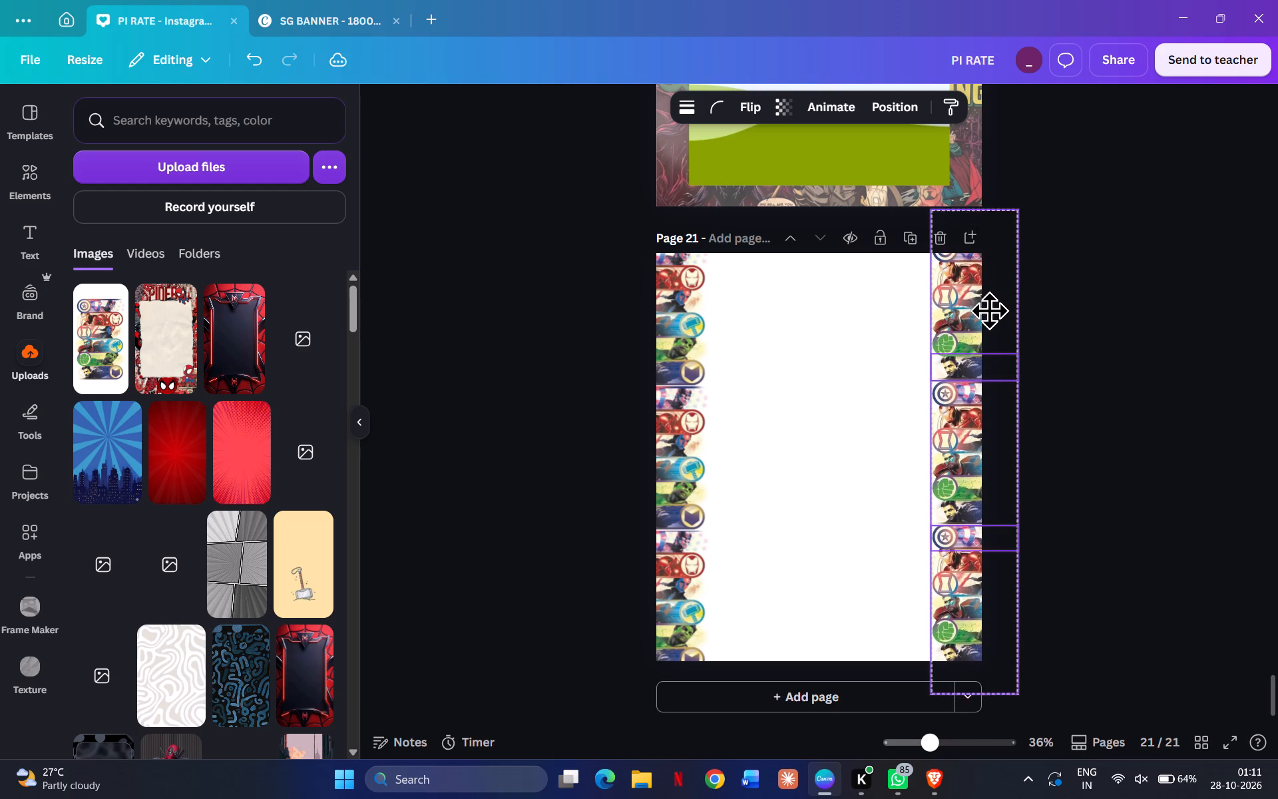
{"action": "left_click_drag", "start_coordinate": [989, 310], "coordinate": [987, 316]}
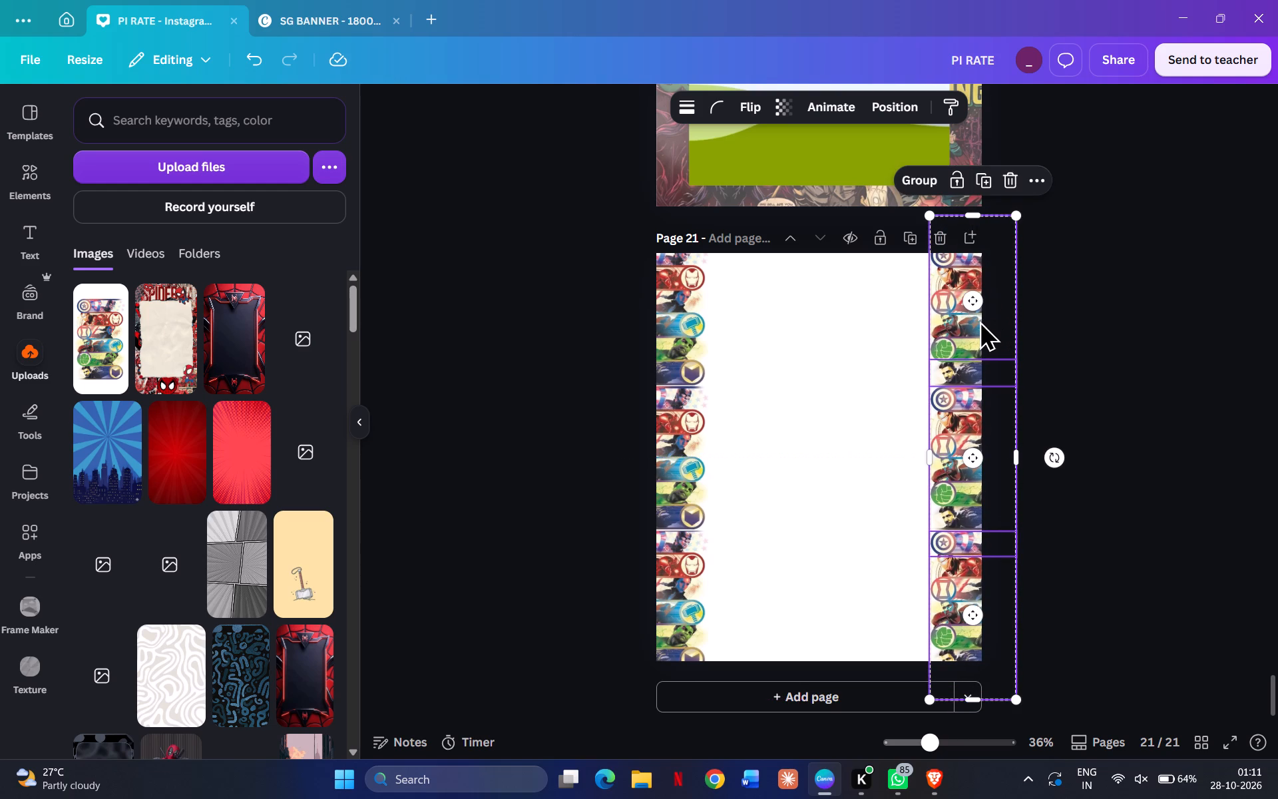
{"action": "left_click_drag", "start_coordinate": [972, 325], "coordinate": [984, 325]}
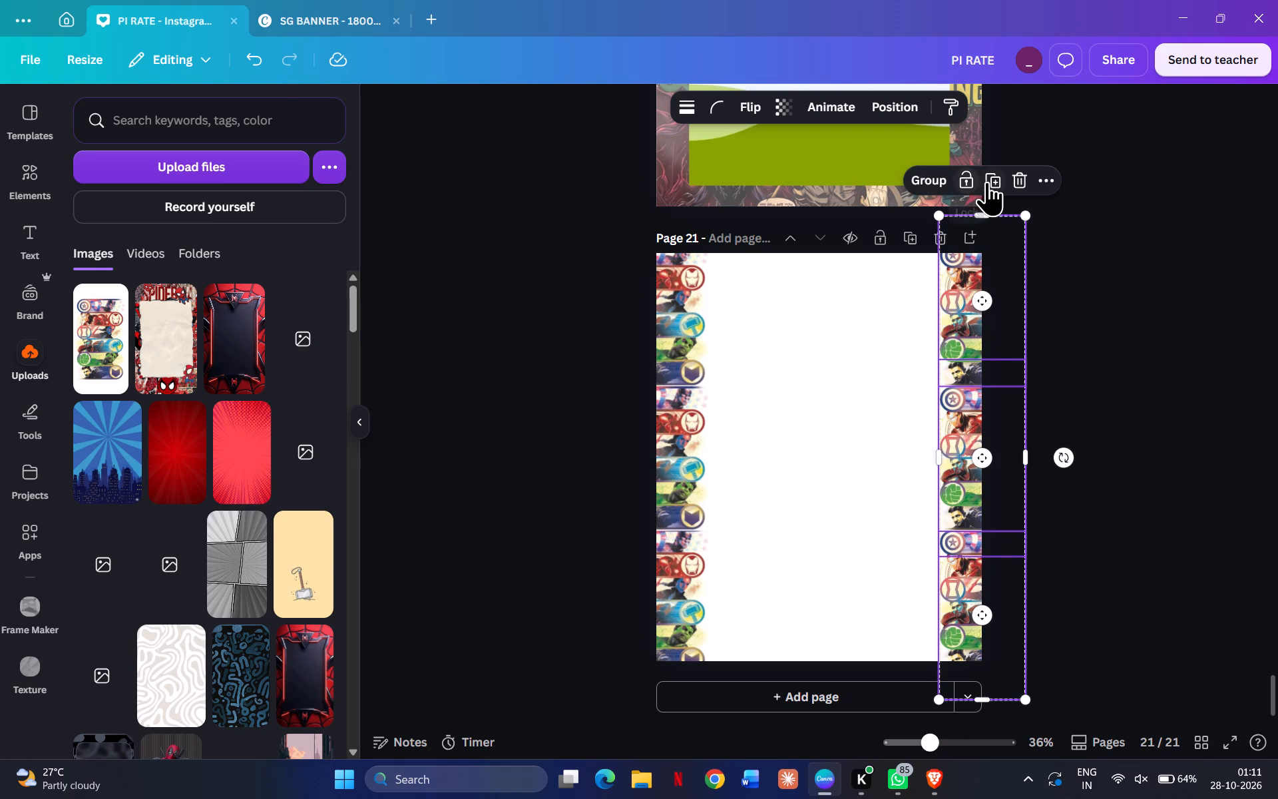
Duplicate the right-hand banner strip, move the copy to the middle of the page, and rotate it to lie horizontally.
{"action": "left_click", "coordinate": [994, 184]}
{"action": "left_click_drag", "start_coordinate": [985, 351], "coordinate": [828, 317]}
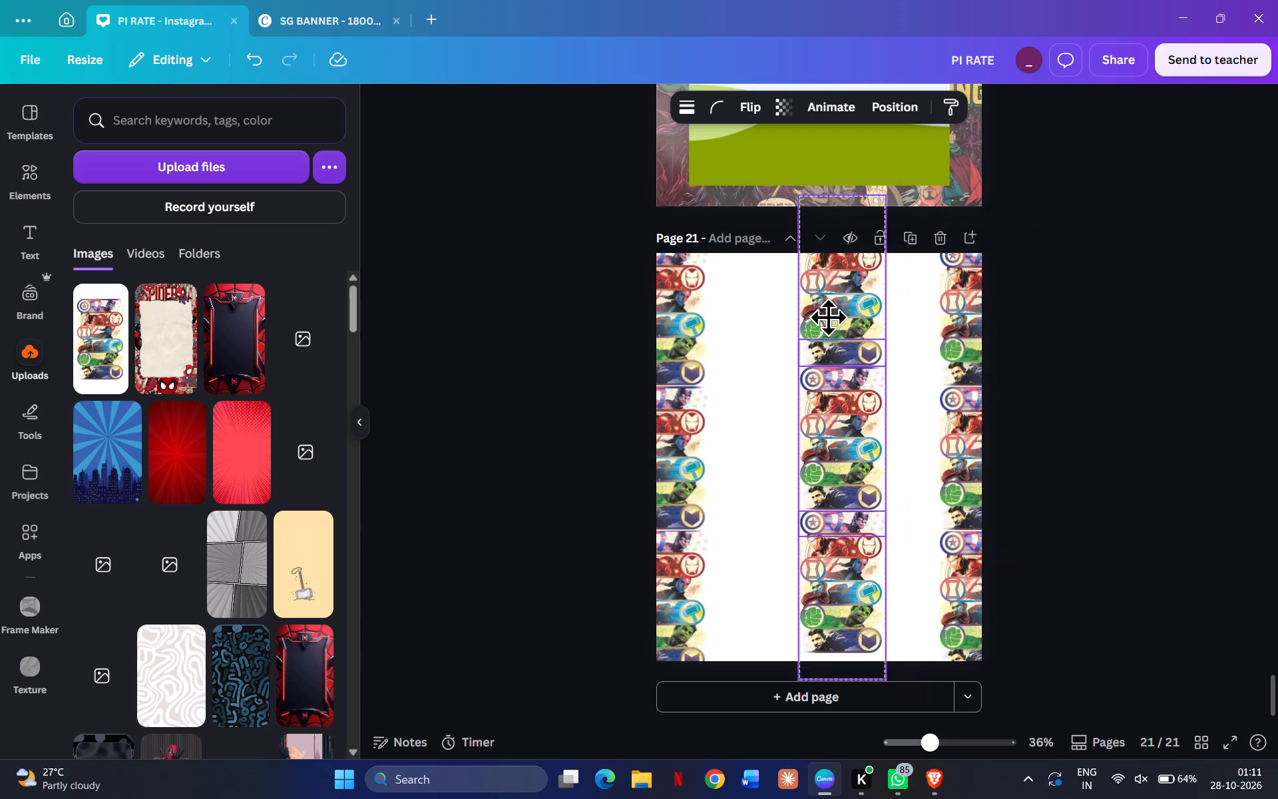
{"action": "left_click_drag", "start_coordinate": [828, 317], "coordinate": [849, 370]}
{"action": "left_click_drag", "start_coordinate": [932, 479], "coordinate": [858, 510]}
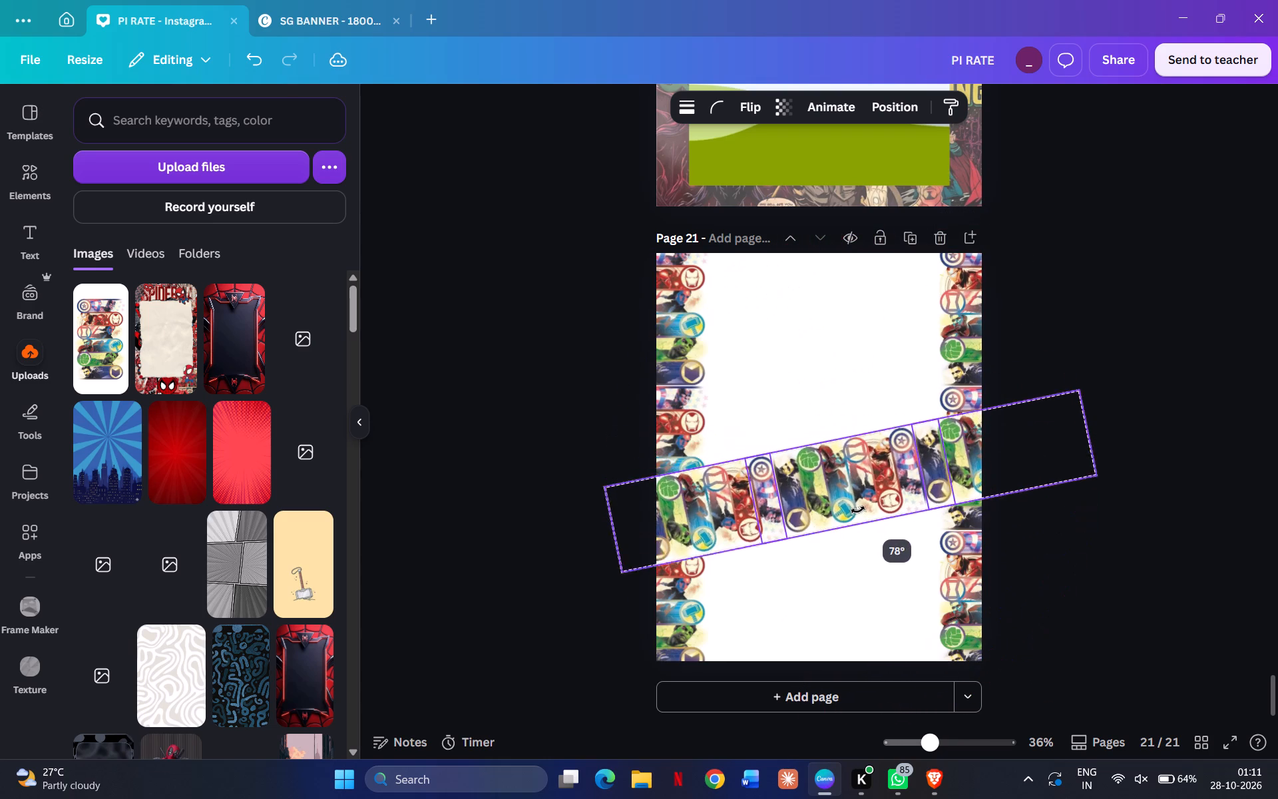
{"action": "left_click_drag", "start_coordinate": [858, 510], "coordinate": [848, 517]}
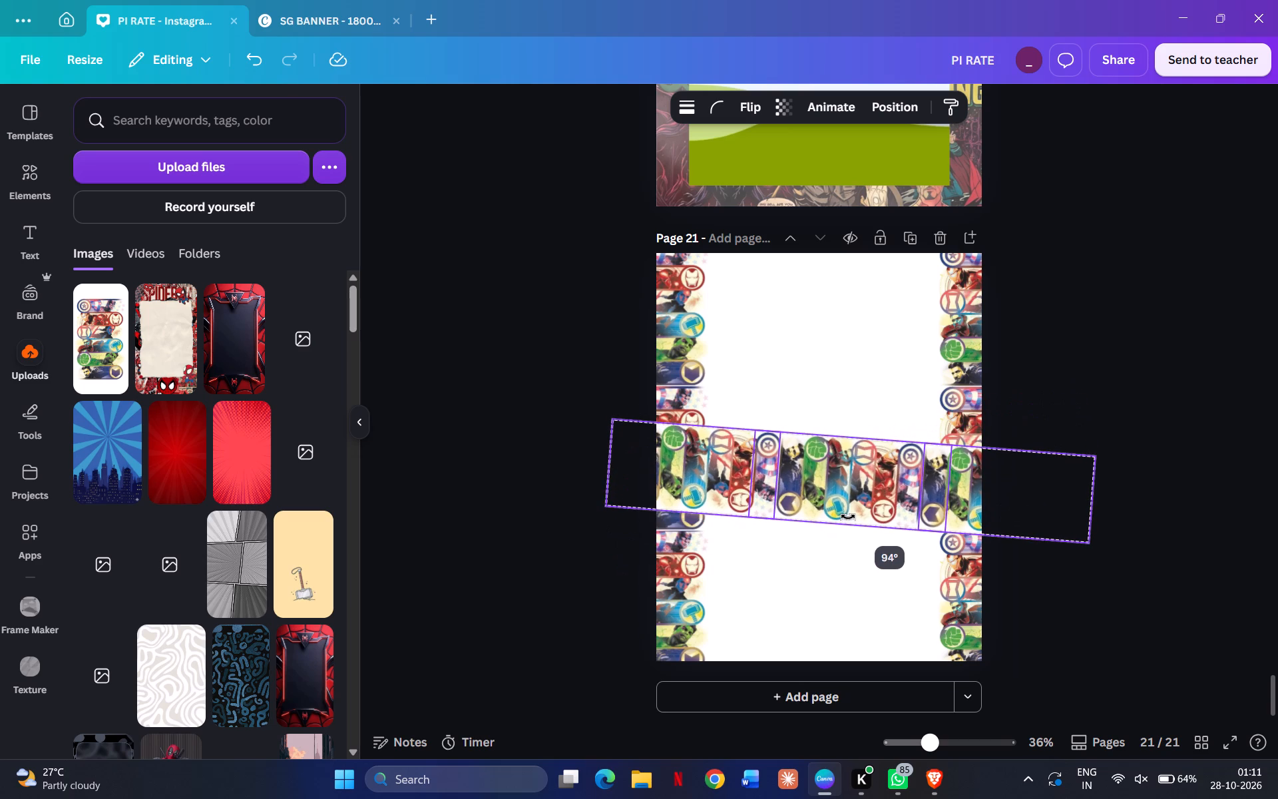
{"action": "left_click_drag", "start_coordinate": [848, 517], "coordinate": [851, 515]}
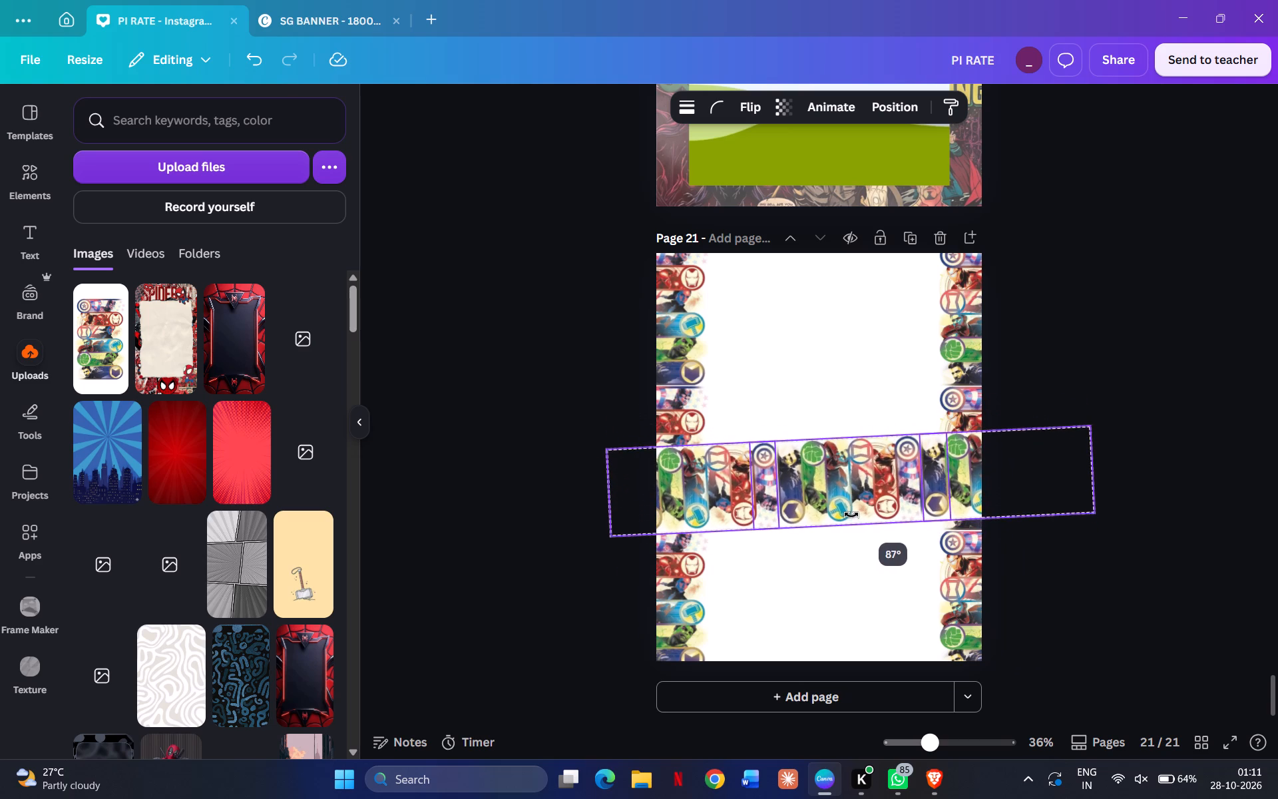
{"action": "left_click_drag", "start_coordinate": [851, 515], "coordinate": [851, 517]}
Move the horizontal banner strip onto page 21's top edge, leaving its lower half on the page as the top border.
{"action": "left_click_drag", "start_coordinate": [915, 493], "coordinate": [889, 309]}
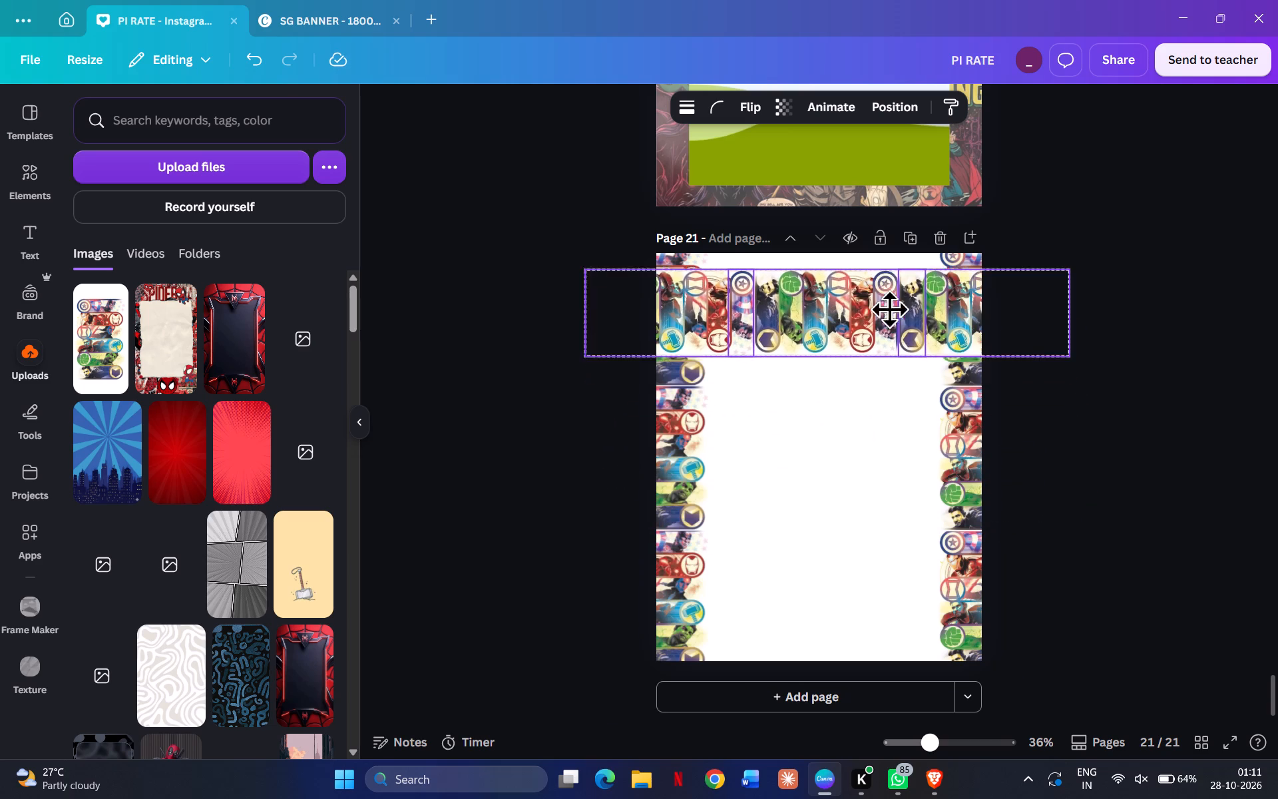
{"action": "left_click_drag", "start_coordinate": [889, 309], "coordinate": [917, 232]}
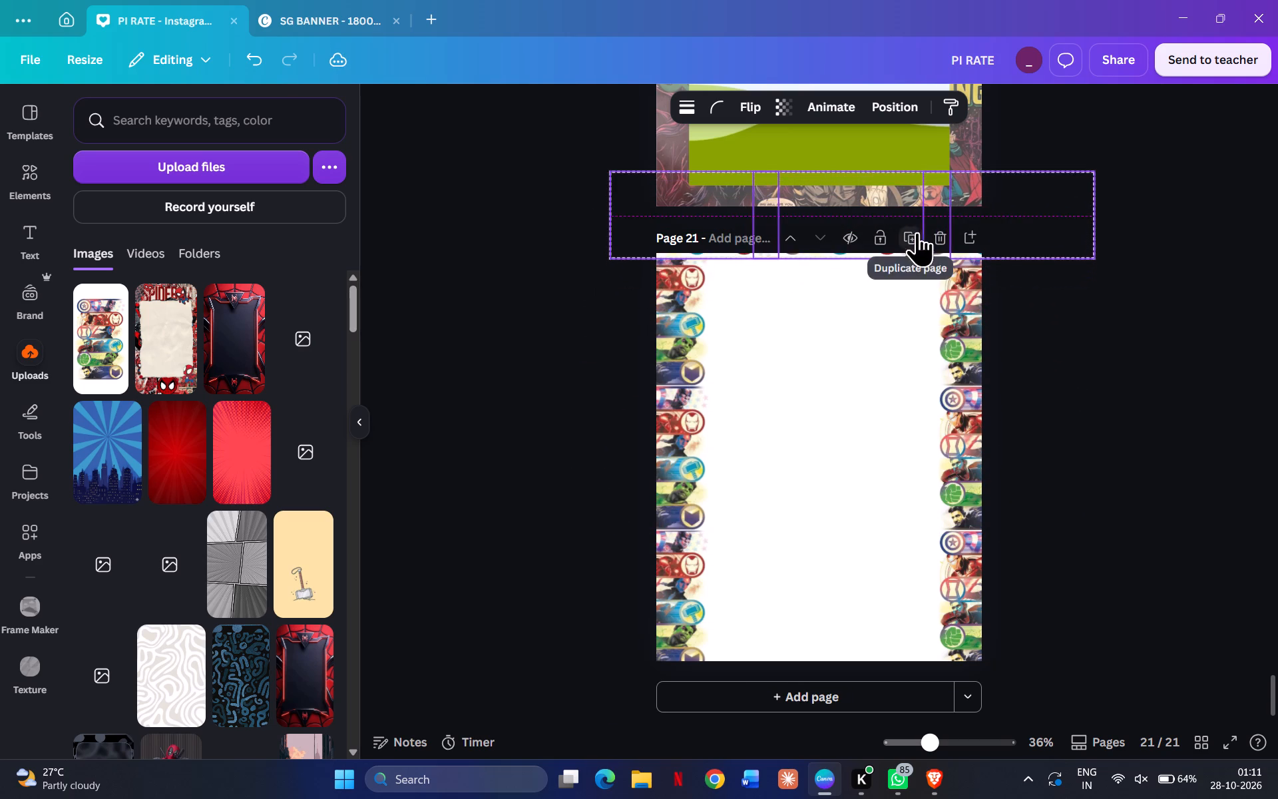
{"action": "left_click_drag", "start_coordinate": [917, 232], "coordinate": [919, 263]}
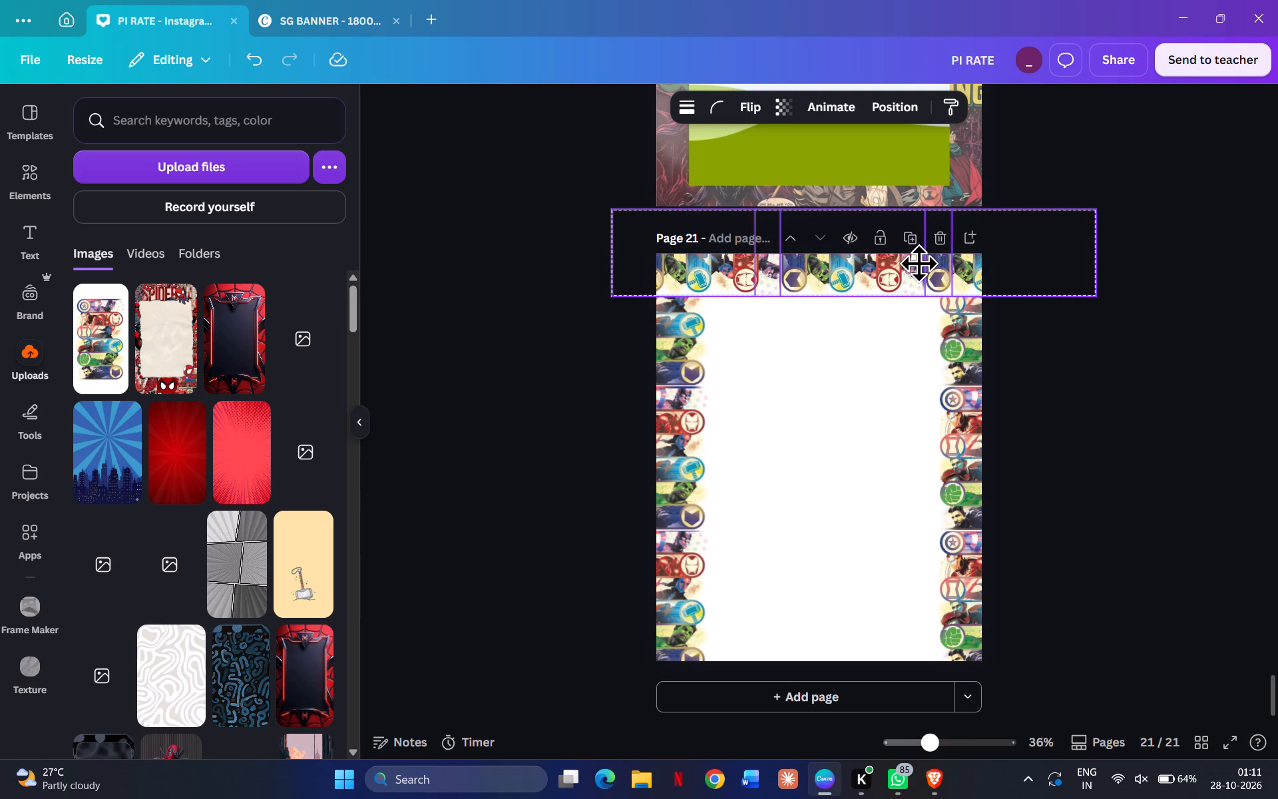
{"action": "left_click_drag", "start_coordinate": [919, 263], "coordinate": [919, 256]}
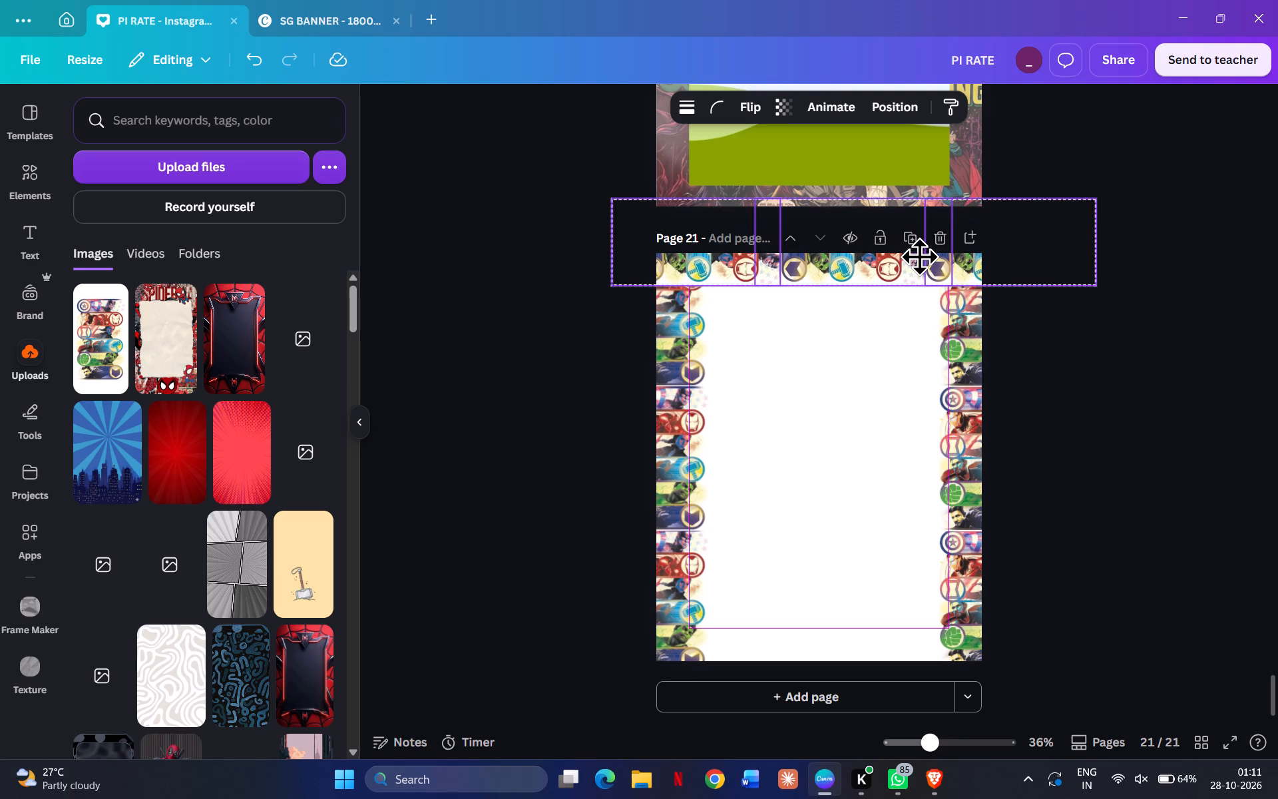
{"action": "left_click_drag", "start_coordinate": [919, 256], "coordinate": [918, 255]}
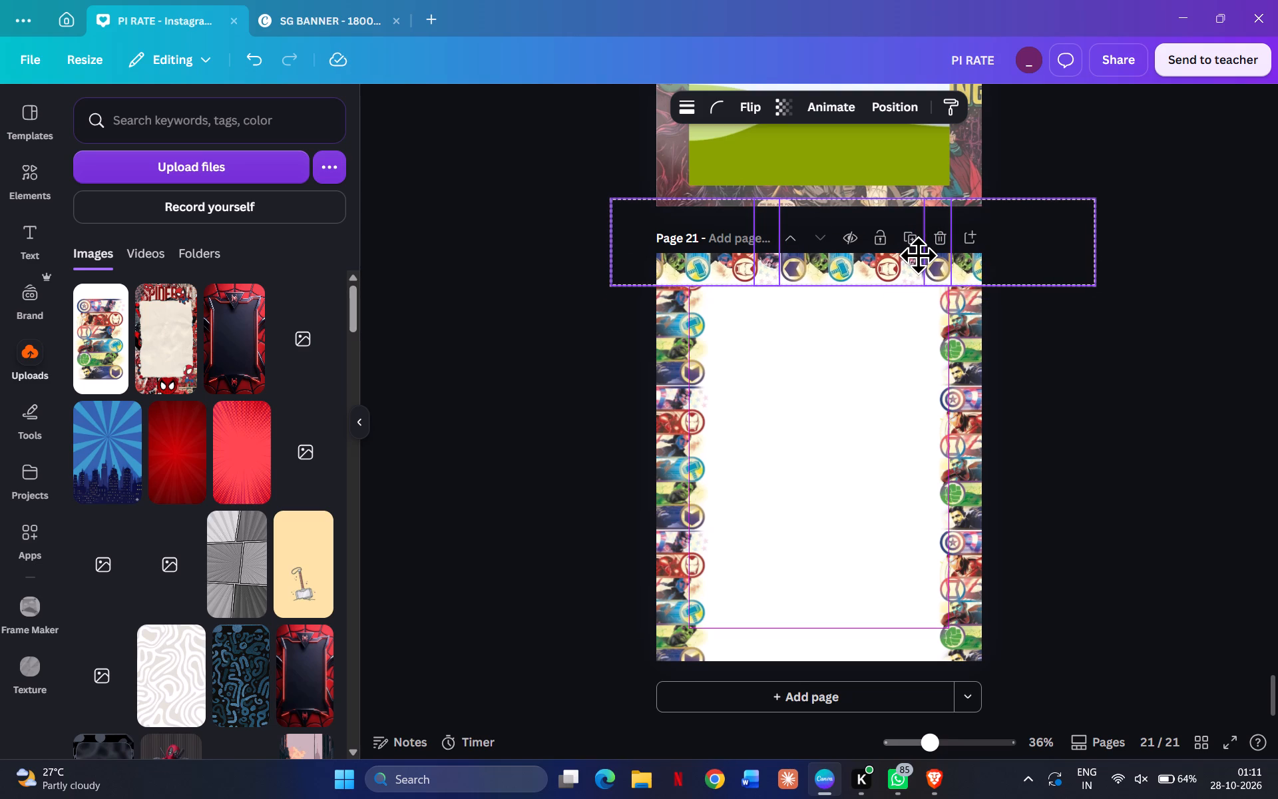
{"action": "left_click_drag", "start_coordinate": [918, 255], "coordinate": [922, 261]}
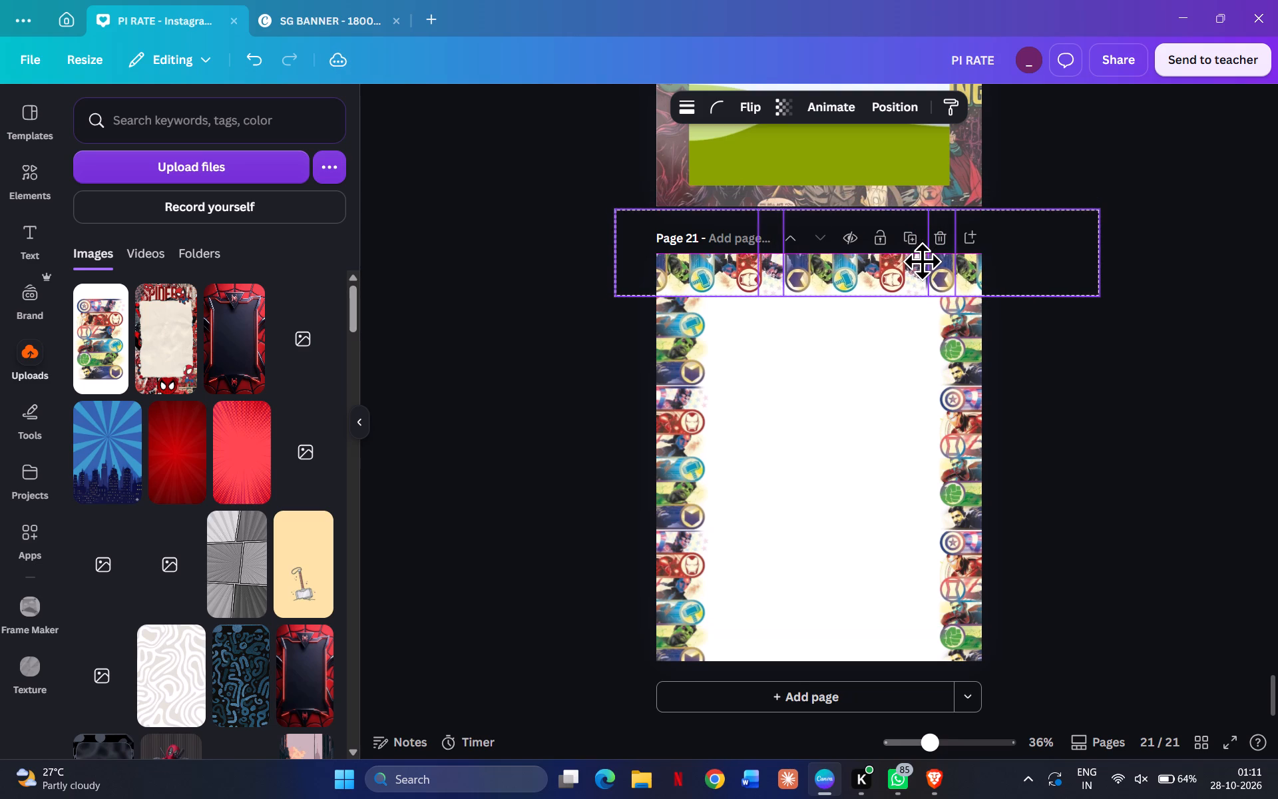
{"action": "left_click_drag", "start_coordinate": [922, 261], "coordinate": [918, 258]}
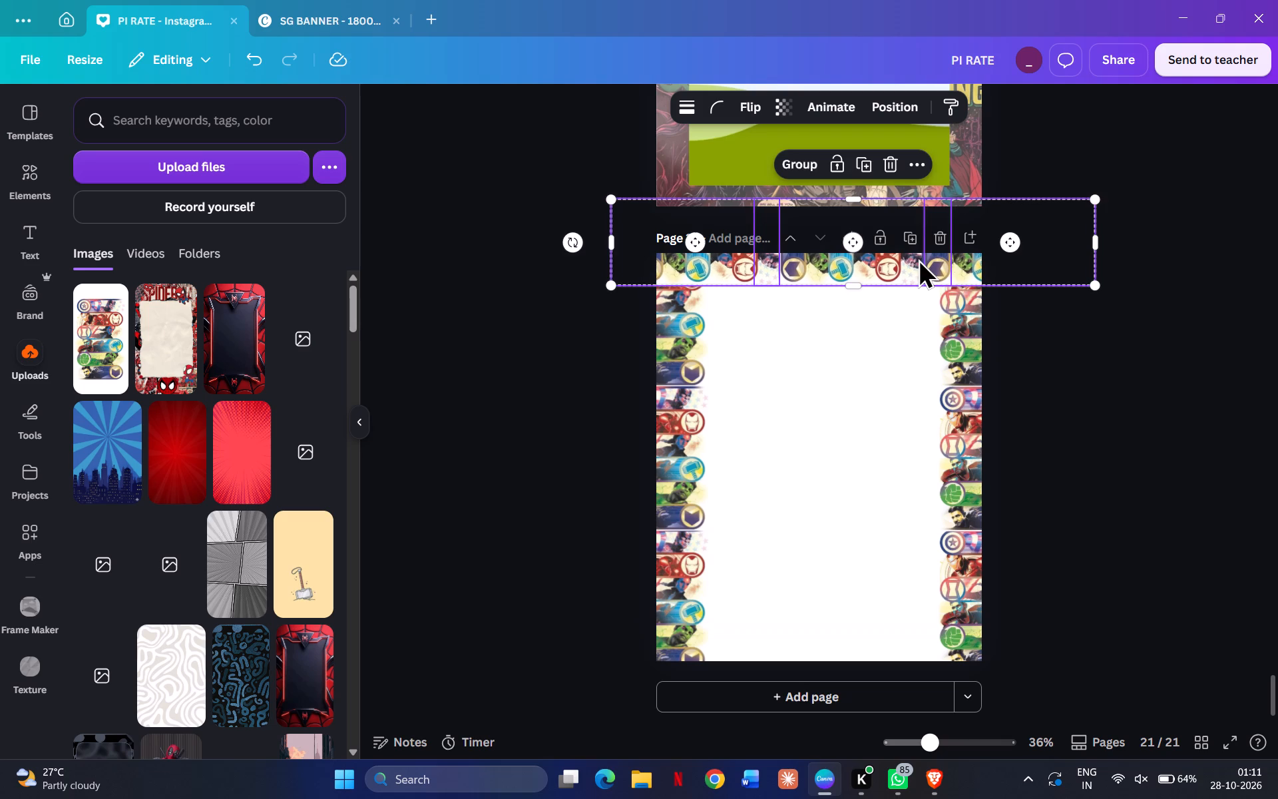
{"action": "left_click_drag", "start_coordinate": [899, 258], "coordinate": [899, 270]}
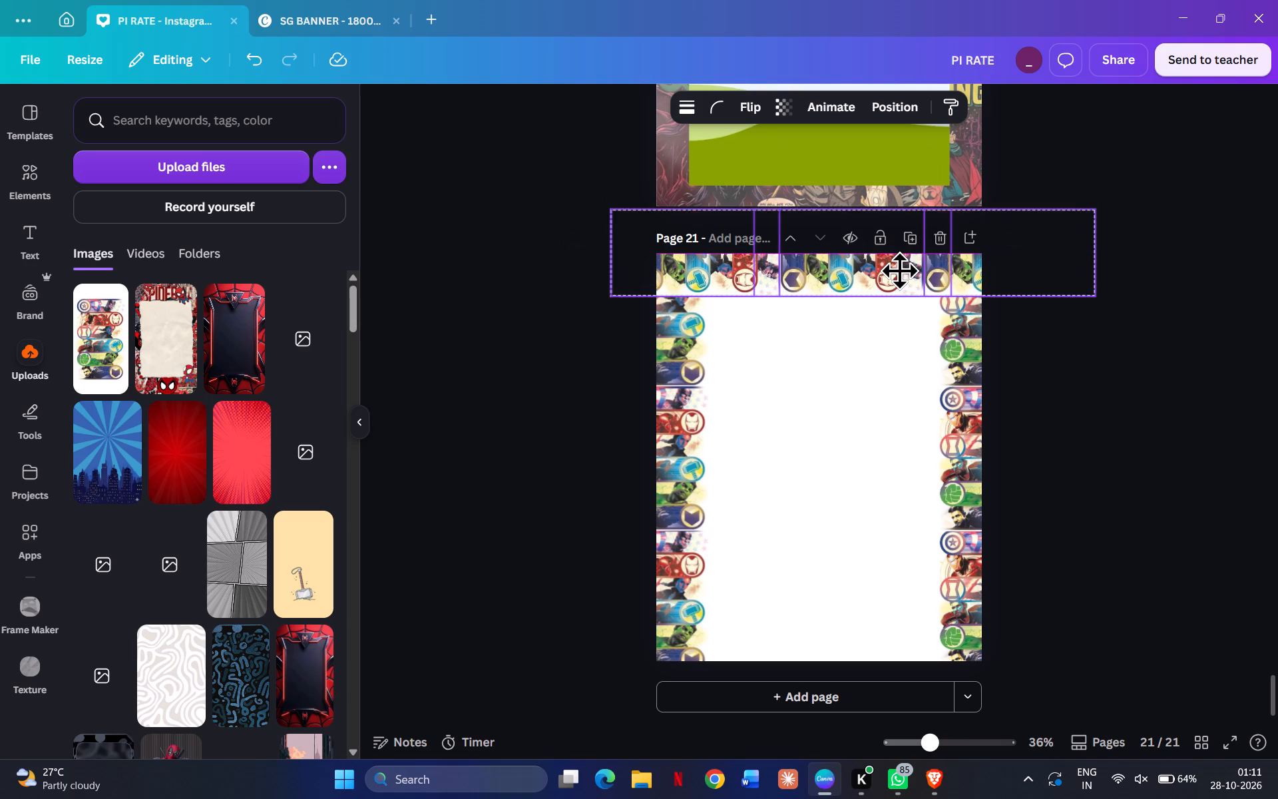
{"action": "left_click_drag", "start_coordinate": [899, 270], "coordinate": [899, 270]}
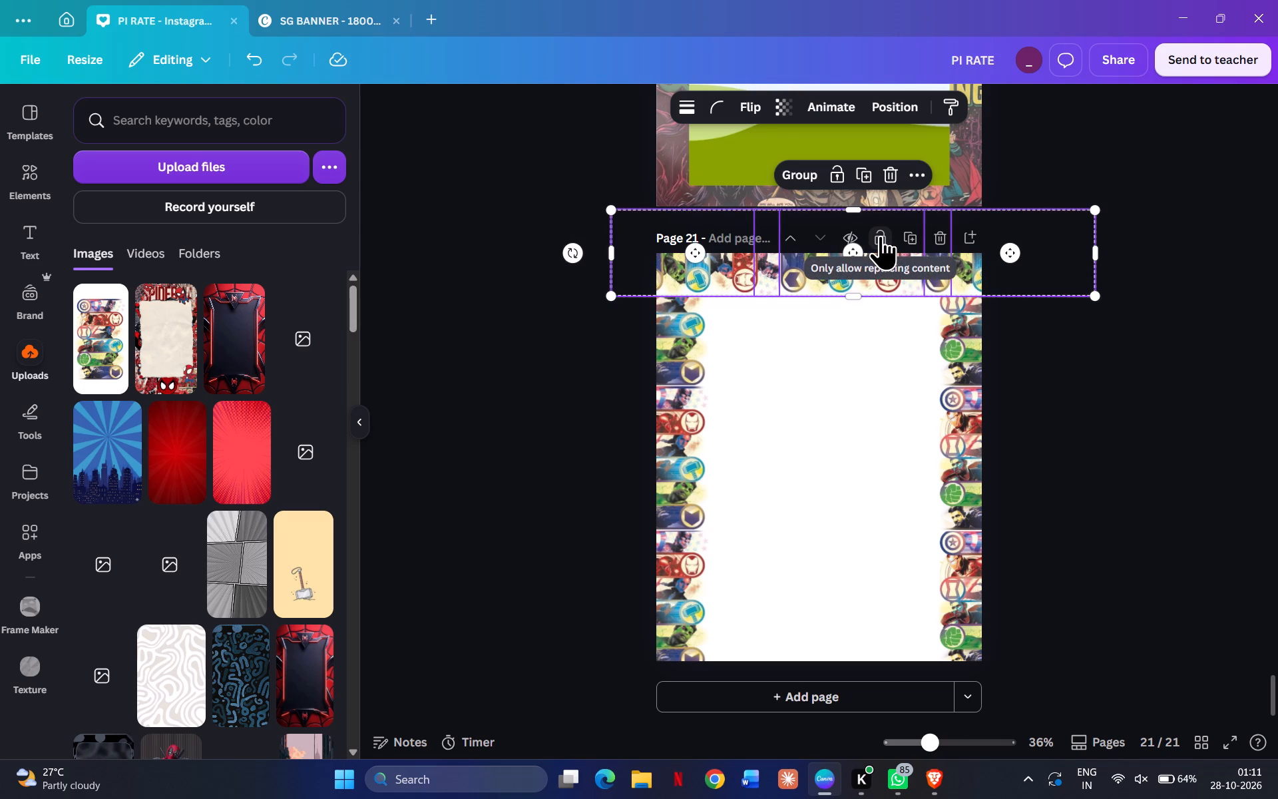
Duplicate the top banner strip and place the copy along page 21's bottom edge to complete the four-sided frame.
{"action": "left_click", "coordinate": [859, 174]}
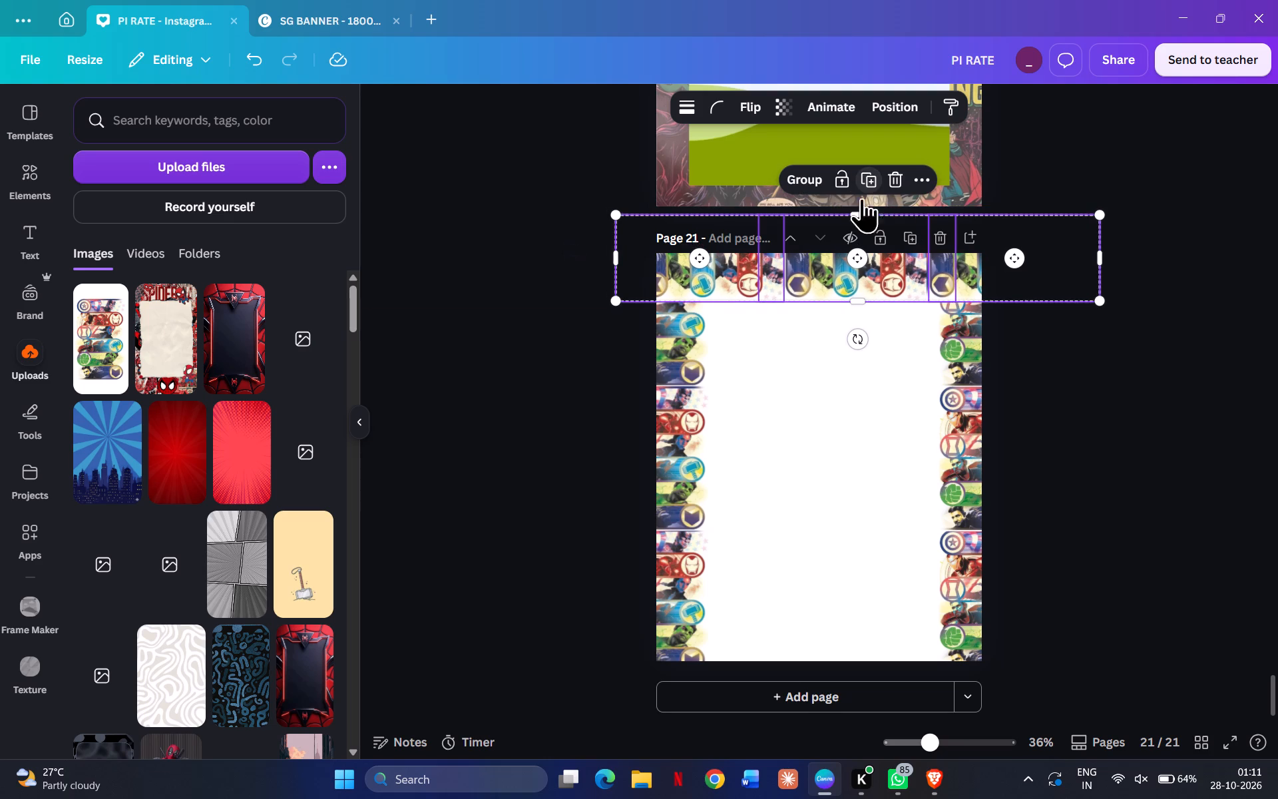
{"action": "left_click_drag", "start_coordinate": [895, 283], "coordinate": [894, 694]}
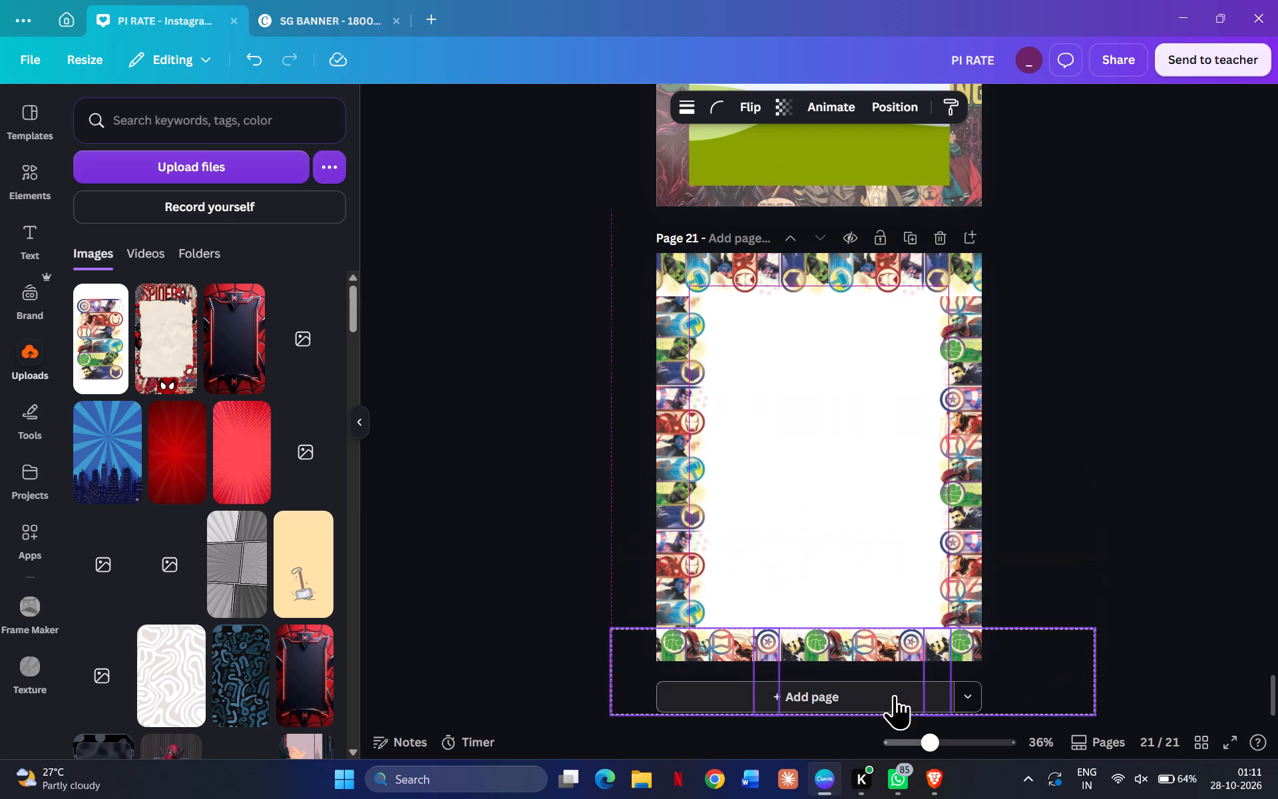
{"action": "left_click_drag", "start_coordinate": [894, 694], "coordinate": [895, 691]}
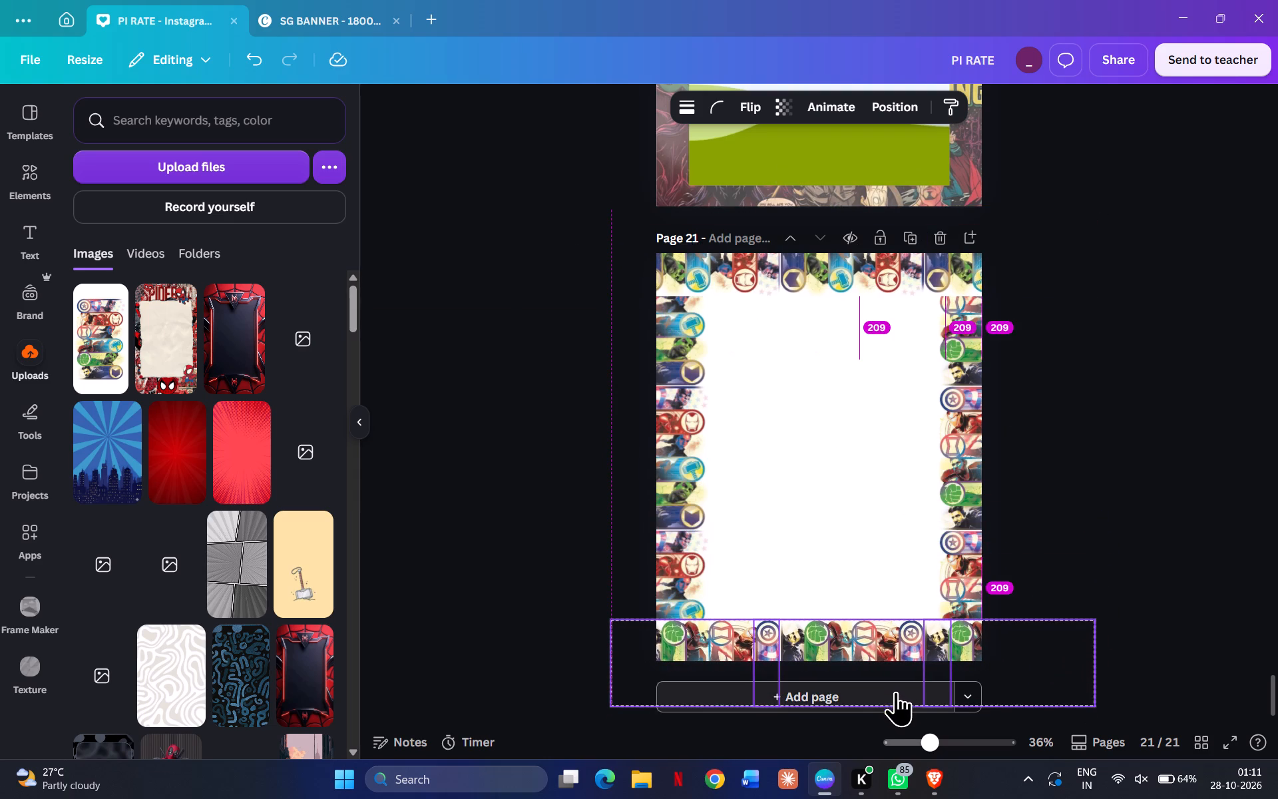
{"action": "left_click_drag", "start_coordinate": [895, 691], "coordinate": [898, 710]}
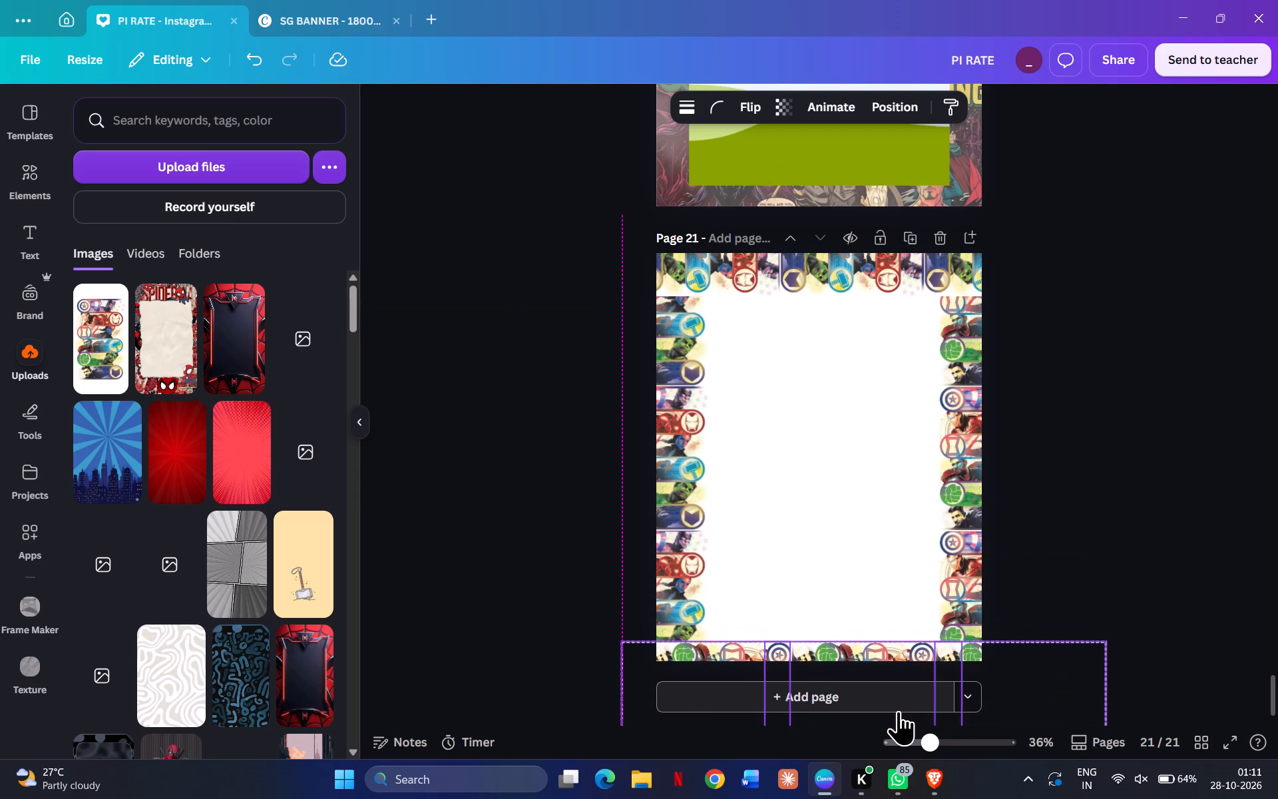
{"action": "left_click_drag", "start_coordinate": [898, 710], "coordinate": [908, 692]}
{"action": "left_click", "coordinate": [1098, 514]}
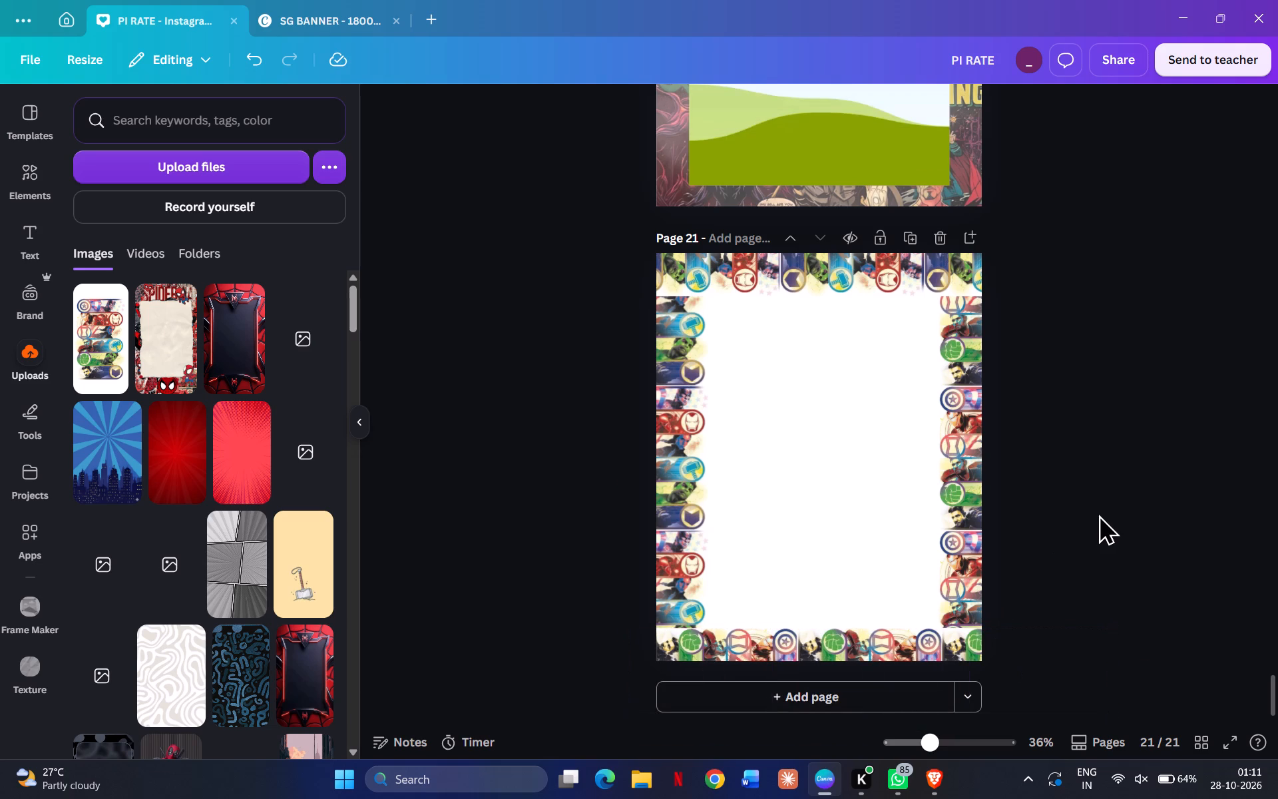
Copy the top-left corner logo, the School Genius title and the round top-right emblem from page 20 and paste them onto page 21.
{"action": "scroll", "coordinate": [1098, 514], "scroll_direction": "up", "scroll_amount": 6}
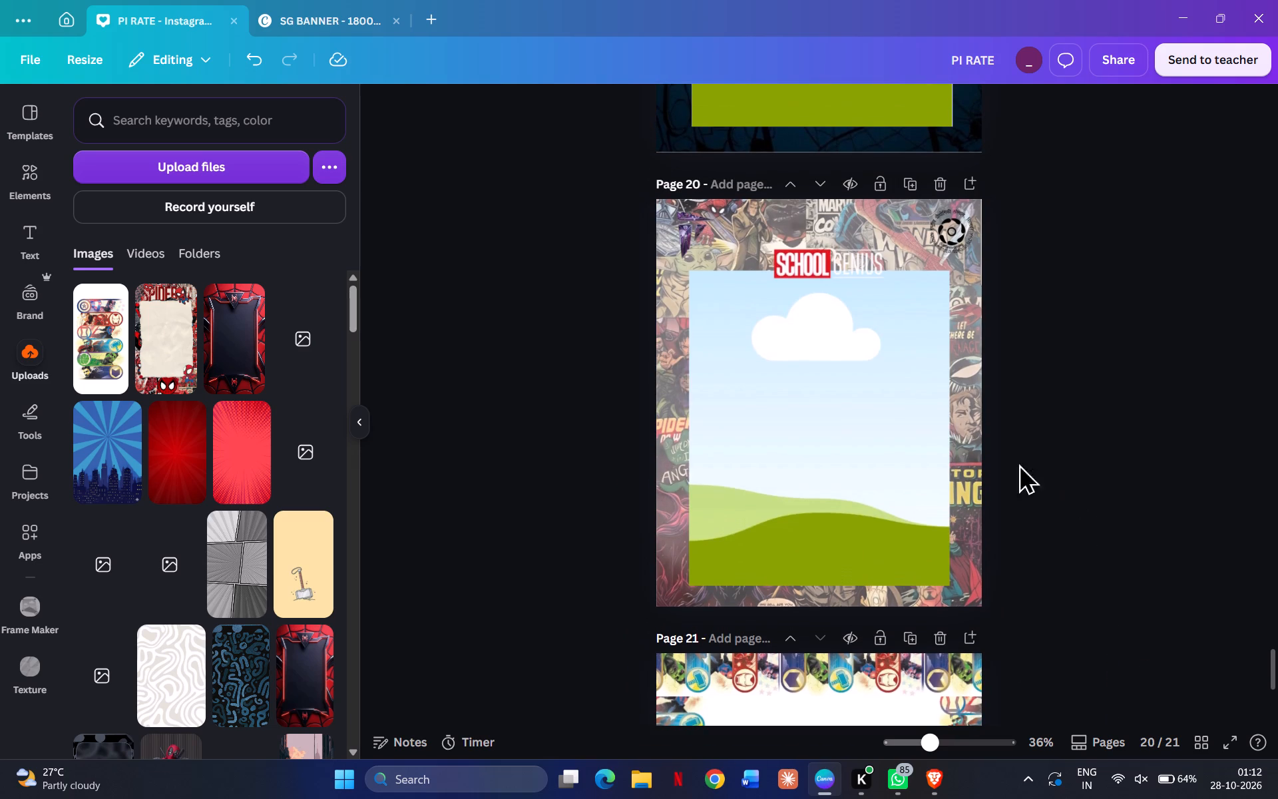
{"action": "left_click", "coordinate": [673, 230]}
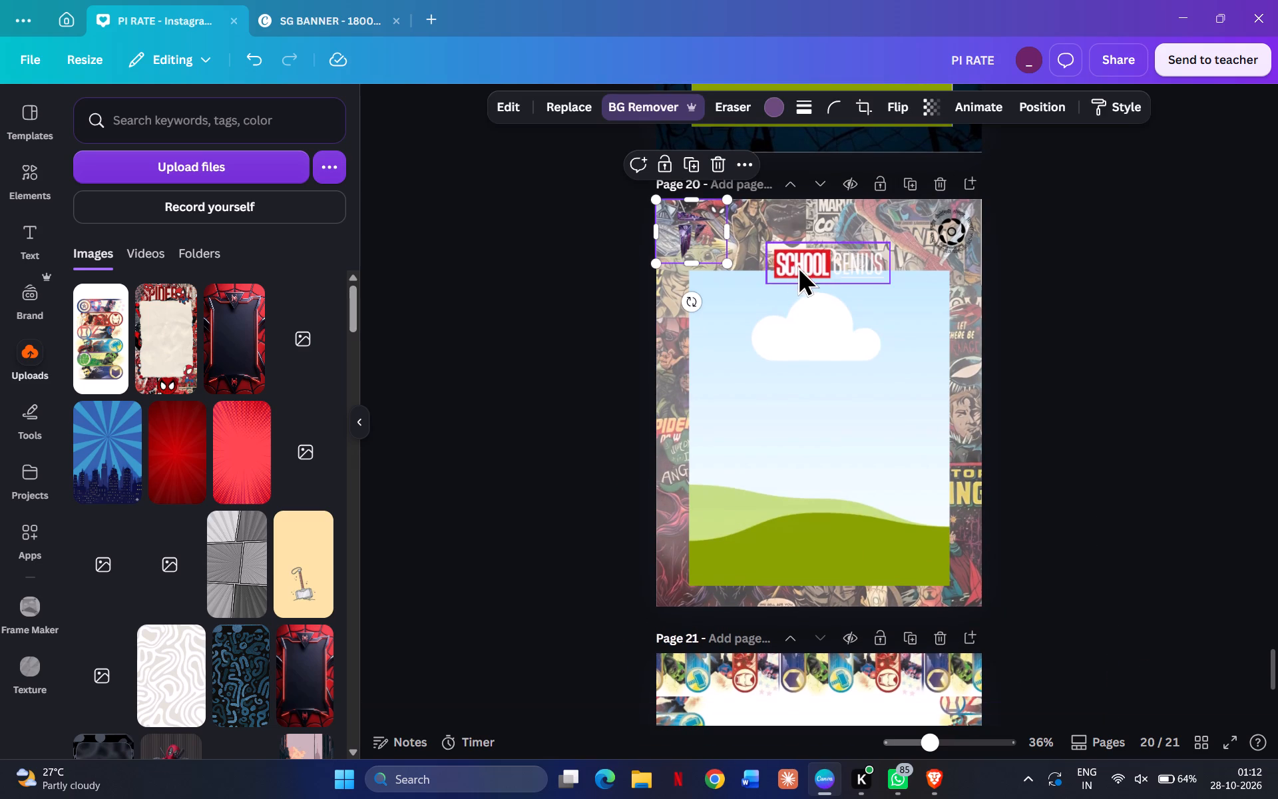
{"action": "left_click", "coordinate": [826, 270], "text": "shift"}
{"action": "left_click", "coordinate": [963, 222], "text": "shift"}
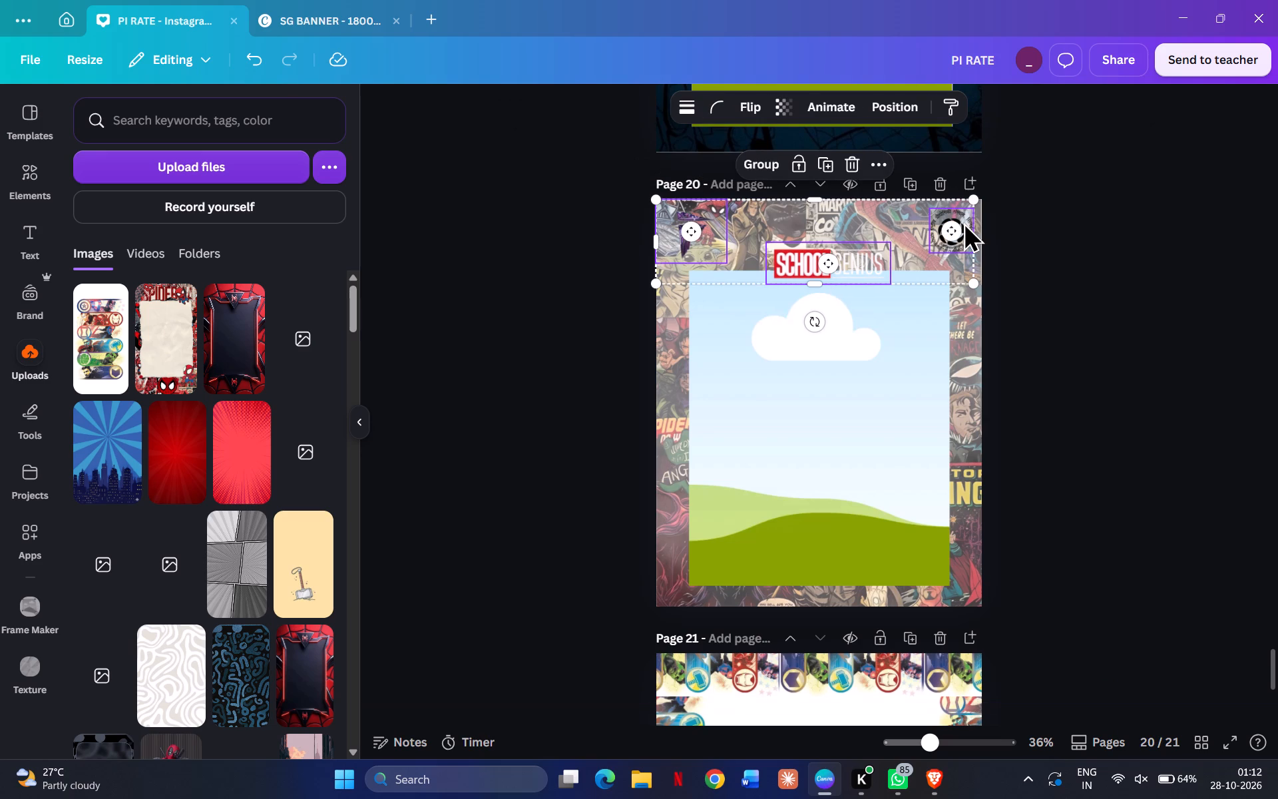
{"action": "key", "text": "ctrl+c"}
{"action": "scroll", "coordinate": [953, 438], "scroll_direction": "down", "scroll_amount": 4}
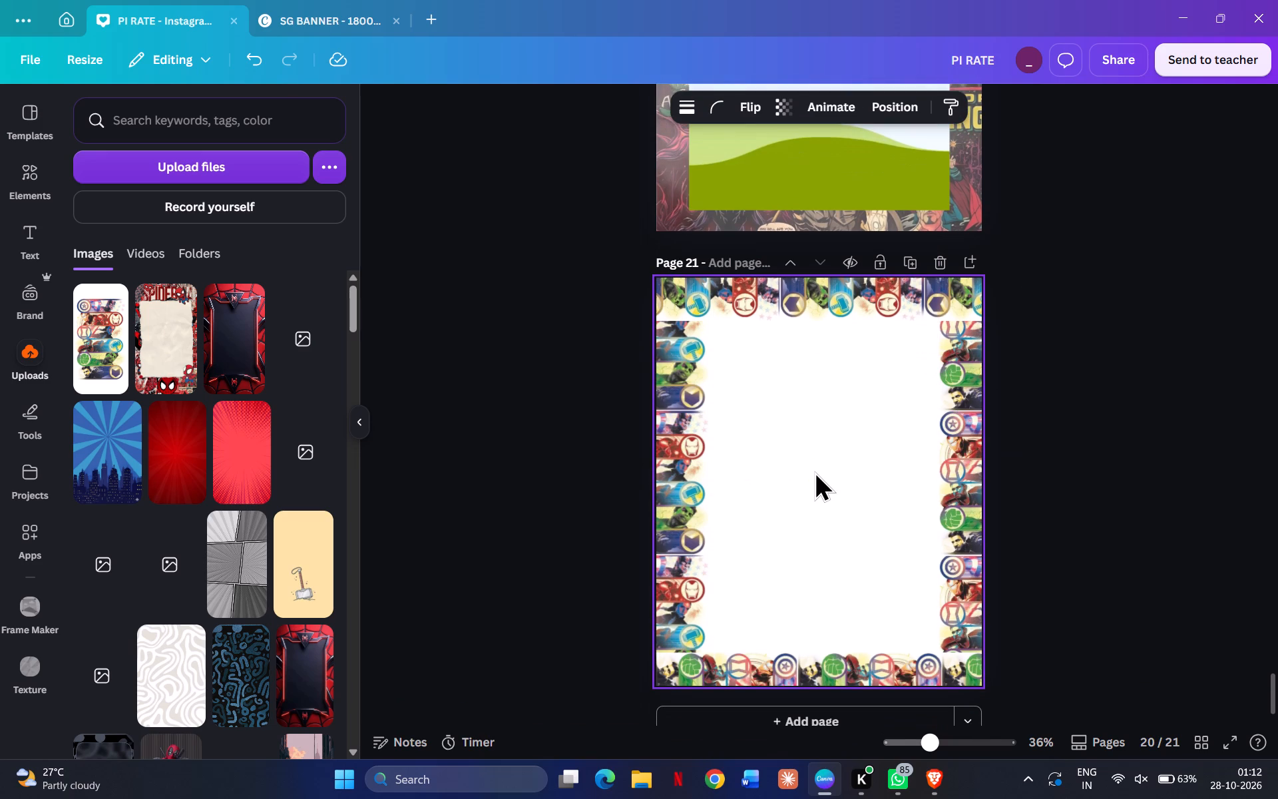
{"action": "left_click", "coordinate": [814, 471]}
{"action": "key", "text": "ctrl+v"}
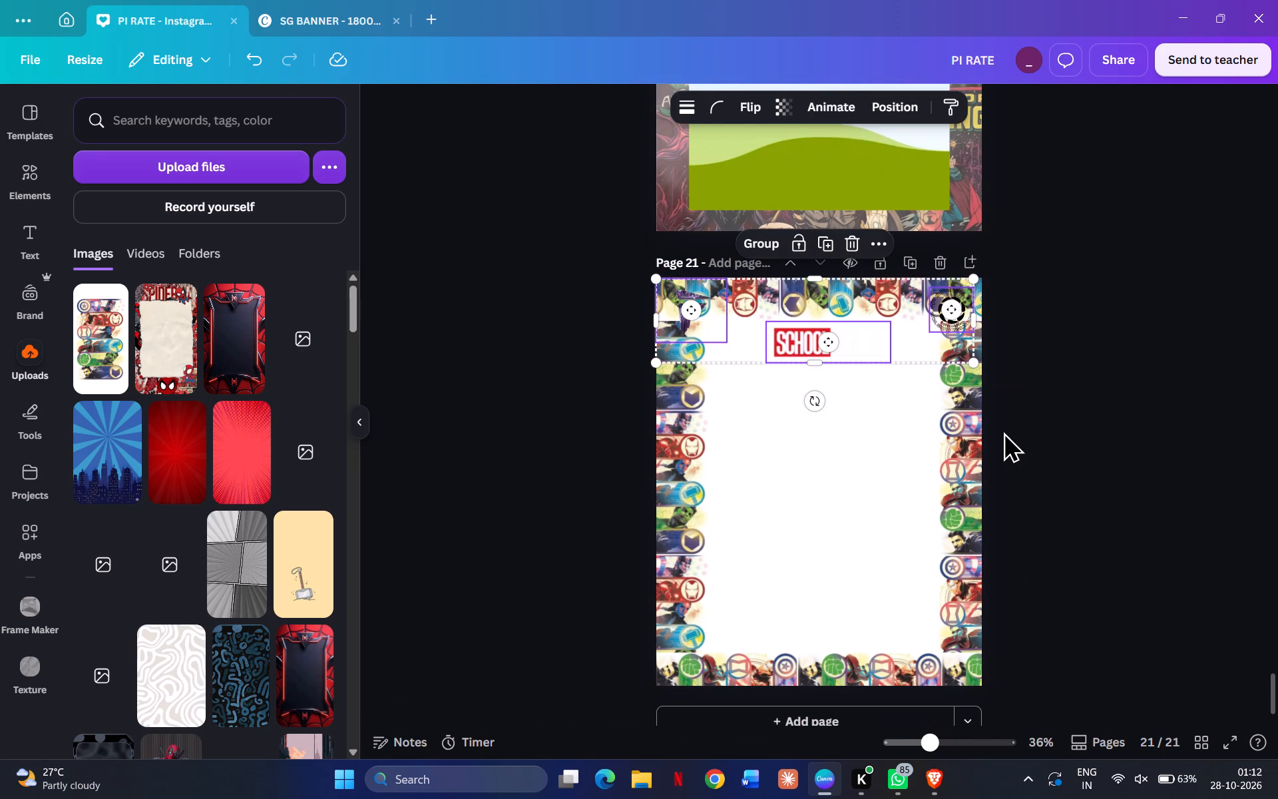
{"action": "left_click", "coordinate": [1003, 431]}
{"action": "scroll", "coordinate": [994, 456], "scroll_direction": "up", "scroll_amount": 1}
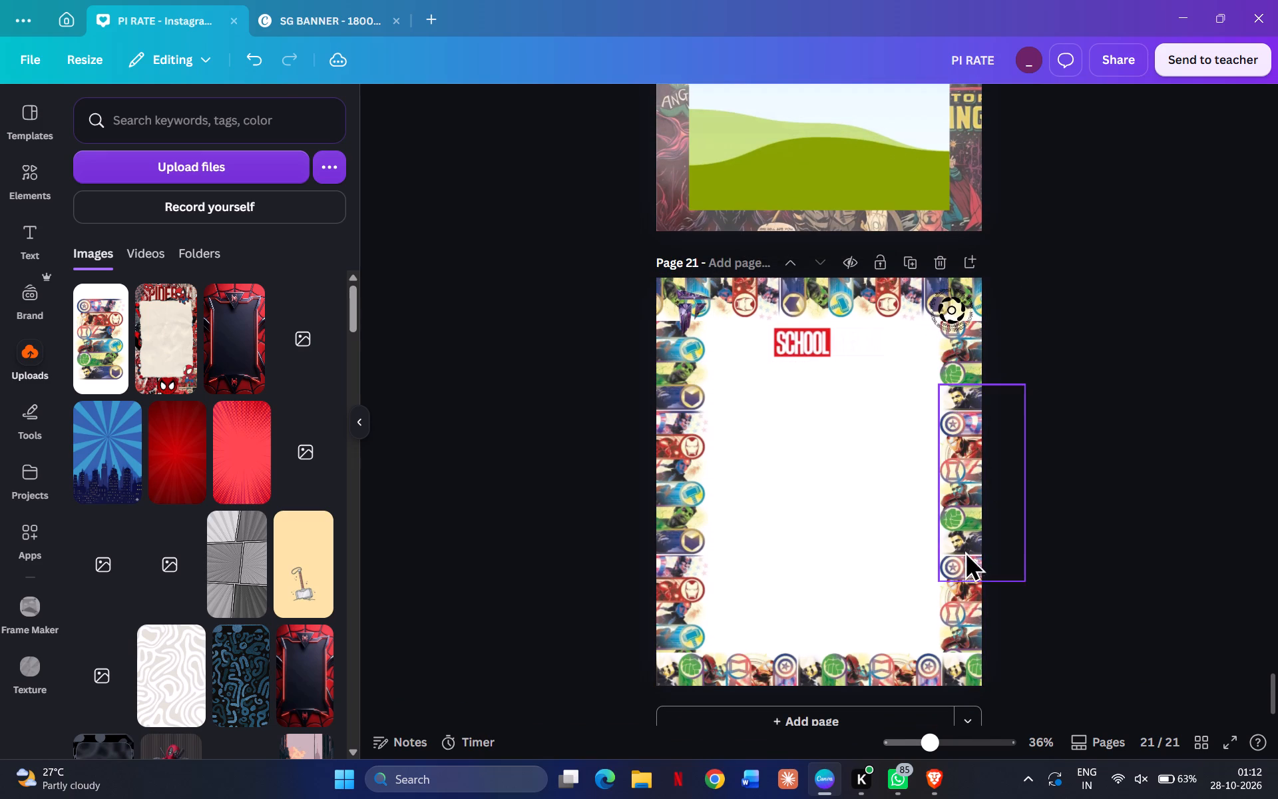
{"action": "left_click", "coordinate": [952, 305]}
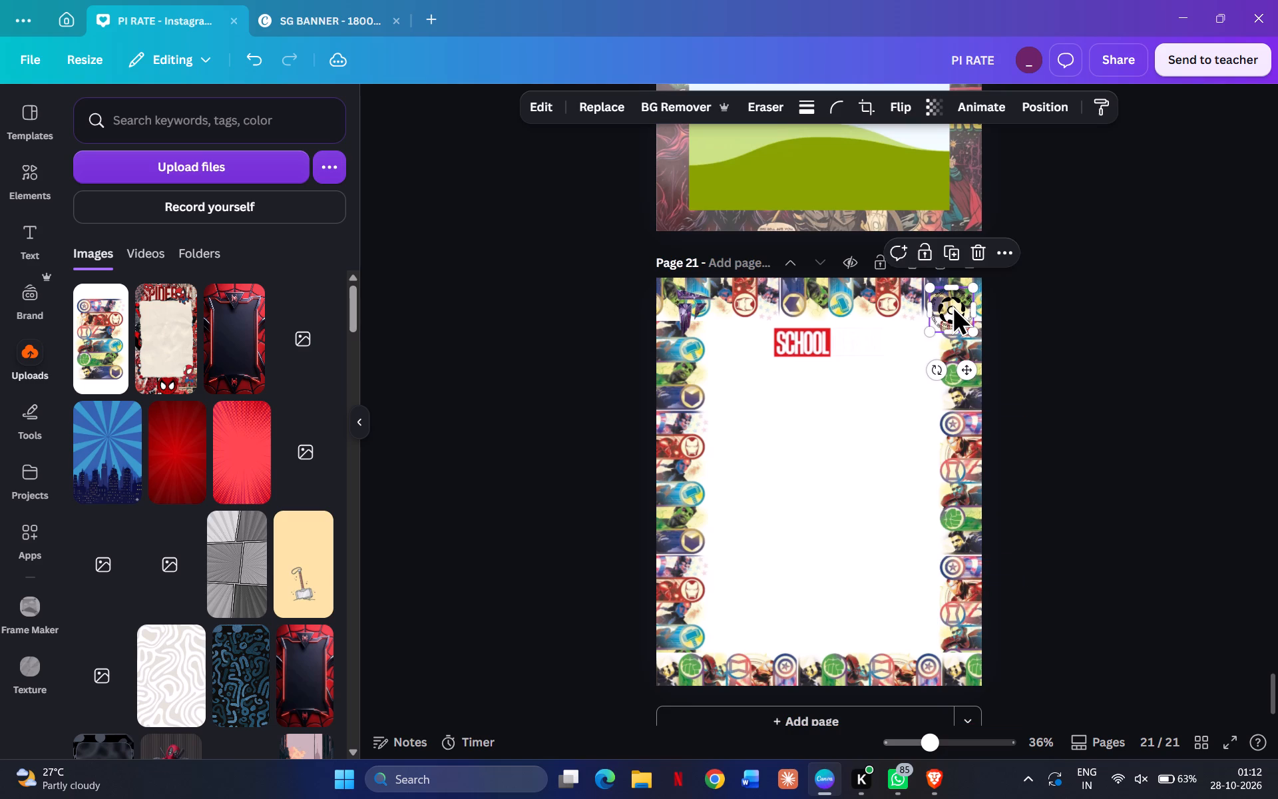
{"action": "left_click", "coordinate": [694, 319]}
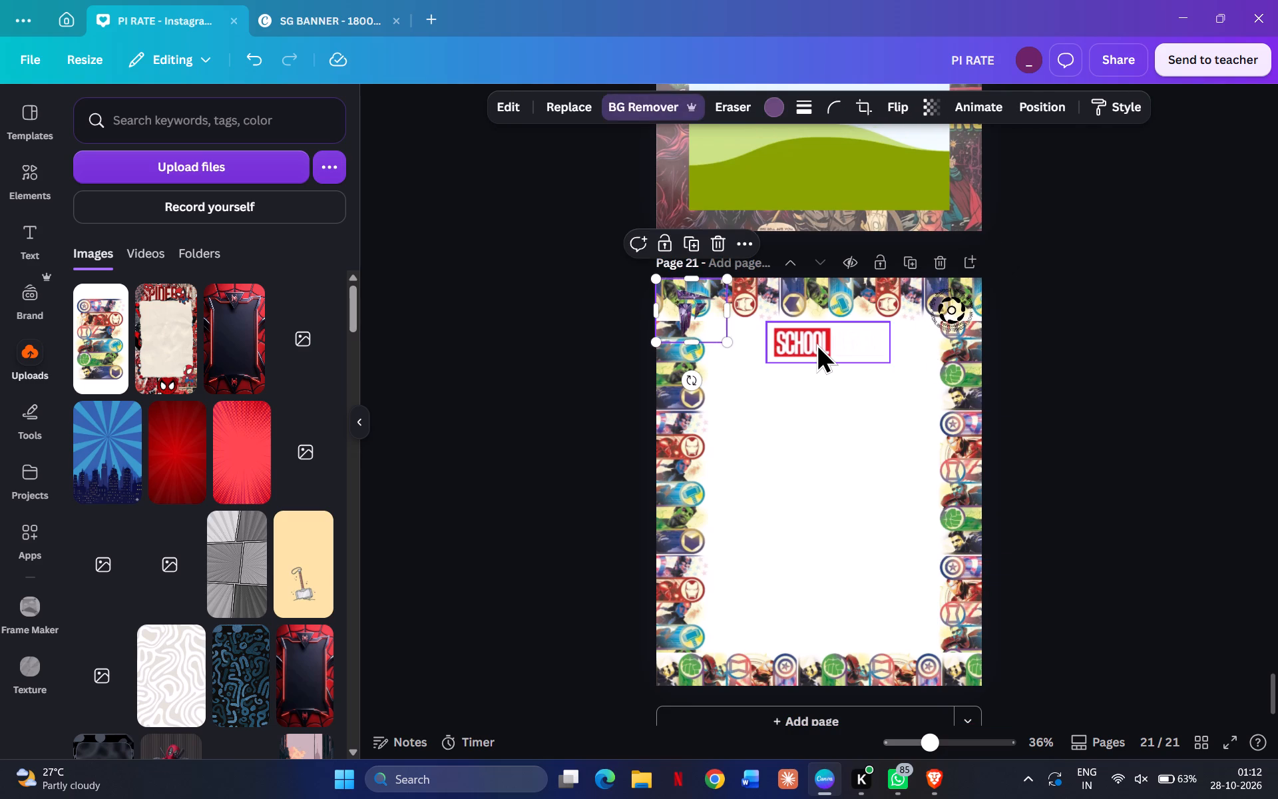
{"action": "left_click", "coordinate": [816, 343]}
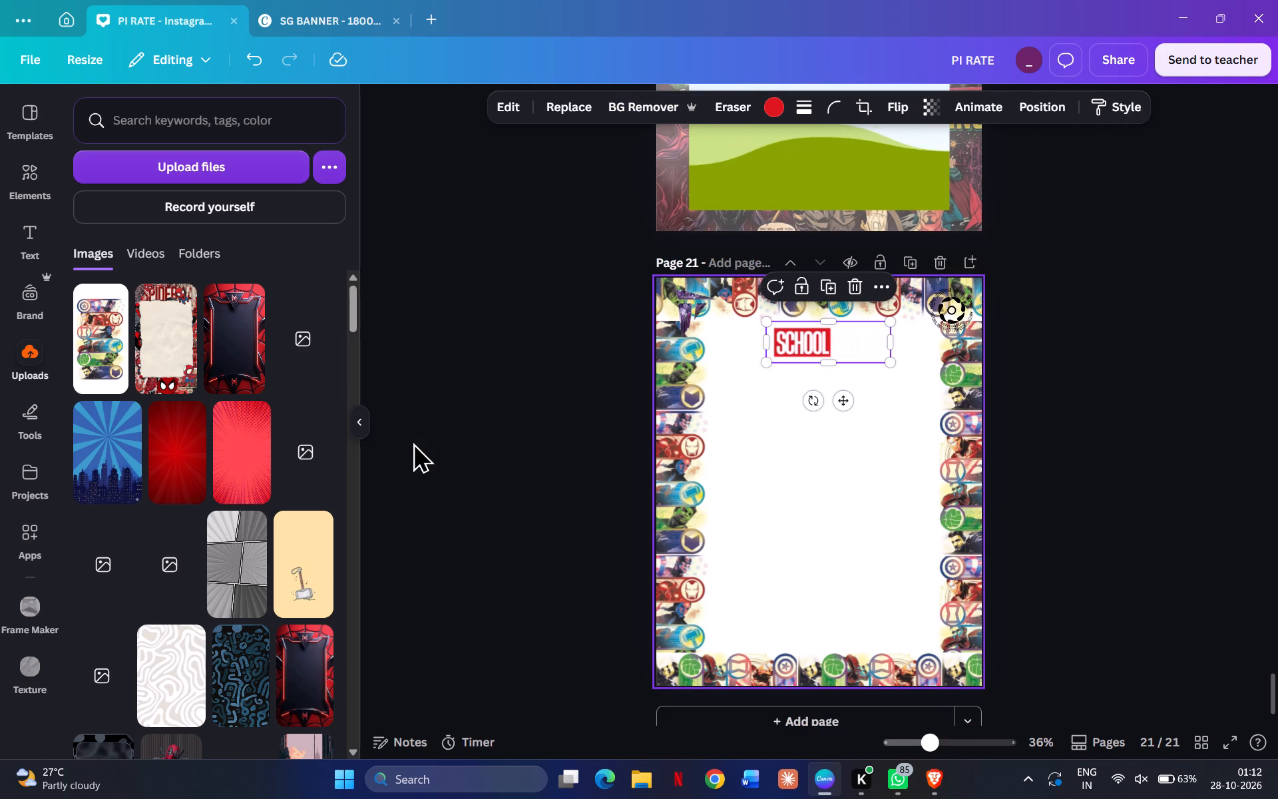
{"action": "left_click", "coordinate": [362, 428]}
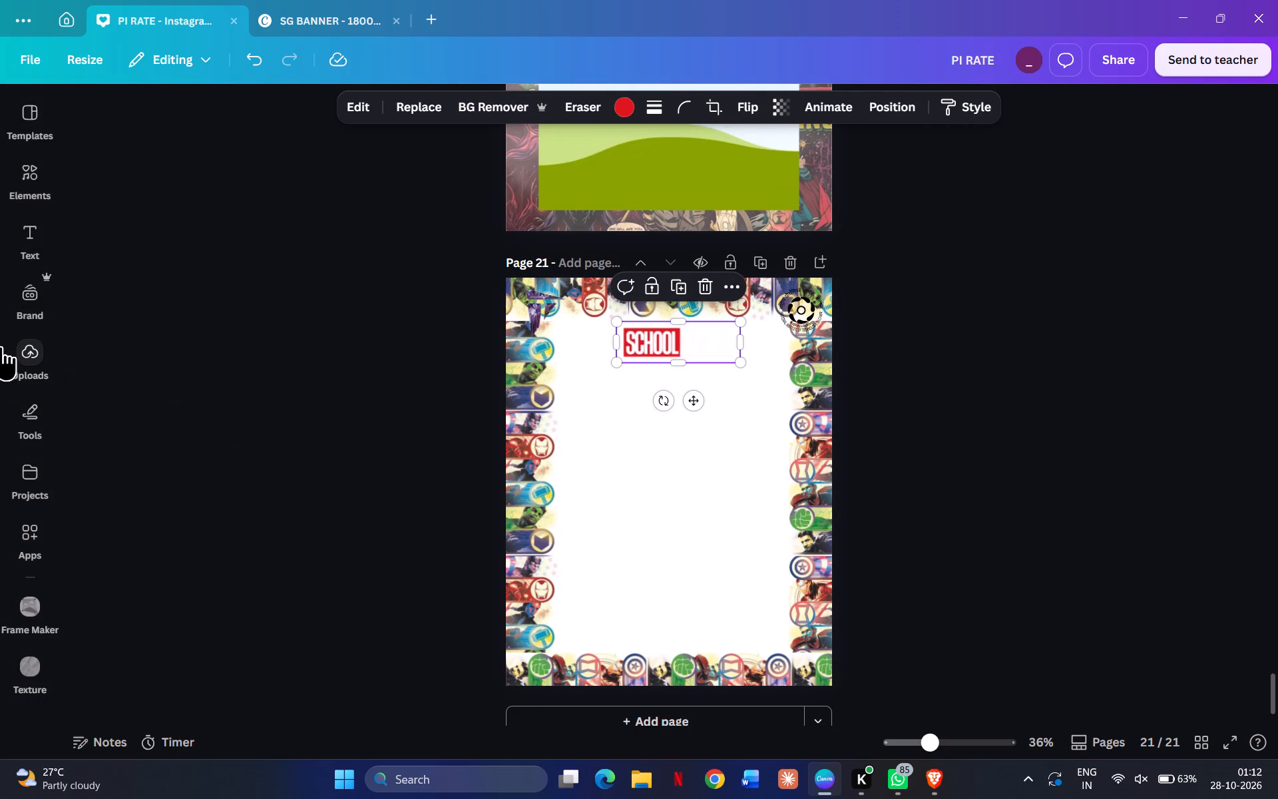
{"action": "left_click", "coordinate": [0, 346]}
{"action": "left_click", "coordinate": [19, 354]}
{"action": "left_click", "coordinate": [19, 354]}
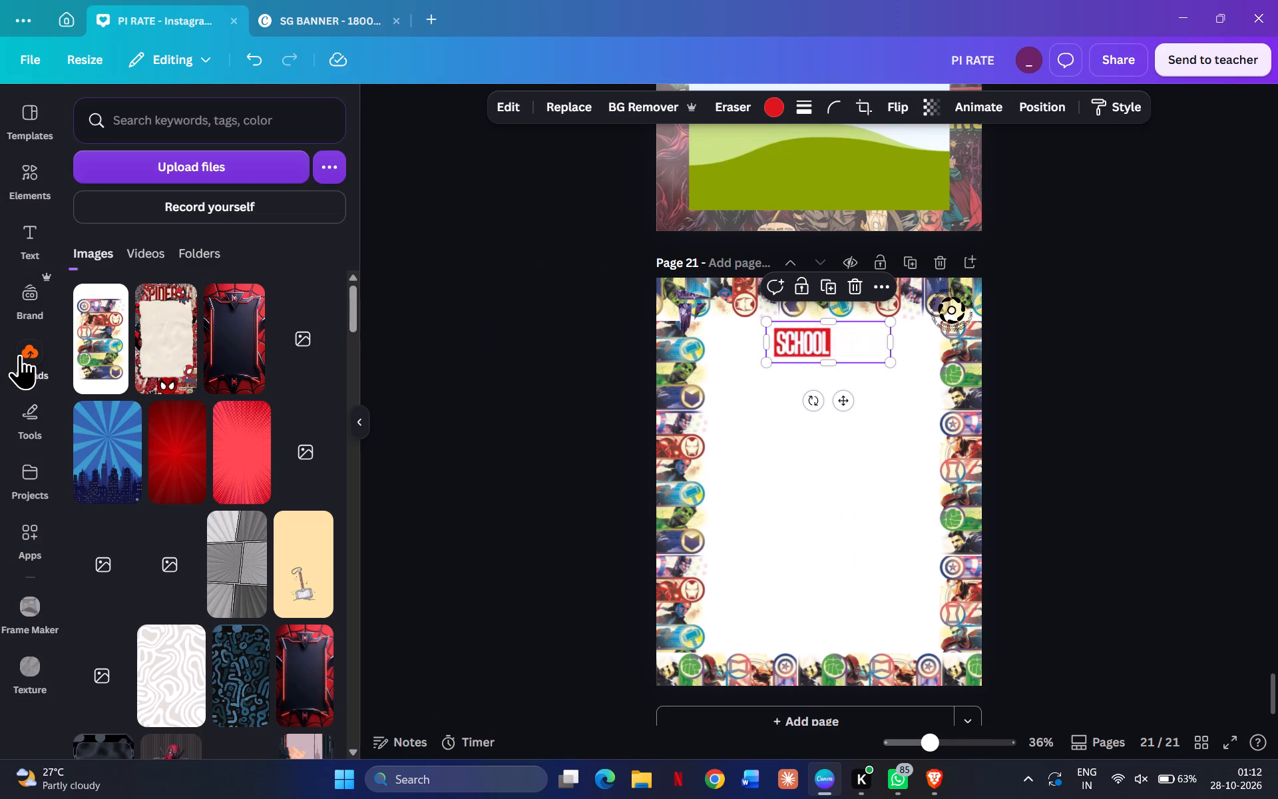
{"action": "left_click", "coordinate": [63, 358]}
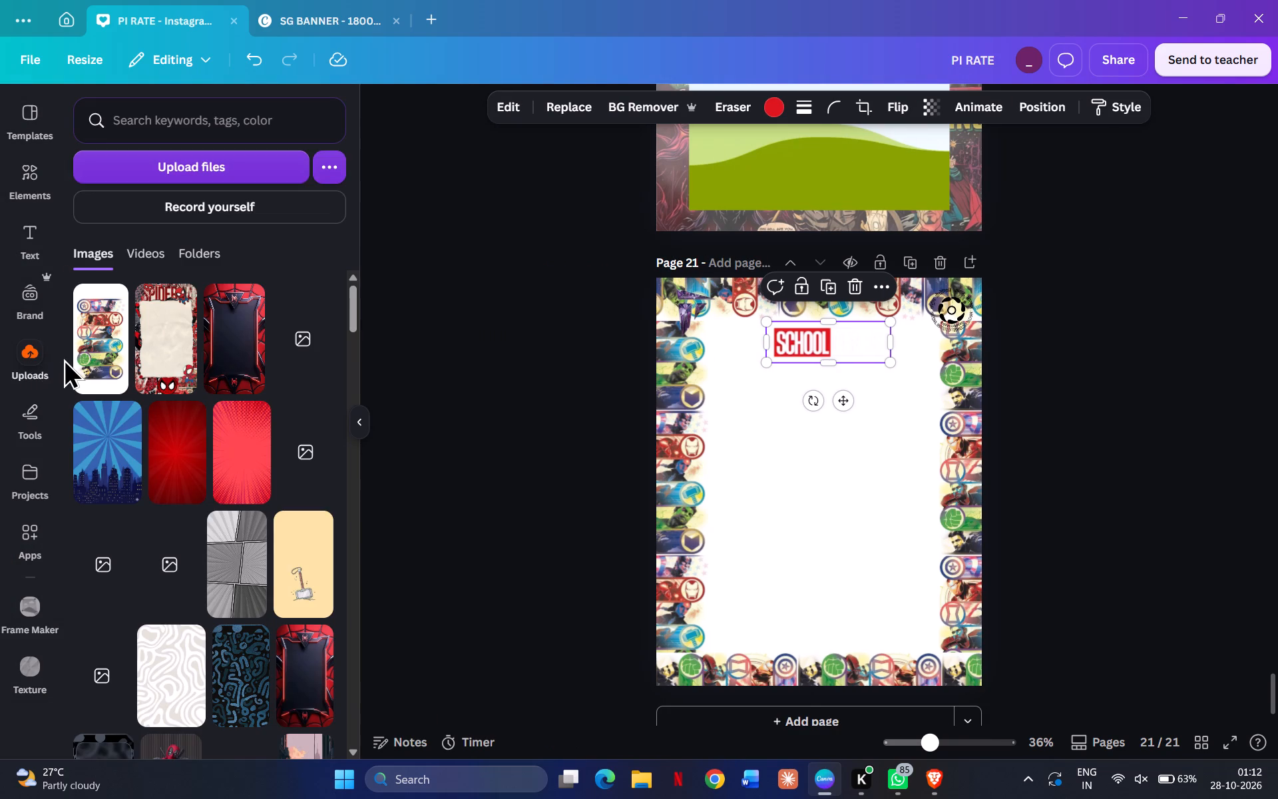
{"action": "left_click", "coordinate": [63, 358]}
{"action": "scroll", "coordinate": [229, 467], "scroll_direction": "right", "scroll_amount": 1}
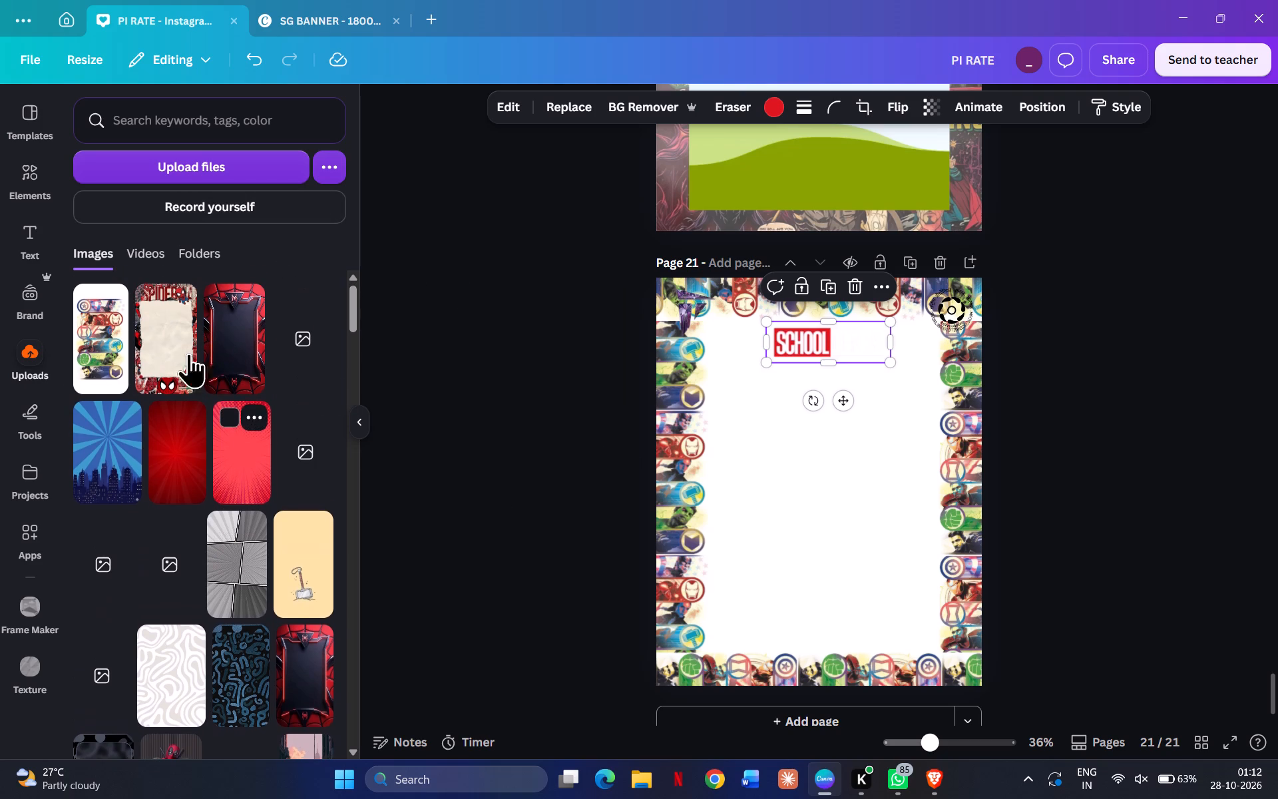
Add the uploaded Spider-Man image with the blank parchment centre to page 21 and remove its background.
{"action": "left_click", "coordinate": [173, 333]}
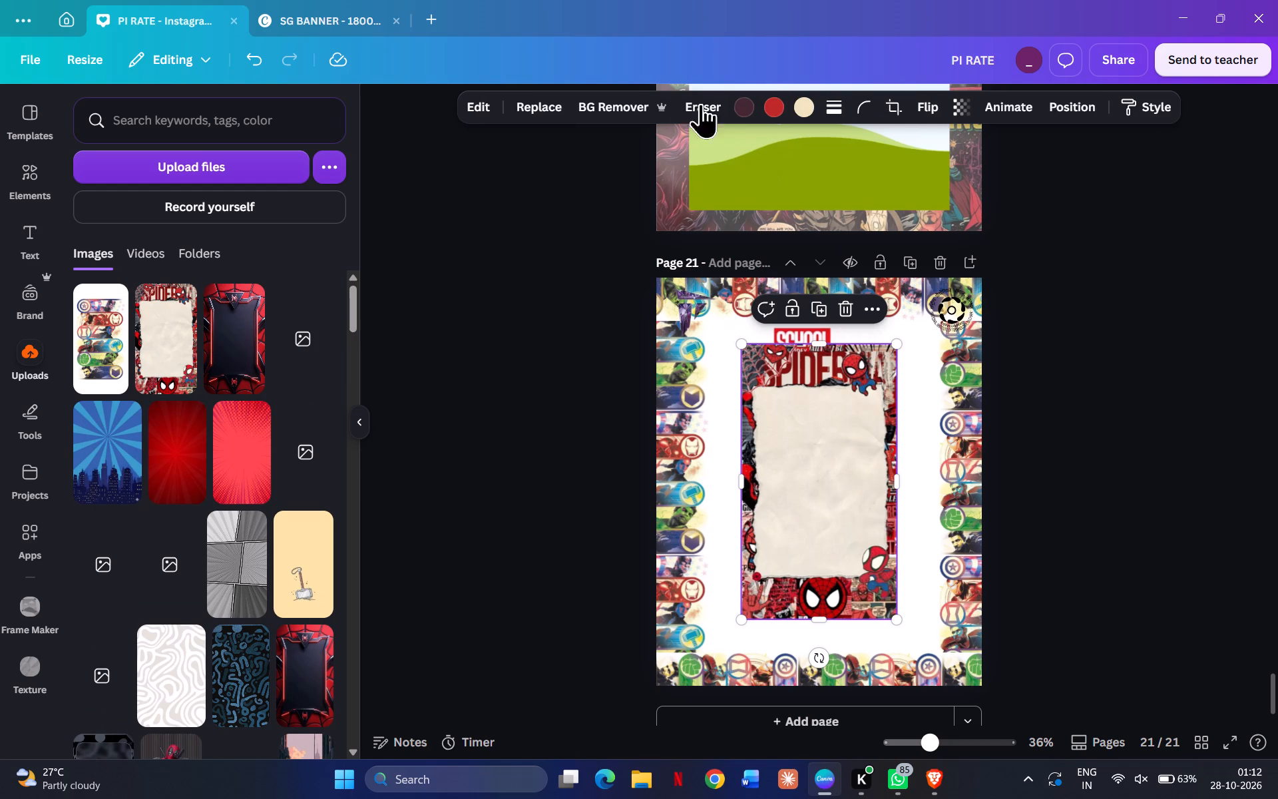
{"action": "left_click", "coordinate": [594, 96]}
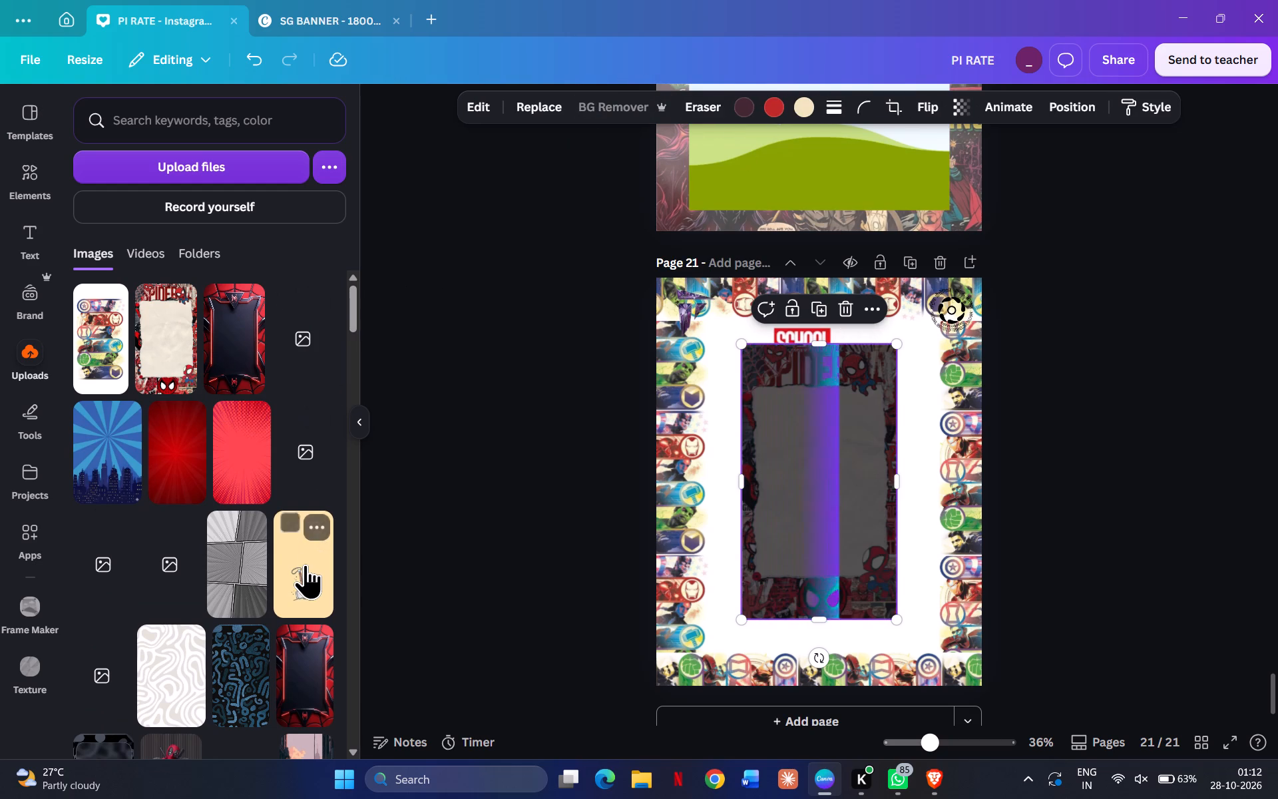
{"action": "scroll", "coordinate": [305, 564], "scroll_direction": "down", "scroll_amount": 2}
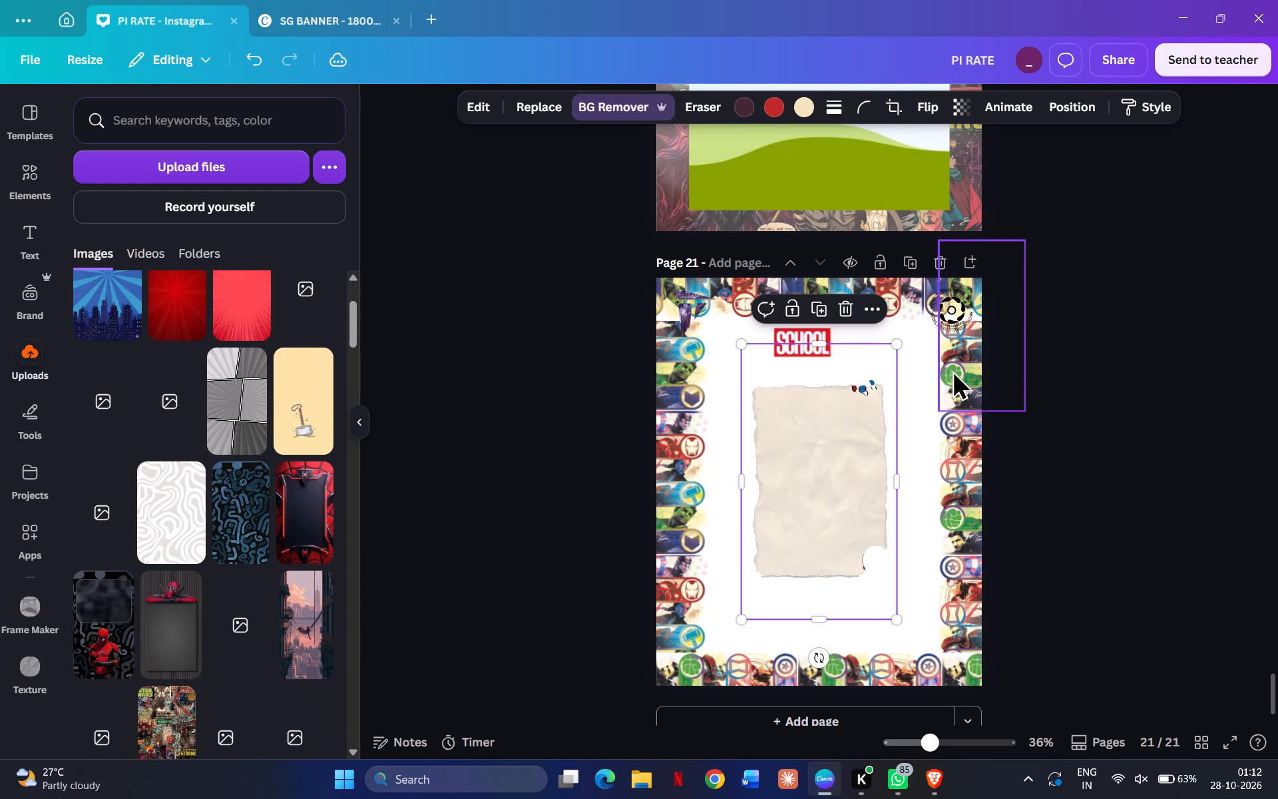
Enlarge the torn paper cutout to about 968 by 1748 px and position it over page 21's centre, overlapping the banner frame's inner edges.
{"action": "left_click_drag", "start_coordinate": [775, 466], "coordinate": [716, 384]}
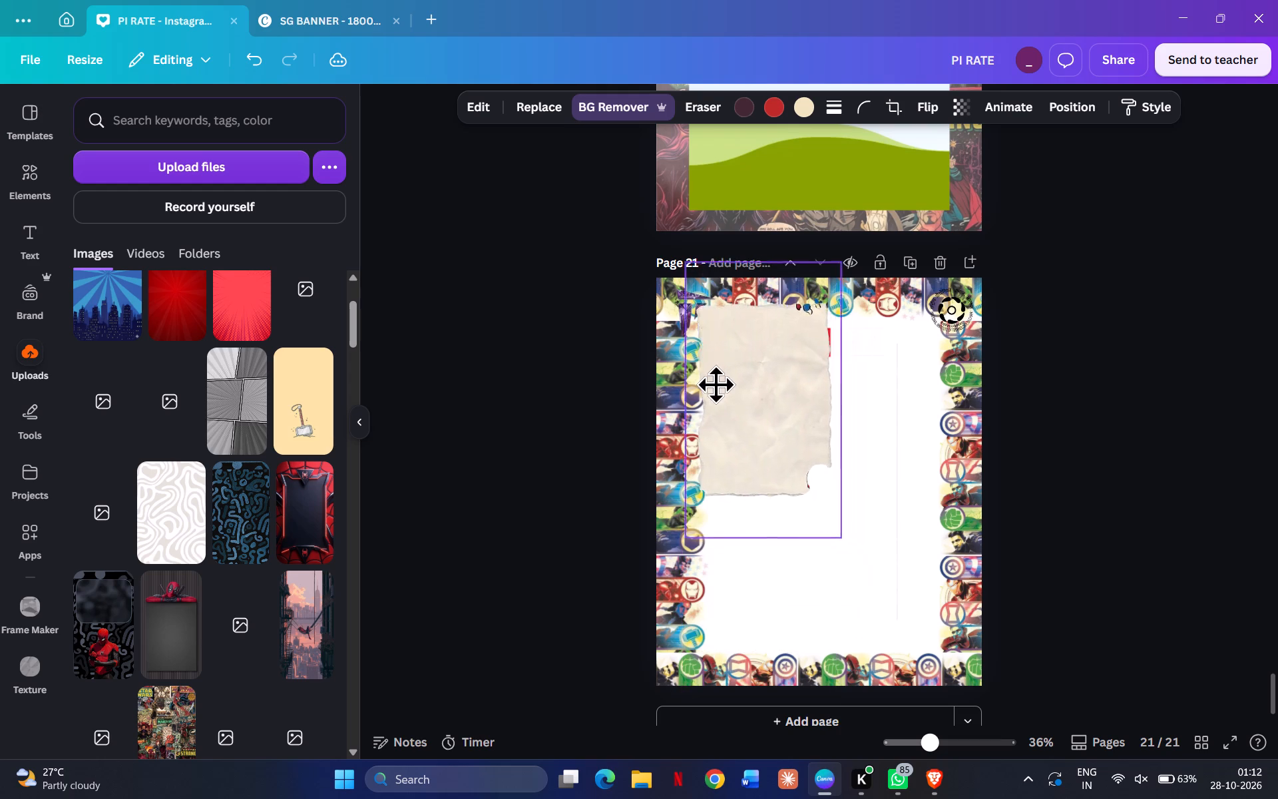
{"action": "left_click_drag", "start_coordinate": [716, 384], "coordinate": [709, 382]}
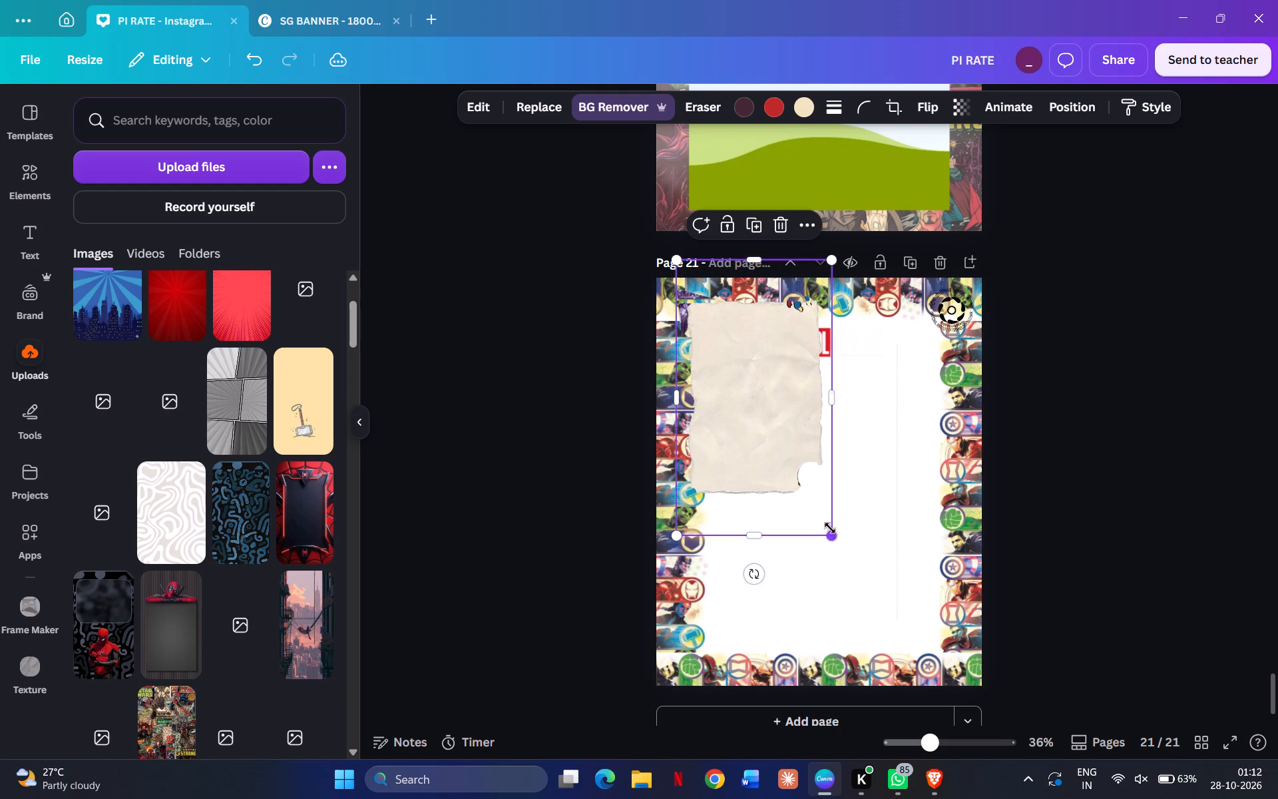
{"action": "left_click_drag", "start_coordinate": [833, 539], "coordinate": [1040, 692]}
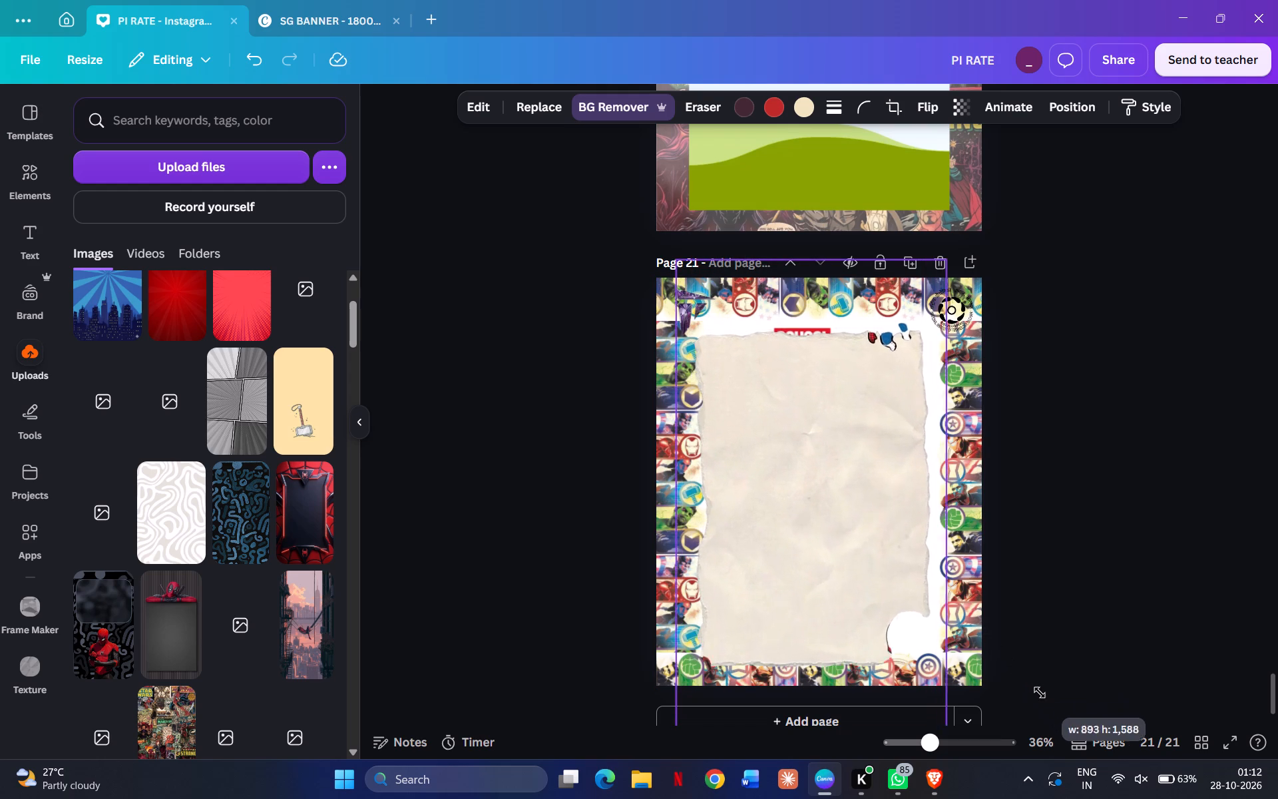
{"action": "left_click_drag", "start_coordinate": [1040, 692], "coordinate": [1054, 706]}
{"action": "left_click_drag", "start_coordinate": [837, 423], "coordinate": [824, 380]}
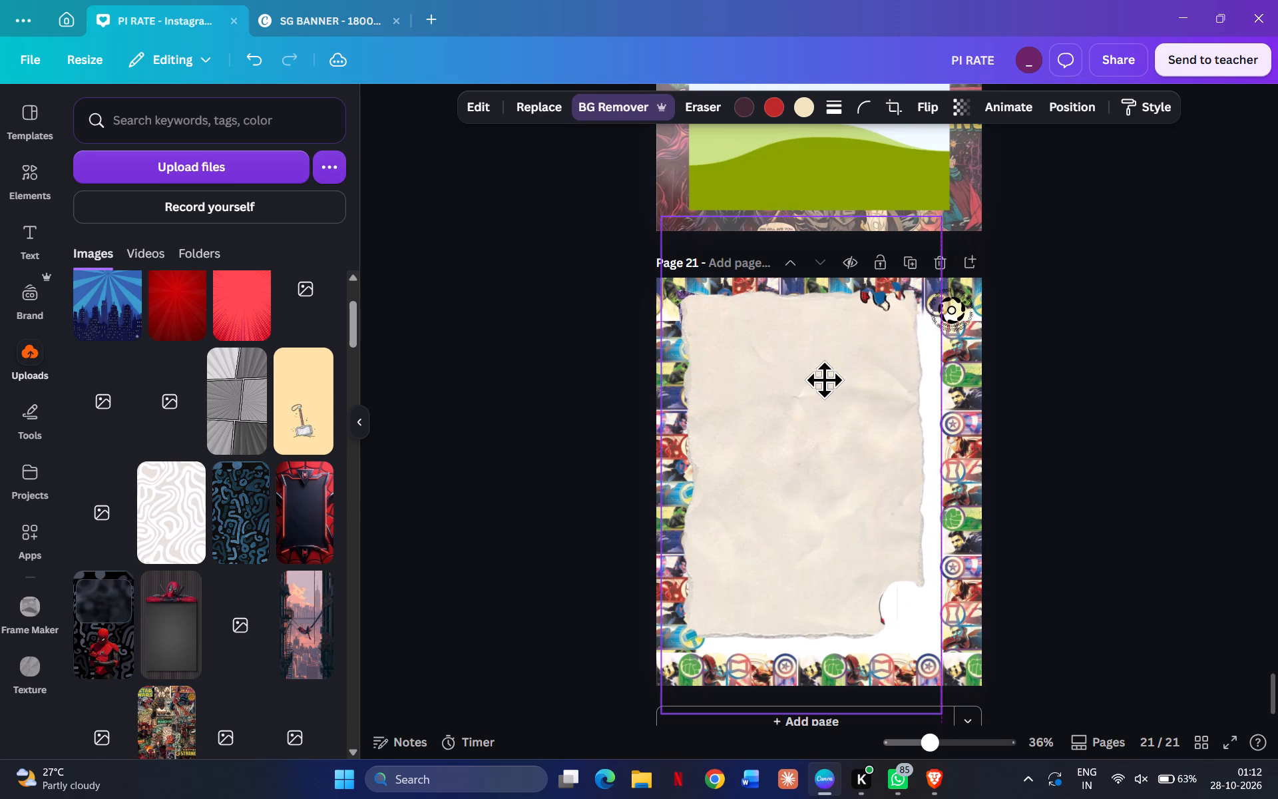
{"action": "left_click_drag", "start_coordinate": [824, 380], "coordinate": [819, 375]}
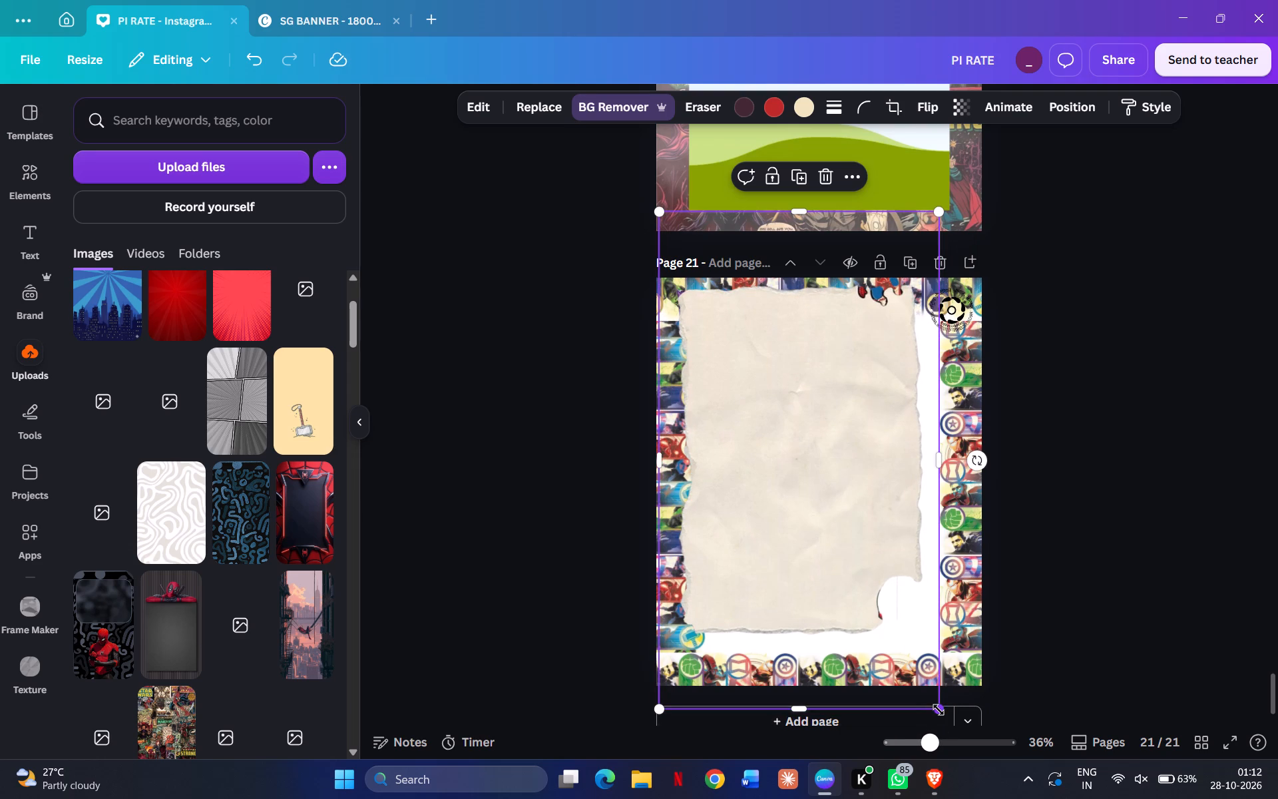
{"action": "left_click_drag", "start_coordinate": [939, 707], "coordinate": [1046, 708]}
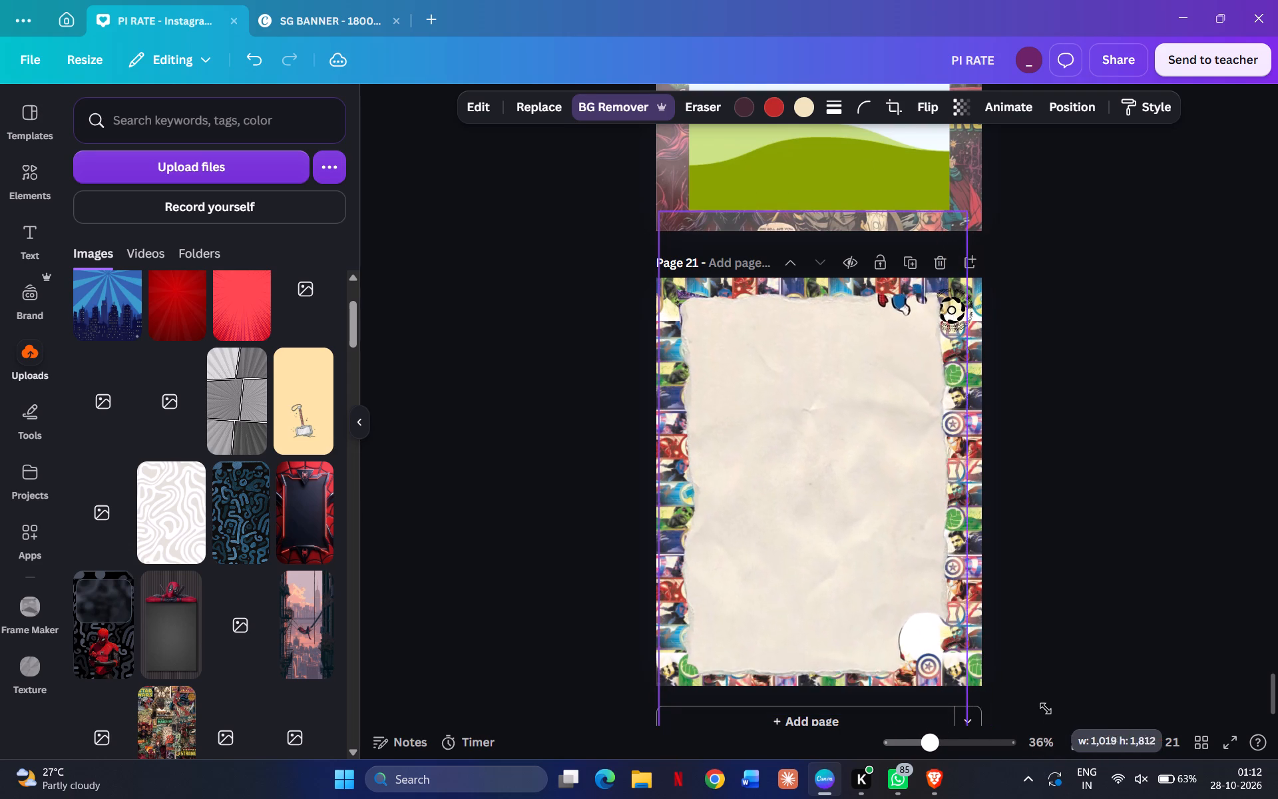
{"action": "left_click_drag", "start_coordinate": [1046, 708], "coordinate": [1045, 686]}
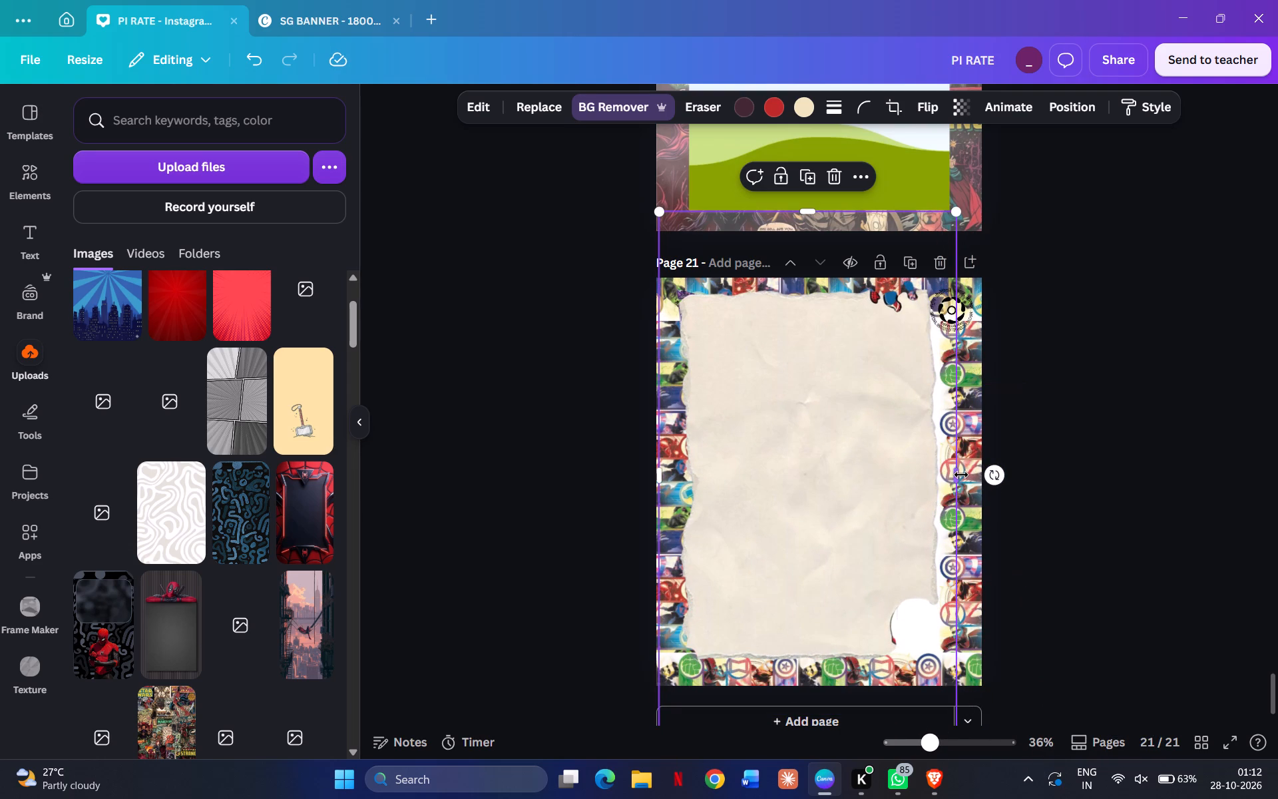
{"action": "left_click_drag", "start_coordinate": [961, 475], "coordinate": [970, 478]}
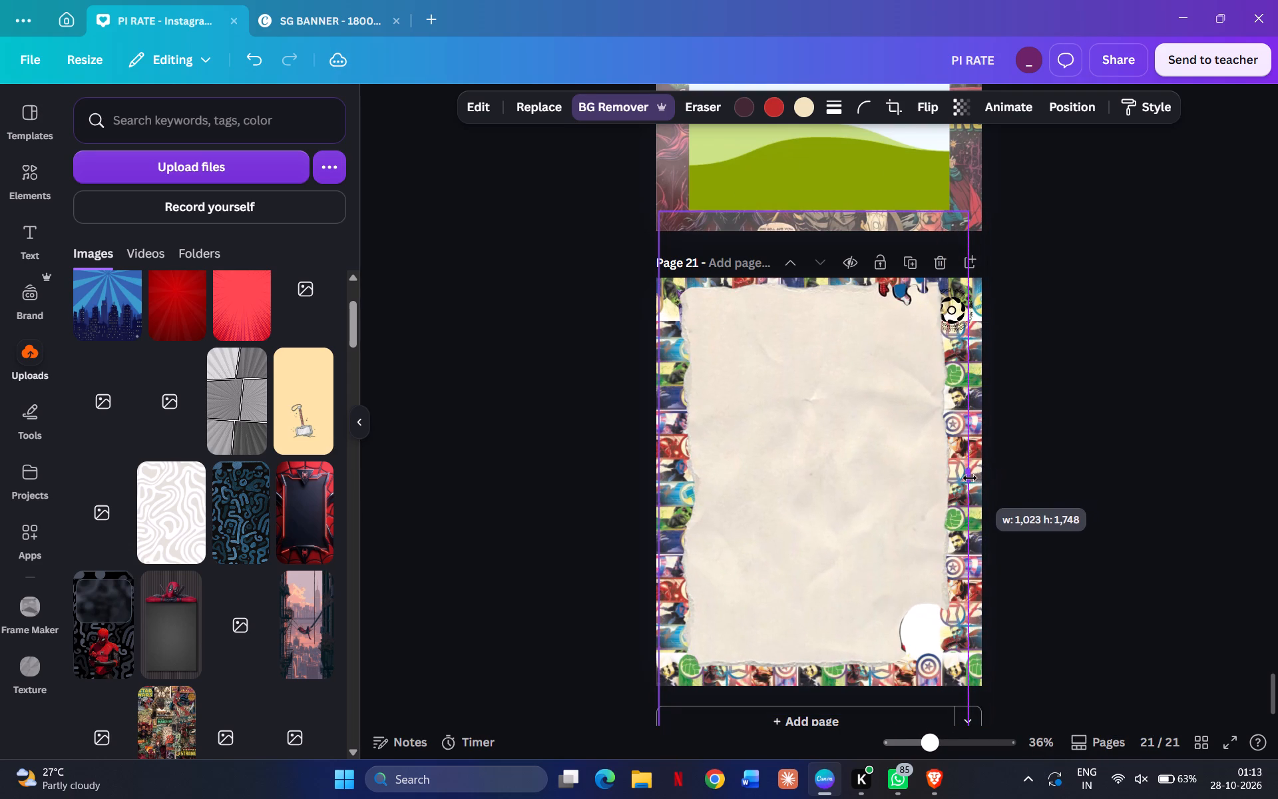
{"action": "left_click_drag", "start_coordinate": [970, 478], "coordinate": [958, 483]}
{"action": "left_click_drag", "start_coordinate": [885, 473], "coordinate": [907, 487]}
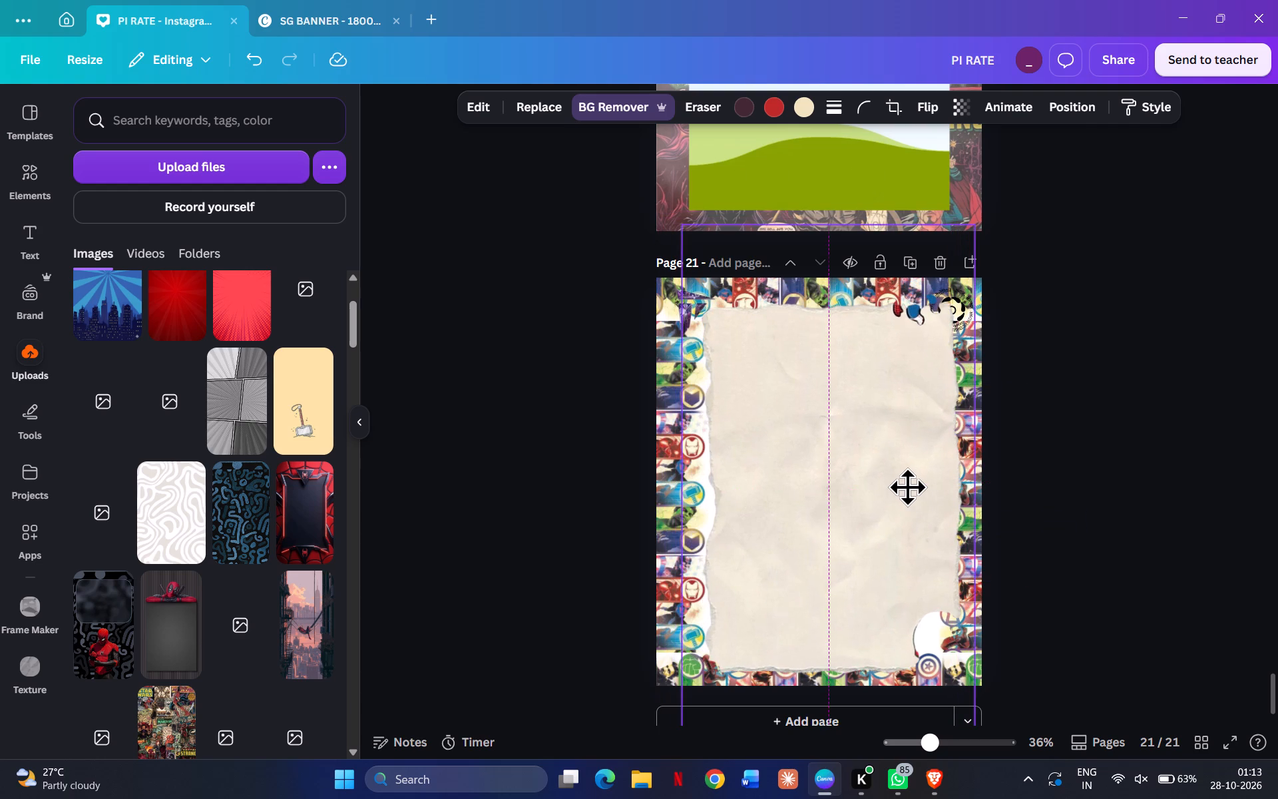
{"action": "left_click_drag", "start_coordinate": [907, 487], "coordinate": [904, 486]}
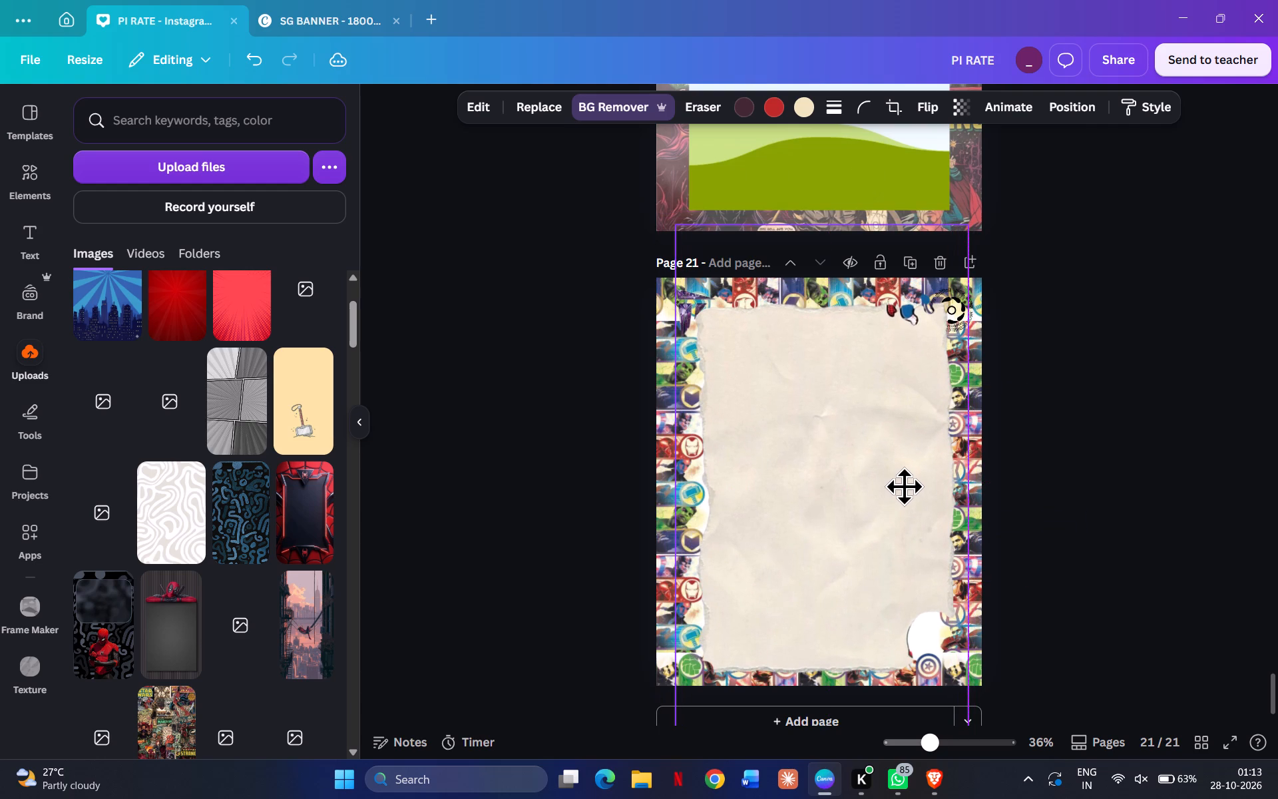
{"action": "left_click_drag", "start_coordinate": [904, 486], "coordinate": [903, 485]}
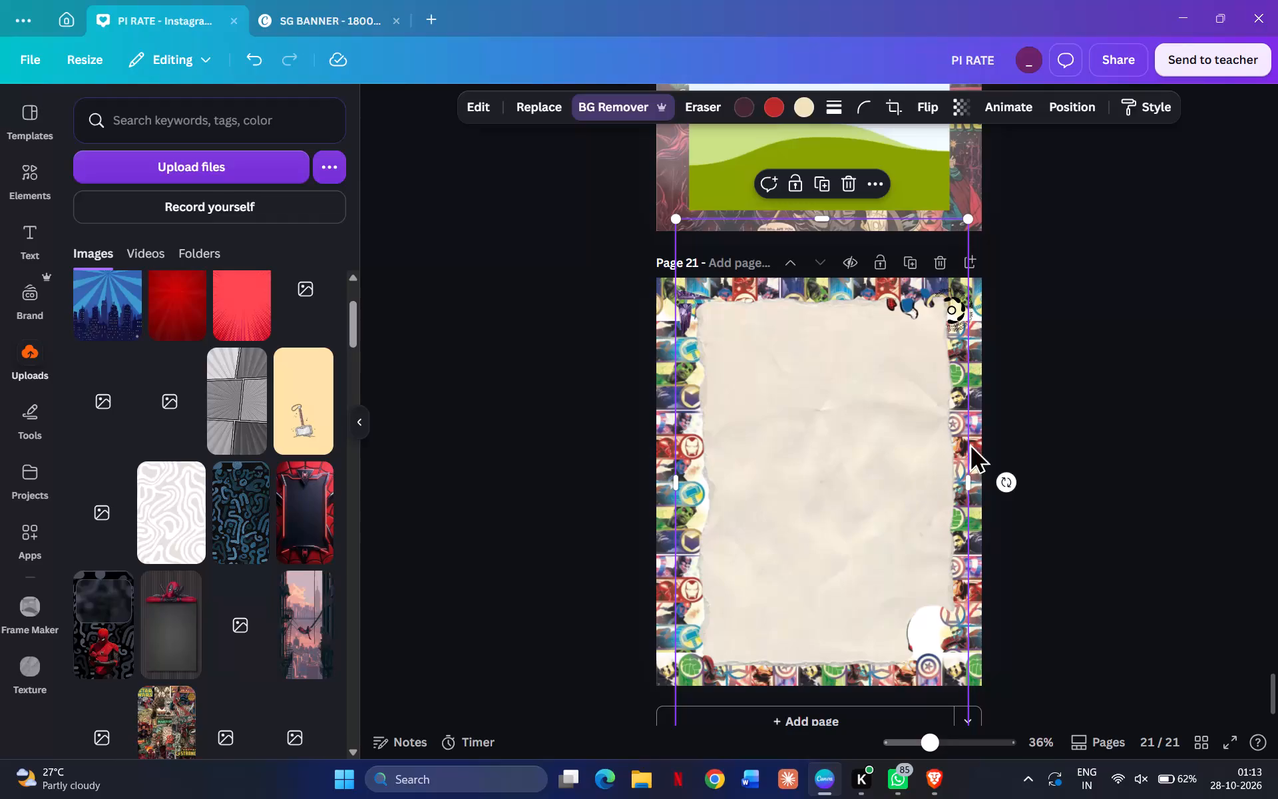
{"action": "double_click", "coordinate": [1152, 453]}
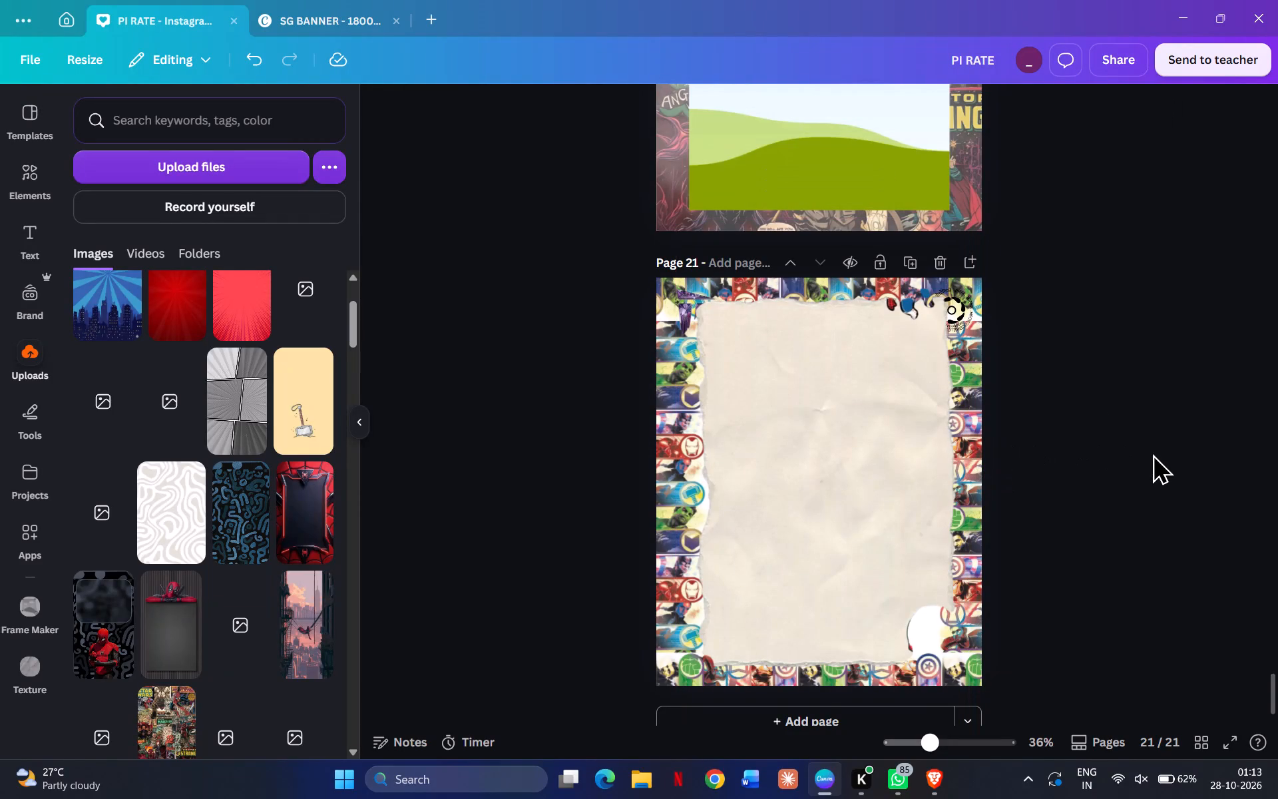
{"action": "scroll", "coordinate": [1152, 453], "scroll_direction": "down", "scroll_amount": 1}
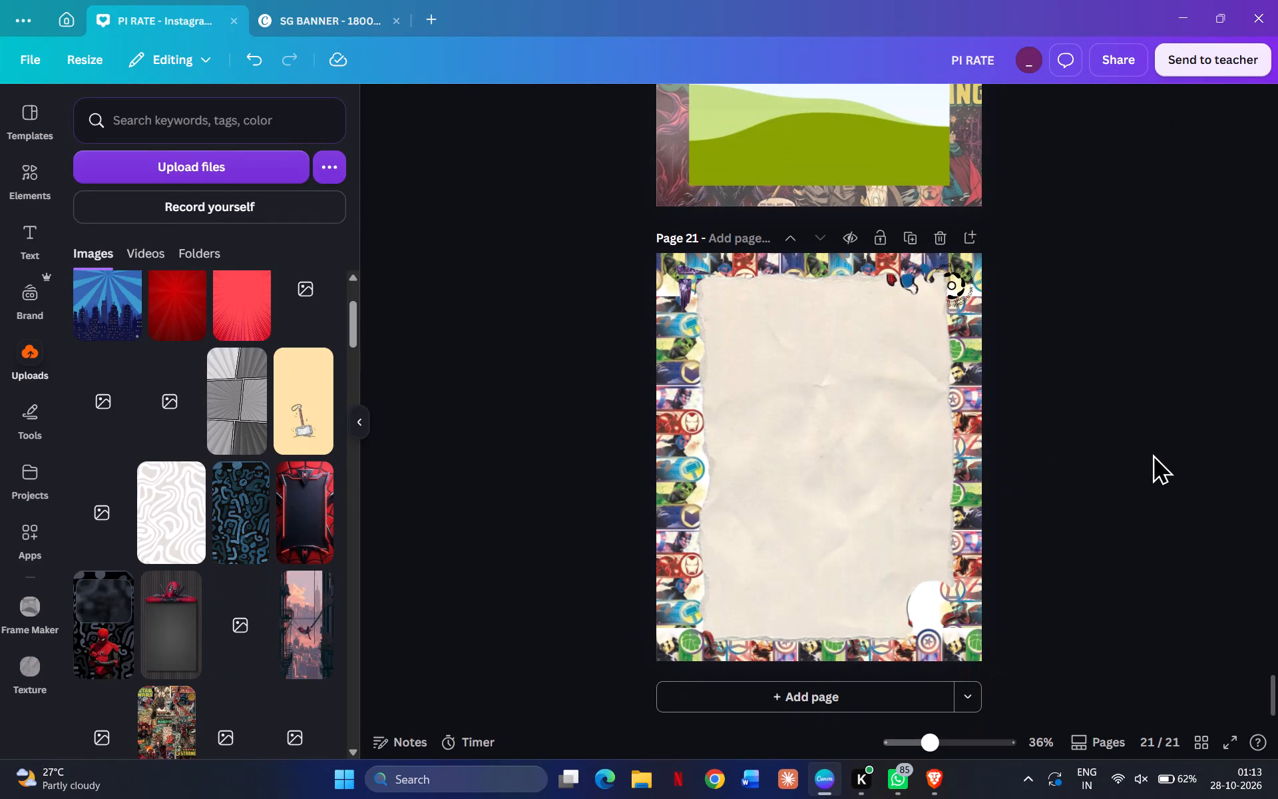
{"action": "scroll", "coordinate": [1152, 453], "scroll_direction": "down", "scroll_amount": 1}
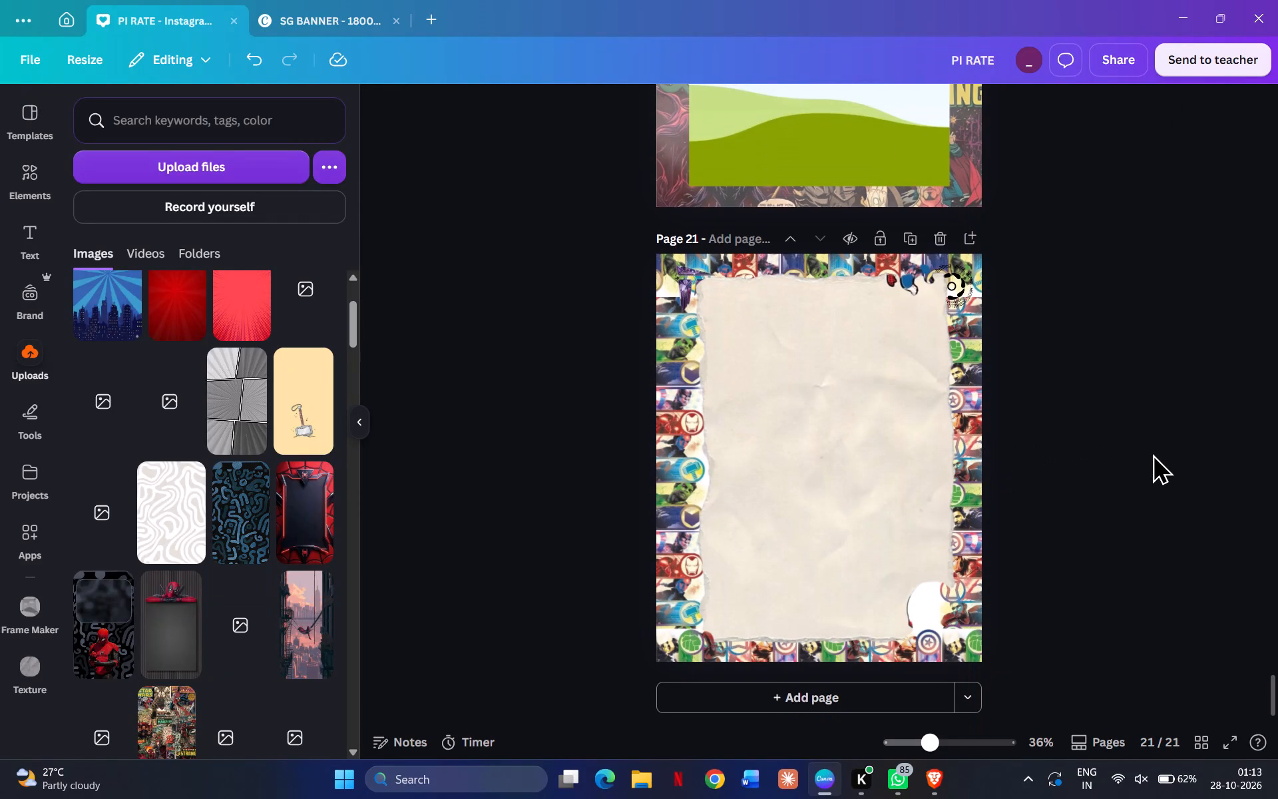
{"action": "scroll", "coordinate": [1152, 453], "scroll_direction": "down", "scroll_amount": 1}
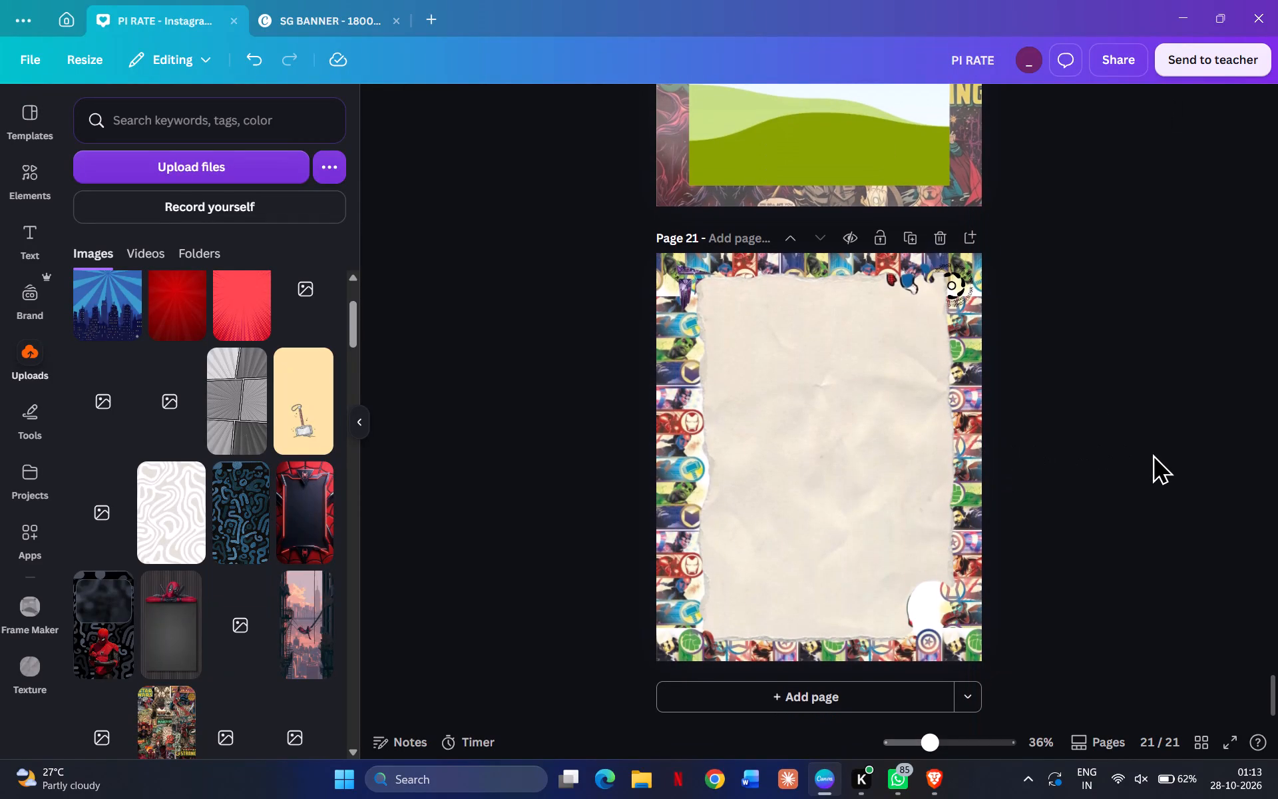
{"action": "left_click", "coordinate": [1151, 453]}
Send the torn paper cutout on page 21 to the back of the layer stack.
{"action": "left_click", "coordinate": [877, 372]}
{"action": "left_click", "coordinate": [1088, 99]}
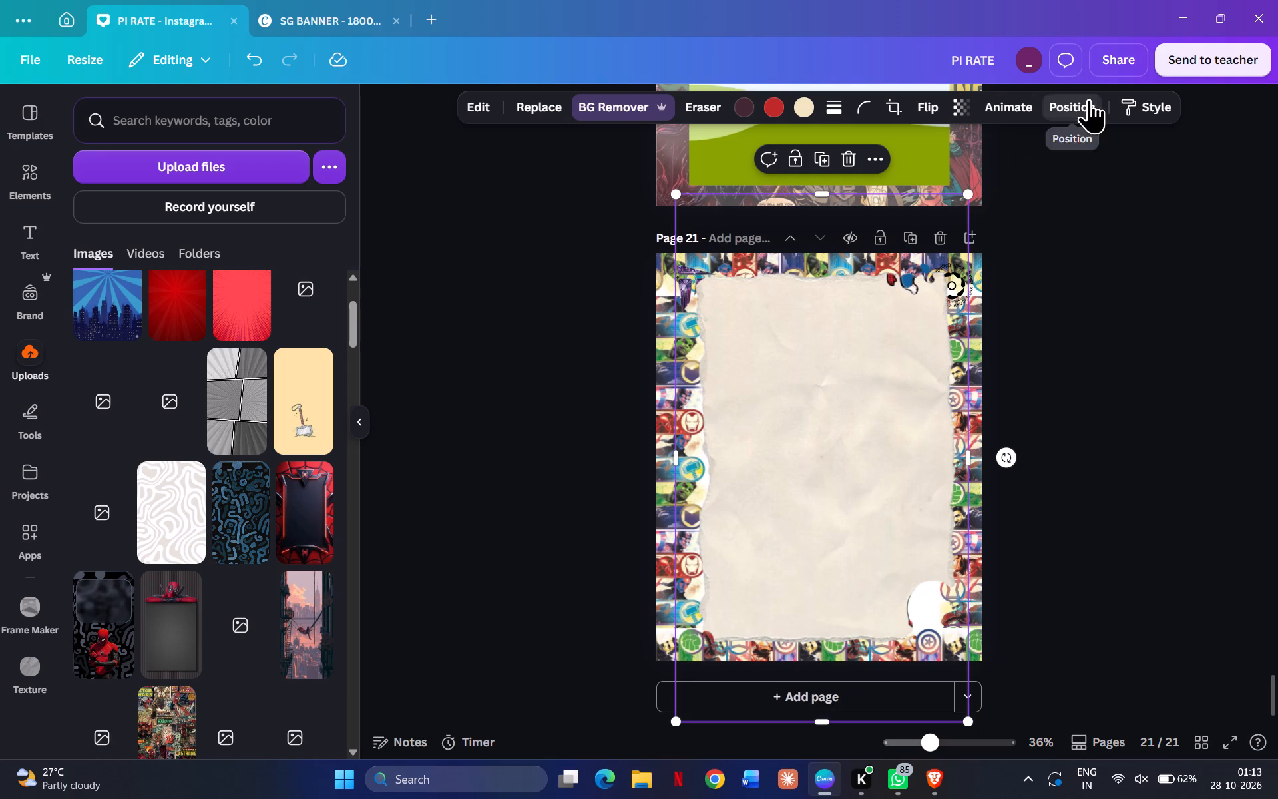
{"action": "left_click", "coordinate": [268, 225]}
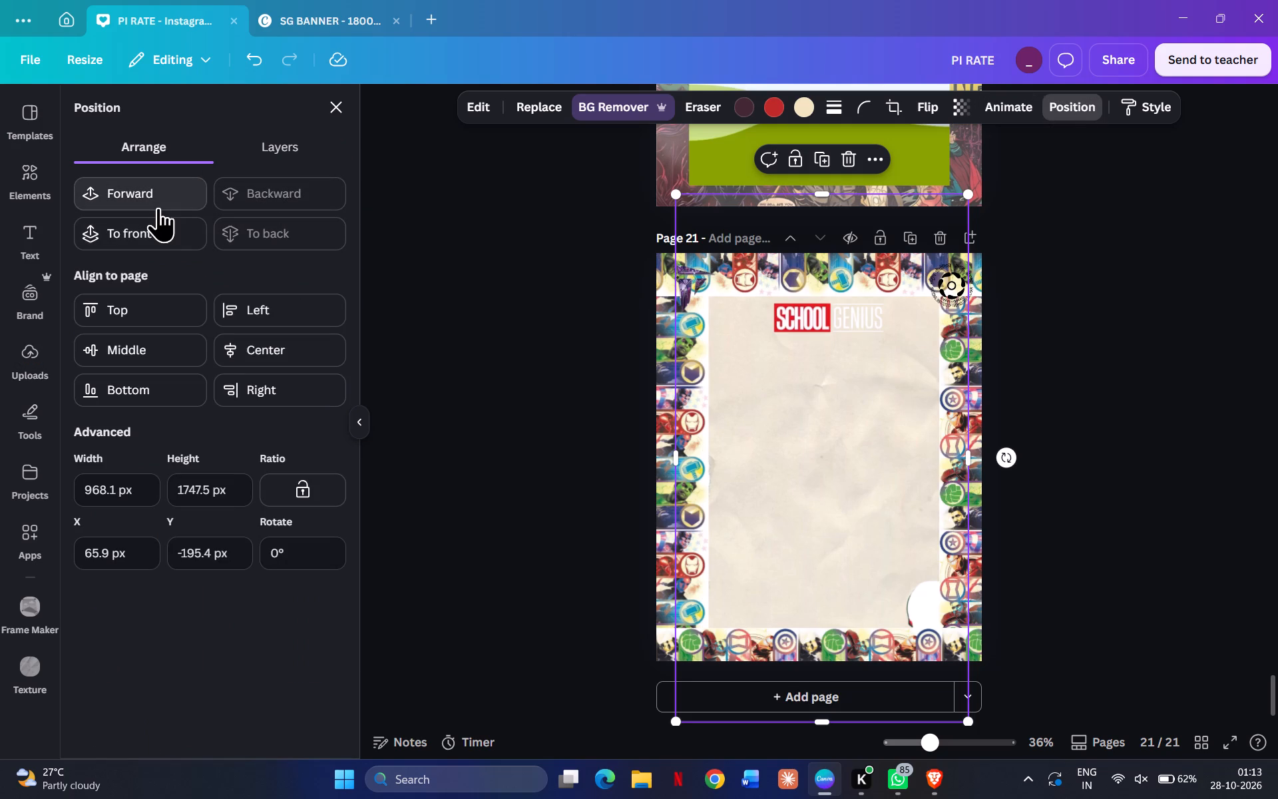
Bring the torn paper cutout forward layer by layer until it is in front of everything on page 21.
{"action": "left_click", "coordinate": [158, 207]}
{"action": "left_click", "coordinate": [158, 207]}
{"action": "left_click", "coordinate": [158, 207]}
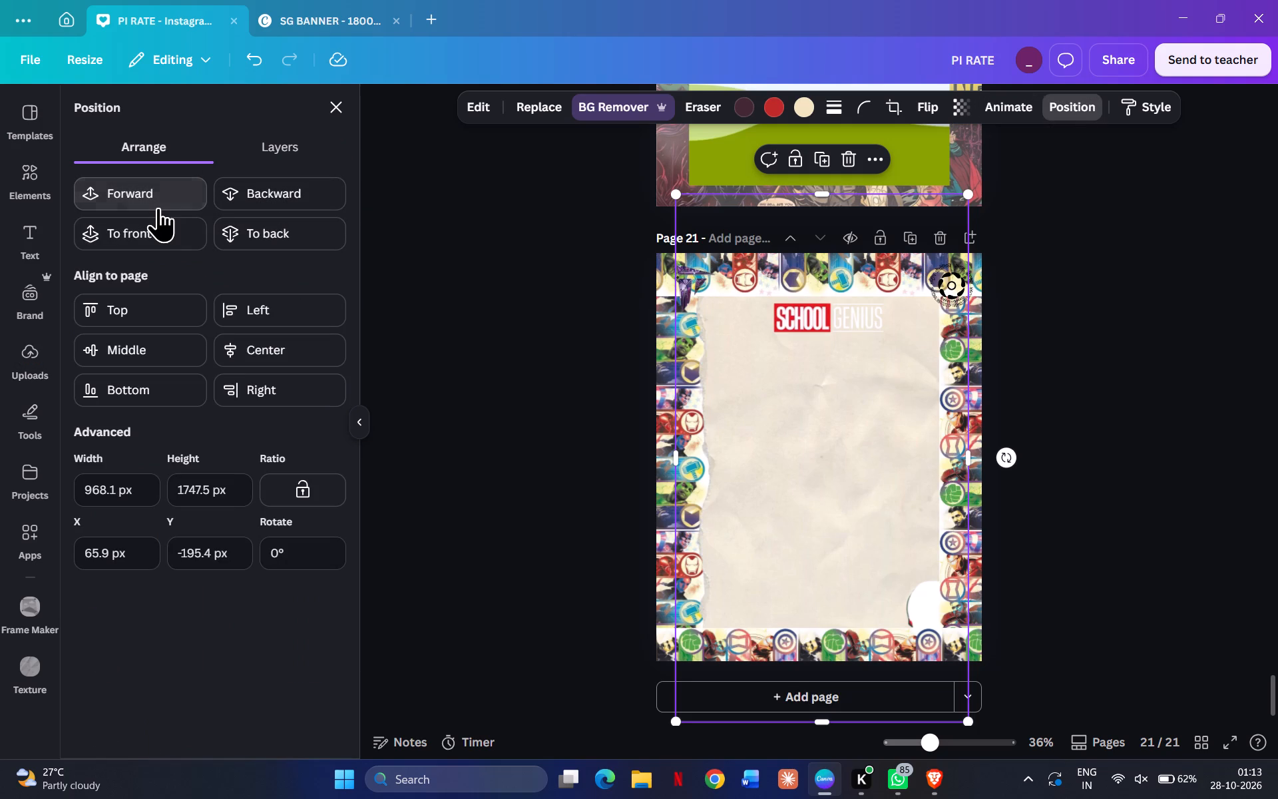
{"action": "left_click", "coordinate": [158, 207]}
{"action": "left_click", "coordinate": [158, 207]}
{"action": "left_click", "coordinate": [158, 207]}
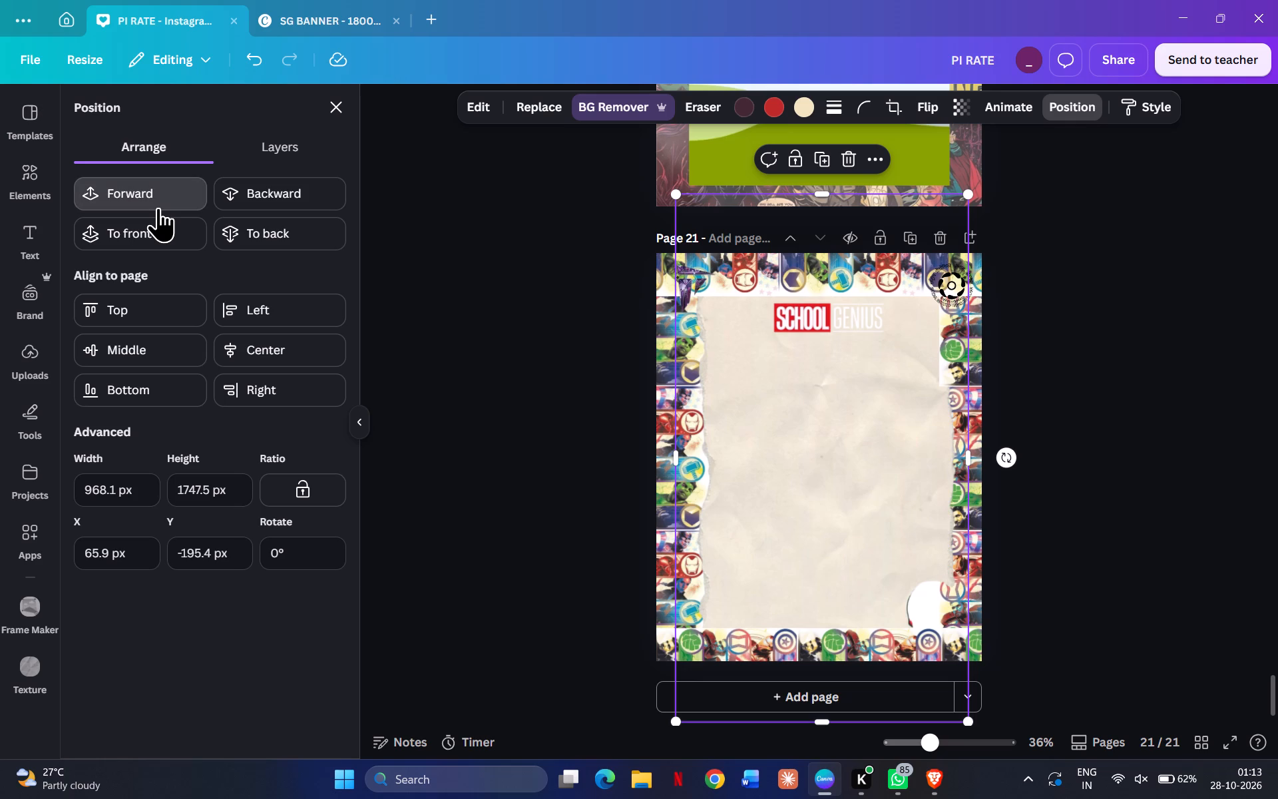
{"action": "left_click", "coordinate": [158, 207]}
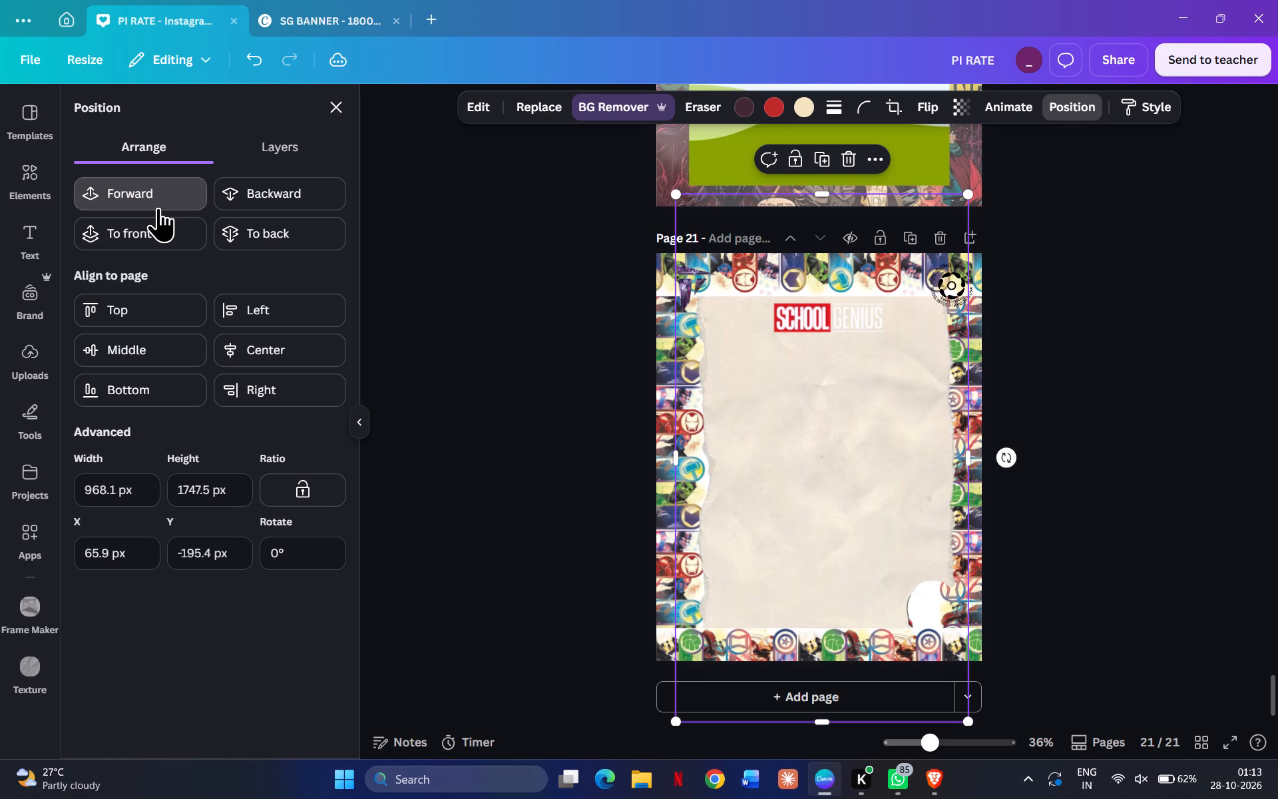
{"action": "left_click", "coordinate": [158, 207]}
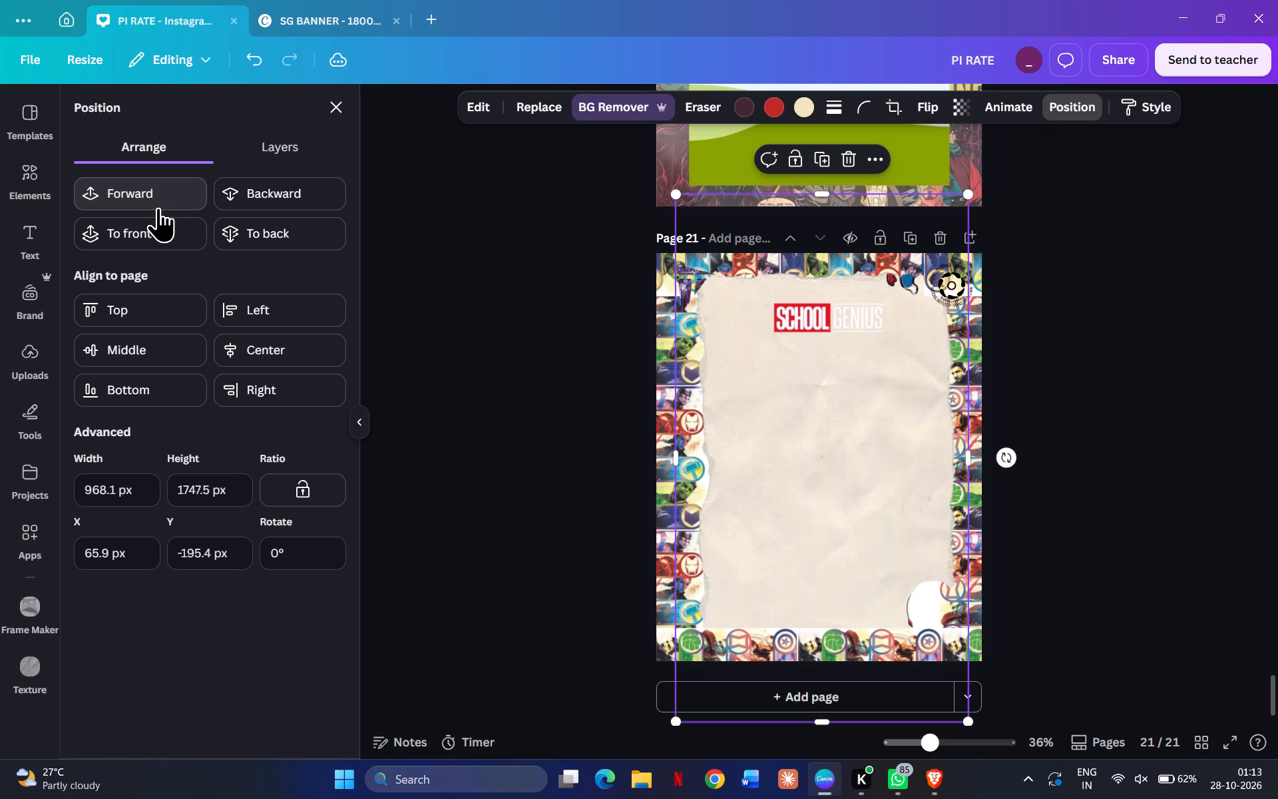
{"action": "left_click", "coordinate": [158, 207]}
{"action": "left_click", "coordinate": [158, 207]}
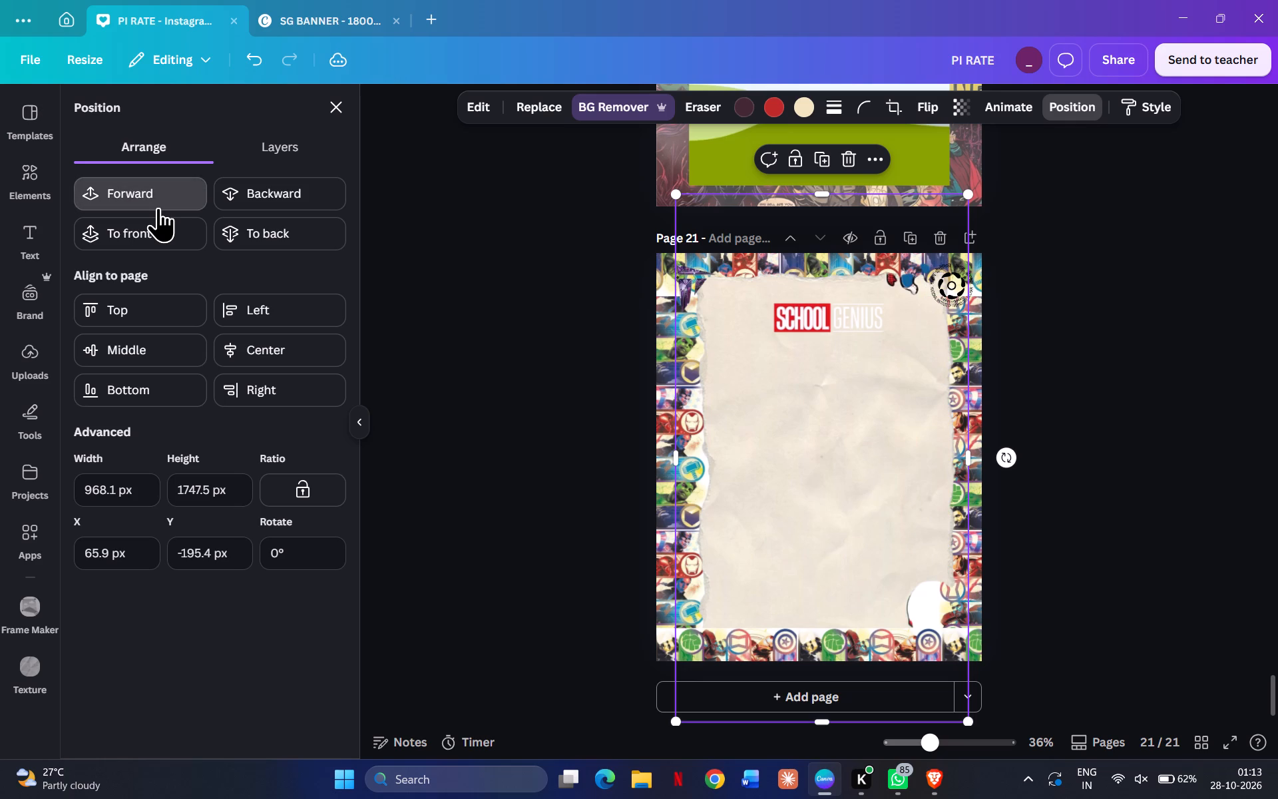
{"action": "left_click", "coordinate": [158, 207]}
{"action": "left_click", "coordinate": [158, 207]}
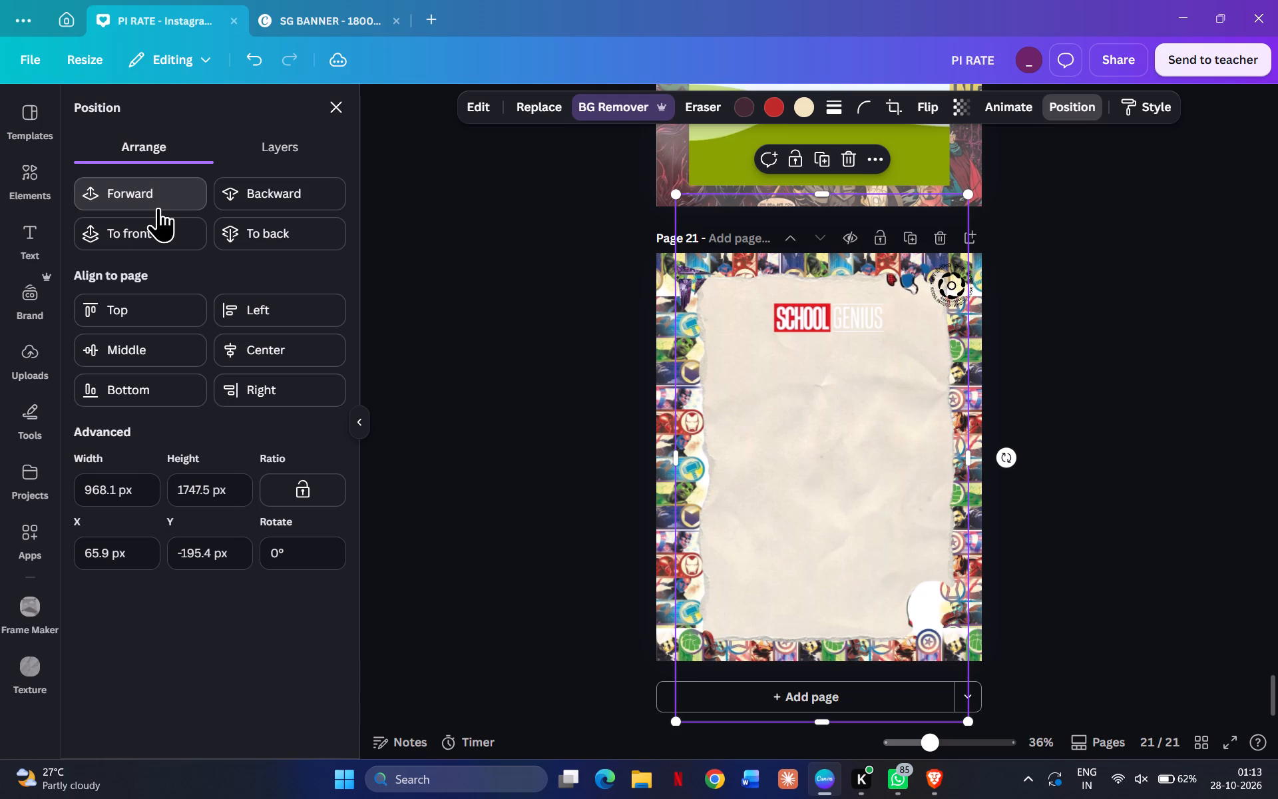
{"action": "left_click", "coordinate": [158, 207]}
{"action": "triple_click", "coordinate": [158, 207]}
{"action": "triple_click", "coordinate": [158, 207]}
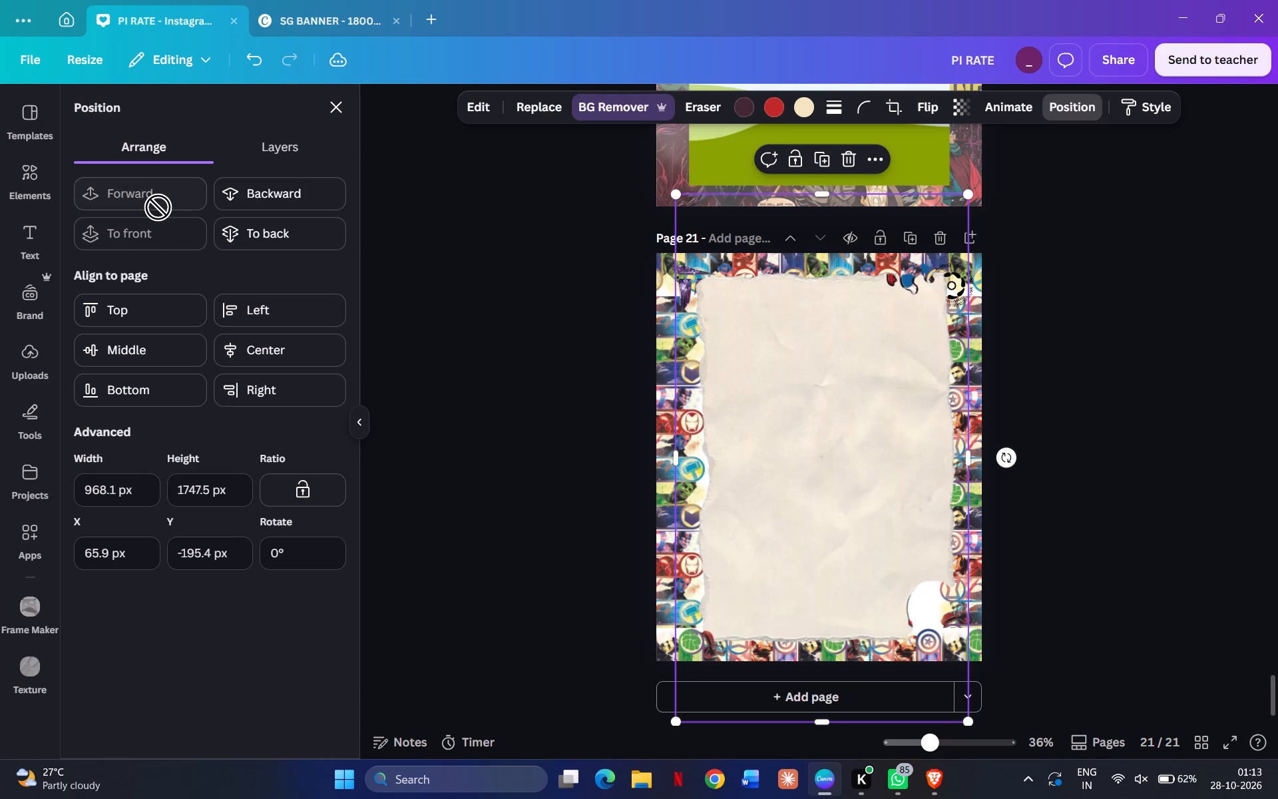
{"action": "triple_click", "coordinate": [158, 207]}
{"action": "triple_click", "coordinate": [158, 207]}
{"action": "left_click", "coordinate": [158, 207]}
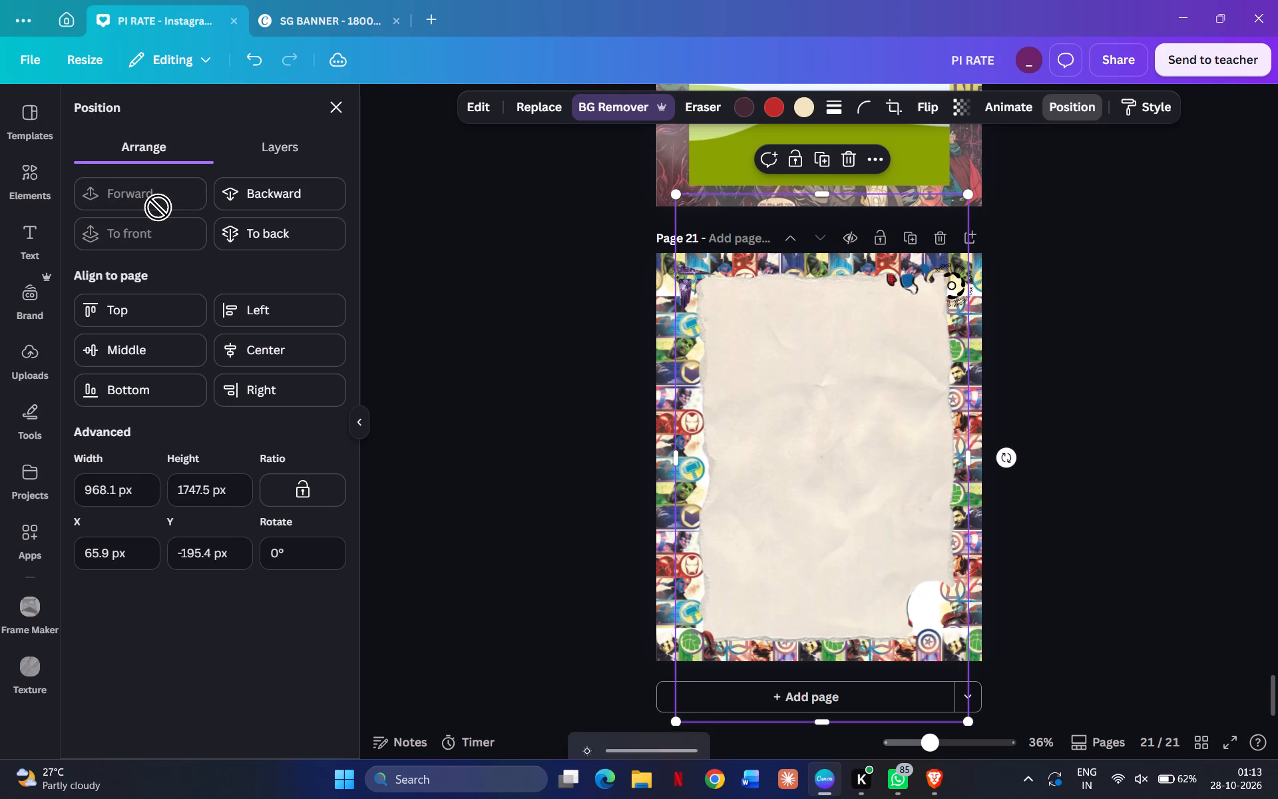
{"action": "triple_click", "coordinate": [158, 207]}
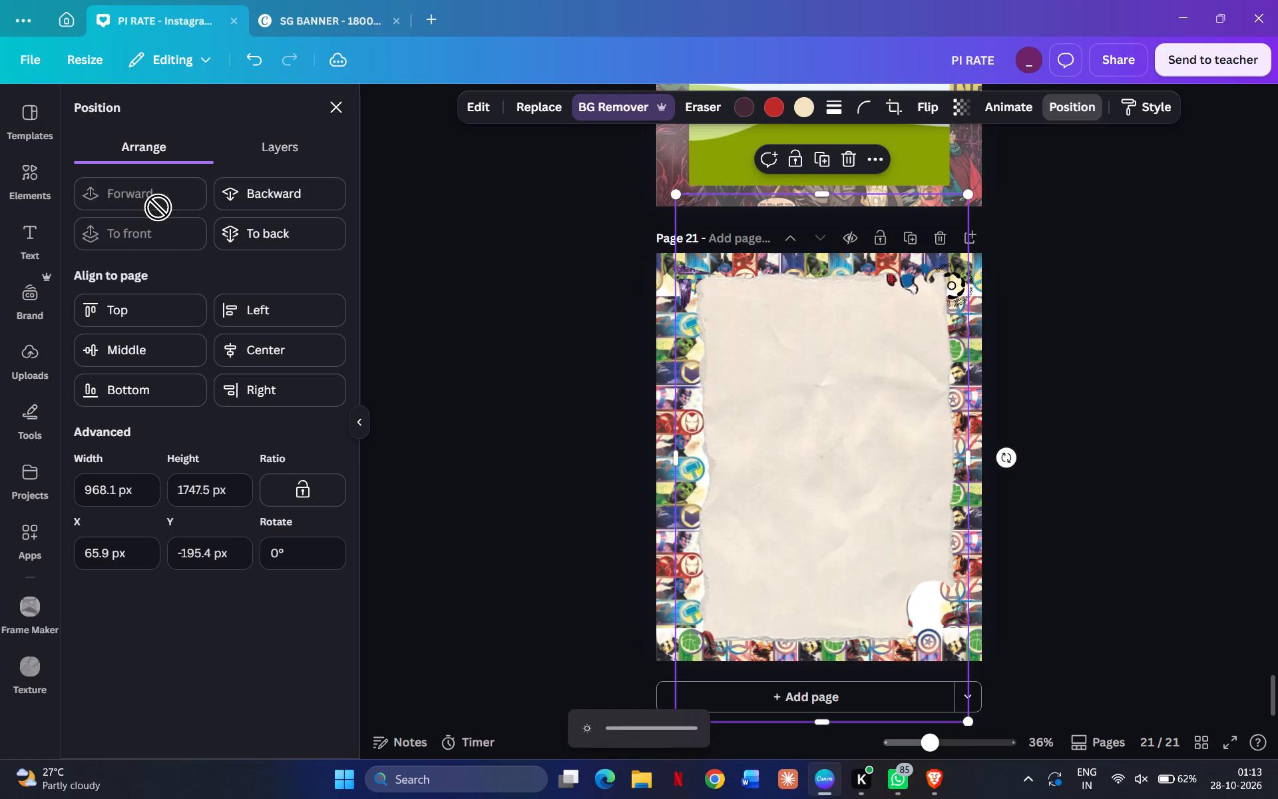
Layer the torn paper cutout behind the School Genius title and round emblem but in front of all four banner strips.
{"action": "left_click", "coordinate": [238, 204]}
{"action": "left_click", "coordinate": [238, 204]}
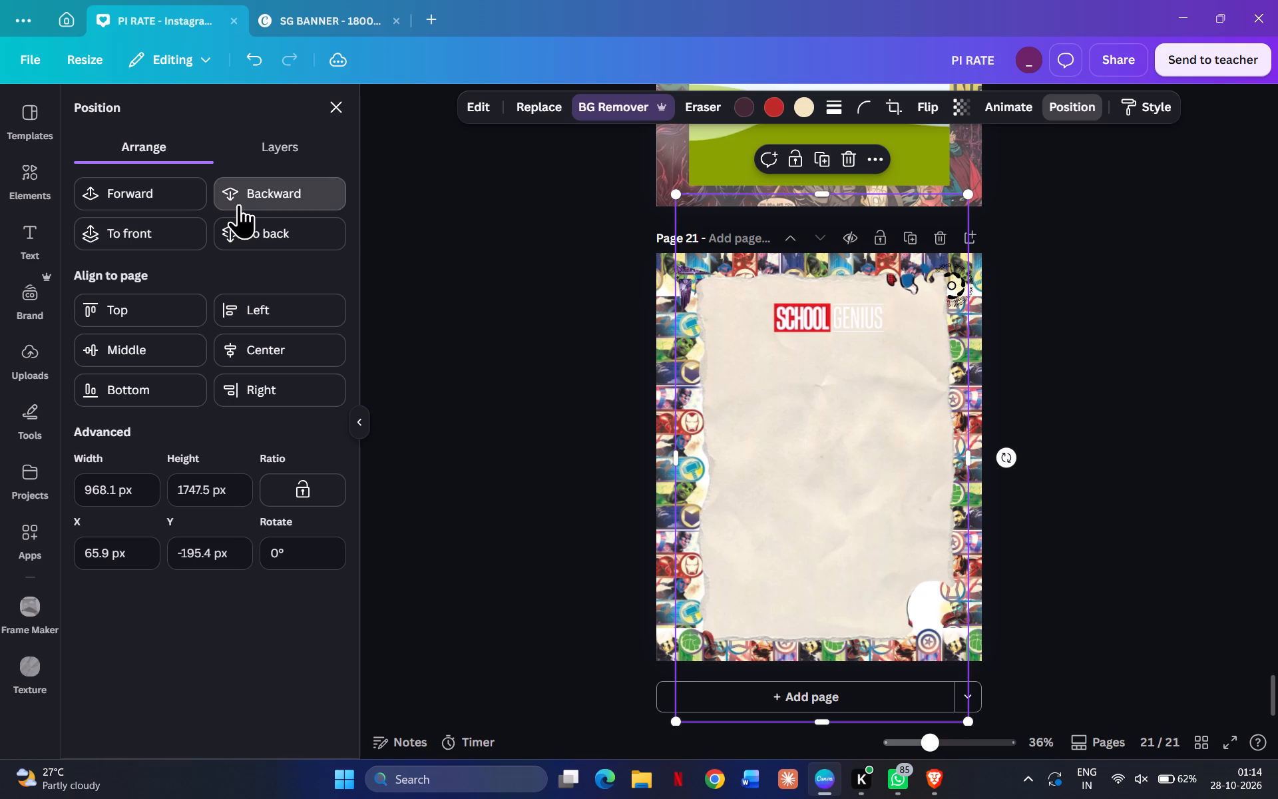
{"action": "left_click", "coordinate": [238, 204]}
{"action": "left_click", "coordinate": [238, 204]}
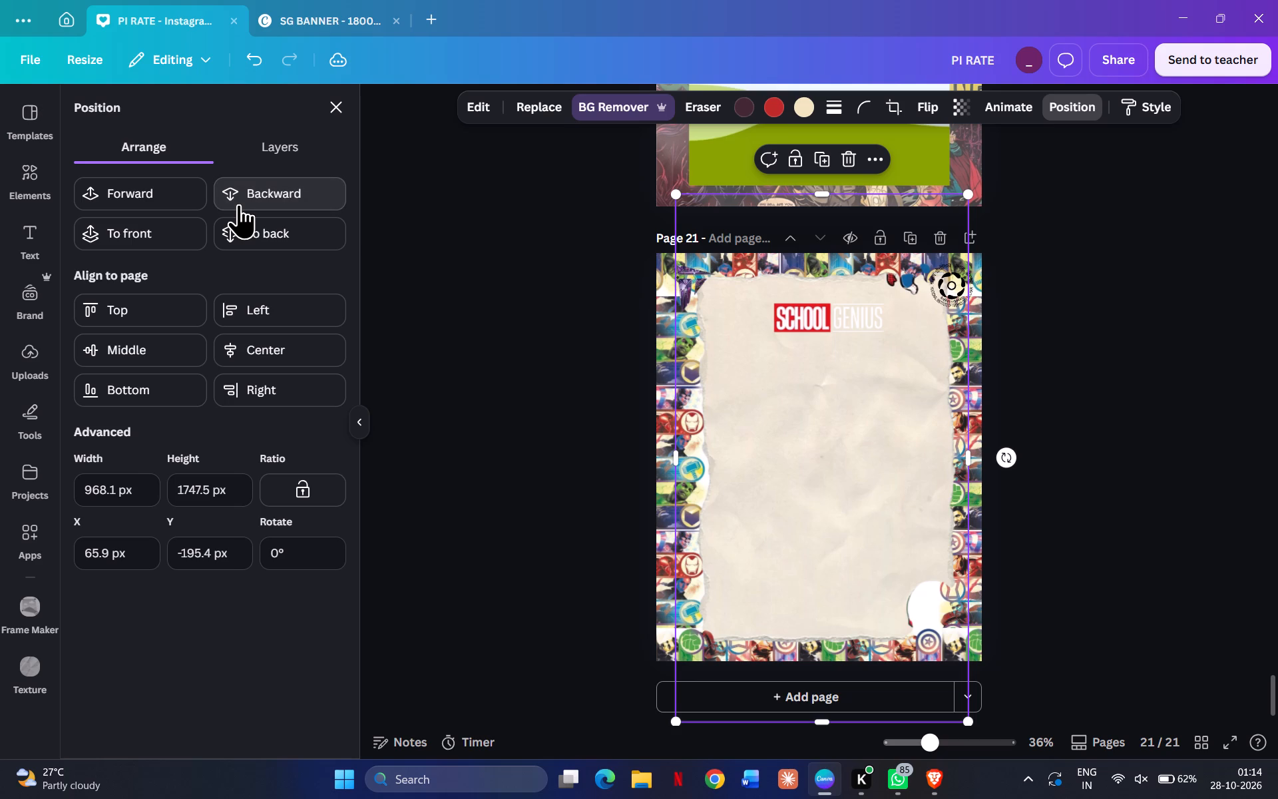
{"action": "left_click", "coordinate": [238, 204]}
{"action": "left_click", "coordinate": [238, 204]}
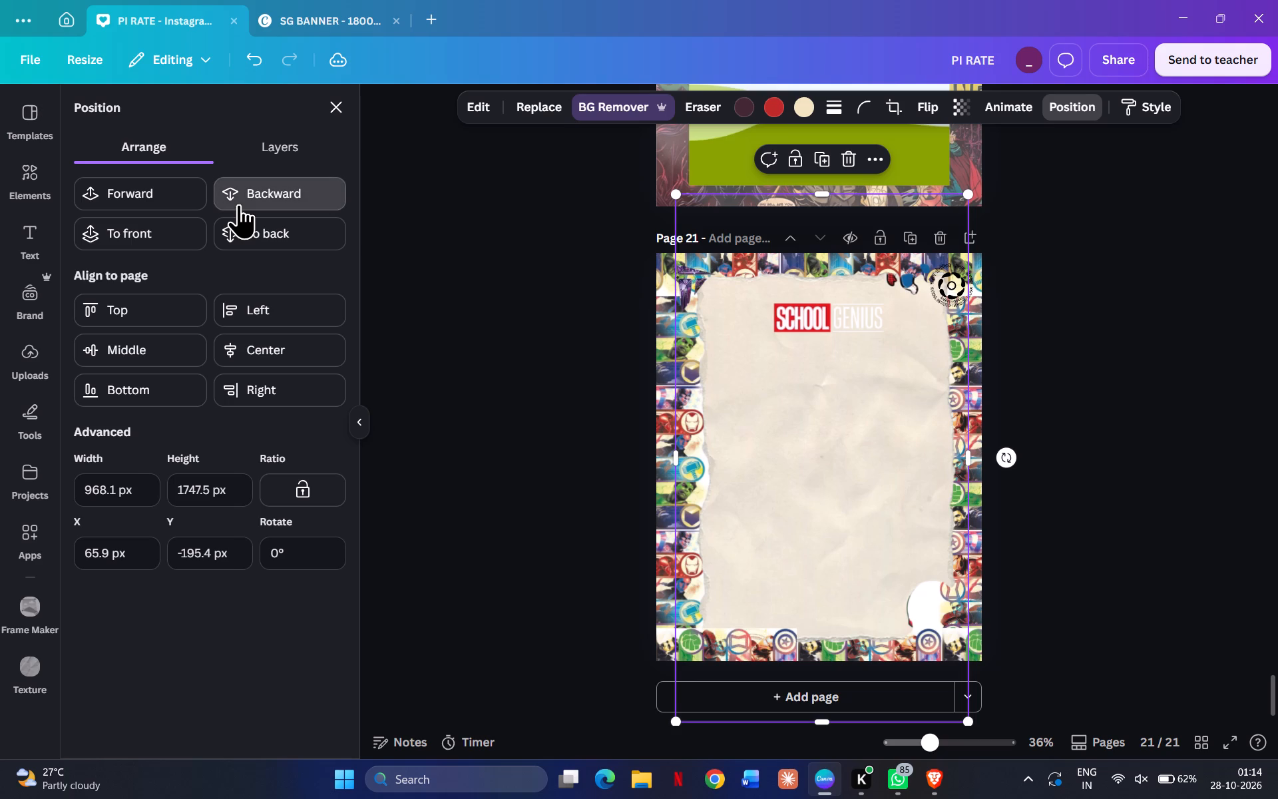
{"action": "left_click", "coordinate": [238, 204]}
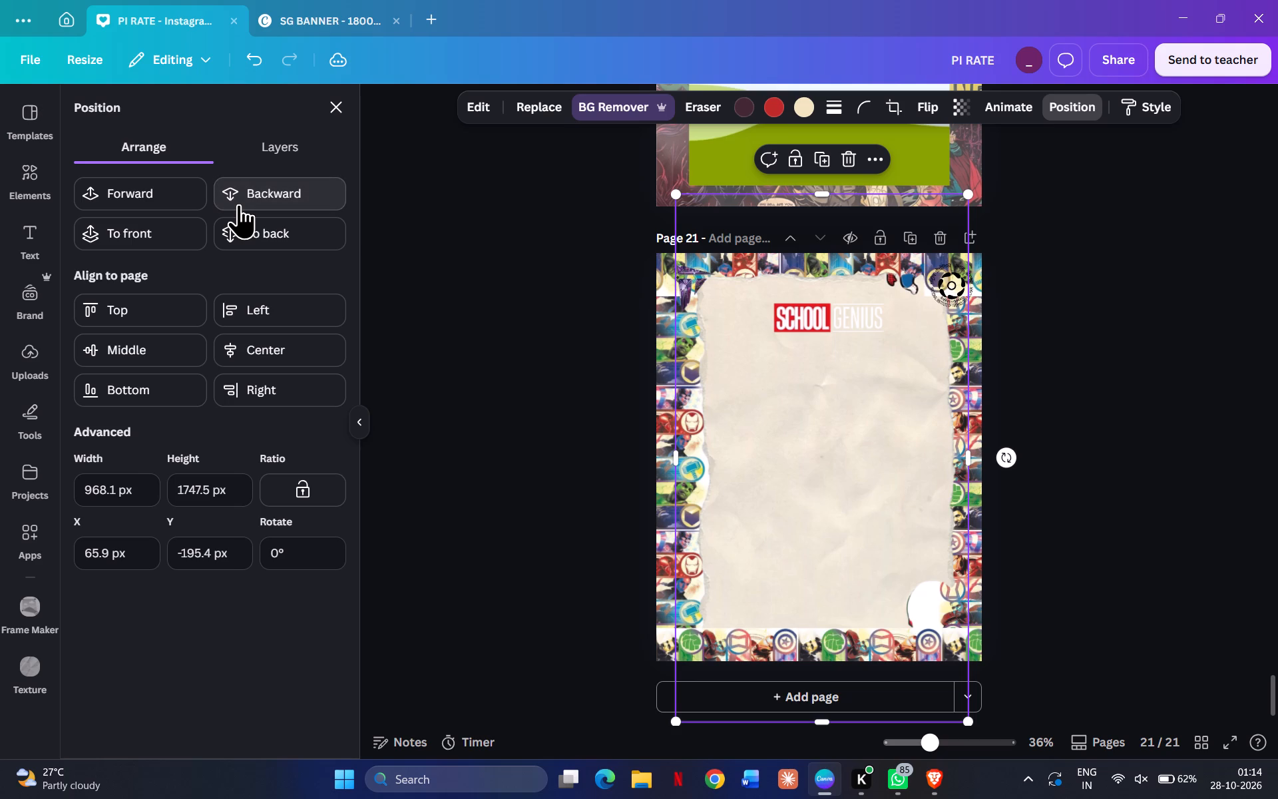
{"action": "left_click", "coordinate": [127, 185]}
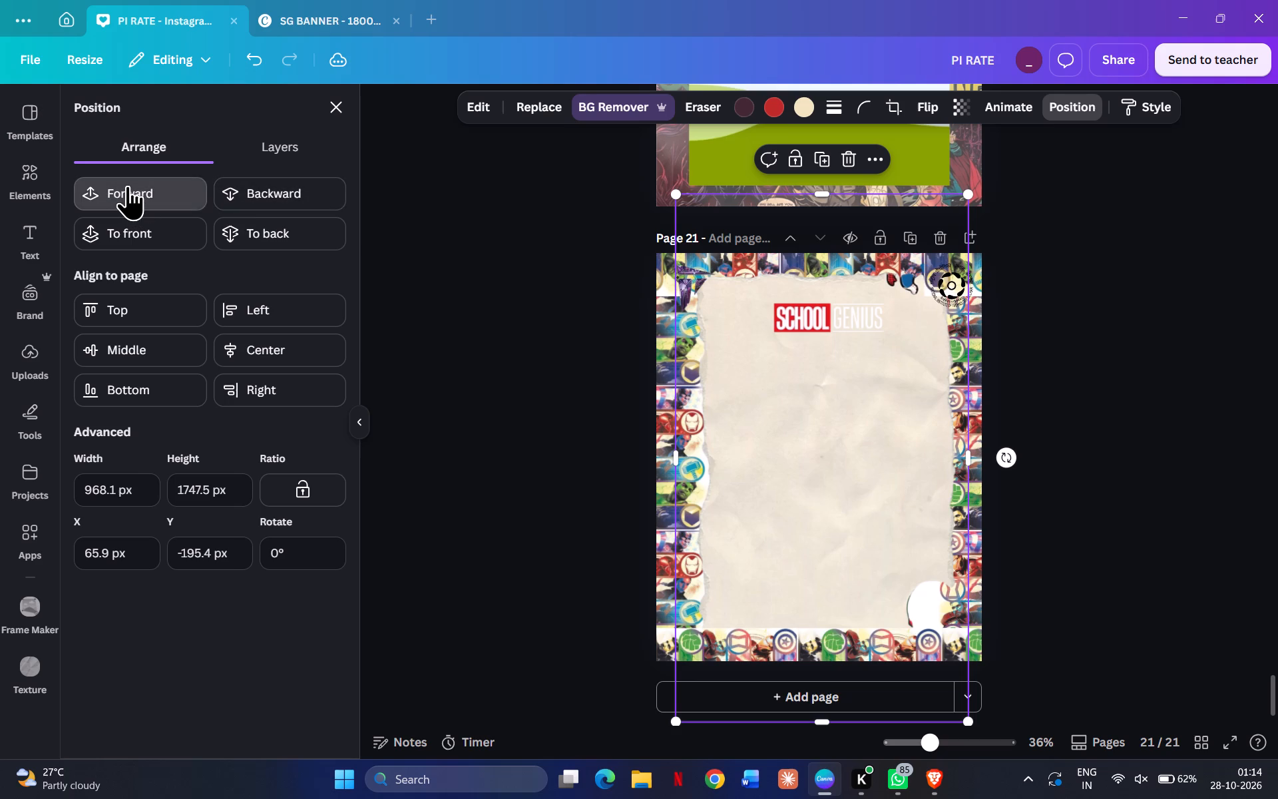
{"action": "left_click", "coordinate": [127, 185]}
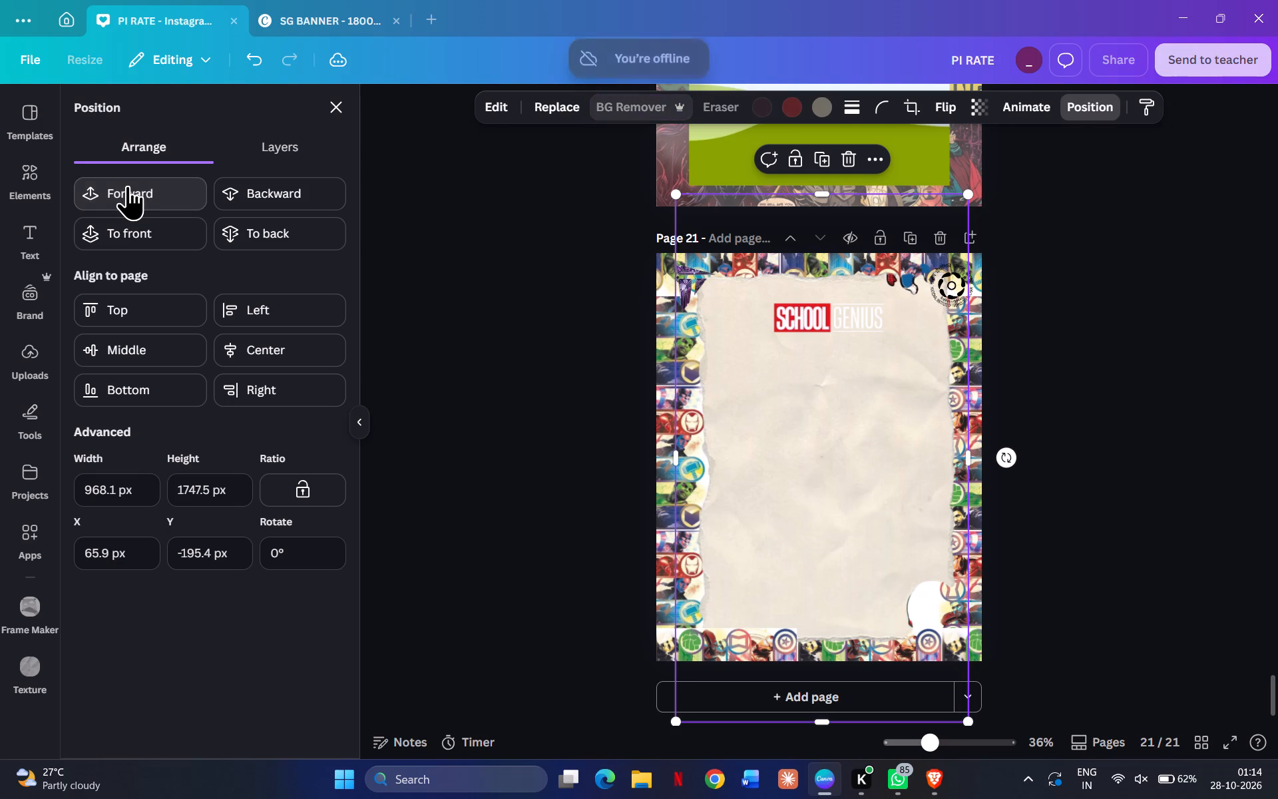
{"action": "left_click", "coordinate": [127, 185]}
{"action": "left_click", "coordinate": [127, 185]}
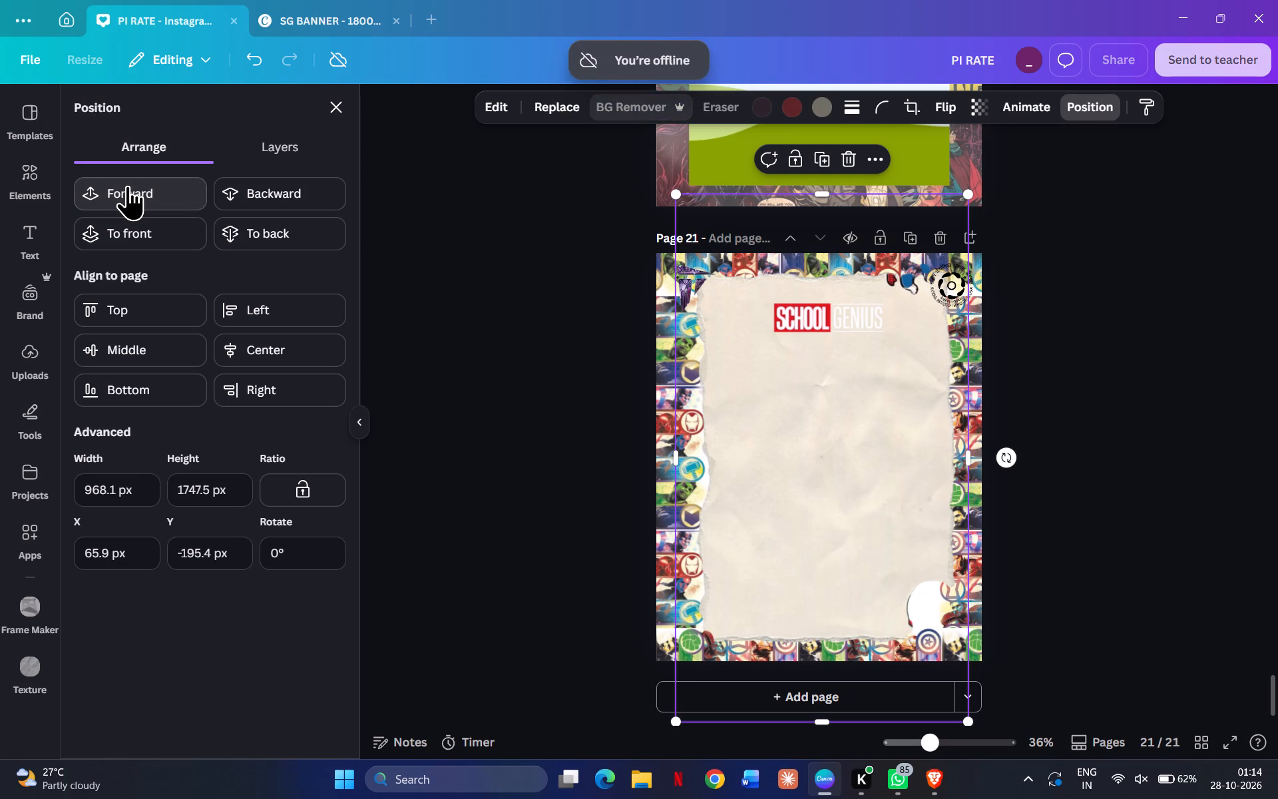
{"action": "double_click", "coordinate": [1028, 358]}
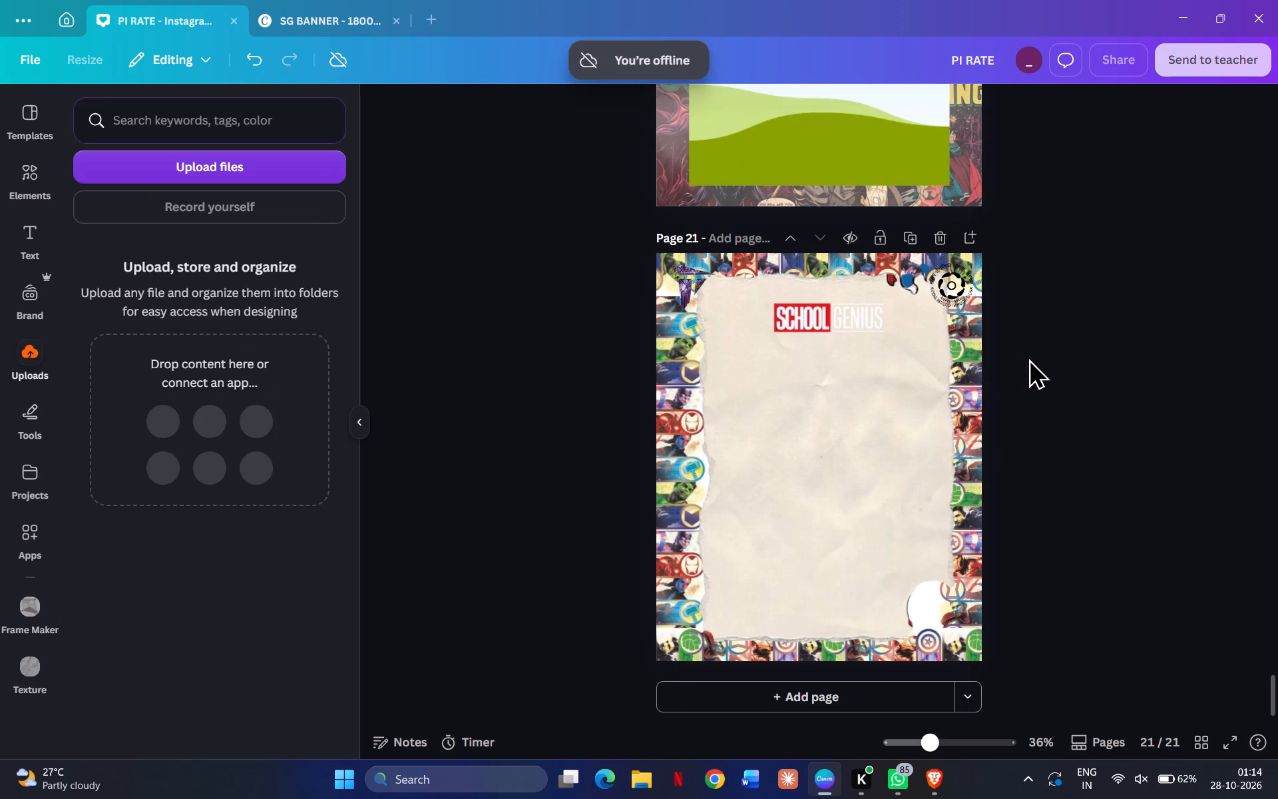
Collapse the uploads side panel and save the PI RATE design.
{"action": "left_click", "coordinate": [353, 420]}
{"action": "key", "text": "ctrl+s"}
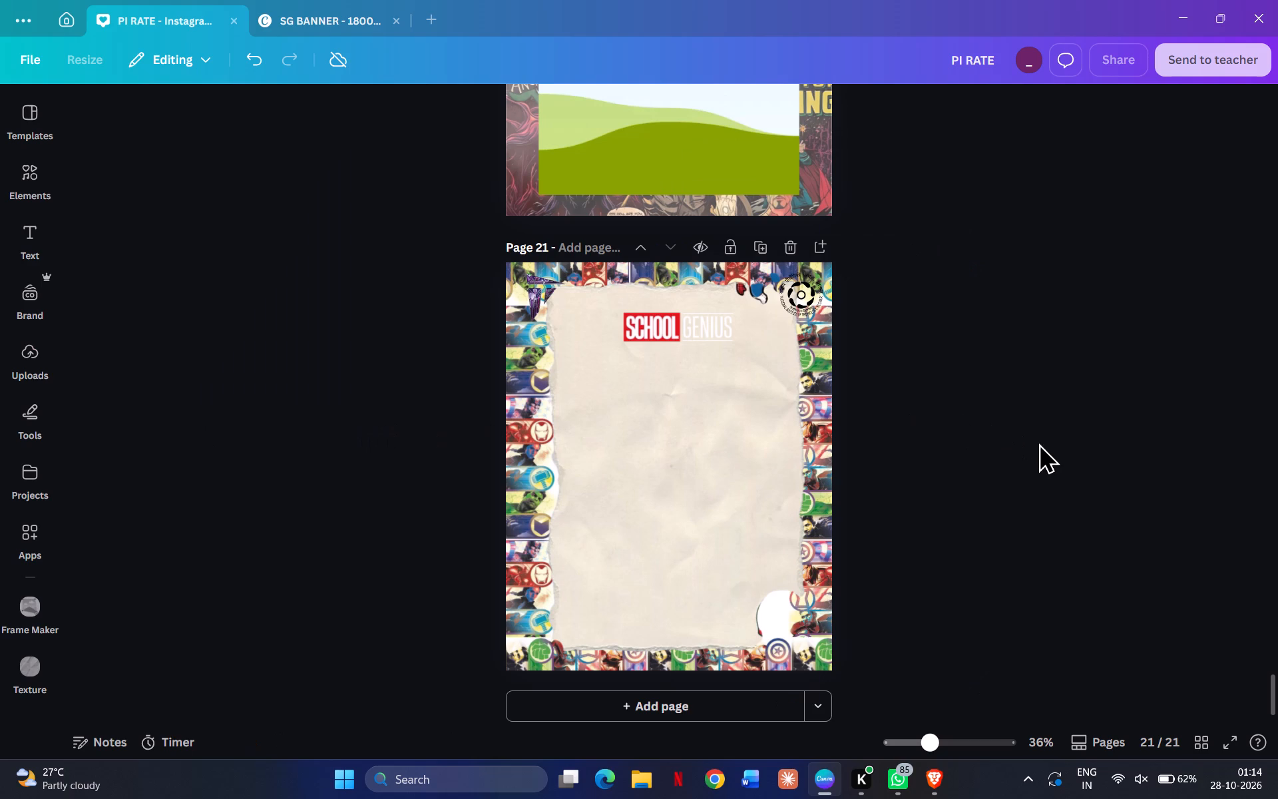
Switch to Pinterest in the Brave browser and look through the related pins for a Marvel or Spider-Man frame.
{"action": "left_click", "coordinate": [1276, 0]}
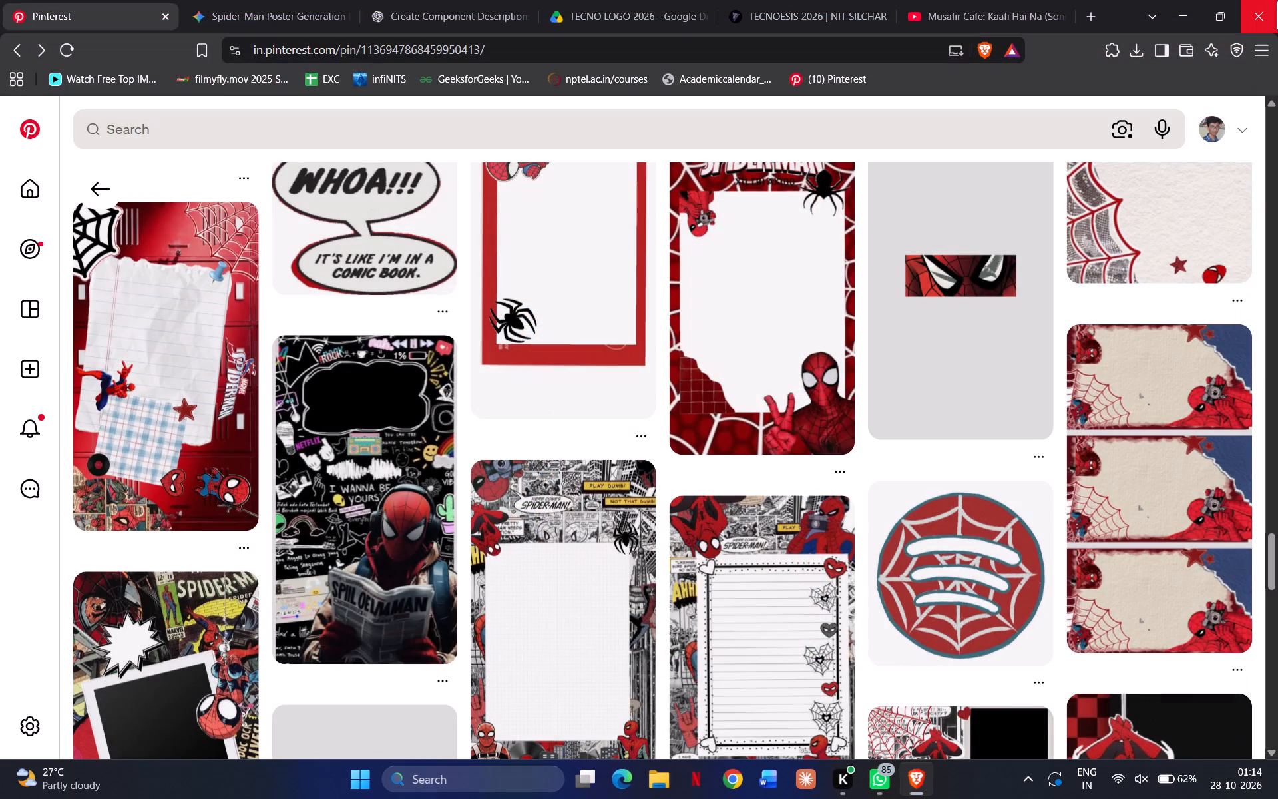
{"action": "scroll", "coordinate": [1038, 250], "scroll_direction": "down", "scroll_amount": 1}
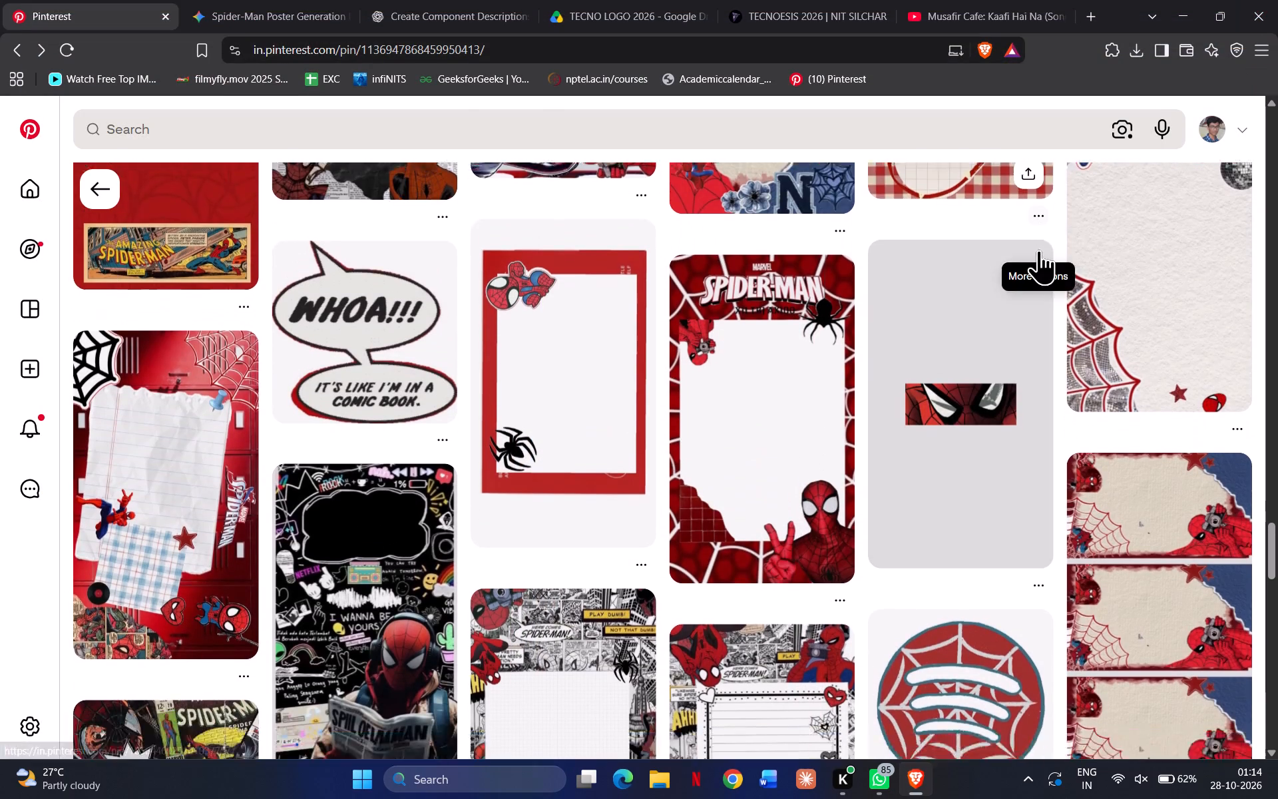
{"action": "scroll", "coordinate": [1038, 250], "scroll_direction": "down", "scroll_amount": 2}
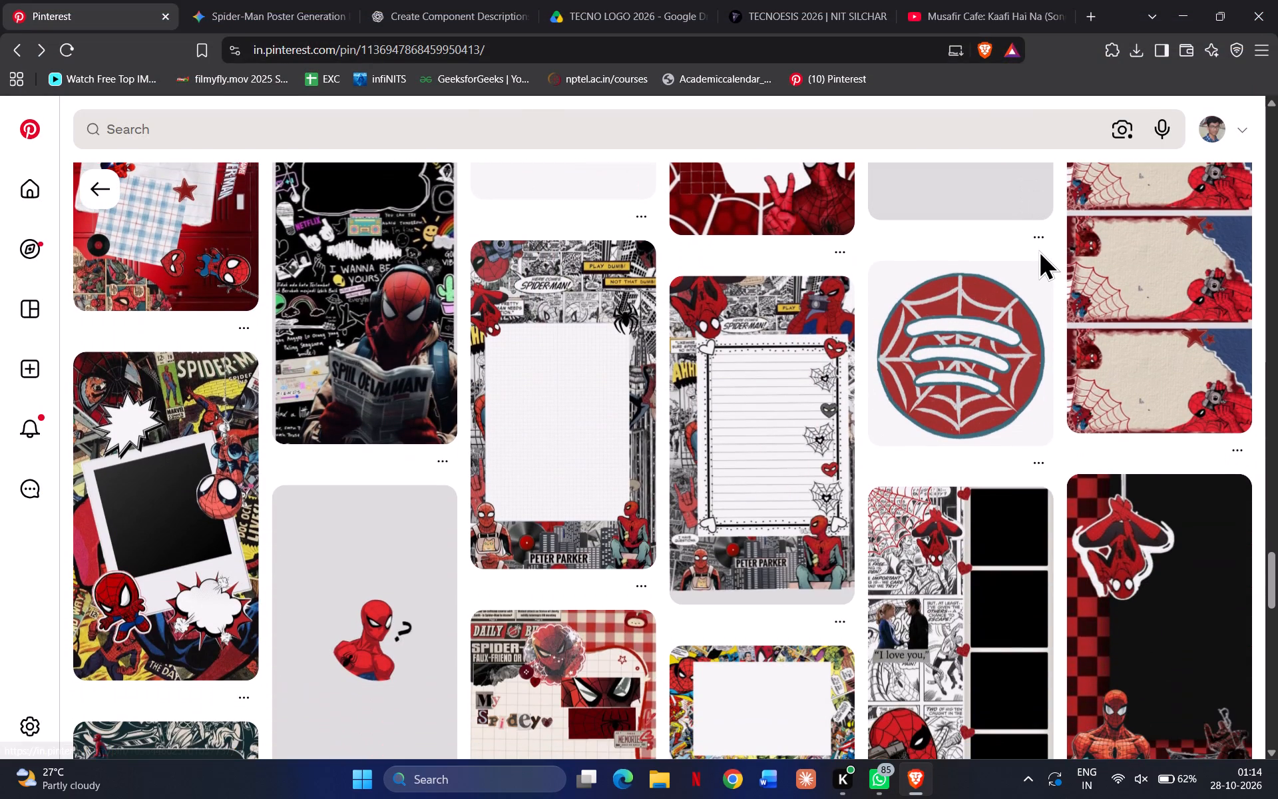
{"action": "scroll", "coordinate": [1038, 250], "scroll_direction": "down", "scroll_amount": 2}
{"action": "scroll", "coordinate": [1004, 435], "scroll_direction": "down", "scroll_amount": 6}
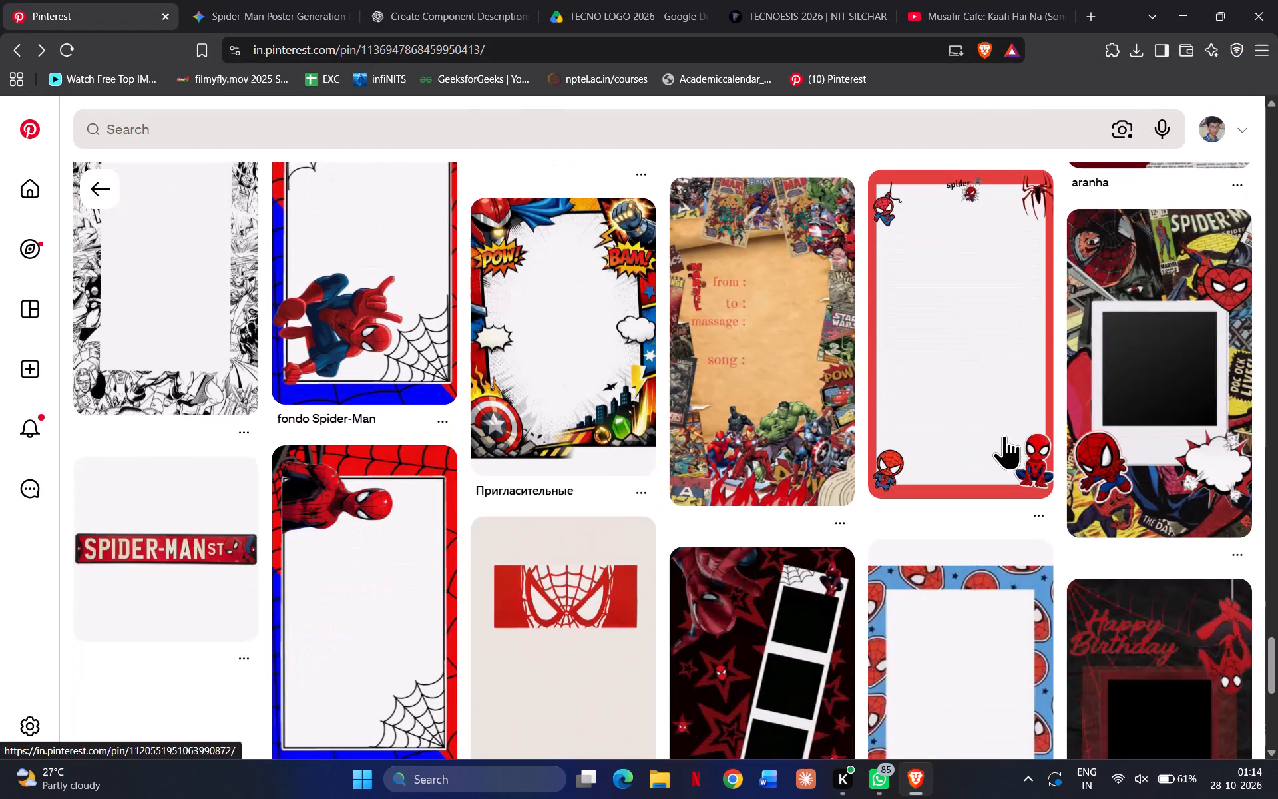
{"action": "scroll", "coordinate": [1004, 435], "scroll_direction": "up", "scroll_amount": 1}
{"action": "scroll", "coordinate": [1004, 435], "scroll_direction": "down", "scroll_amount": 2}
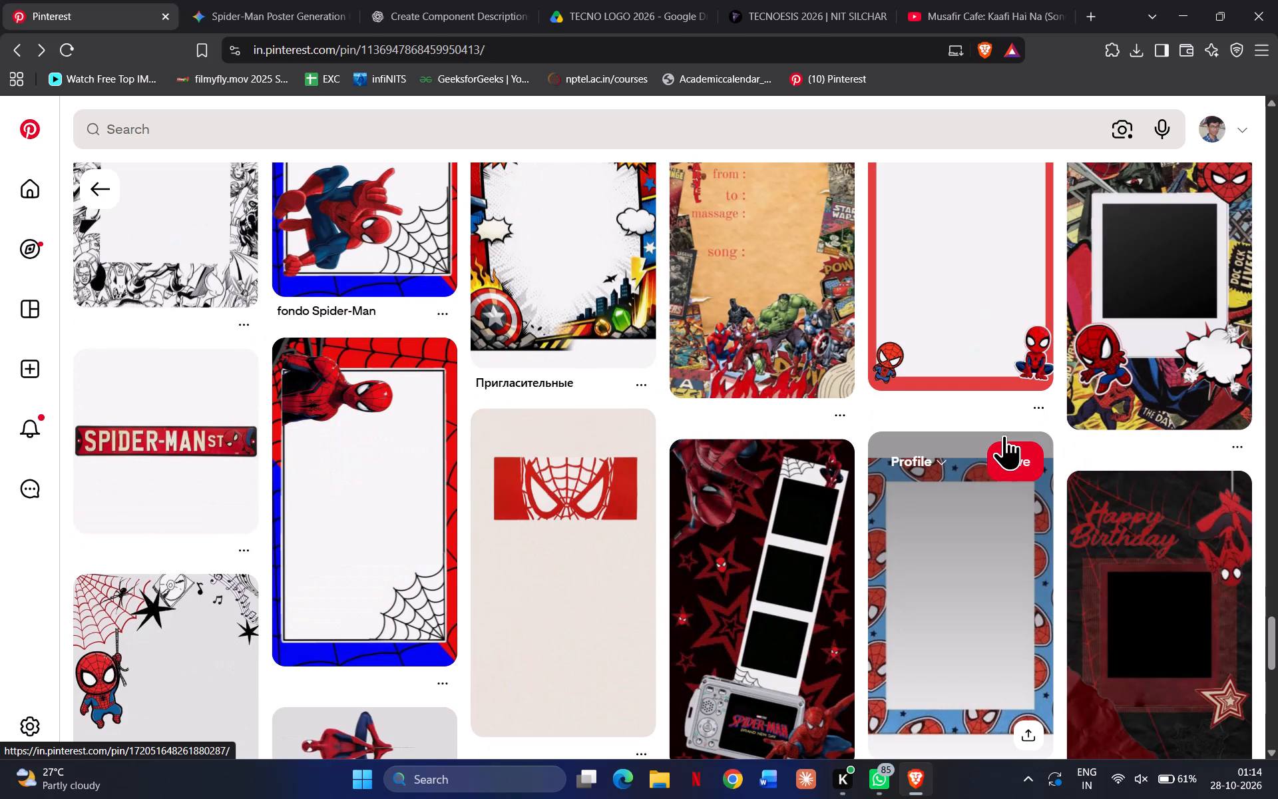
{"action": "scroll", "coordinate": [1004, 435], "scroll_direction": "down", "scroll_amount": 3}
{"action": "scroll", "coordinate": [1004, 435], "scroll_direction": "up", "scroll_amount": 6}
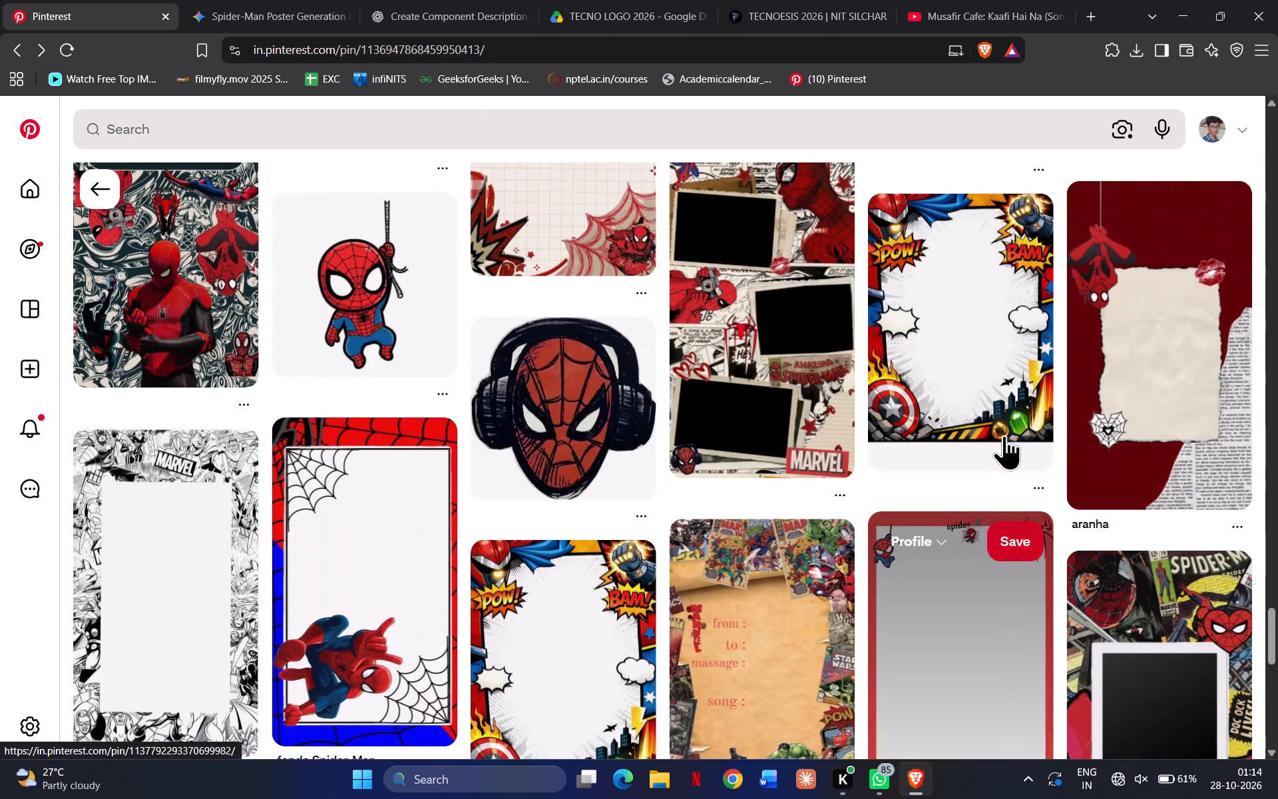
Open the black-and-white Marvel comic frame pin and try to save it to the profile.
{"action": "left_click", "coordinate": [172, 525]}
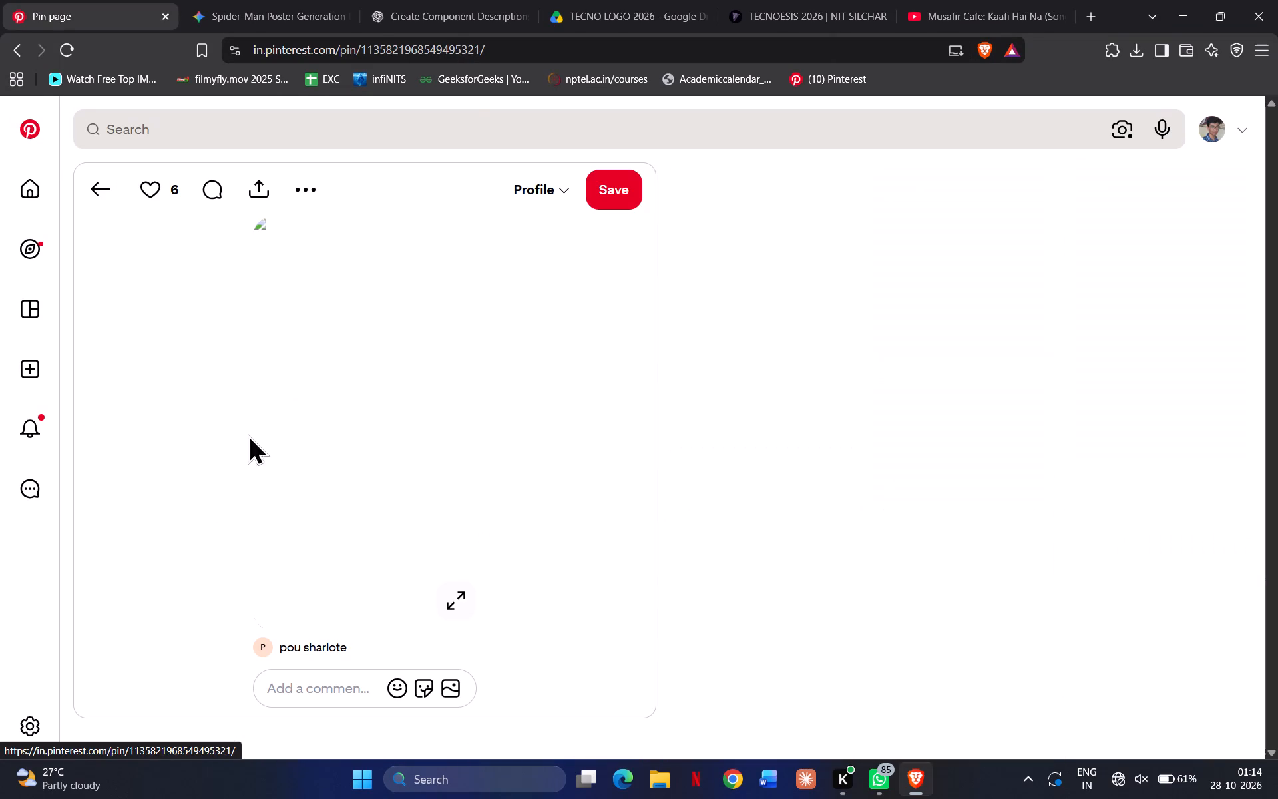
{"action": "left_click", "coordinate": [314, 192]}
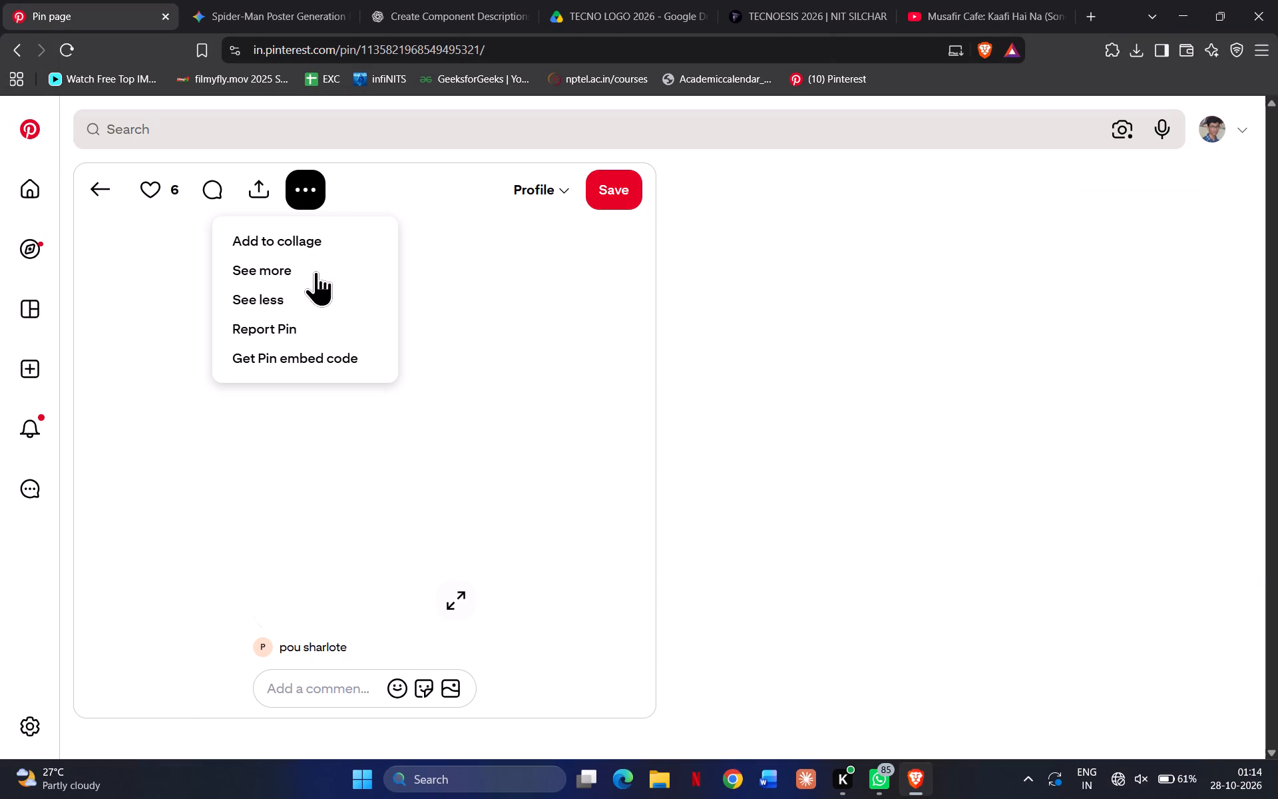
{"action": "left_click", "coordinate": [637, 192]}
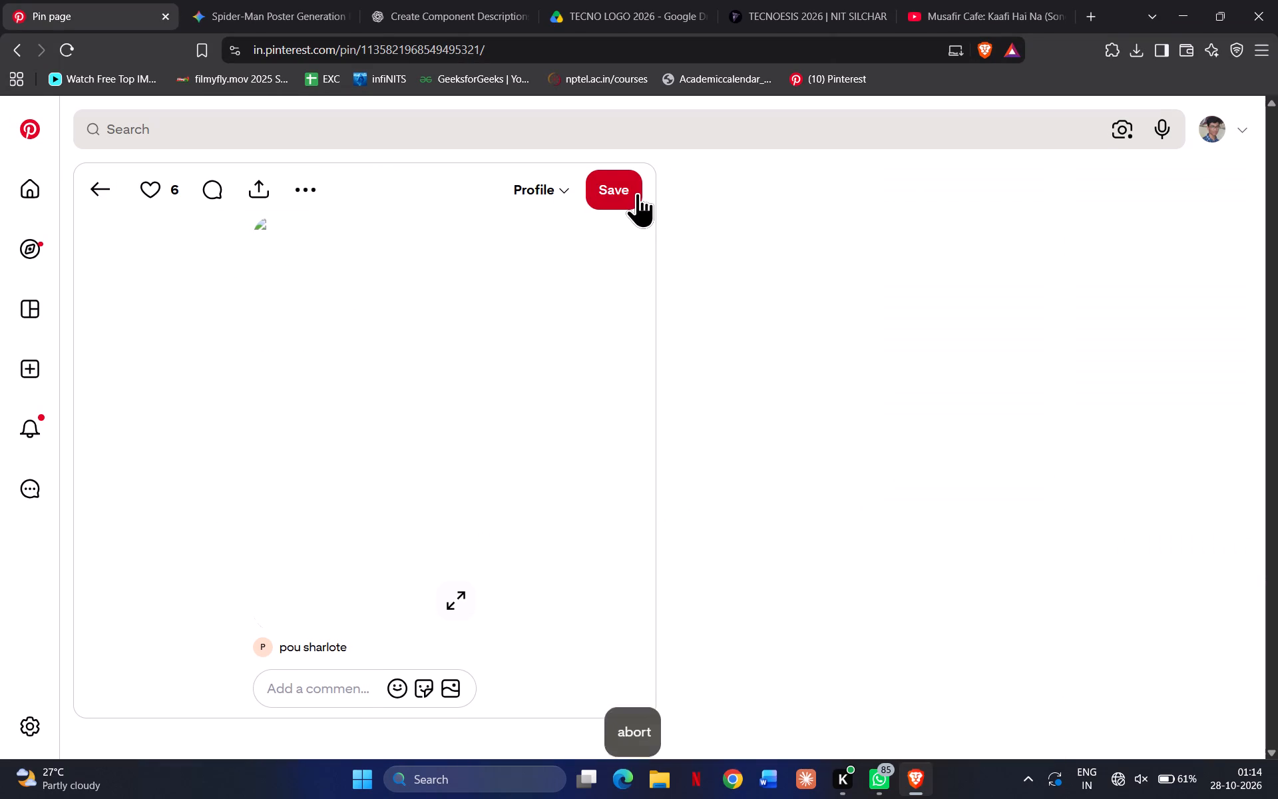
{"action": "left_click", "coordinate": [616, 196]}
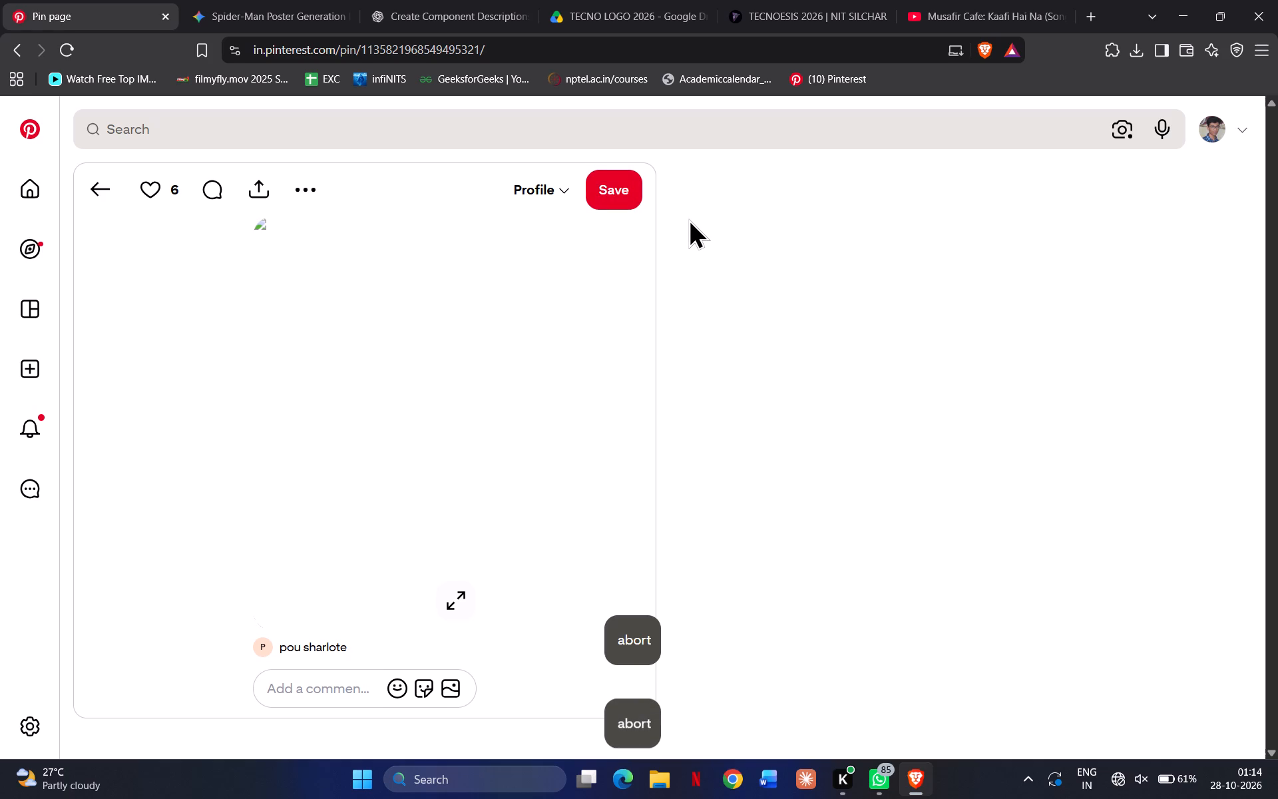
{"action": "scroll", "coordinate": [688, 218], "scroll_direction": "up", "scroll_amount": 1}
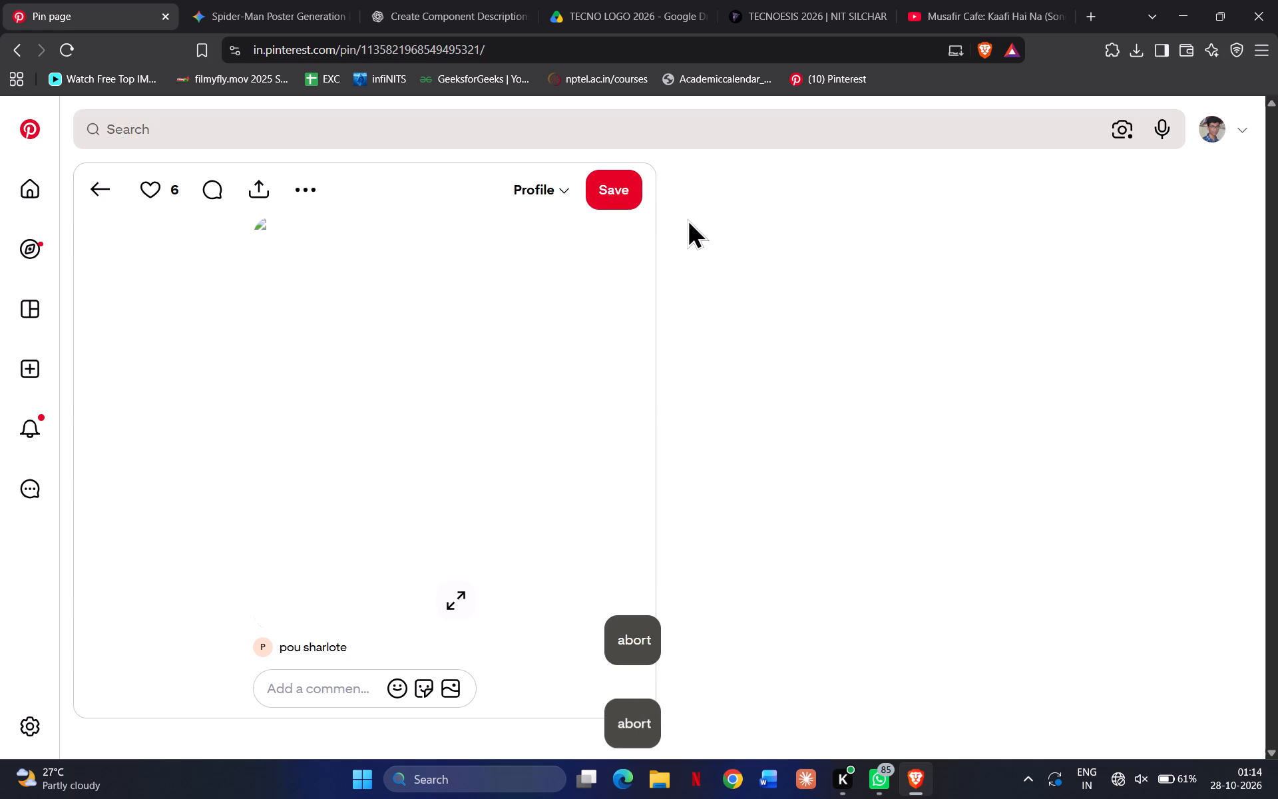
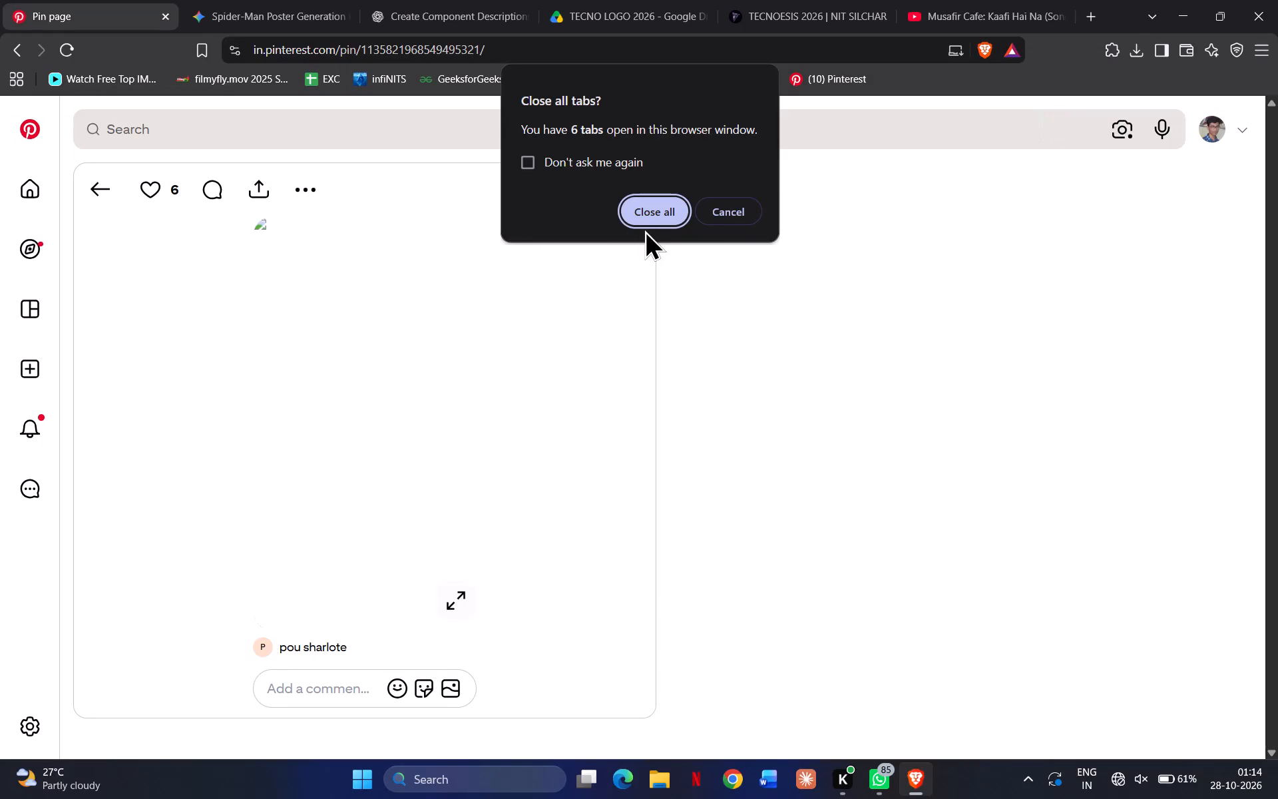
Confirm closing all open tabs in the browser window.
{"action": "left_click", "coordinate": [645, 230]}
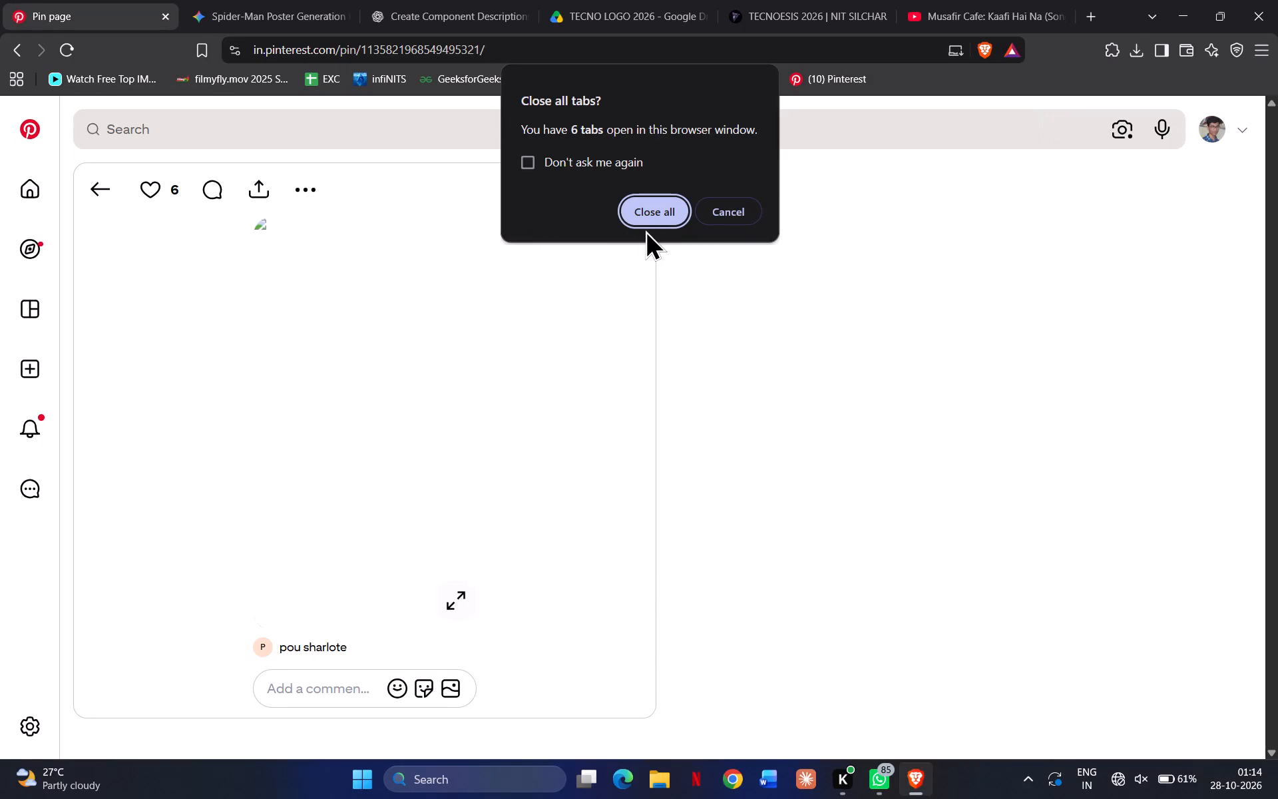
{"action": "left_click", "coordinate": [656, 220]}
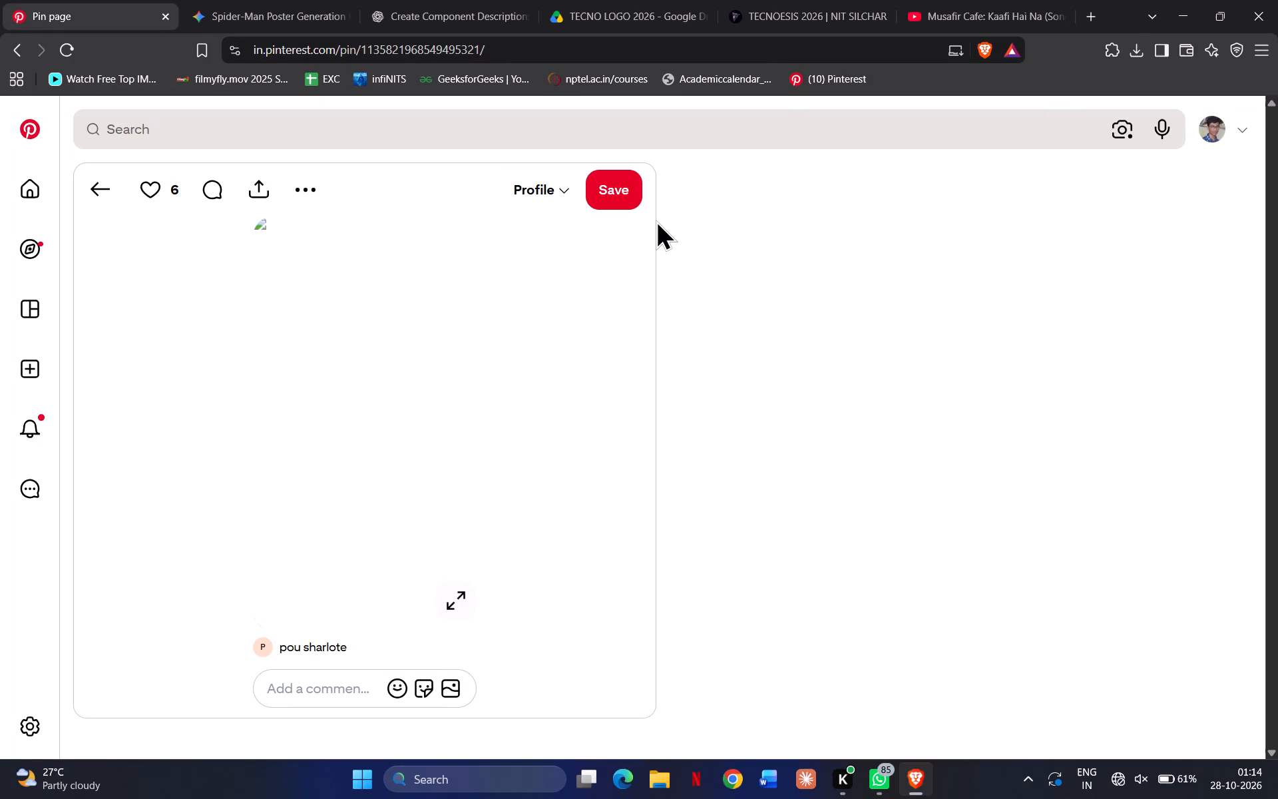